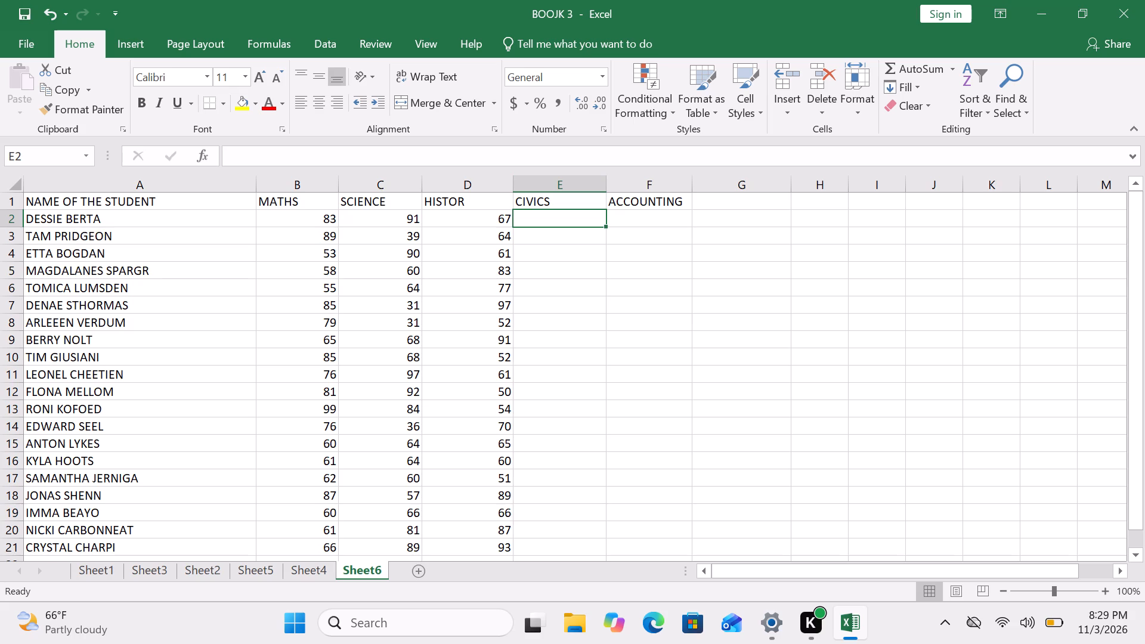
Enter the CIVICS marks 75, 75, 34, 45, 6, 67 and 77 in cells E2 to E8.
{"action": "type", "text": "75"}
{"action": "key", "text": "Down"}
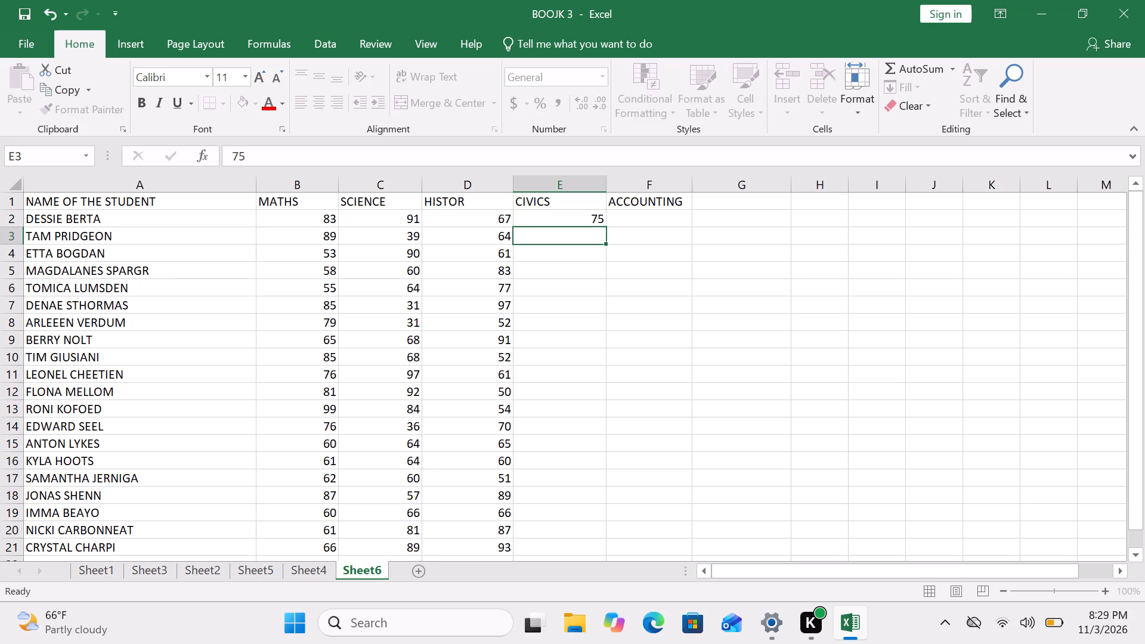
{"action": "type", "text": "75"}
{"action": "key", "text": "Down"}
{"action": "type", "text": "34"}
{"action": "key", "text": "Down"}
{"action": "type", "text": "45"}
{"action": "key", "text": "Down"}
{"action": "key", "text": "6"}
{"action": "key", "text": "Down"}
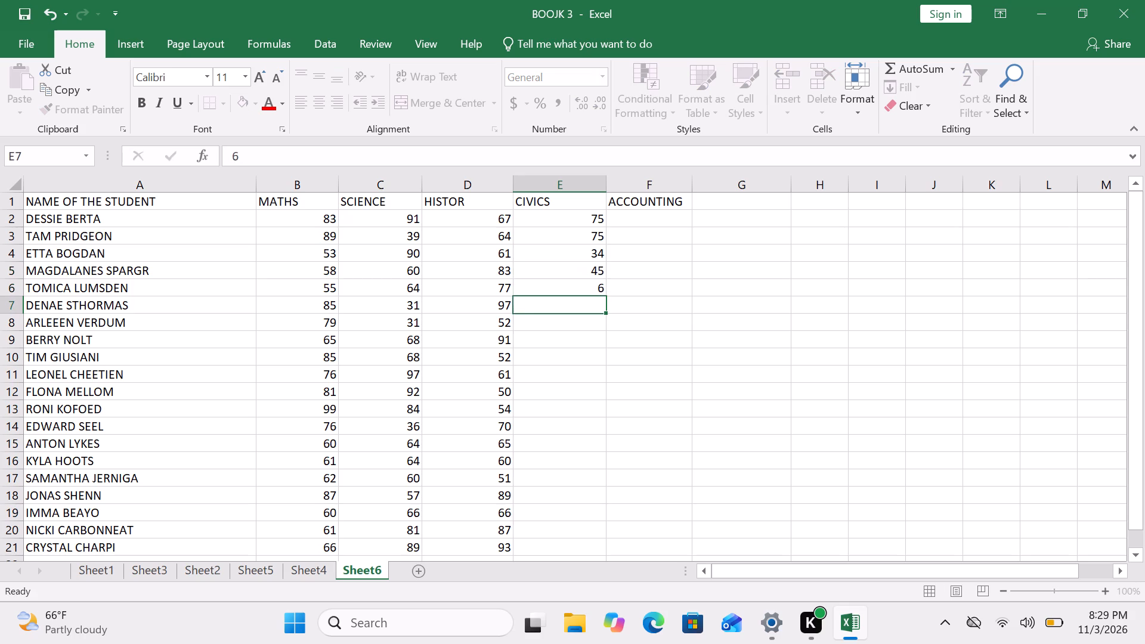
{"action": "type", "text": "67"}
{"action": "key", "text": "Down"}
{"action": "type", "text": "77"}
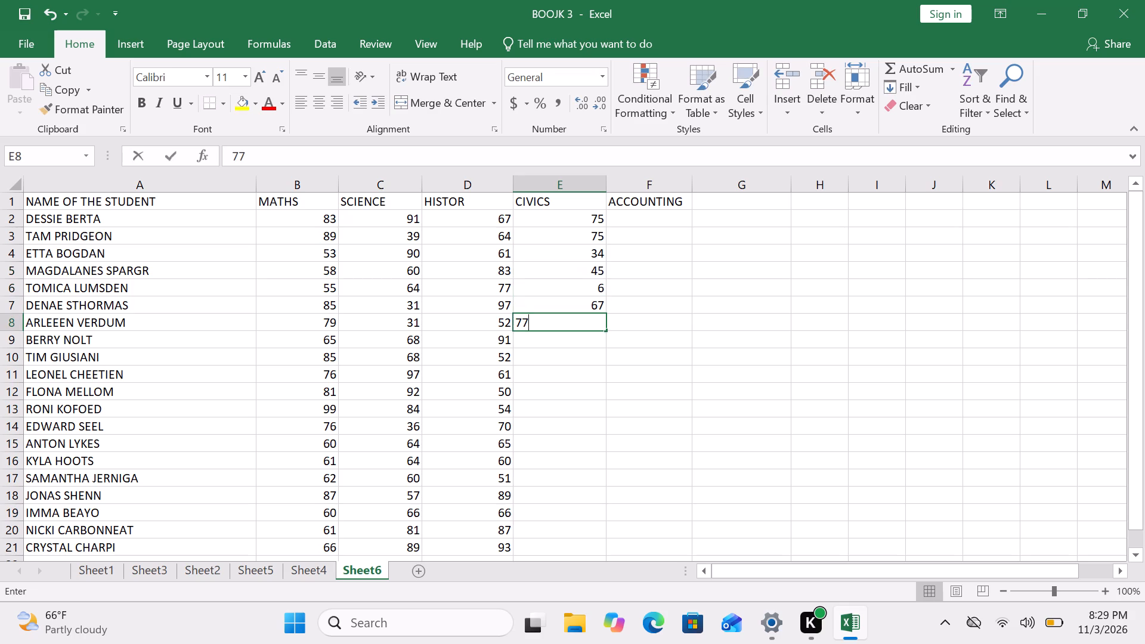
{"action": "key", "text": "Down"}
Enter the CIVICS marks 89, 57, 34, 23, 56, 78 and 98 in cells E9 to E15.
{"action": "type", "text": "89"}
{"action": "key", "text": "Down"}
{"action": "type", "text": "57"}
{"action": "key", "text": "Down"}
{"action": "type", "text": "34"}
{"action": "key", "text": "Down"}
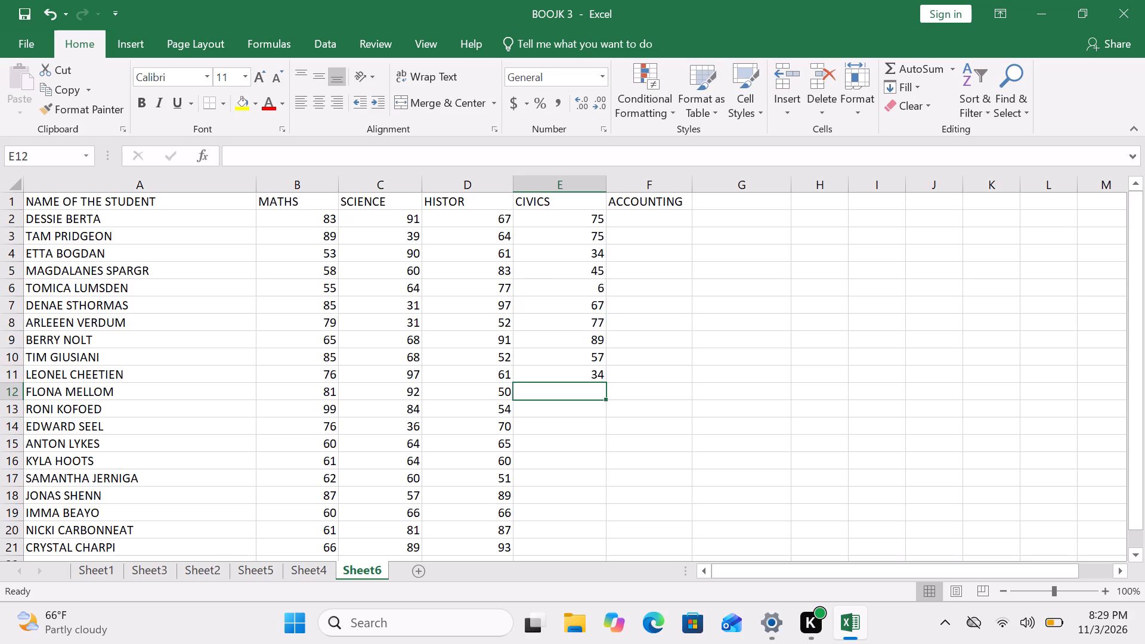
{"action": "type", "text": "23"}
{"action": "key", "text": "Down"}
{"action": "type", "text": "56"}
{"action": "key", "text": "Down"}
{"action": "type", "text": "78"}
{"action": "key", "text": "Down"}
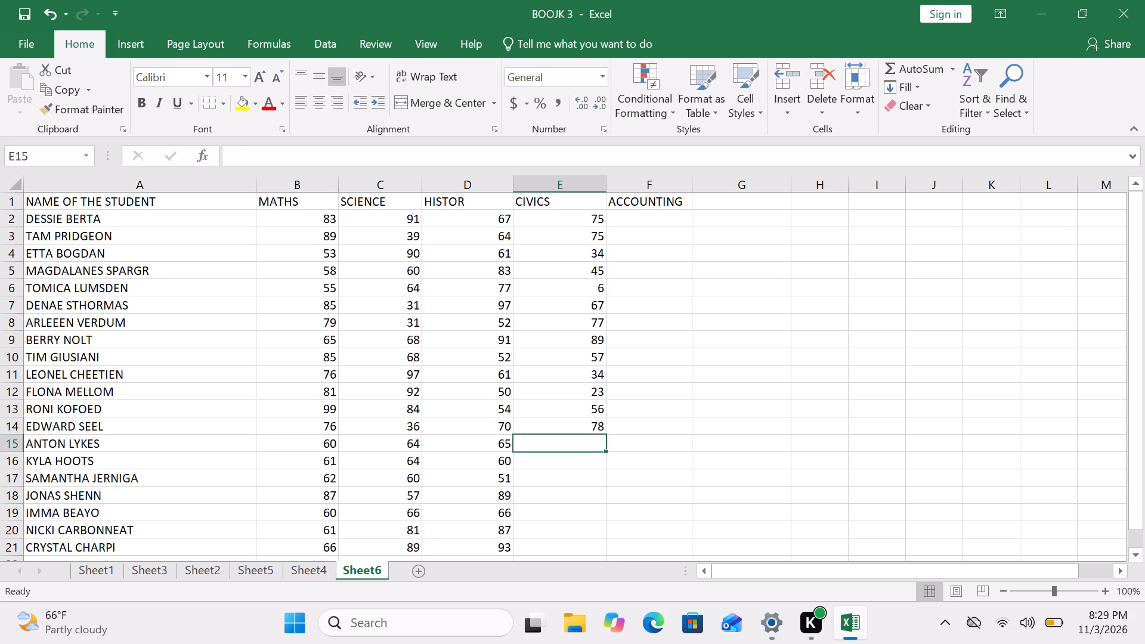
{"action": "type", "text": "98"}
{"action": "key", "text": "Down"}
Enter the CIVICS marks 23, 45, 67, 78, 67 and 67 in cells E16 to E21.
{"action": "type", "text": "23"}
{"action": "key", "text": "Down"}
{"action": "type", "text": "45"}
{"action": "key", "text": "Down"}
{"action": "type", "text": "67"}
{"action": "key", "text": "Down"}
{"action": "type", "text": "78"}
{"action": "key", "text": "Down"}
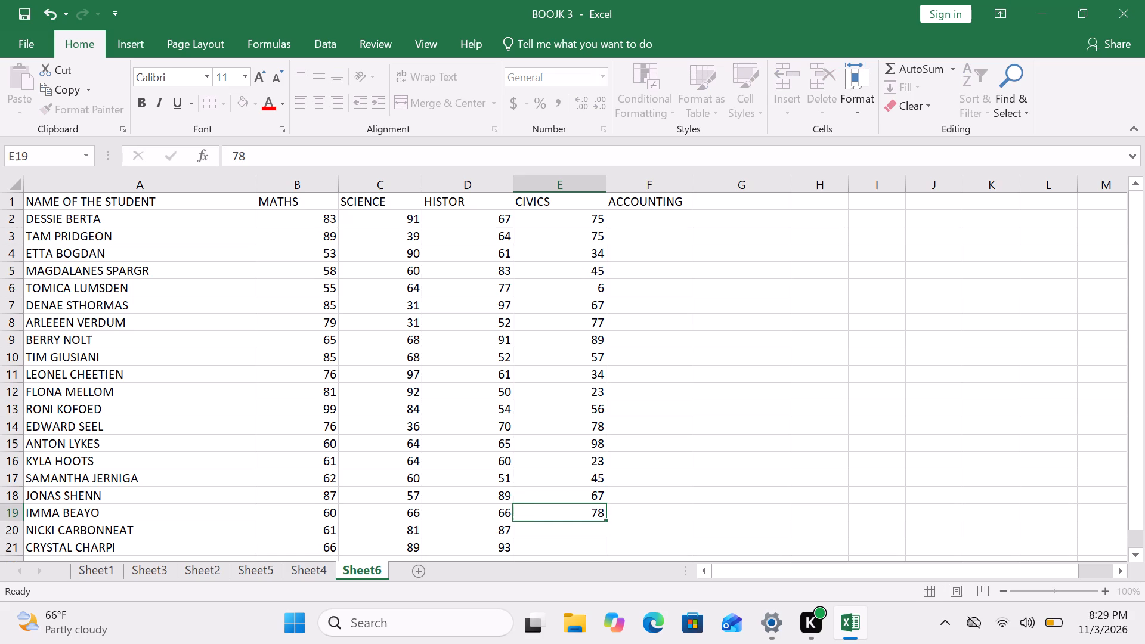
{"action": "type", "text": "67"}
{"action": "key", "text": "Down"}
{"action": "type", "text": "67"}
{"action": "key", "text": "Down"}
Fill the ACCOUNTING column upward from F21 to F17 with the marks 78, 87, 89, 56 and 46.
{"action": "key", "text": "Right"}
{"action": "key", "text": "Up"}
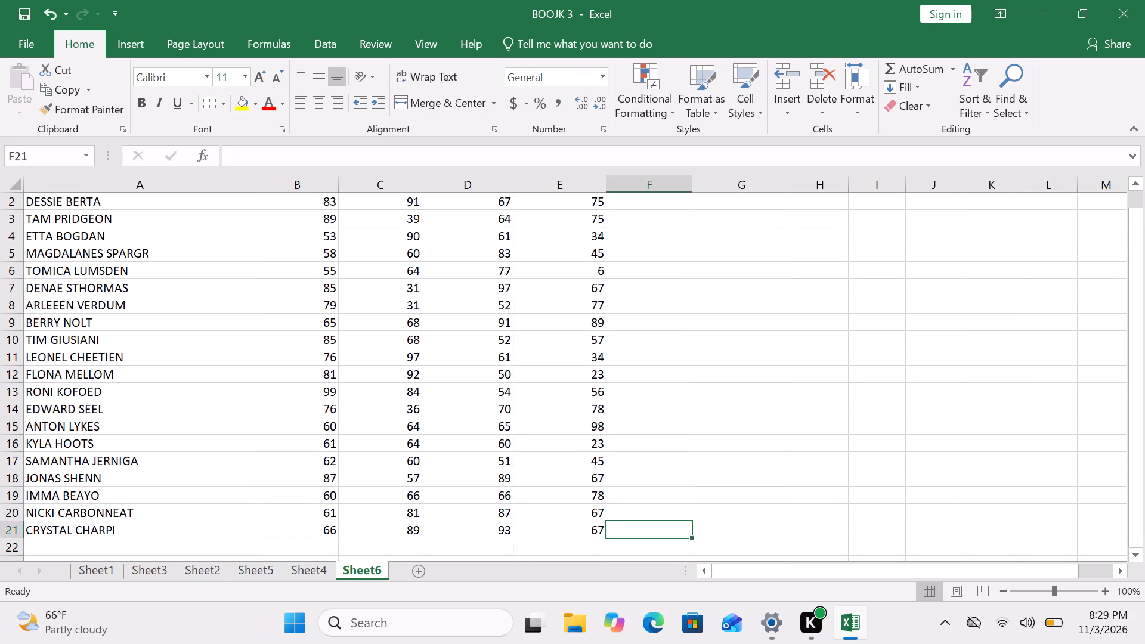
{"action": "type", "text": "78"}
{"action": "key", "text": "Up"}
{"action": "type", "text": "87"}
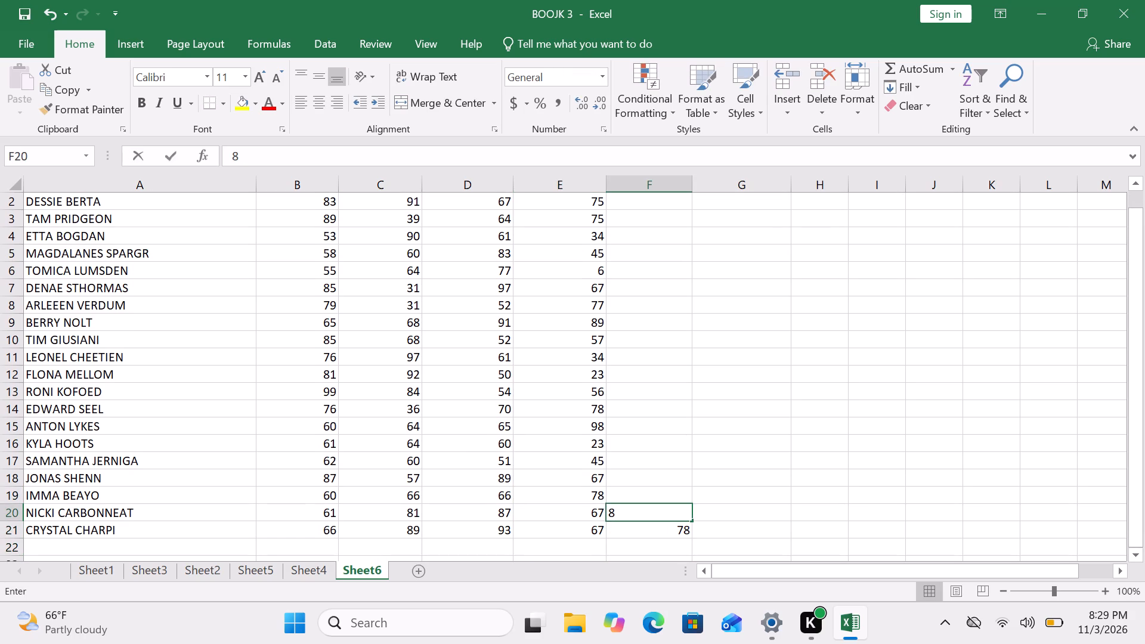
{"action": "key", "text": "Up"}
{"action": "type", "text": "89"}
{"action": "key", "text": "Up"}
{"action": "type", "text": "56"}
{"action": "key", "text": "Up"}
{"action": "type", "text": "46"}
{"action": "key", "text": "Up"}
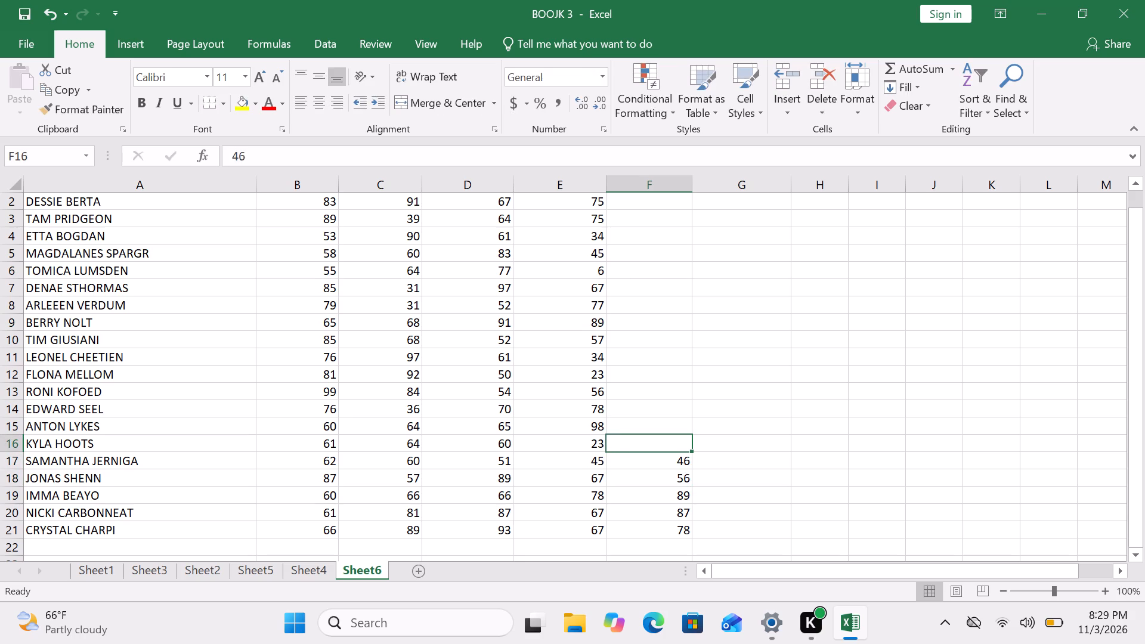
Continue the ACCOUNTING marks upward from F16 to F13 with 35, 76, 45 and 67.
{"action": "type", "text": "35"}
{"action": "key", "text": "Up"}
{"action": "type", "text": "76"}
{"action": "key", "text": "Up"}
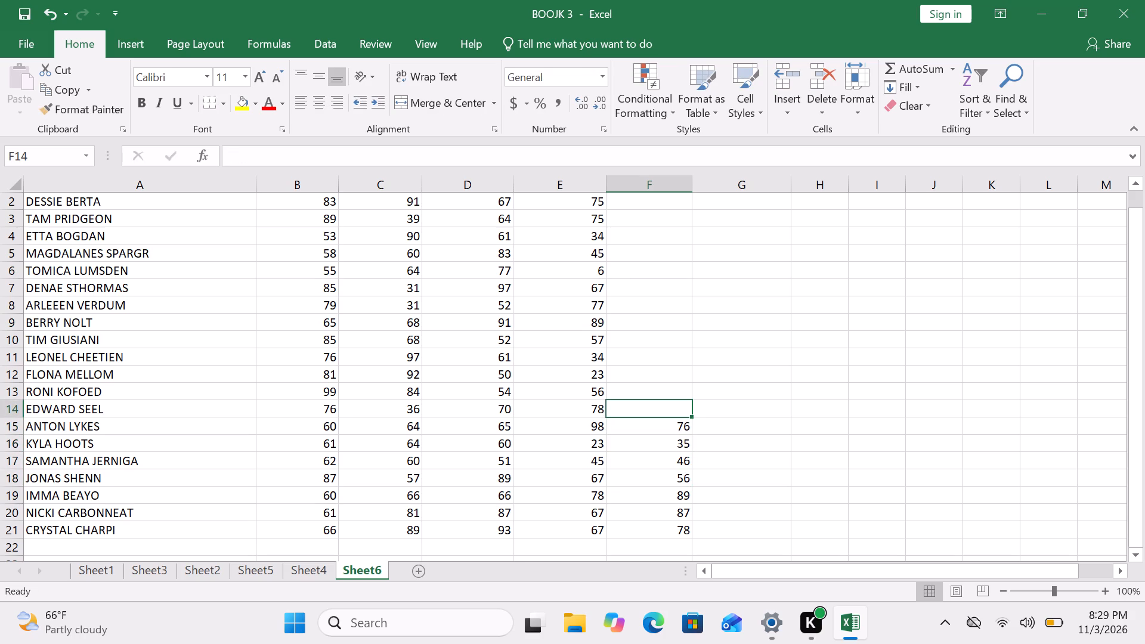
{"action": "type", "text": "45"}
{"action": "key", "text": "Up"}
{"action": "type", "text": "67"}
{"action": "key", "text": "Up"}
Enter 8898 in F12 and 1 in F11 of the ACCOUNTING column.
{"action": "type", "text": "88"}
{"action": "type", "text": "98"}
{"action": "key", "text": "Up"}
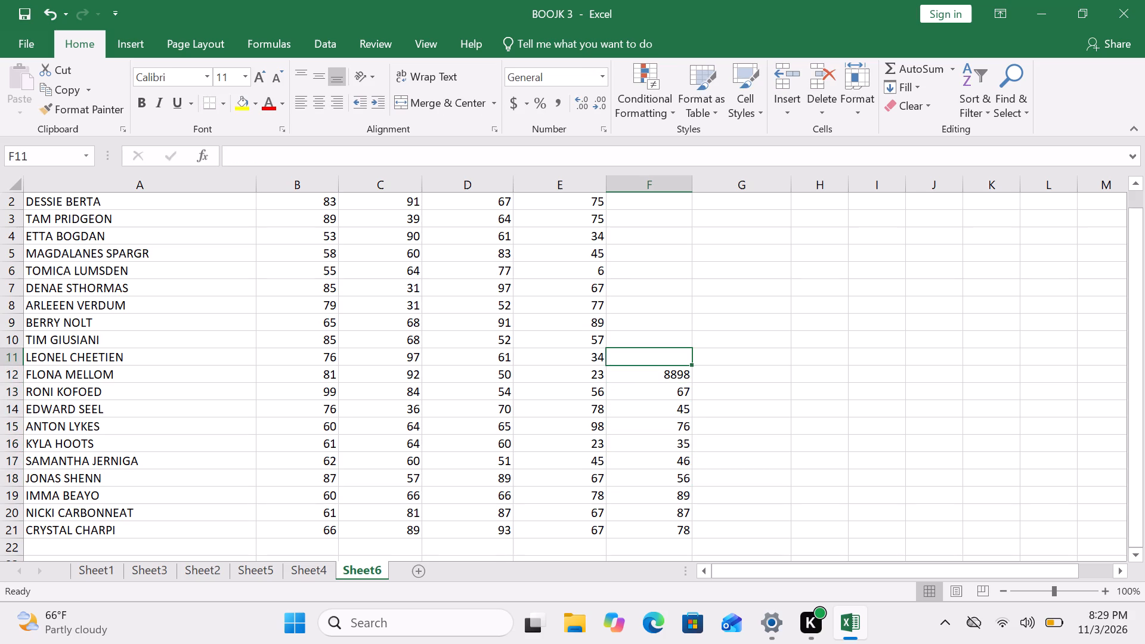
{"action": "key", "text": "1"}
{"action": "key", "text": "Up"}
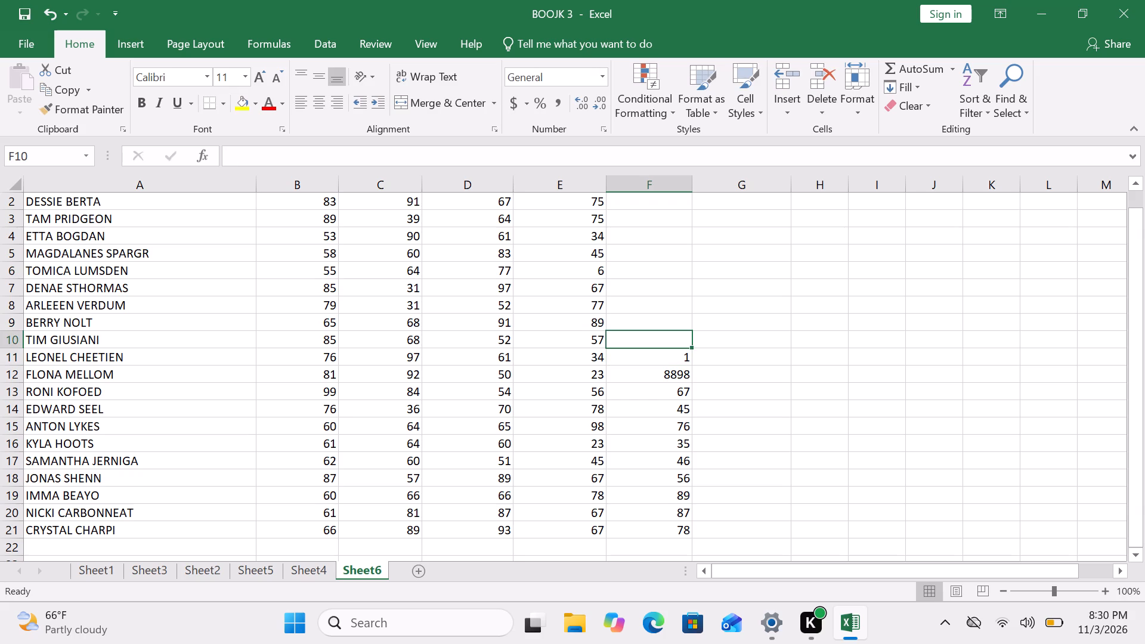
Set the ACCOUNTING marks upward from F12 to F8 to 33, 55, 67, 56 and 77, replacing the wrong entries in F12 and F11.
{"action": "key", "text": "Down"}
{"action": "key", "text": "Down"}
{"action": "key", "text": "BackSpace"}
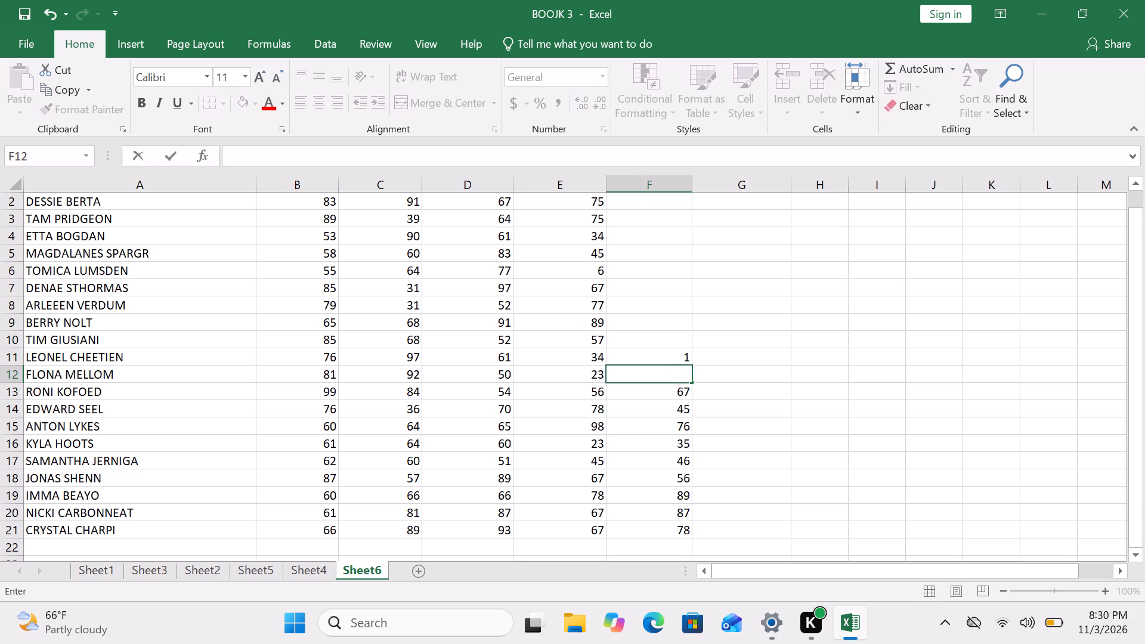
{"action": "type", "text": "33"}
{"action": "key", "text": "Up"}
{"action": "type", "text": "55"}
{"action": "key", "text": "Up"}
{"action": "type", "text": "67"}
{"action": "key", "text": "Up"}
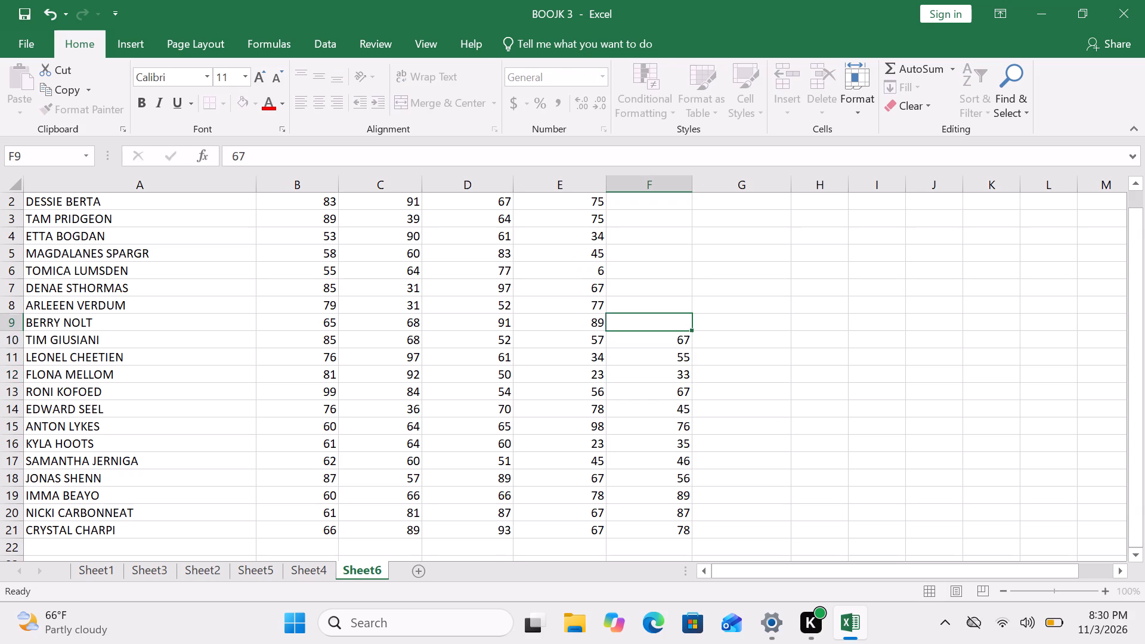
{"action": "type", "text": "56"}
{"action": "key", "text": "Up"}
{"action": "type", "text": "77"}
{"action": "key", "text": "Up"}
Enter the ACCOUNTING marks 45, 55, 43, 67, 54 and 45 upward from F7 to F2.
{"action": "type", "text": "45"}
{"action": "key", "text": "Up"}
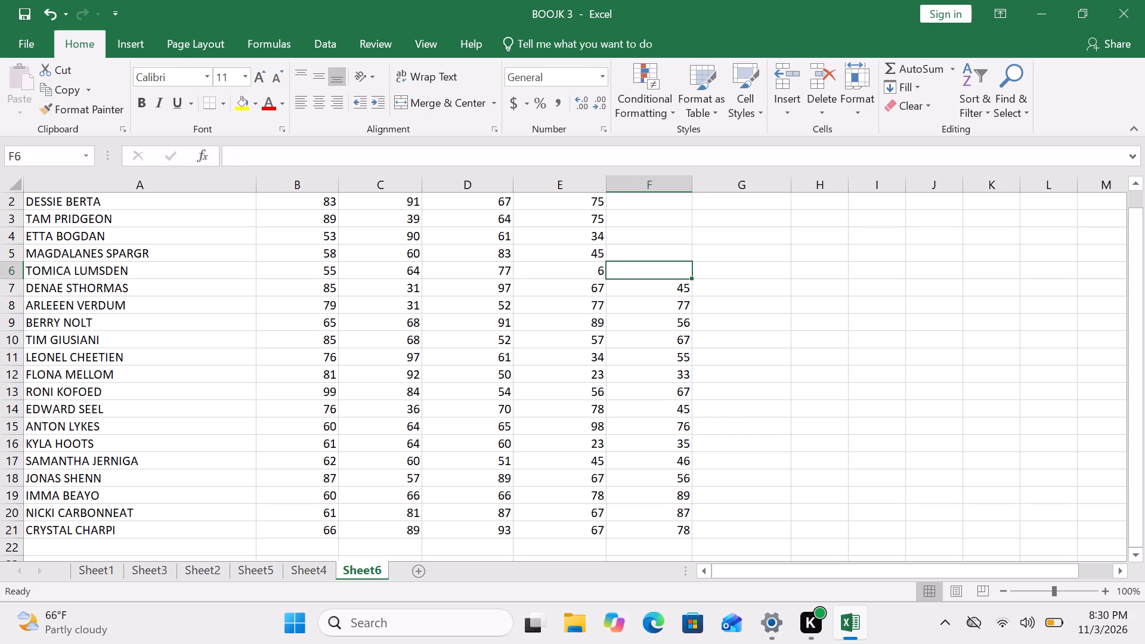
{"action": "type", "text": "55"}
{"action": "key", "text": "Up"}
{"action": "key", "text": "4"}
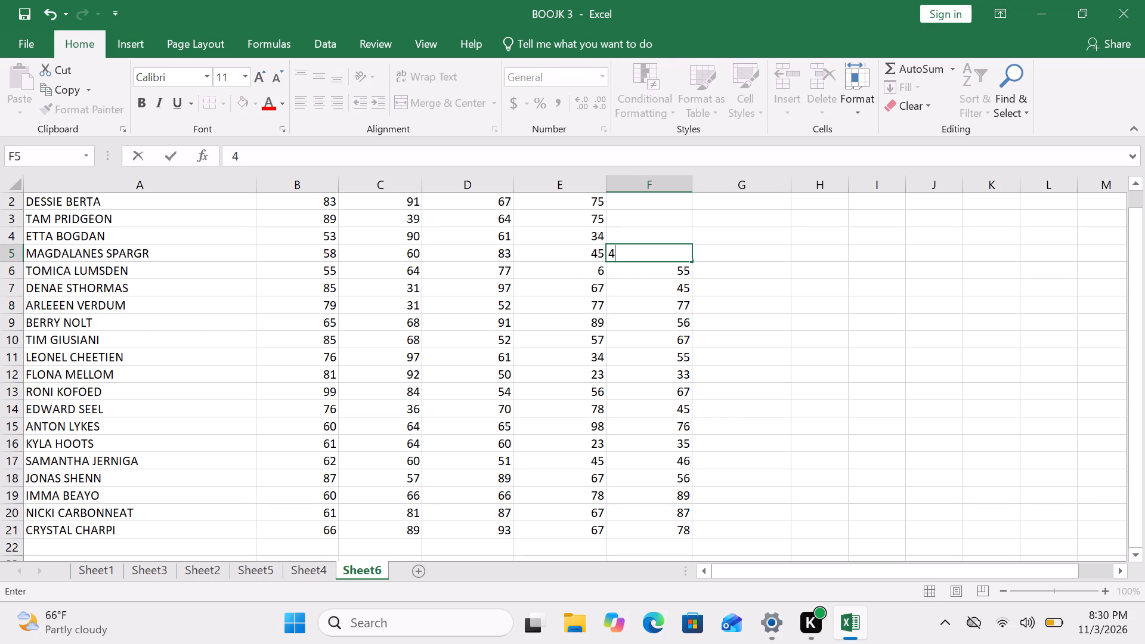
{"action": "key", "text": "3"}
{"action": "key", "text": "Up"}
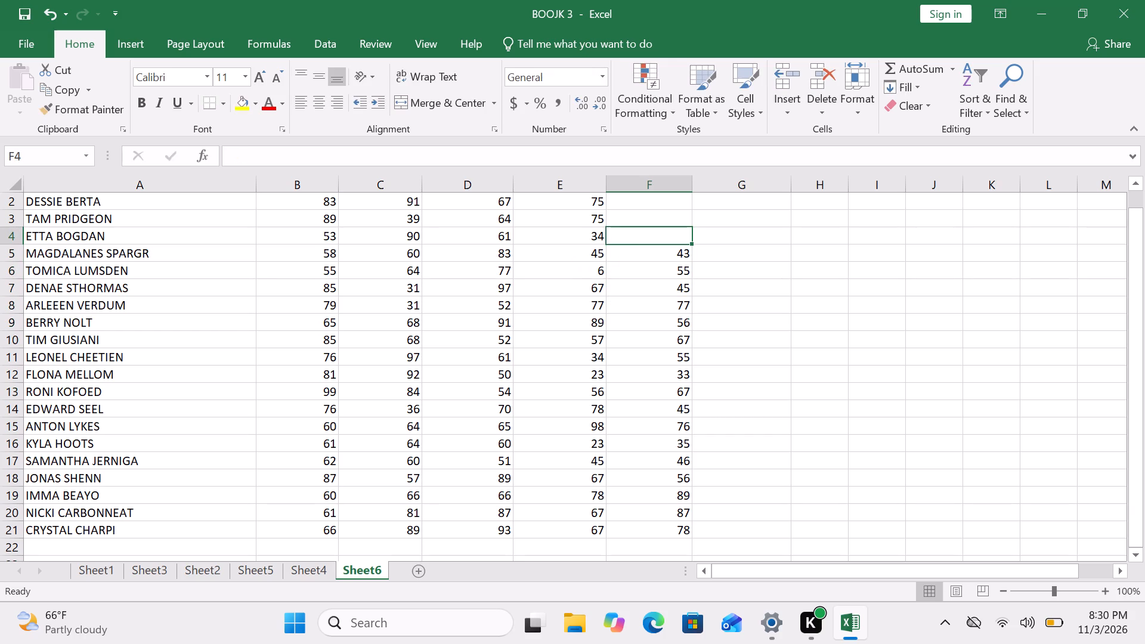
{"action": "type", "text": "67"}
{"action": "key", "text": "Up"}
{"action": "type", "text": "54"}
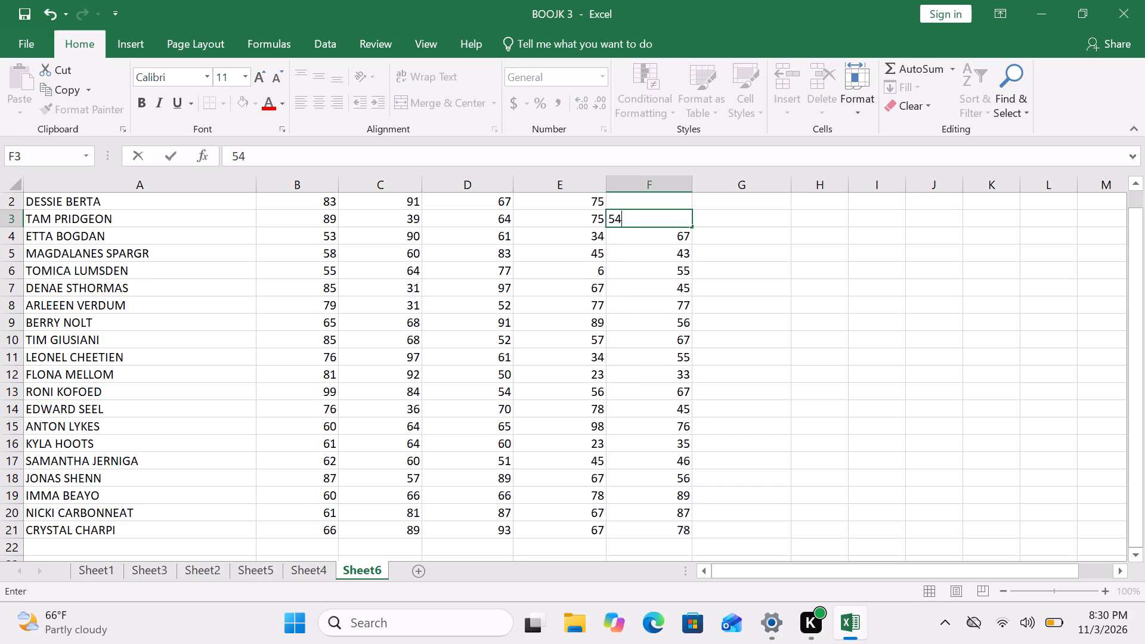
{"action": "key", "text": "Up"}
{"action": "type", "text": "45"}
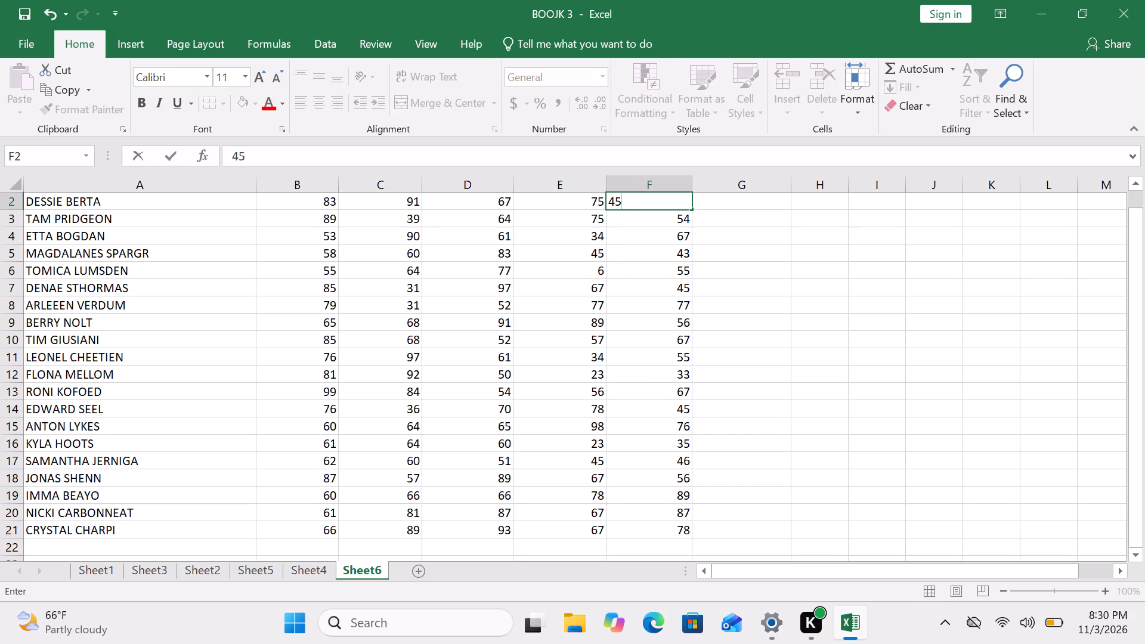
{"action": "key", "text": "Right"}
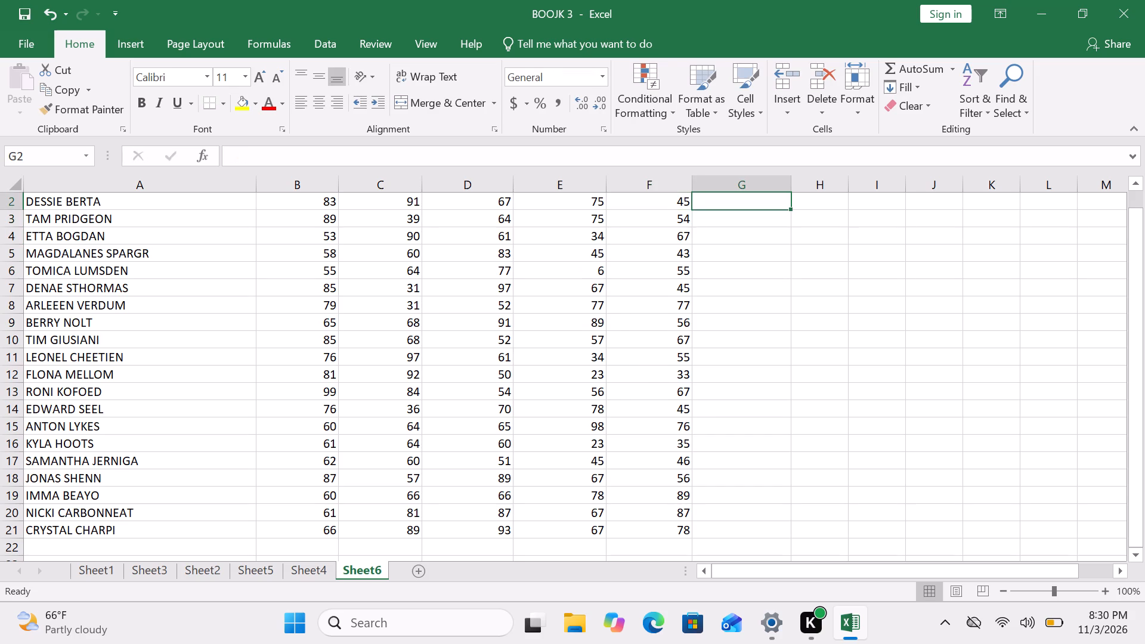
Enter the marks 45, 65, 78, 66, 87, 89 and 8 in cells G2 to G8 of the unlabelled column.
{"action": "type", "text": "45"}
{"action": "key", "text": "Down"}
{"action": "type", "text": "65"}
{"action": "key", "text": "Down"}
{"action": "type", "text": "78"}
{"action": "key", "text": "Down"}
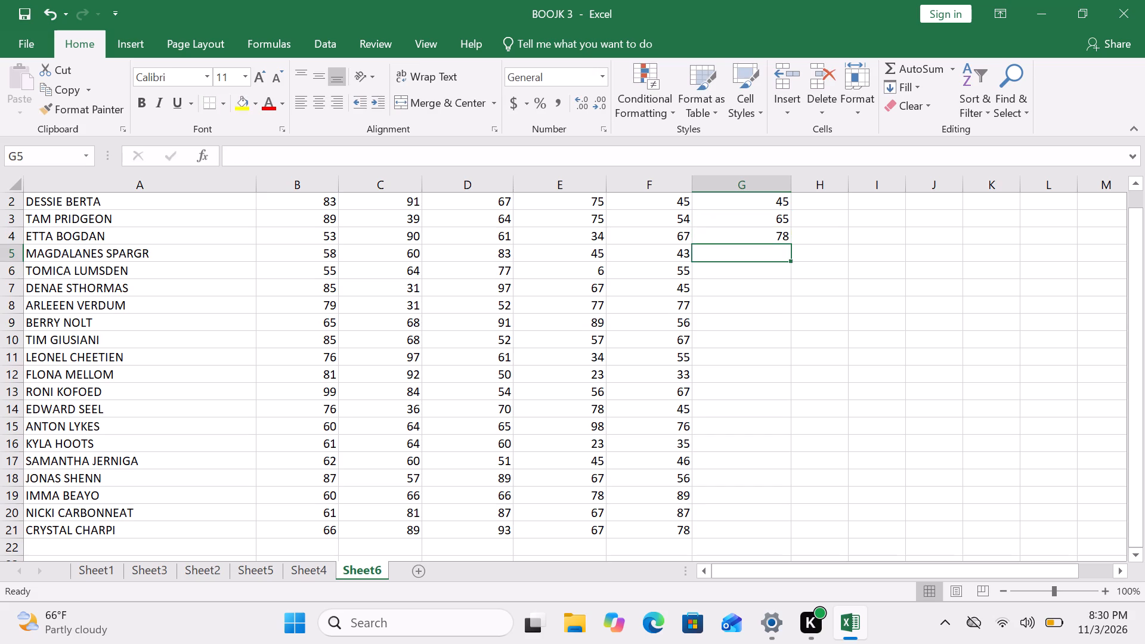
{"action": "type", "text": "66"}
{"action": "key", "text": "Down"}
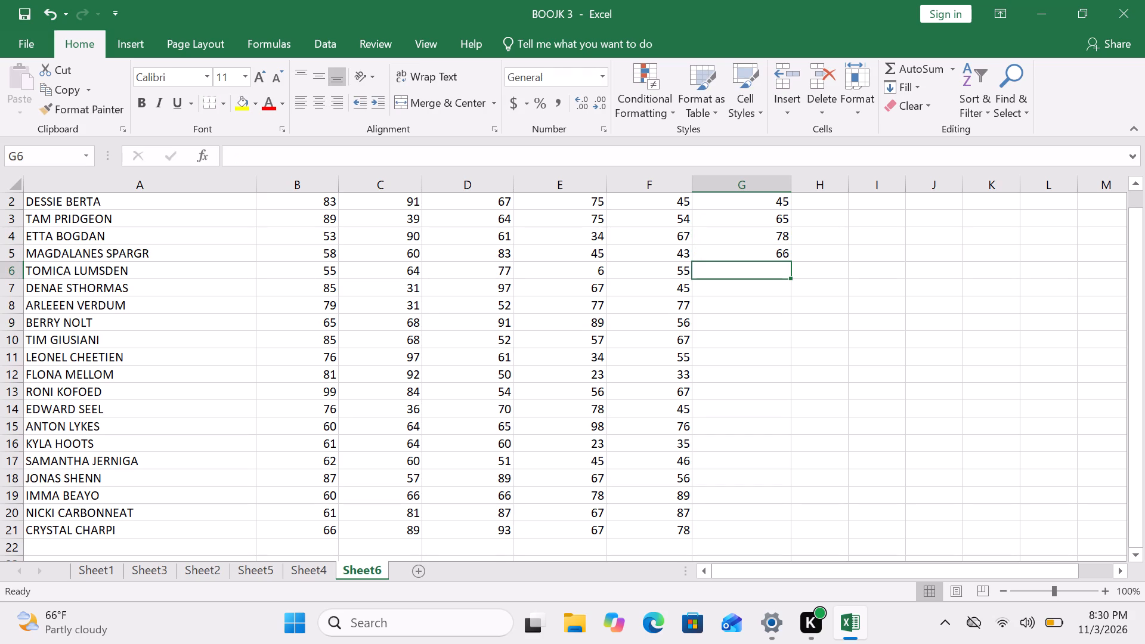
{"action": "type", "text": "87"}
{"action": "key", "text": "Down"}
{"action": "type", "text": "89"}
{"action": "key", "text": "Down"}
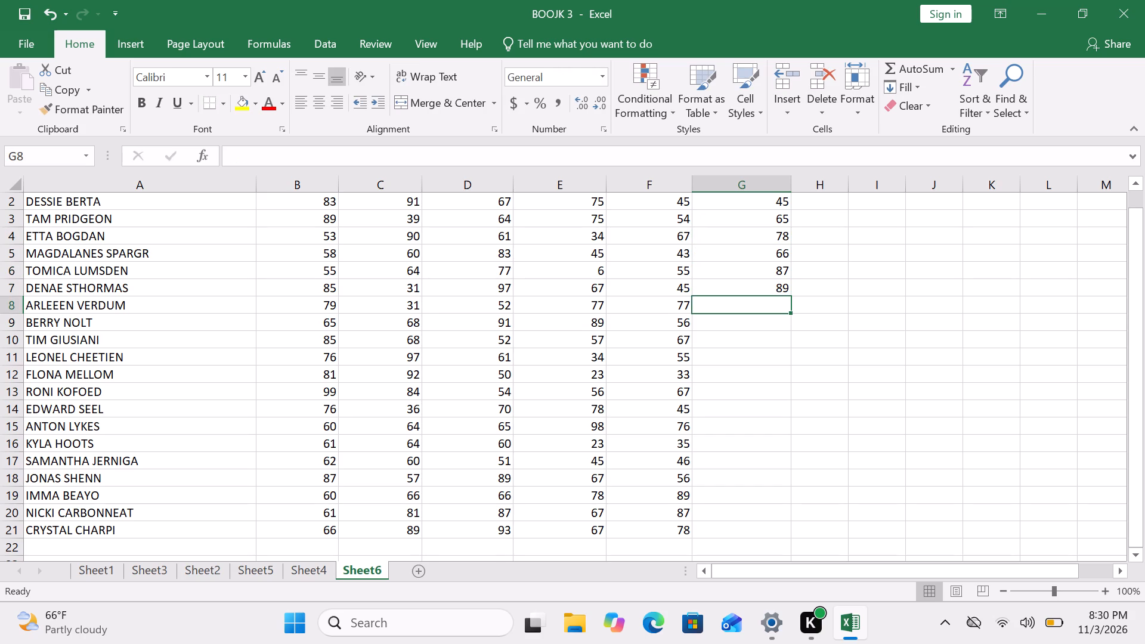
{"action": "key", "text": "8"}
{"action": "key", "text": "Down"}
Enter the marks 57, 34, 56, 78, 67, 54 and 23 in cells G9 to G15.
{"action": "type", "text": "57"}
{"action": "key", "text": "Down"}
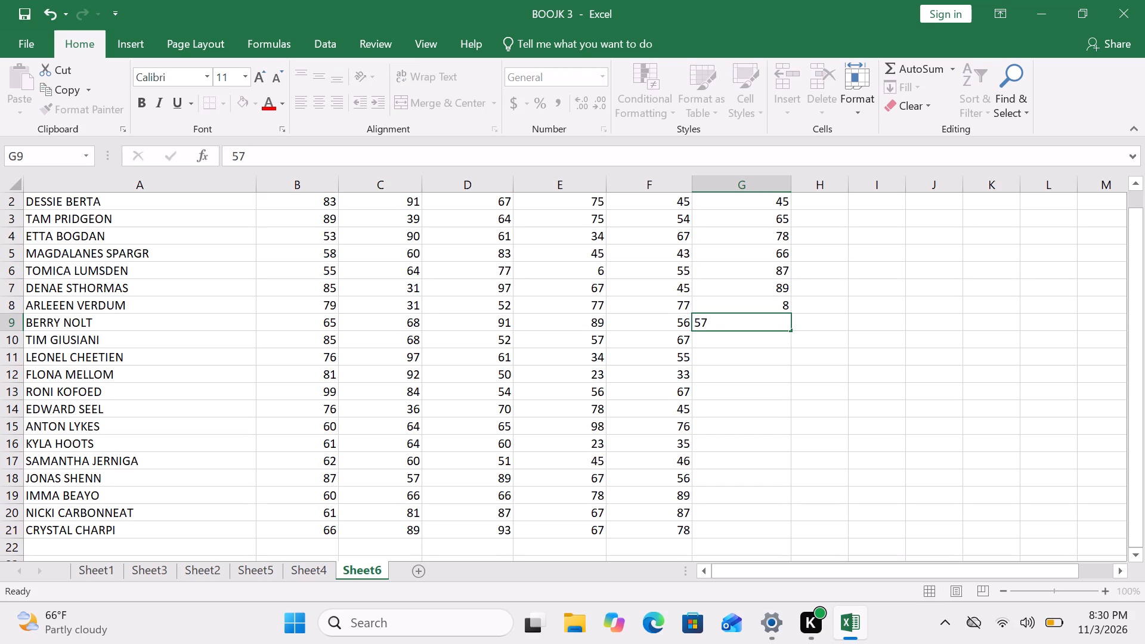
{"action": "type", "text": "34"}
{"action": "key", "text": "Down"}
{"action": "type", "text": "56"}
{"action": "key", "text": "Down"}
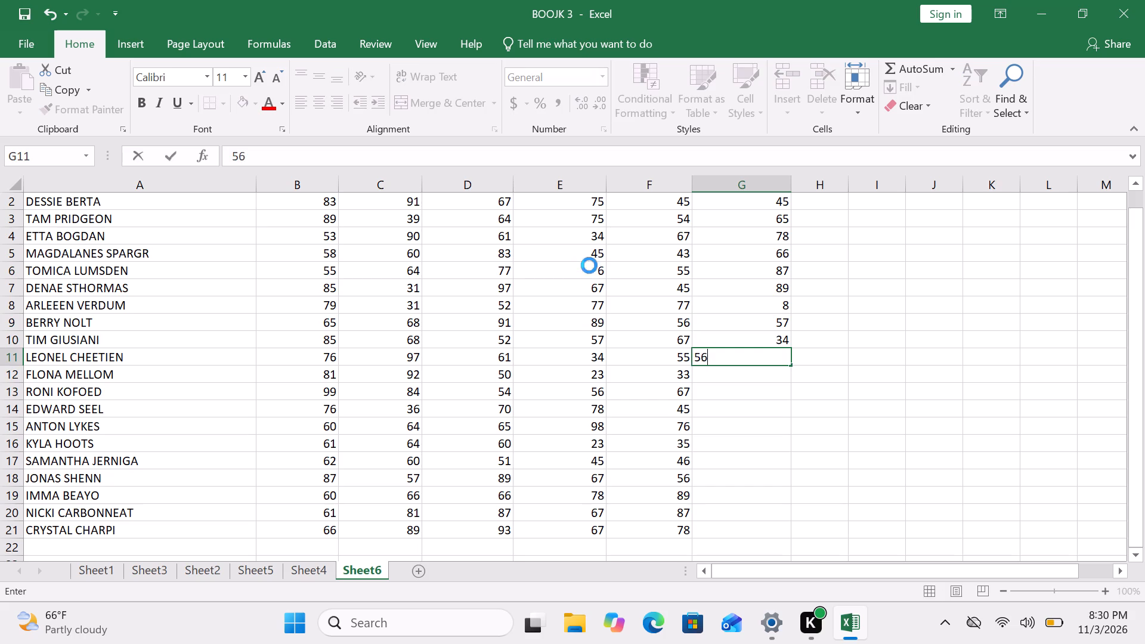
{"action": "type", "text": "78"}
{"action": "key", "text": "Down"}
{"action": "type", "text": "67"}
{"action": "key", "text": "Down"}
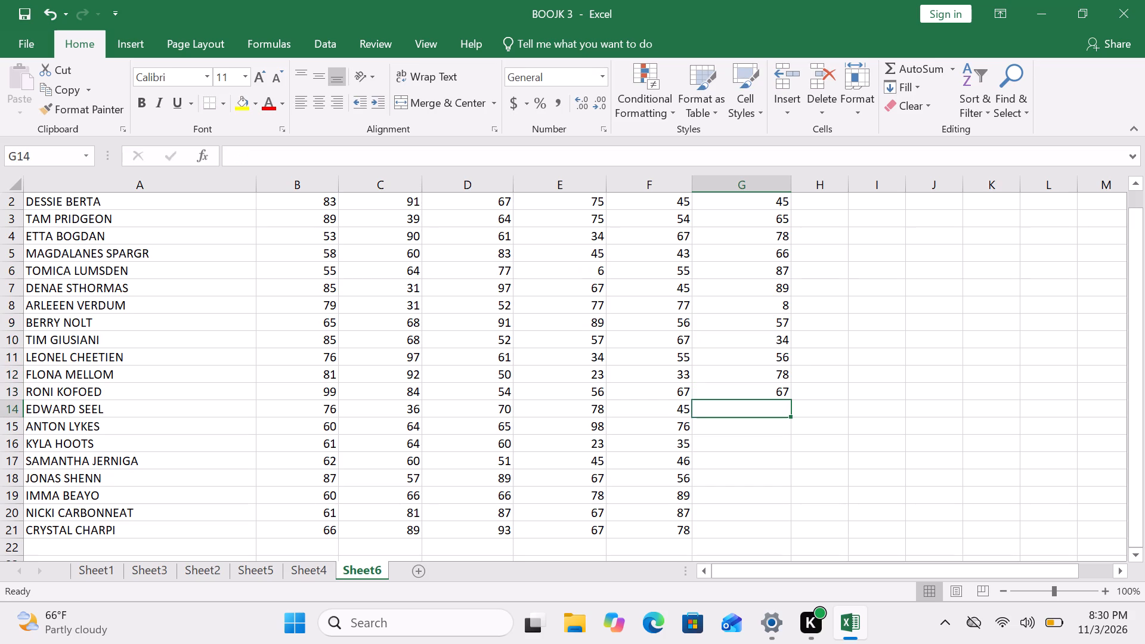
{"action": "type", "text": "54"}
{"action": "key", "text": "Down"}
{"action": "type", "text": "23"}
{"action": "key", "text": "Down"}
Enter the marks 56, 65, 77, 89, 67 and 57 in cells G16 to G21.
{"action": "type", "text": "56"}
{"action": "key", "text": "Down"}
{"action": "type", "text": "65"}
{"action": "key", "text": "Down"}
{"action": "type", "text": "77"}
{"action": "key", "text": "Down"}
{"action": "type", "text": "89"}
{"action": "key", "text": "Down"}
{"action": "type", "text": "67"}
{"action": "key", "text": "Down"}
{"action": "type", "text": "57"}
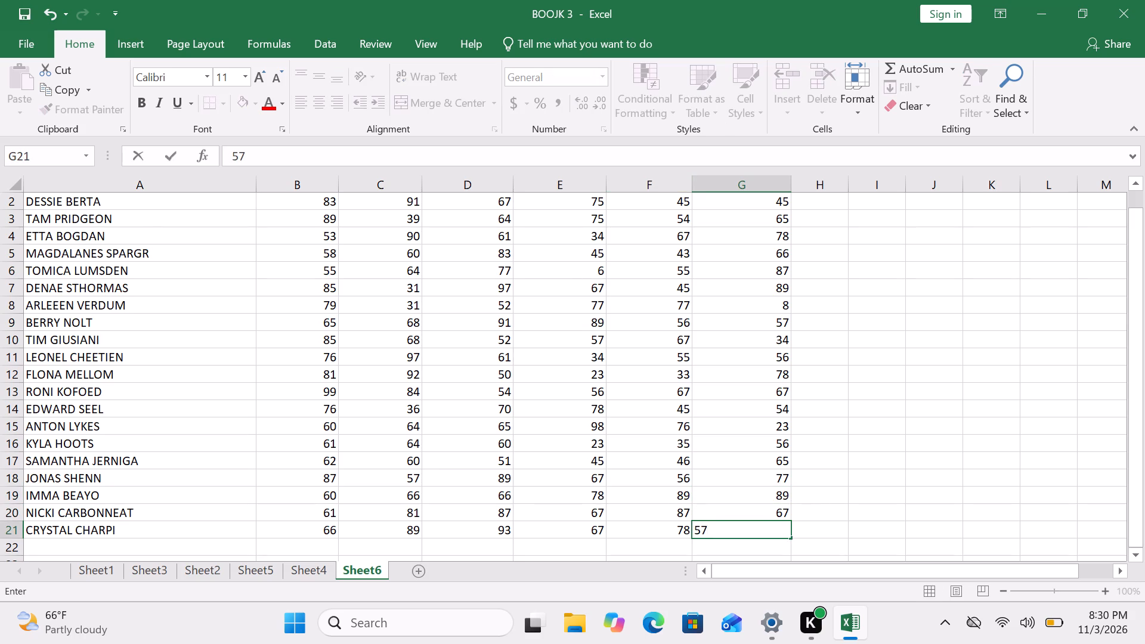
{"action": "scroll", "coordinate": [732, 260], "scroll_direction": "up", "scroll_amount": 4}
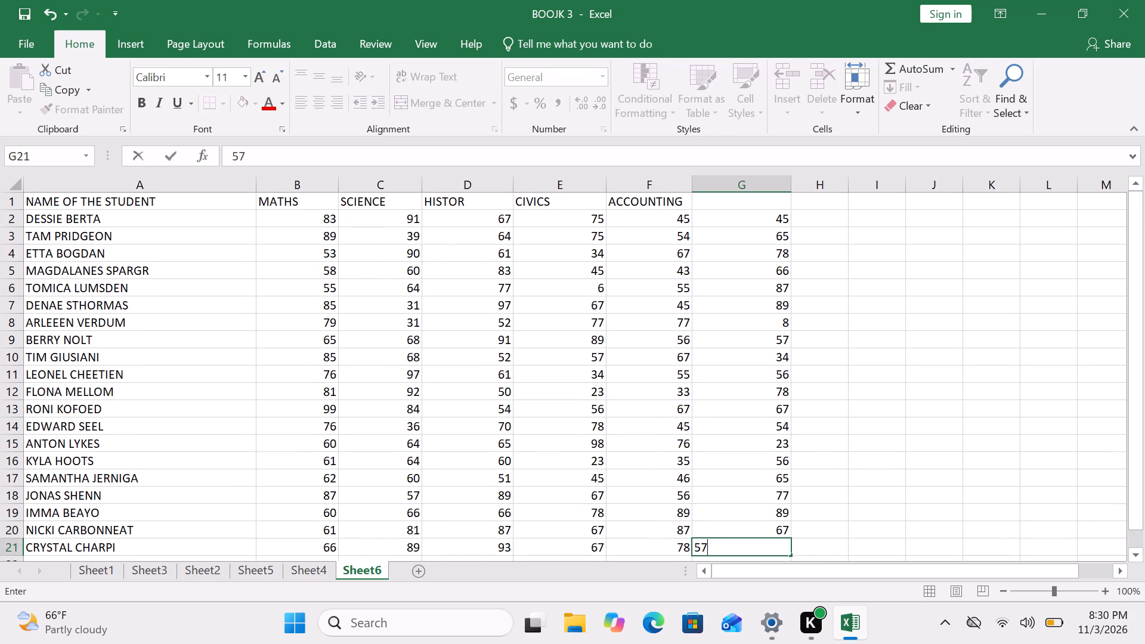
{"action": "key", "text": "Right"}
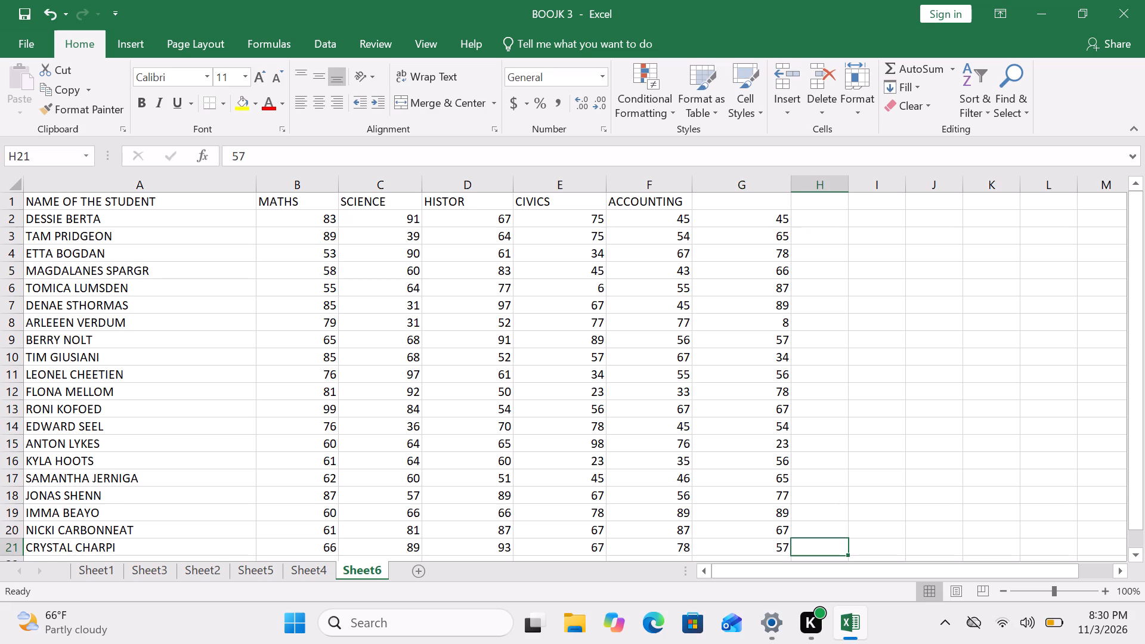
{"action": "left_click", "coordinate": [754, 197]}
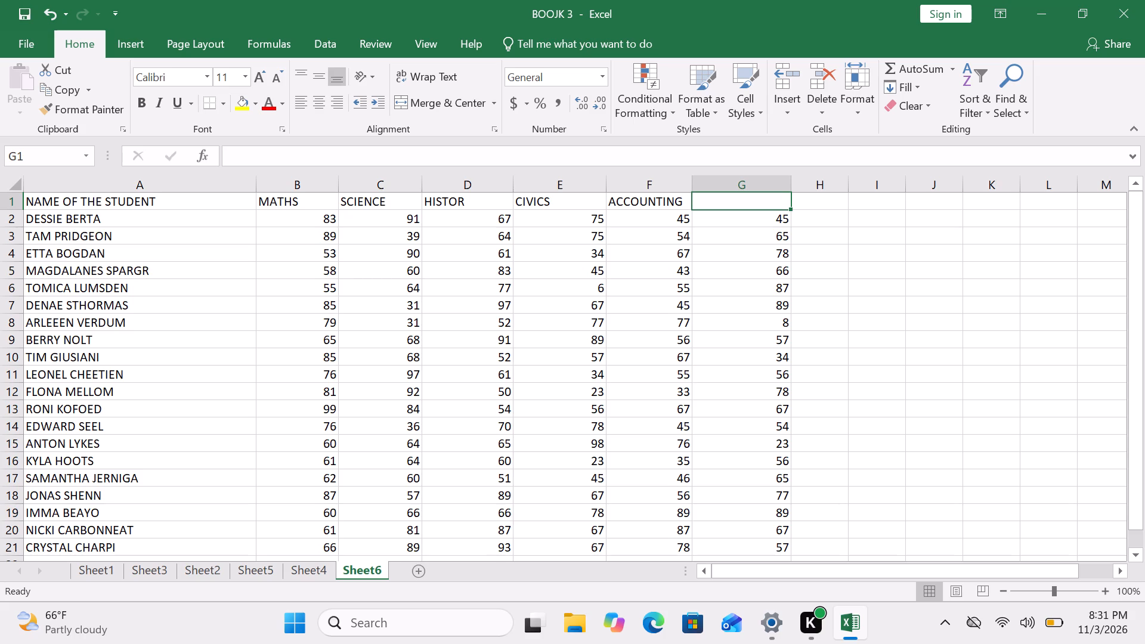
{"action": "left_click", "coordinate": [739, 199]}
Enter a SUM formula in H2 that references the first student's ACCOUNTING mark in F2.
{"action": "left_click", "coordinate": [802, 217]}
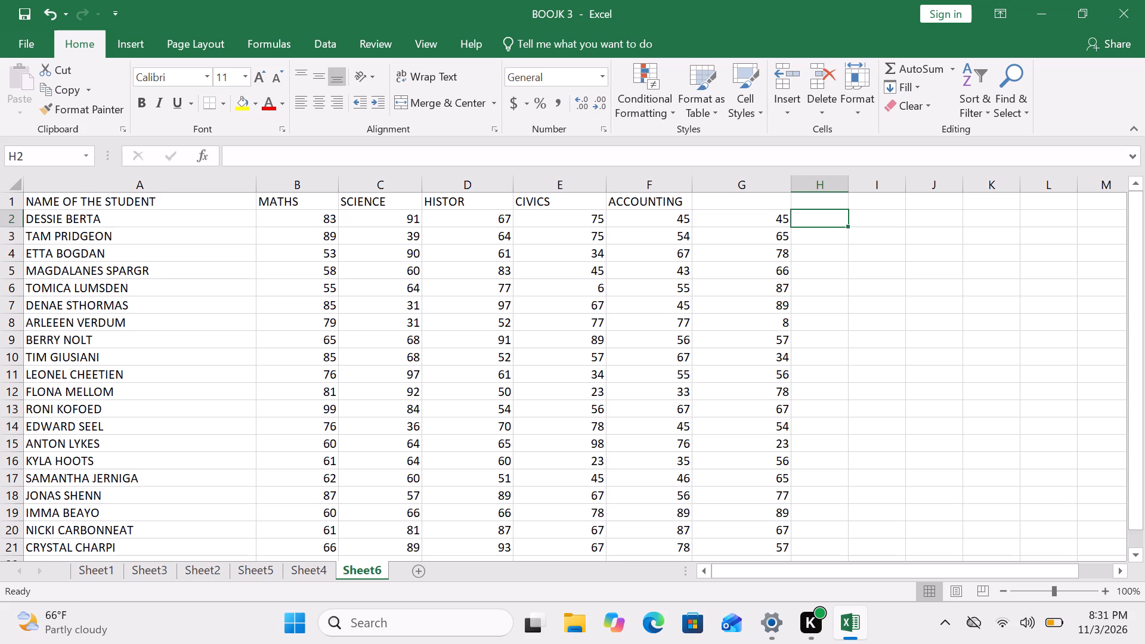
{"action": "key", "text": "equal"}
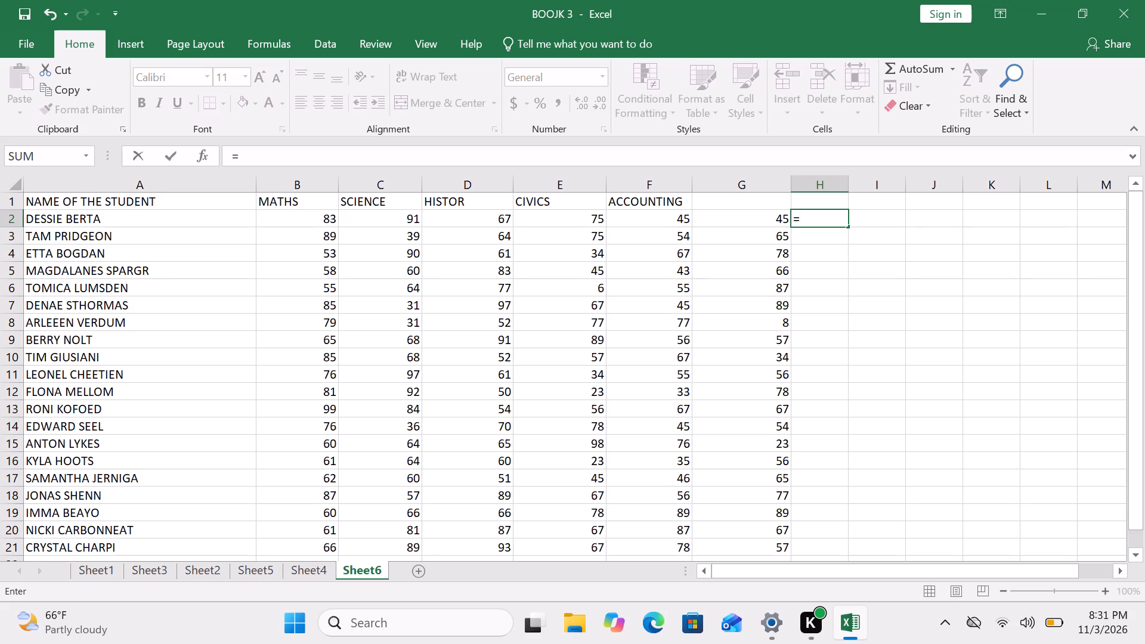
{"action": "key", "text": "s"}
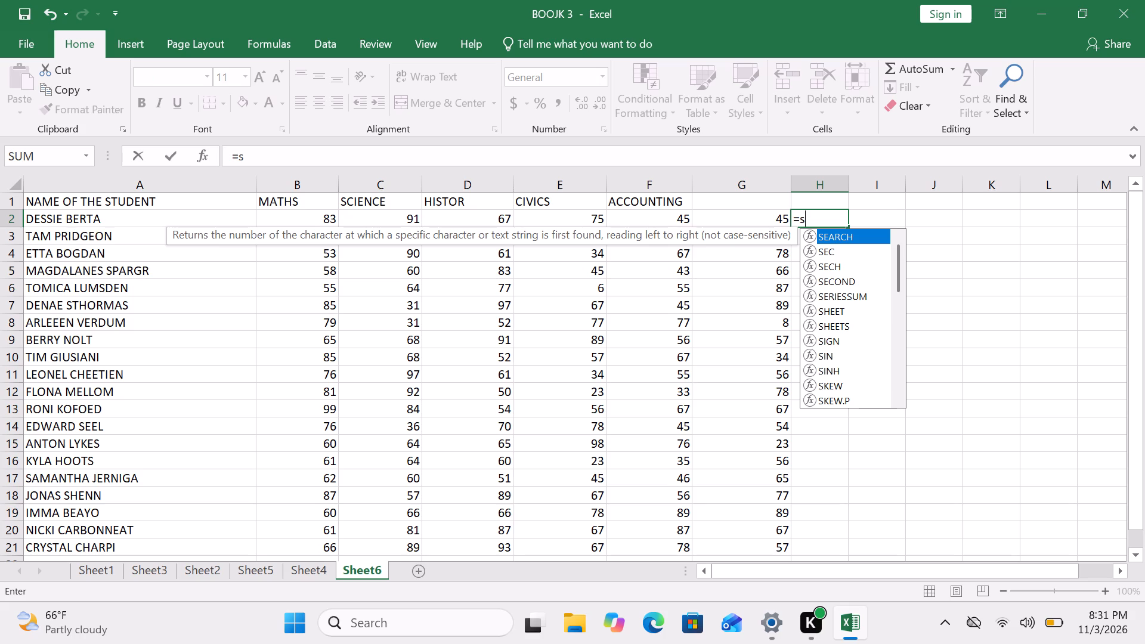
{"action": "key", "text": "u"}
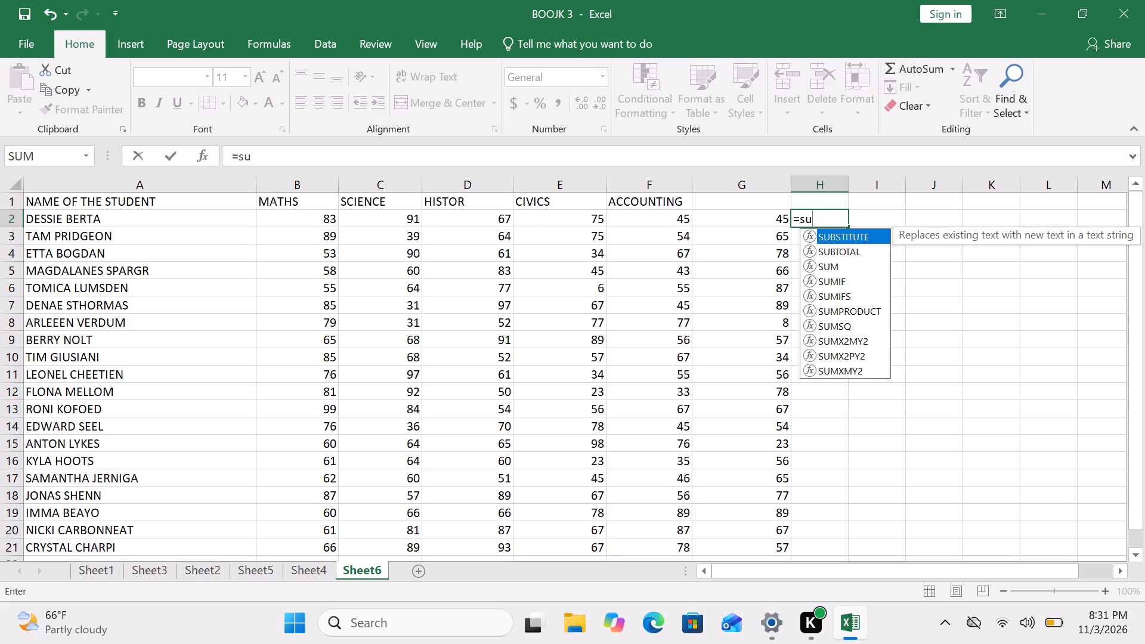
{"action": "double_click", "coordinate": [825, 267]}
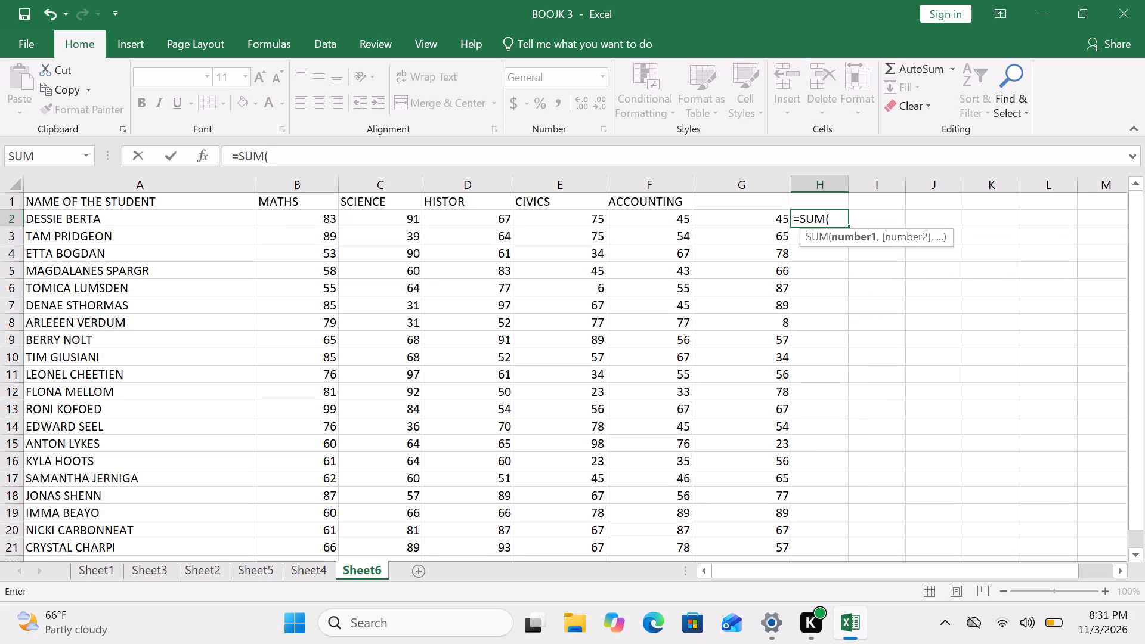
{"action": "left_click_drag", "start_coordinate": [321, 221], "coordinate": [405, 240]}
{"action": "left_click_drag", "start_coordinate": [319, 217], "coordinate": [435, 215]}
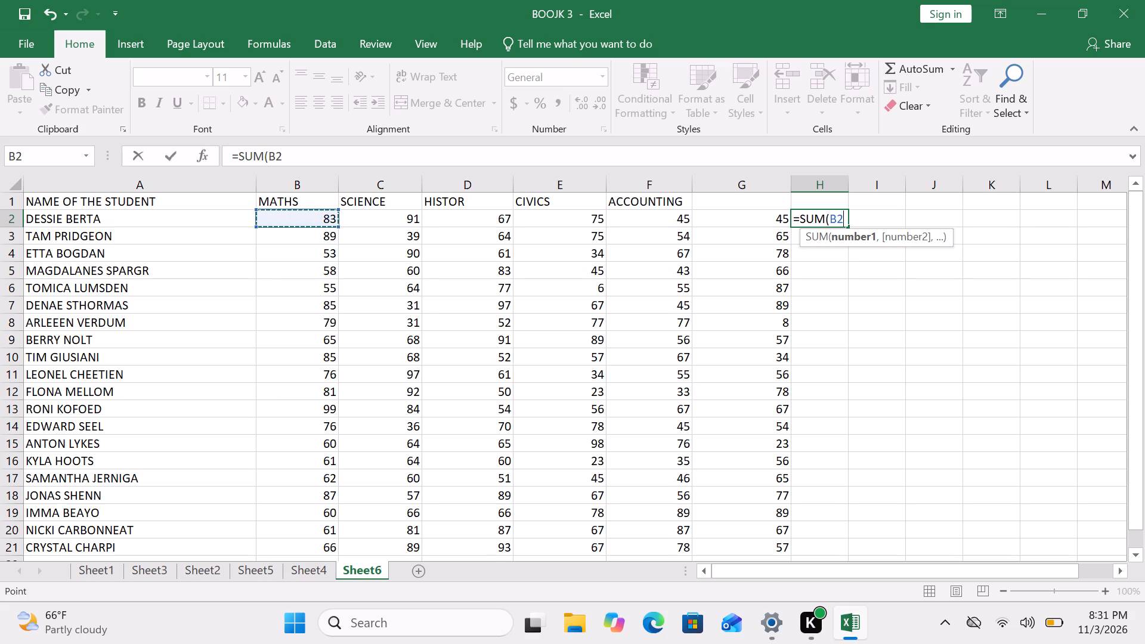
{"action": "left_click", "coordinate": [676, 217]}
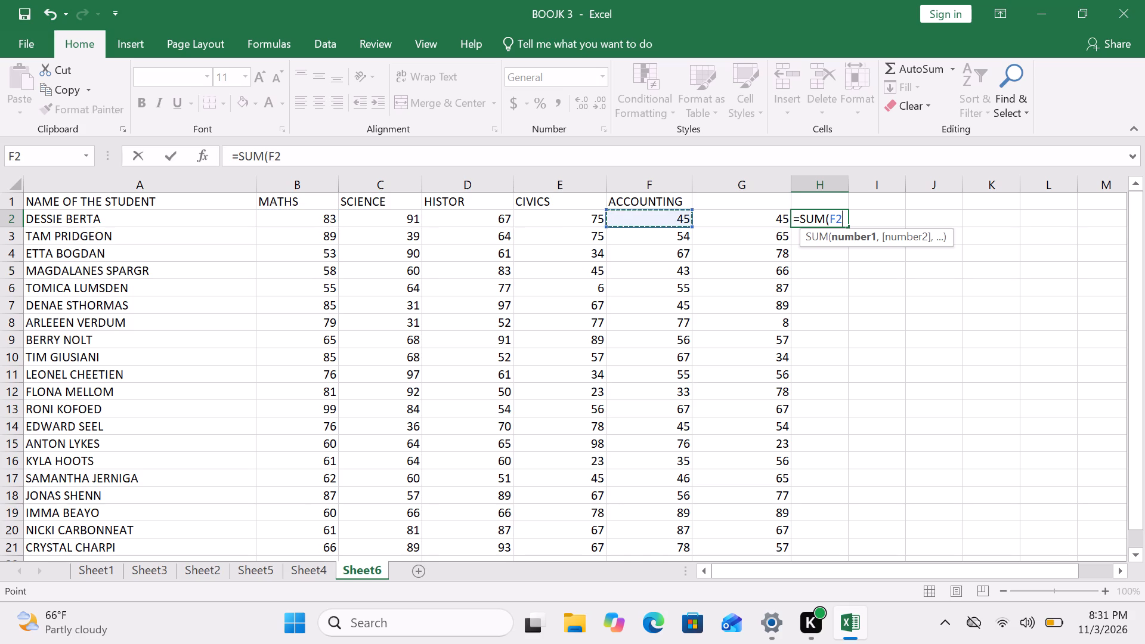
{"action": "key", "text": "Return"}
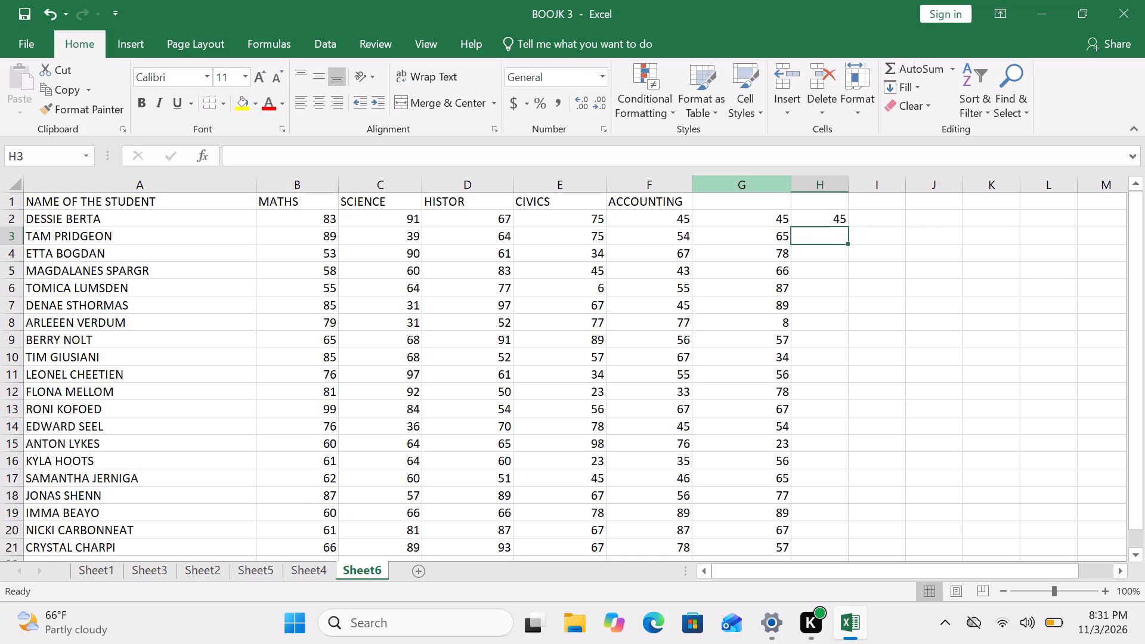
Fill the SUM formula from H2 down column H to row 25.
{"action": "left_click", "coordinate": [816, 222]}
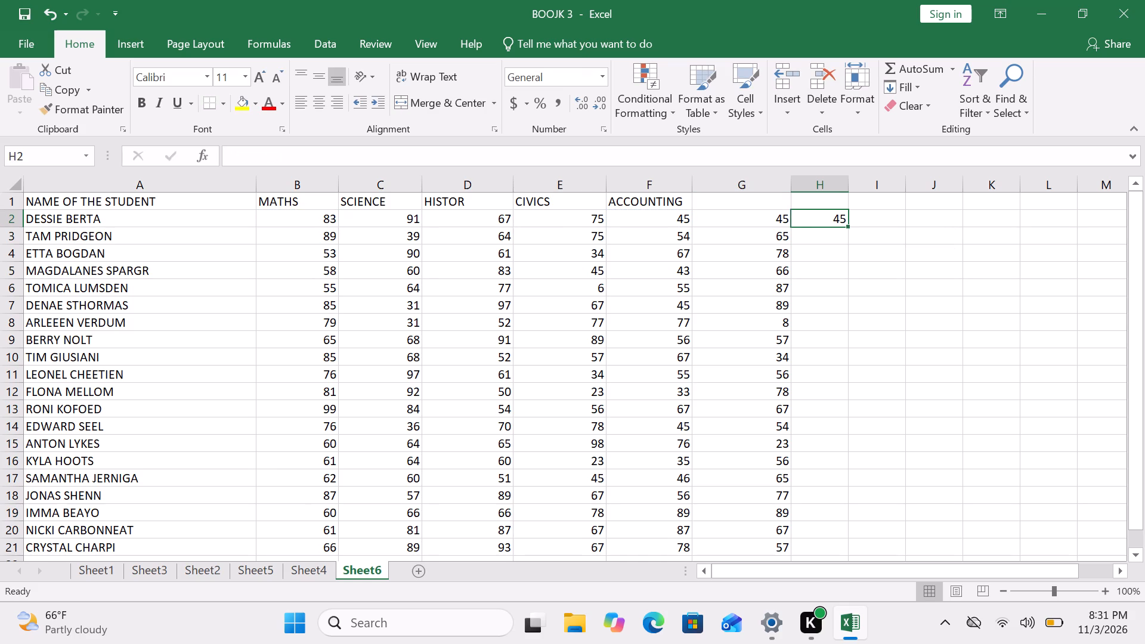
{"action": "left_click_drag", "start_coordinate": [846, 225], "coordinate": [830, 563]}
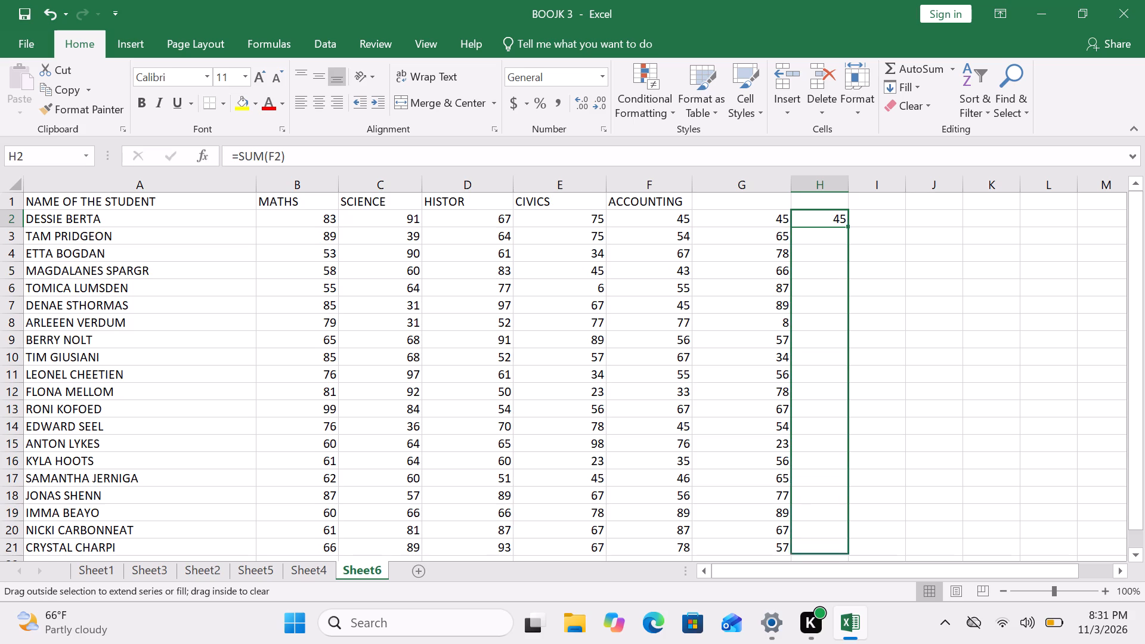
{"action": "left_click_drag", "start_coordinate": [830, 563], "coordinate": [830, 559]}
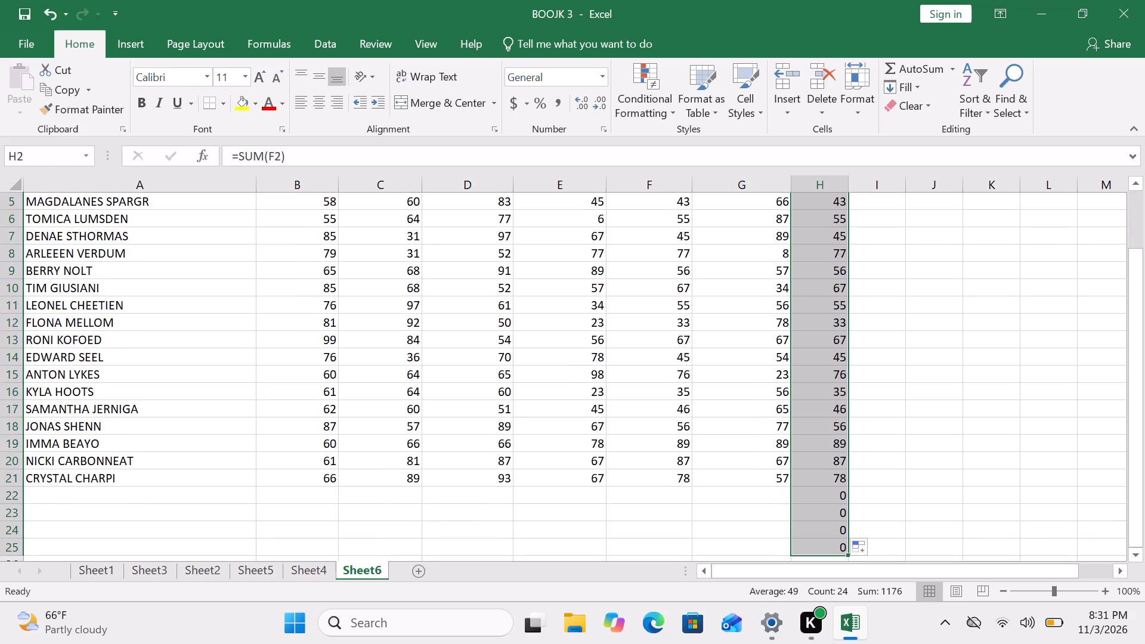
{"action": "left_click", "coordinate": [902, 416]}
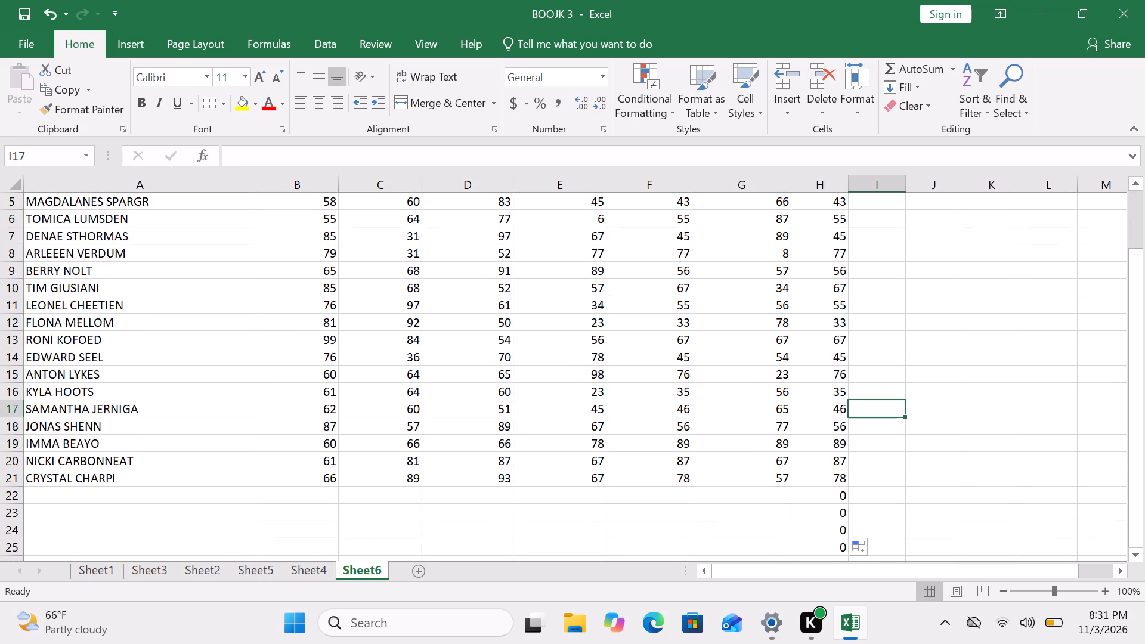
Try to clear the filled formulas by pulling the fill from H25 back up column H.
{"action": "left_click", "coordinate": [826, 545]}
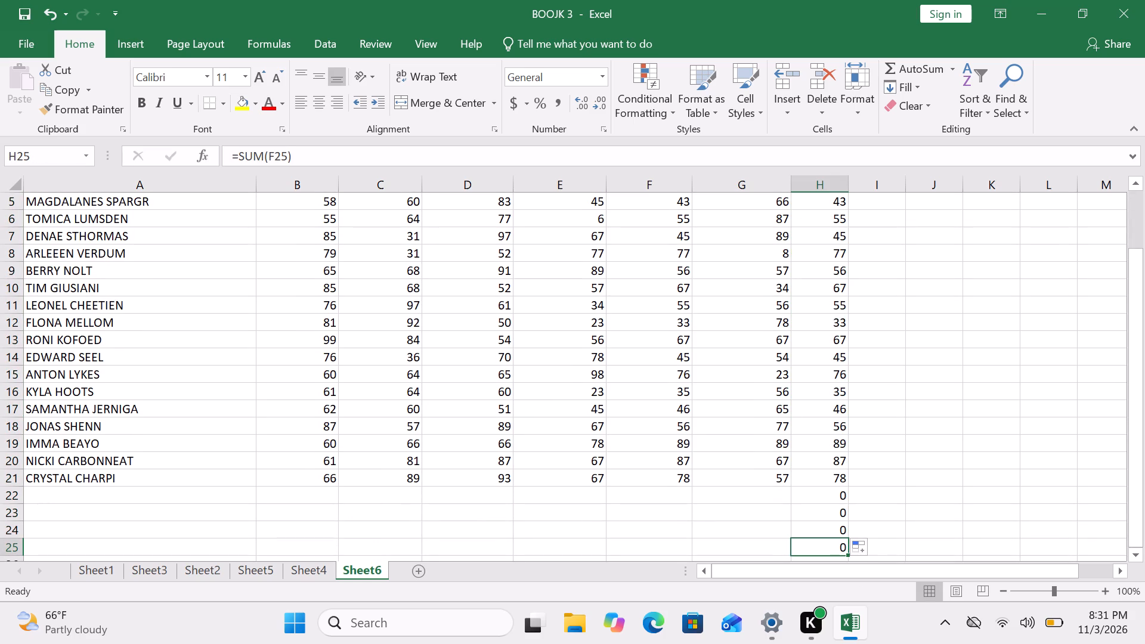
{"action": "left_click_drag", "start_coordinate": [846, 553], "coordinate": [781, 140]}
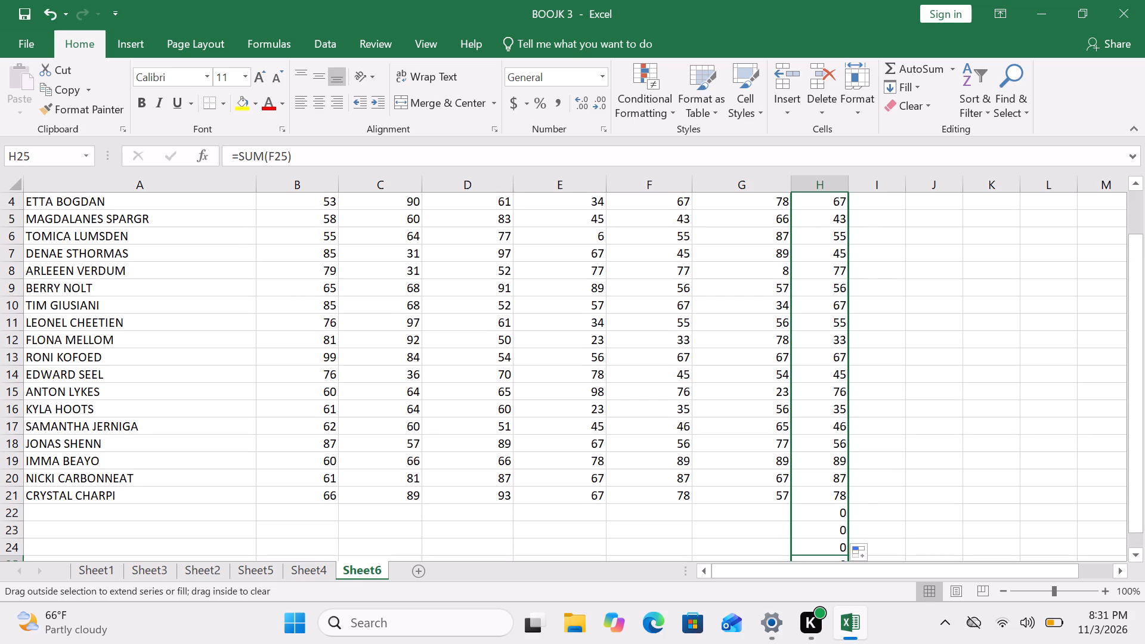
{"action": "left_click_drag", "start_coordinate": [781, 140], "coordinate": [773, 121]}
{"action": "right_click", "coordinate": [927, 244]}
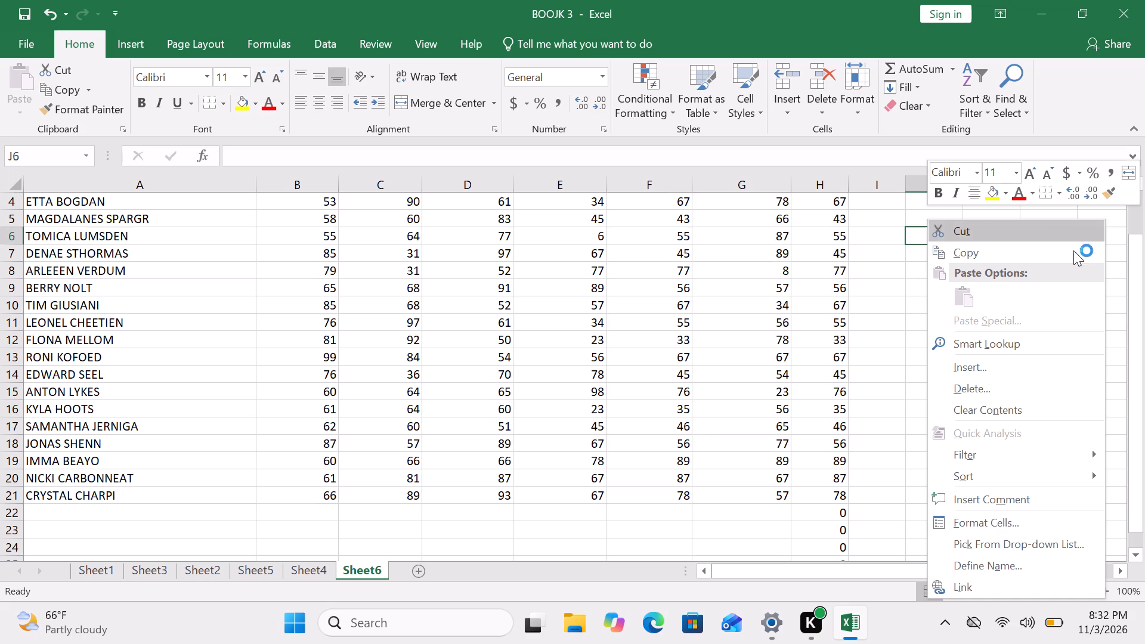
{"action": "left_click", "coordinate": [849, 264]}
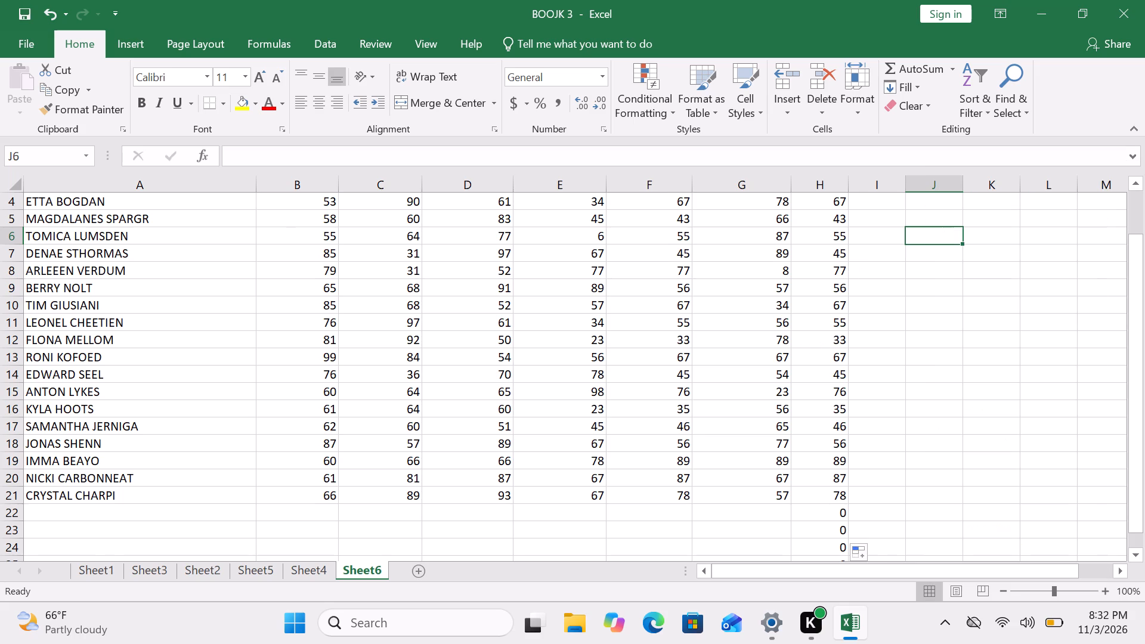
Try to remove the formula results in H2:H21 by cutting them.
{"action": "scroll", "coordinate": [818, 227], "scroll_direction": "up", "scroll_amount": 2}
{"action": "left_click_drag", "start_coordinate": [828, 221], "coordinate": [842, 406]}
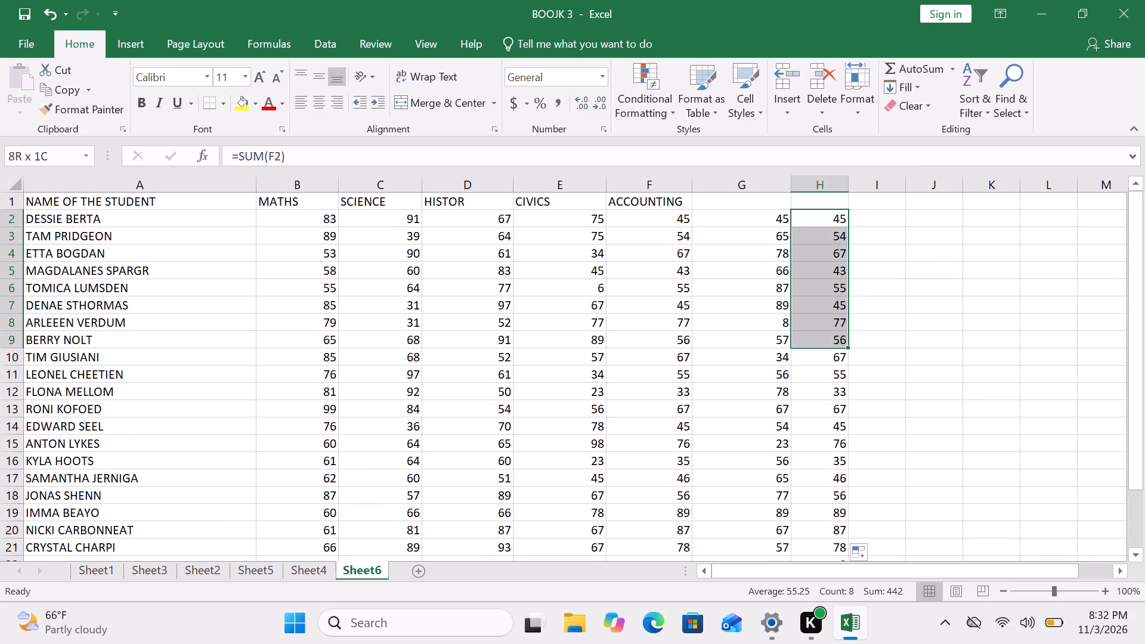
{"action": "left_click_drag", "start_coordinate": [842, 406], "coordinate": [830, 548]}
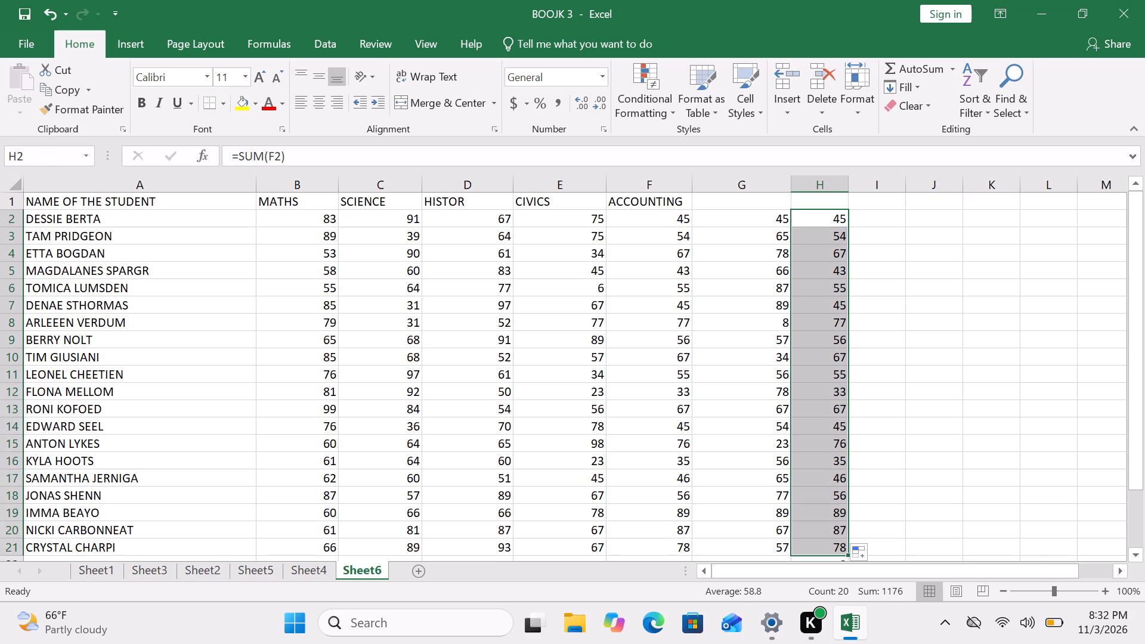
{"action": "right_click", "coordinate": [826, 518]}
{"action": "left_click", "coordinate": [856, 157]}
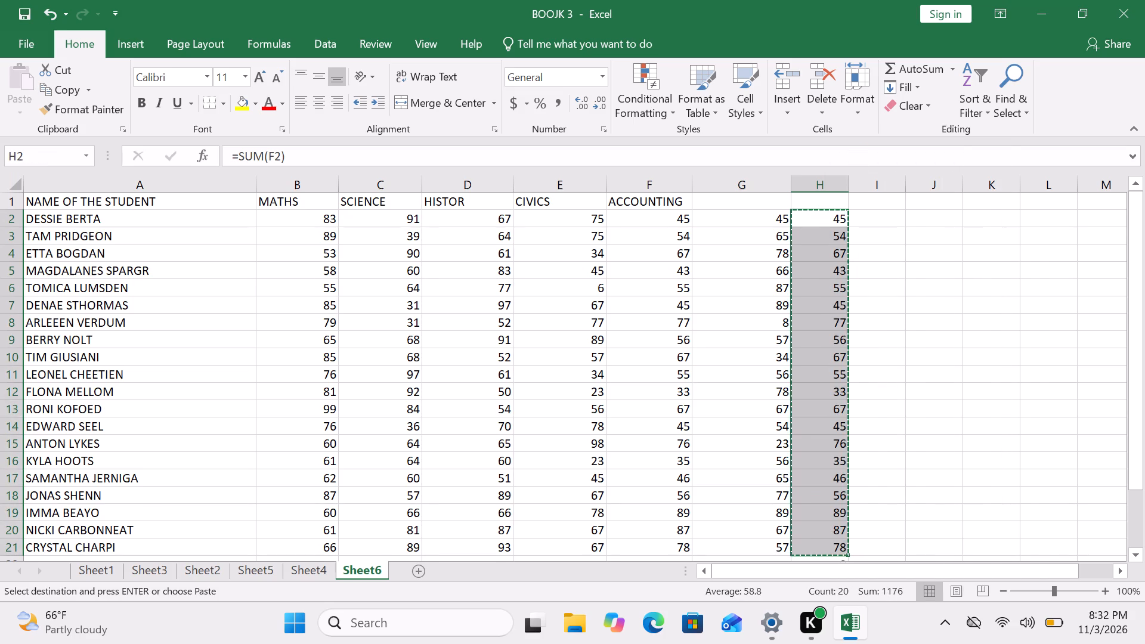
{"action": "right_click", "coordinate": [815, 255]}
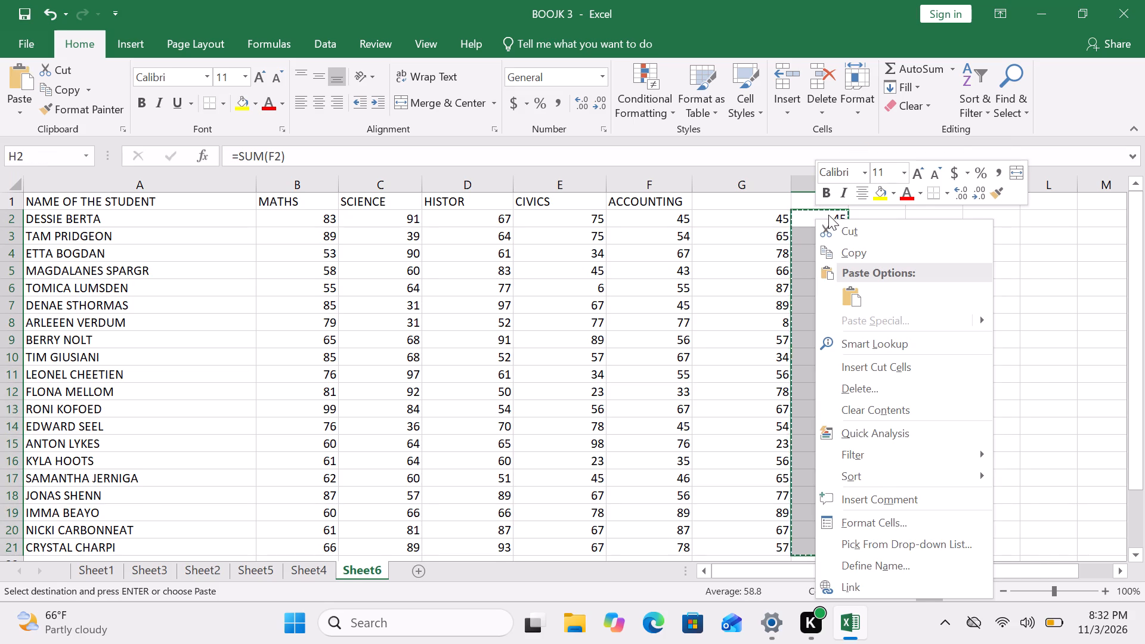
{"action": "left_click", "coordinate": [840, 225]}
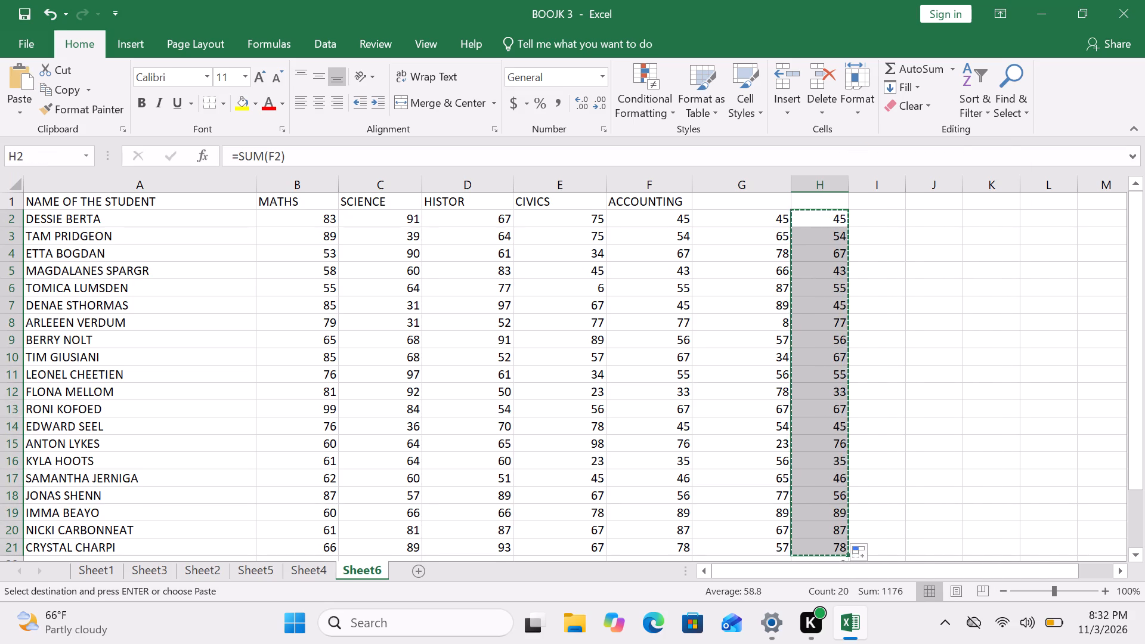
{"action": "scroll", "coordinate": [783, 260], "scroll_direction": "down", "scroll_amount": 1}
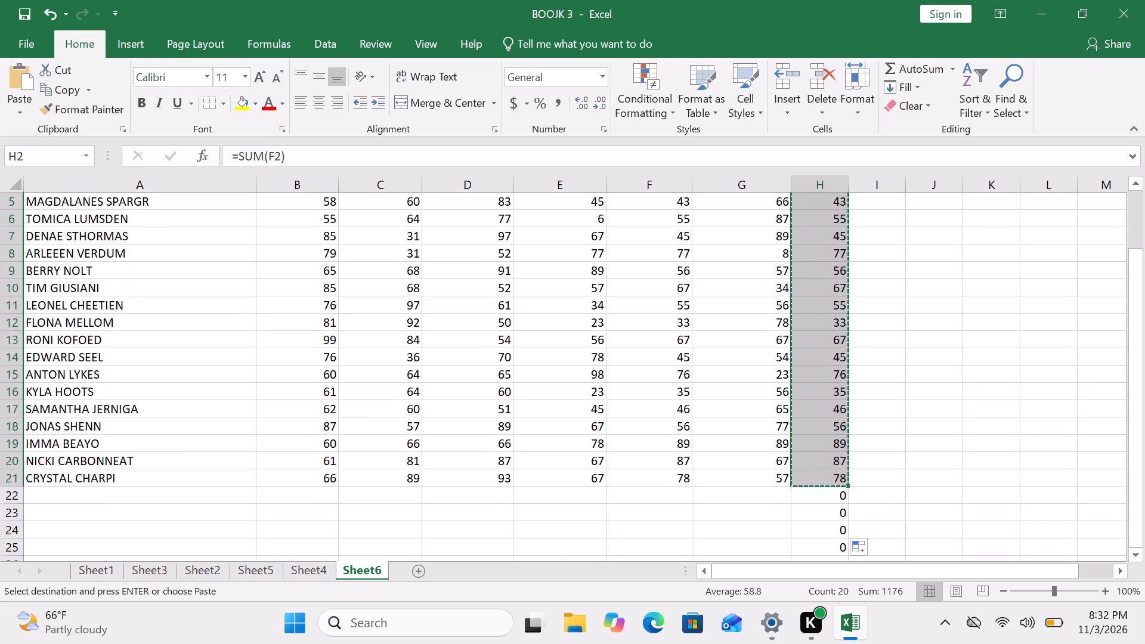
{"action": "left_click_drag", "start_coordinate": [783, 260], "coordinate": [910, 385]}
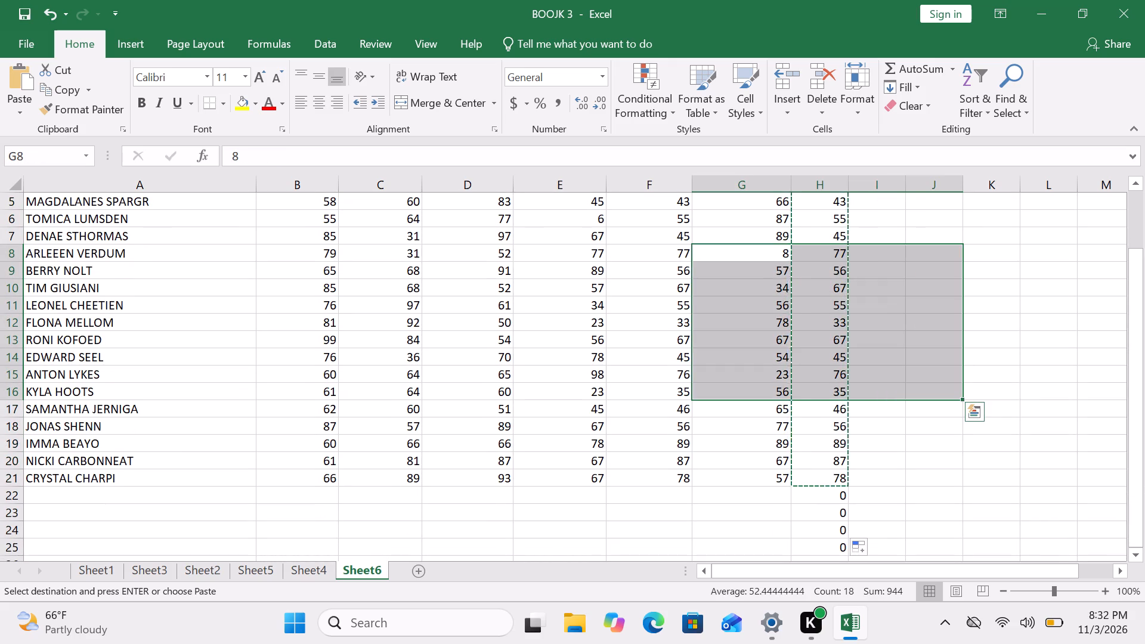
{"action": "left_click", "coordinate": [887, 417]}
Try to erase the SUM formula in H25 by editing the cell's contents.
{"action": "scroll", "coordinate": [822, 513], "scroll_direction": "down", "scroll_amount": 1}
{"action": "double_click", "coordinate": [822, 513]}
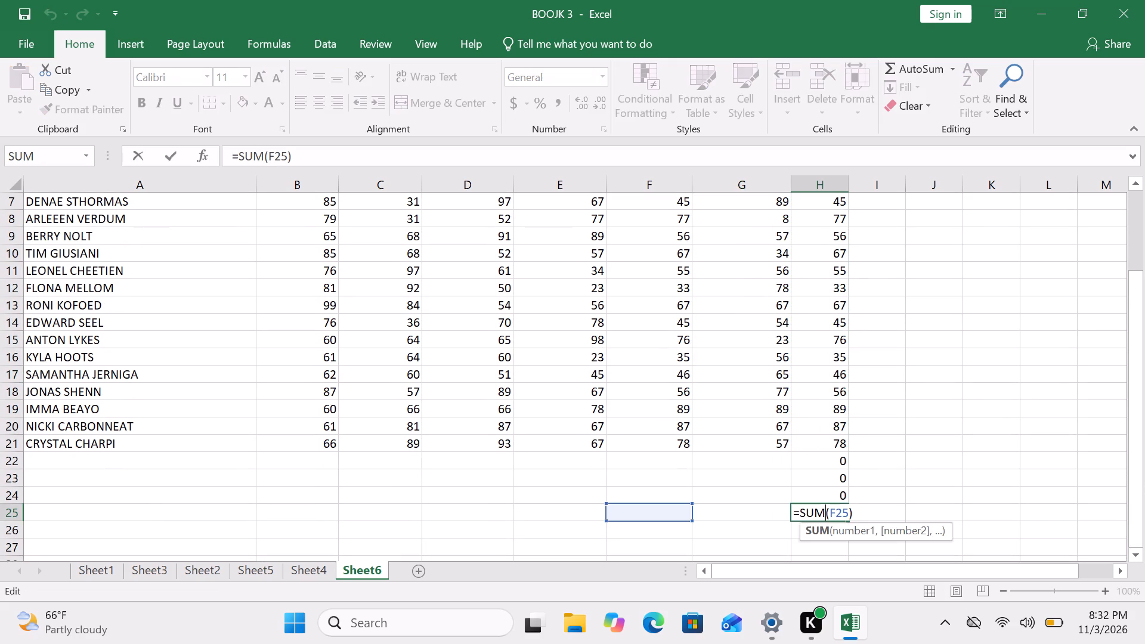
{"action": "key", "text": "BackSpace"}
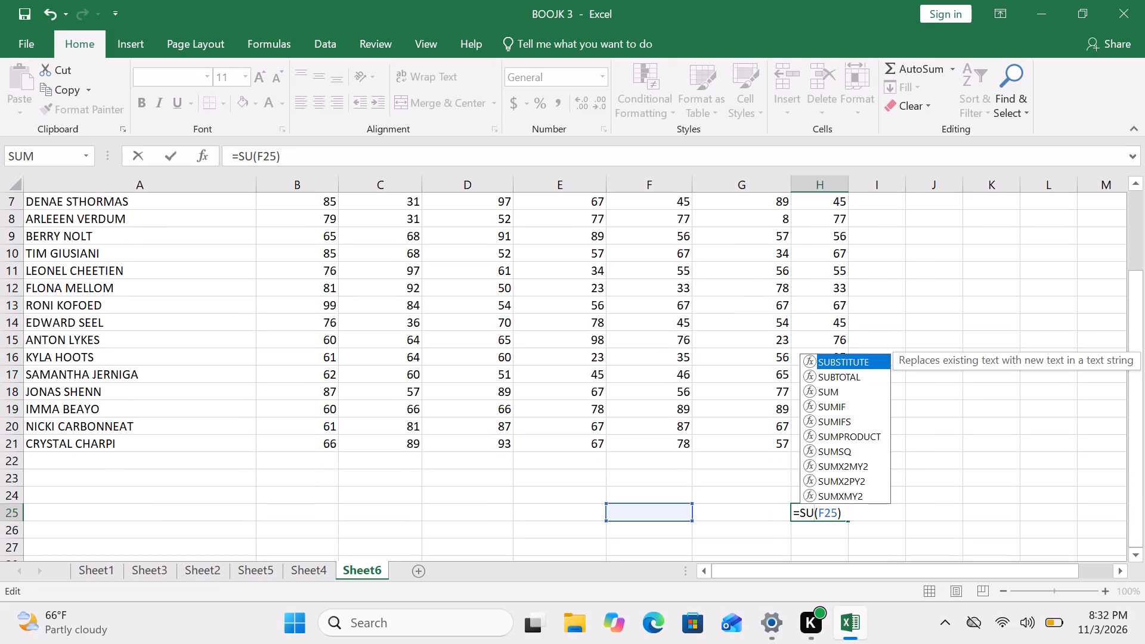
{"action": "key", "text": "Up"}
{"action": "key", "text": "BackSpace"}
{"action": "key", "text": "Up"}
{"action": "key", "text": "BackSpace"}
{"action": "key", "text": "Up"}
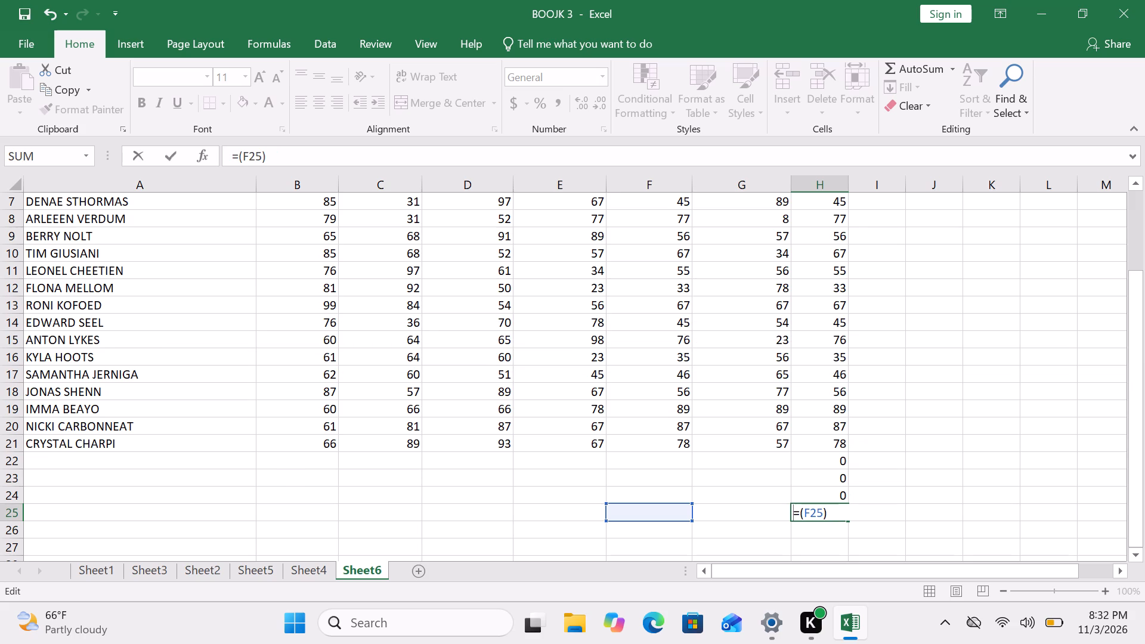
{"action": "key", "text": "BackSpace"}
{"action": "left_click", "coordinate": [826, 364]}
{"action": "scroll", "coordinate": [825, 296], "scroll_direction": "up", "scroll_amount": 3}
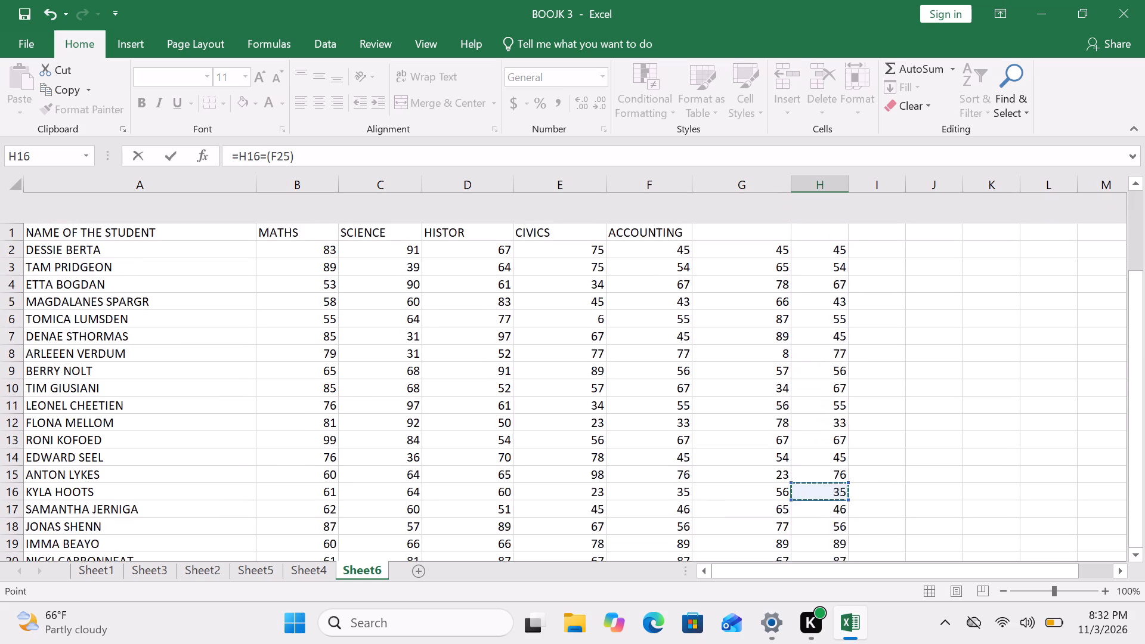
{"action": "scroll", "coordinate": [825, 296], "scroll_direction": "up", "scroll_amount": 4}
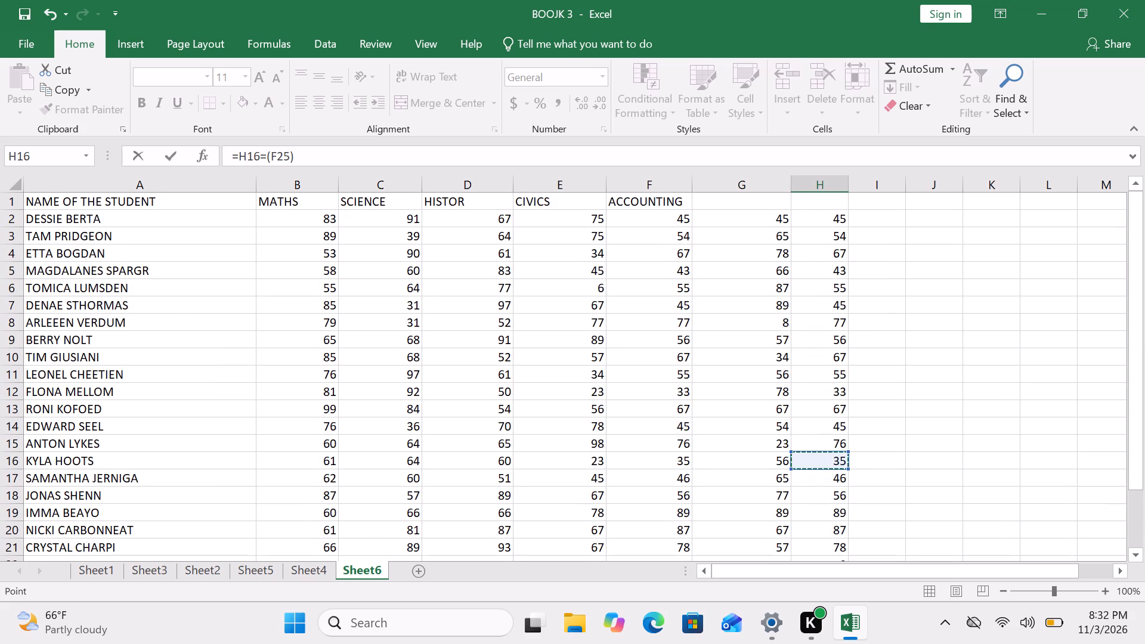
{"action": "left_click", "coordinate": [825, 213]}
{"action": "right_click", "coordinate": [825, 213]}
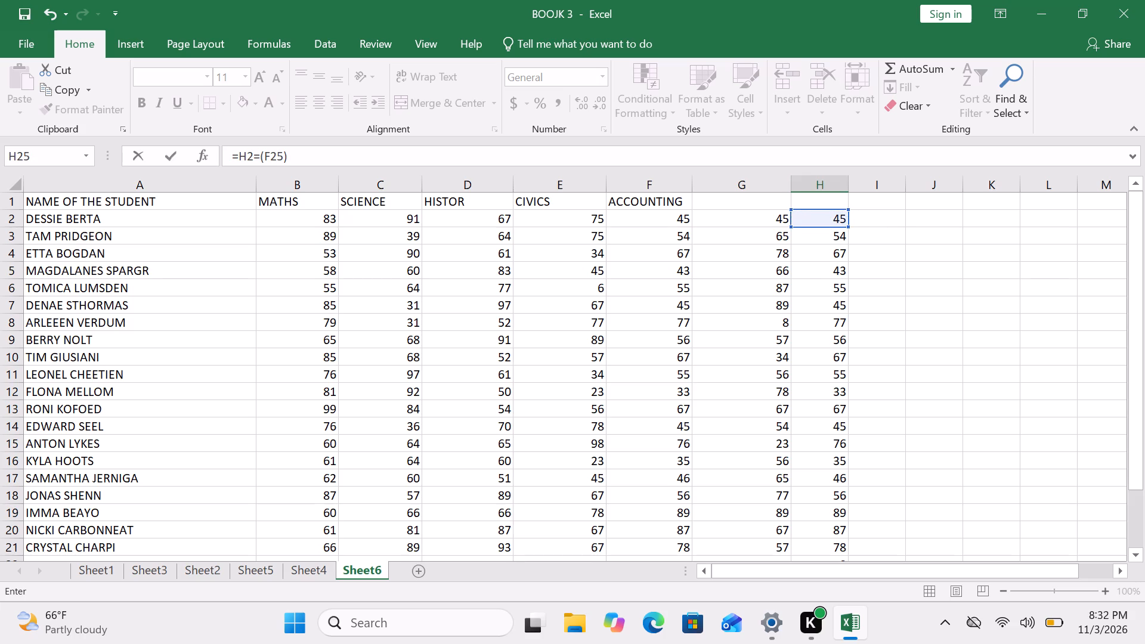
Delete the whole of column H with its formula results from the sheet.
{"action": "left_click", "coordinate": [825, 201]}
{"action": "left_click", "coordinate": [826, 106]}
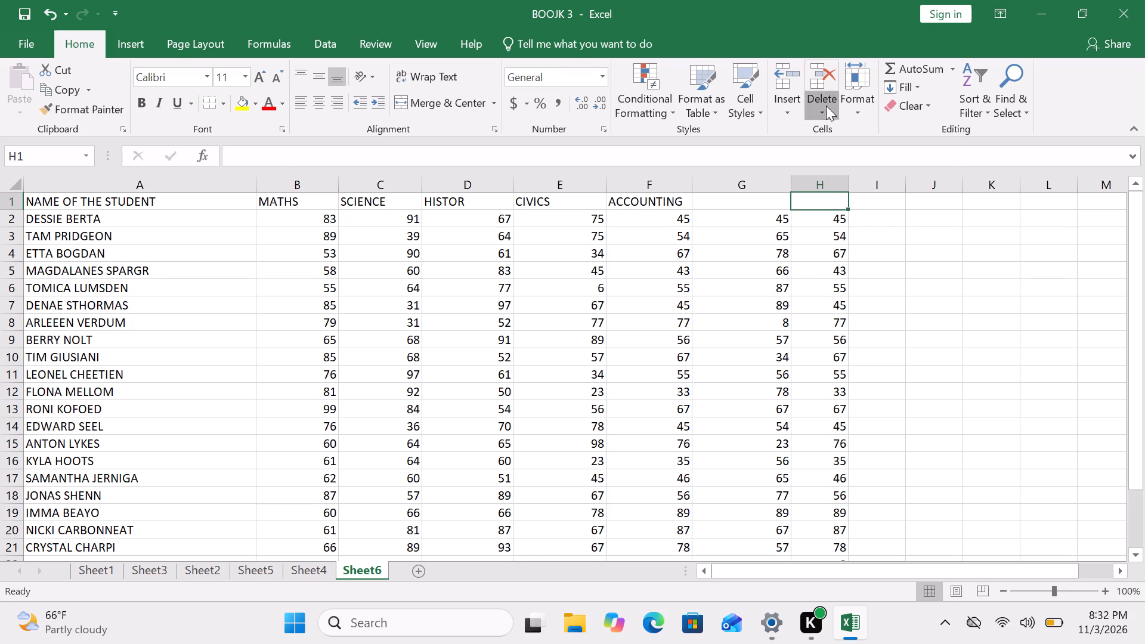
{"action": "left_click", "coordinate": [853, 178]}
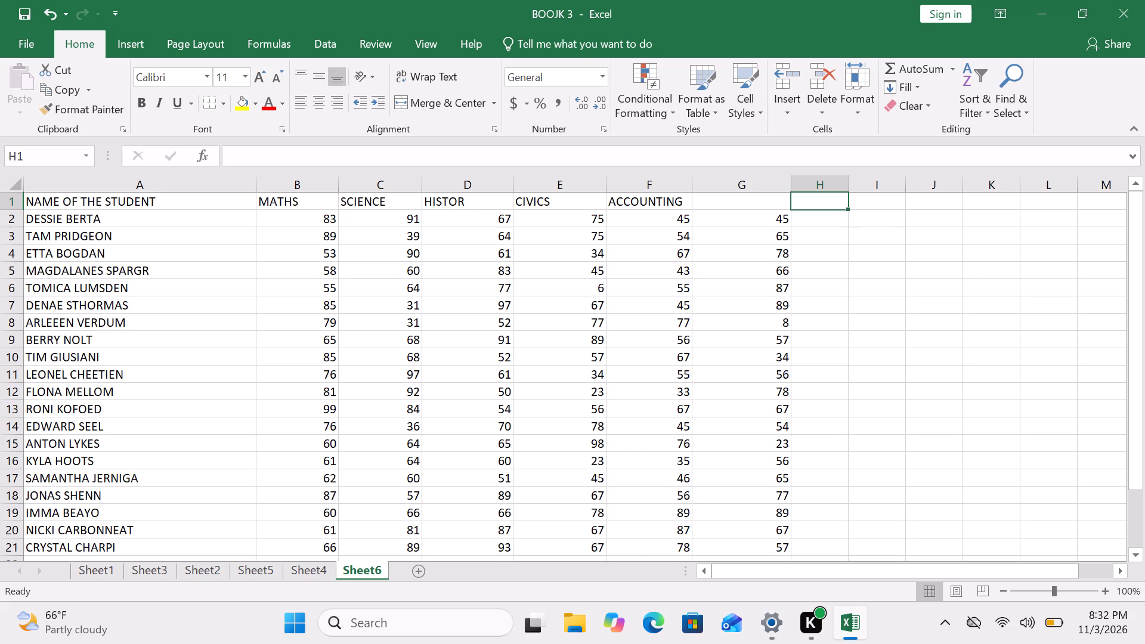
Enter the heading FINANCE in G1 above the unlabelled column of marks.
{"action": "left_click", "coordinate": [760, 207]}
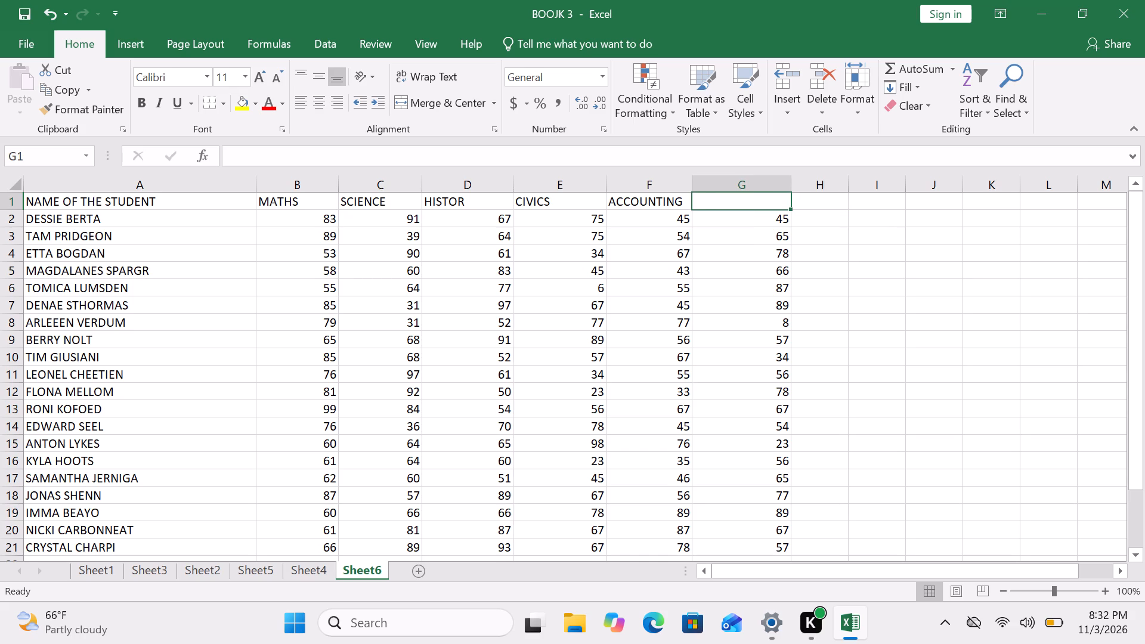
{"action": "key", "text": "m"}
{"action": "key", "text": "BackSpace"}
{"action": "type", "text": "ba"}
{"action": "key", "text": "BackSpace"}
{"action": "key", "text": "BackSpace"}
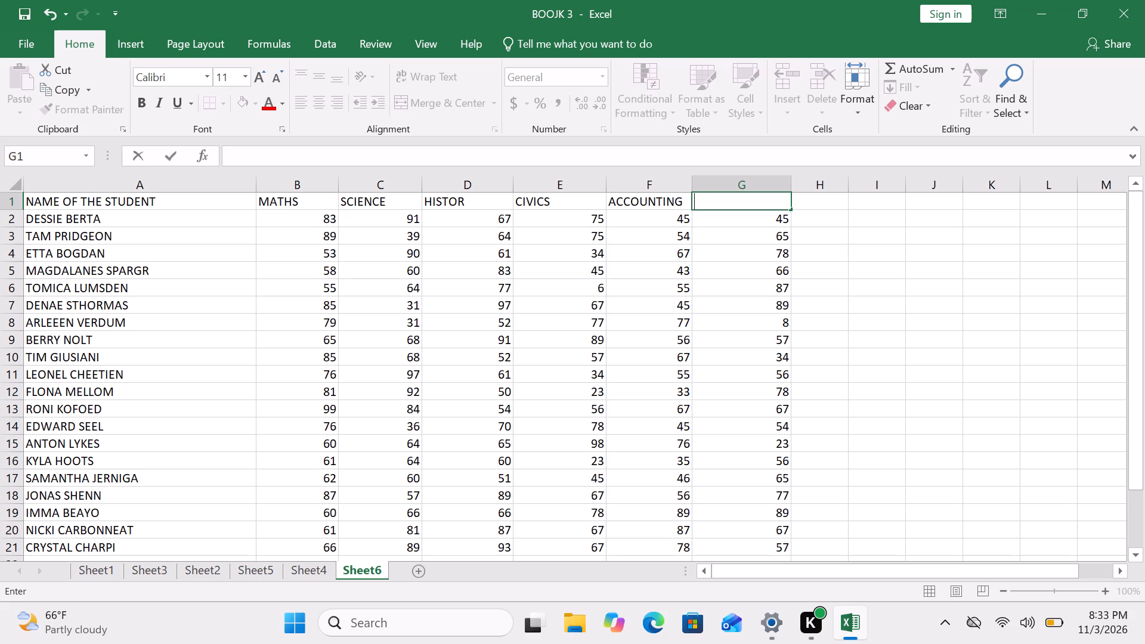
{"action": "type", "text": "FINANCE"}
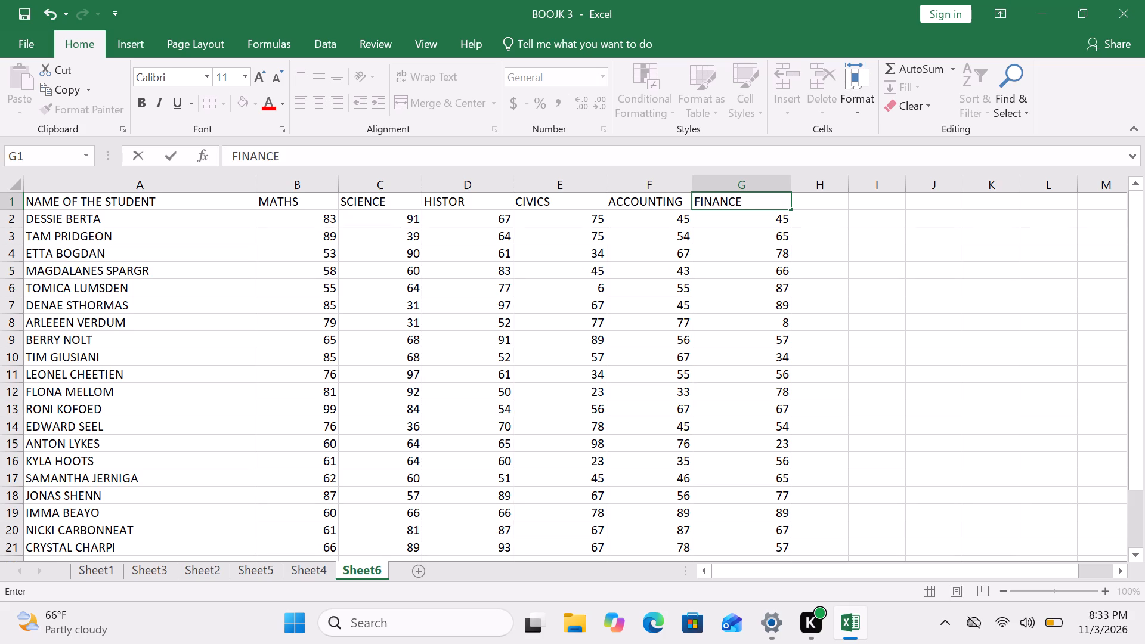
Try to total the first student's marks in B2:G2 with a SUM formula in H2, and reopen it for editing.
{"action": "left_click", "coordinate": [825, 198]}
{"action": "left_click", "coordinate": [818, 216]}
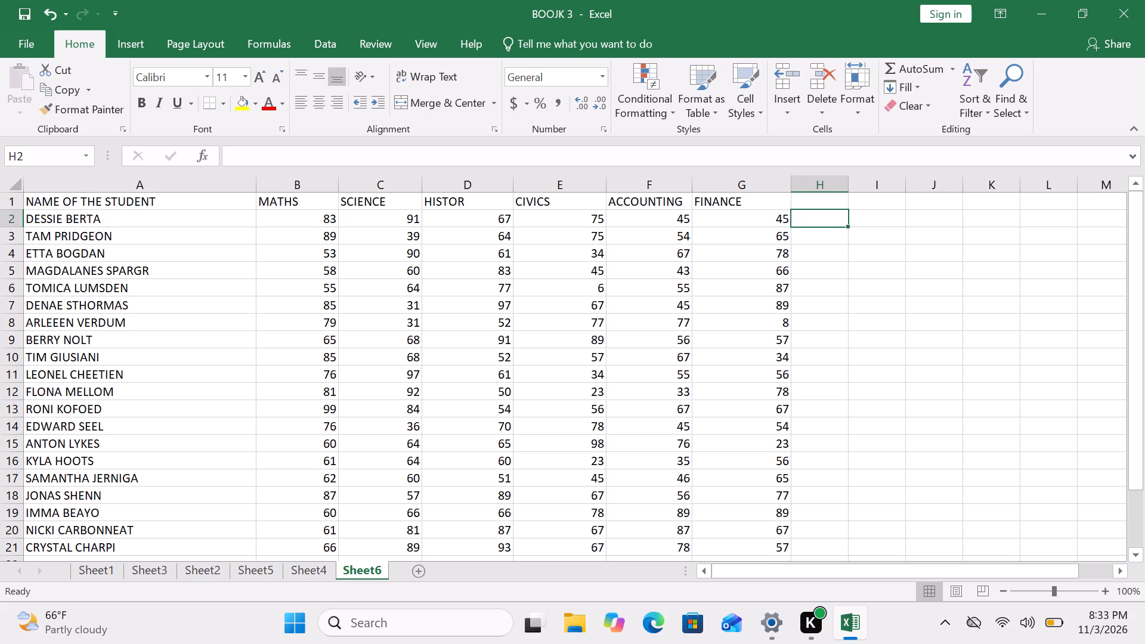
{"action": "key", "text": "equal"}
{"action": "type", "text": "SUM"}
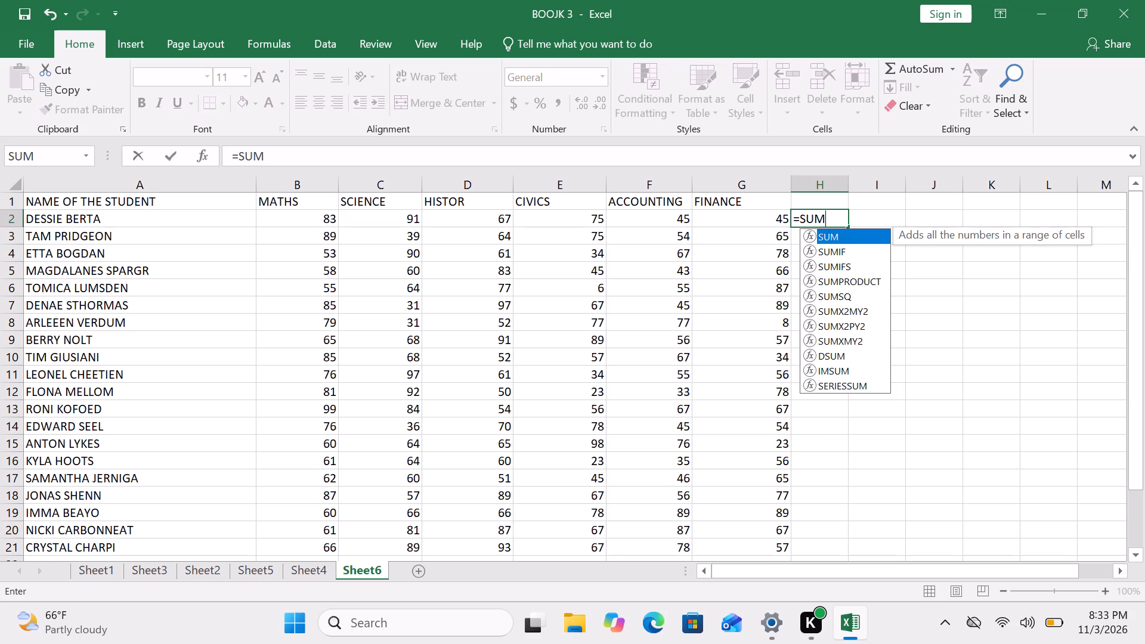
{"action": "left_click_drag", "start_coordinate": [319, 218], "coordinate": [490, 216]}
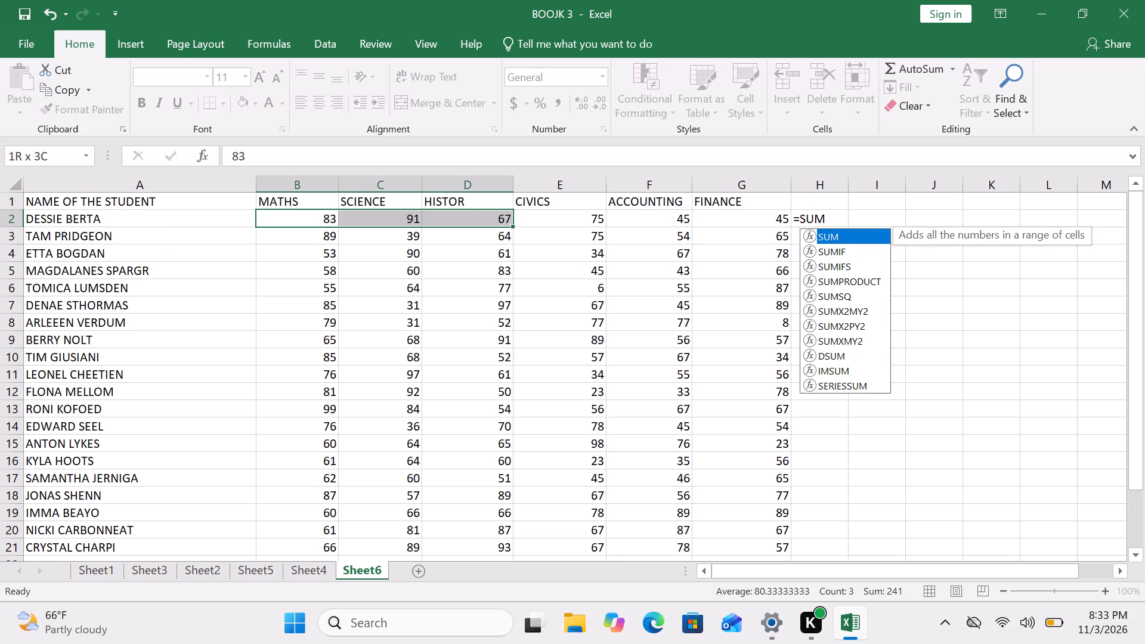
{"action": "left_click_drag", "start_coordinate": [490, 216], "coordinate": [748, 213]}
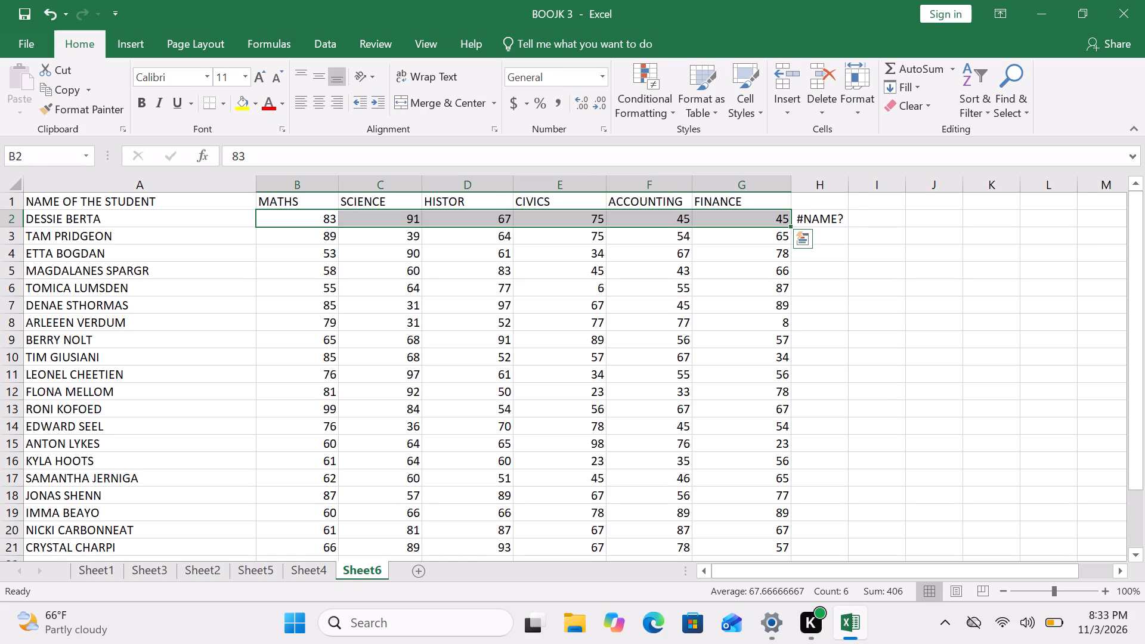
{"action": "left_click", "coordinate": [830, 223]}
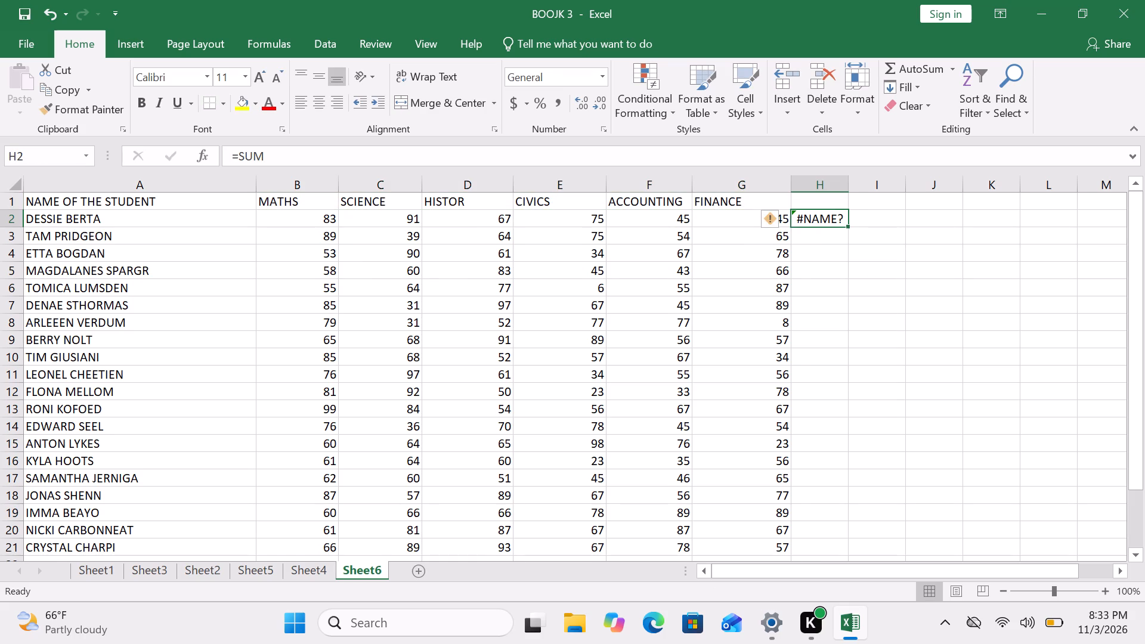
{"action": "double_click", "coordinate": [825, 222]}
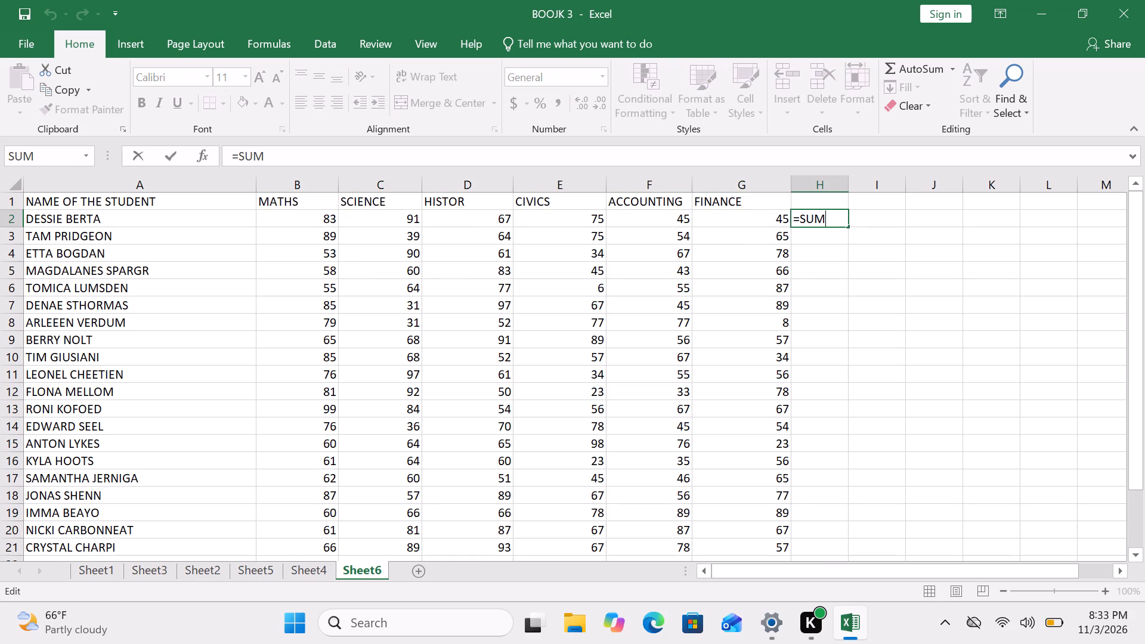
Fill the first student's MATHS mark of 83 from B2 across the other subjects in C2:G2.
{"action": "double_click", "coordinate": [323, 216]}
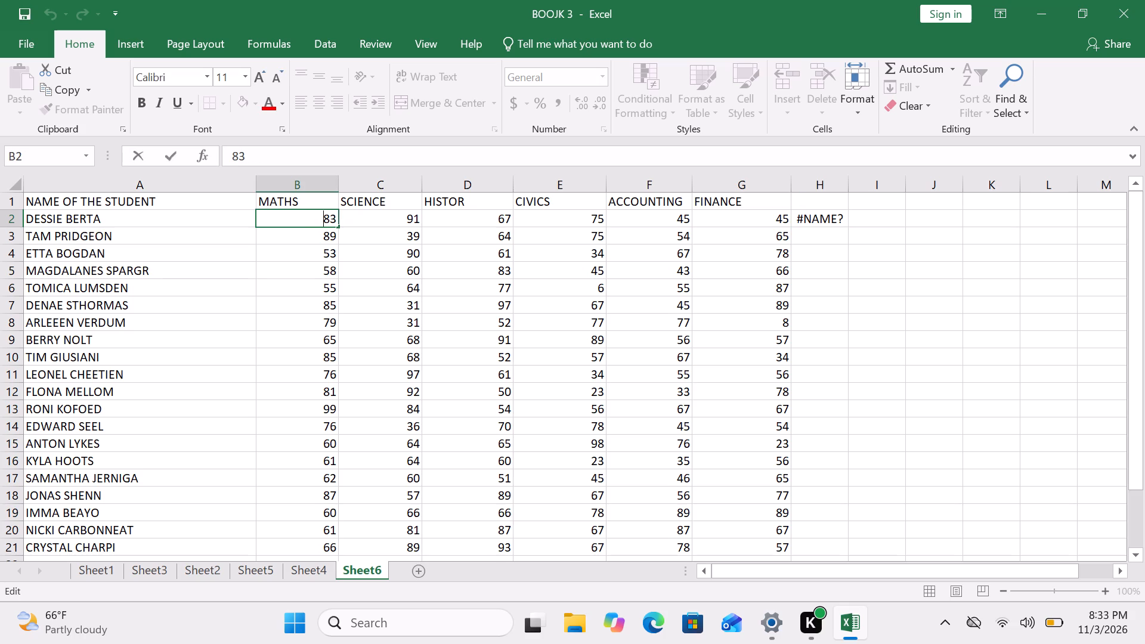
{"action": "left_click_drag", "start_coordinate": [338, 225], "coordinate": [423, 213]}
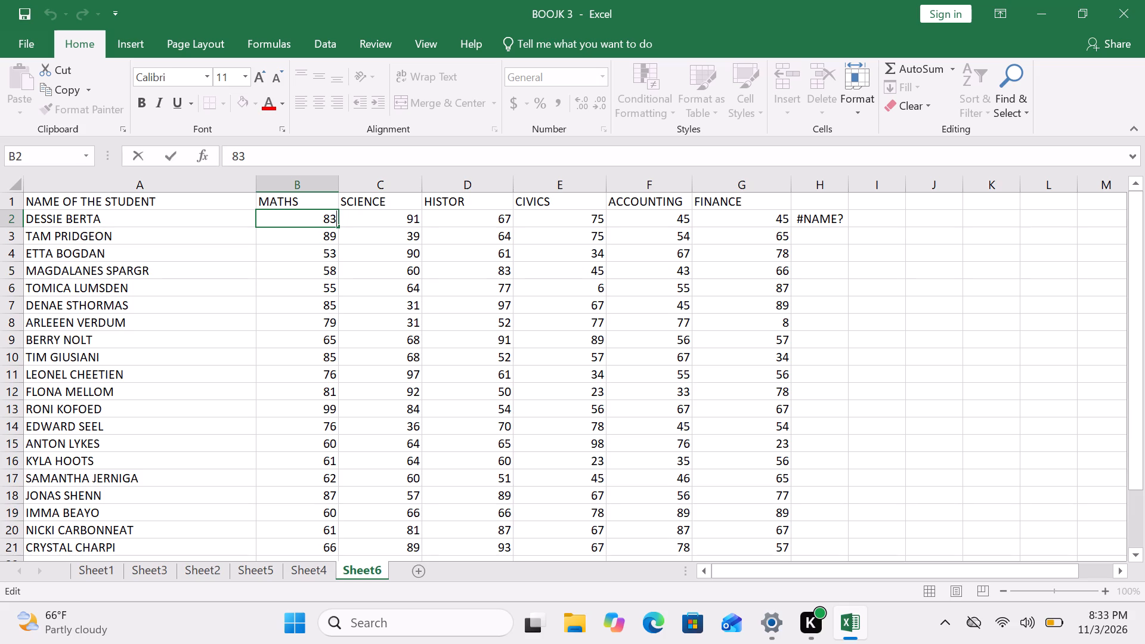
{"action": "left_click", "coordinate": [336, 224]}
{"action": "left_click_drag", "start_coordinate": [338, 225], "coordinate": [700, 210]}
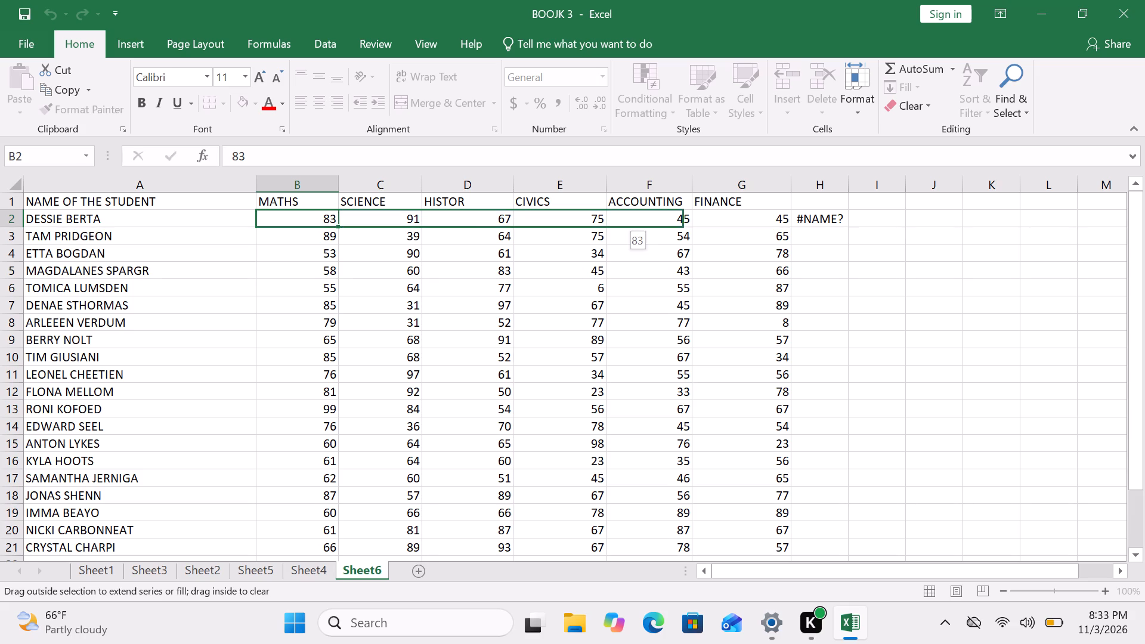
{"action": "left_click_drag", "start_coordinate": [700, 210], "coordinate": [780, 205]}
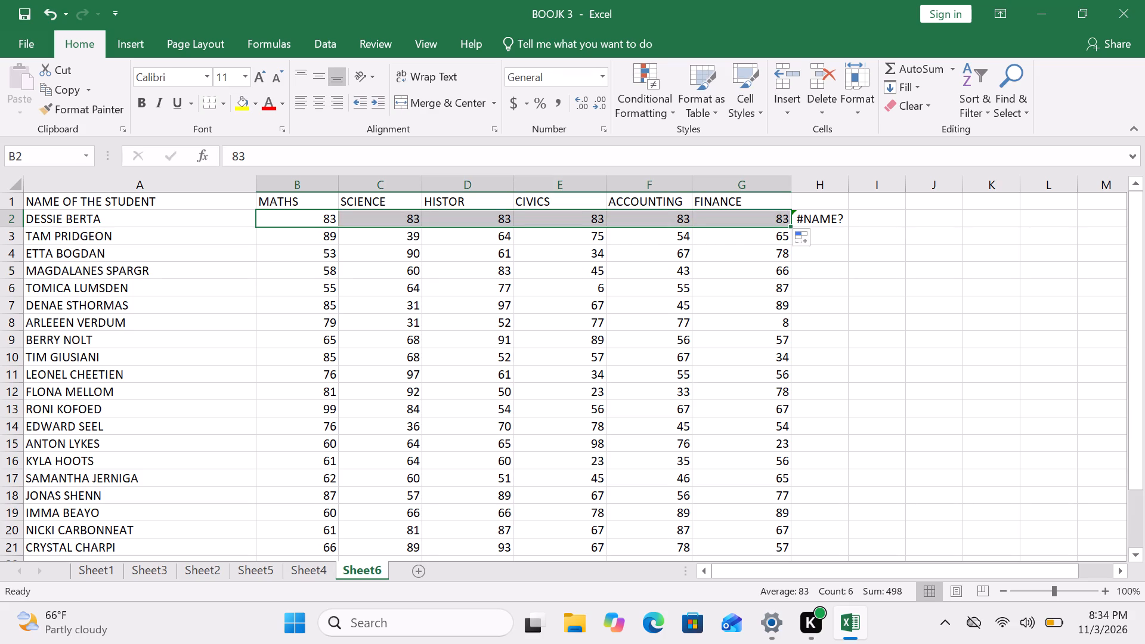
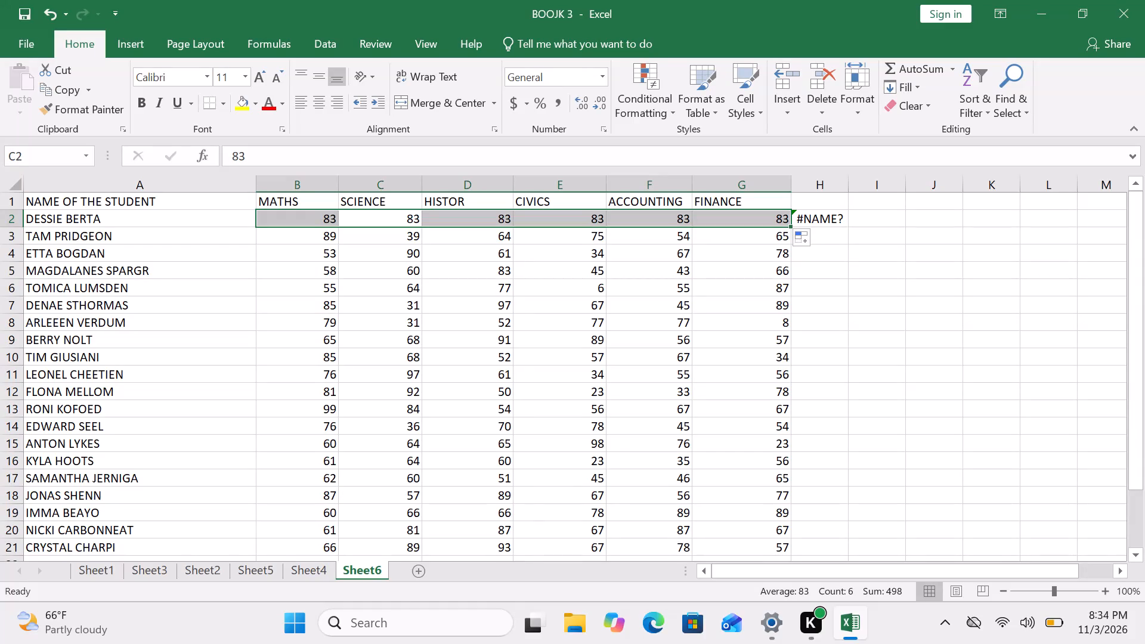
Replace the broken formula in H2 with a SUM over the range B1:G2.
{"action": "left_click", "coordinate": [400, 225]}
{"action": "left_click", "coordinate": [767, 384]}
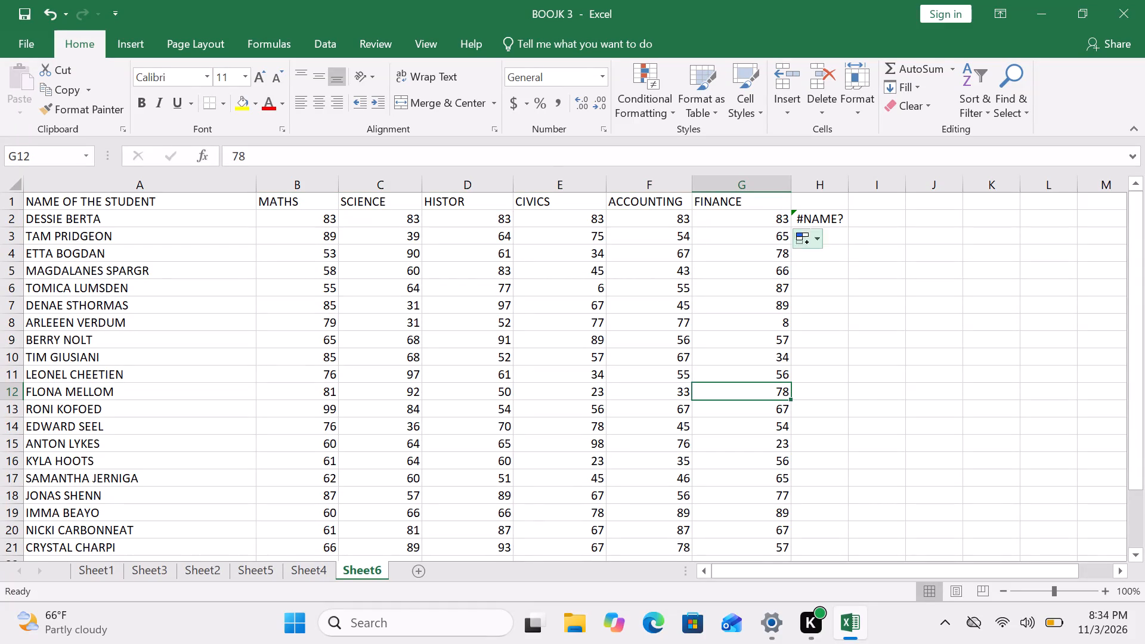
{"action": "left_click", "coordinate": [813, 217]}
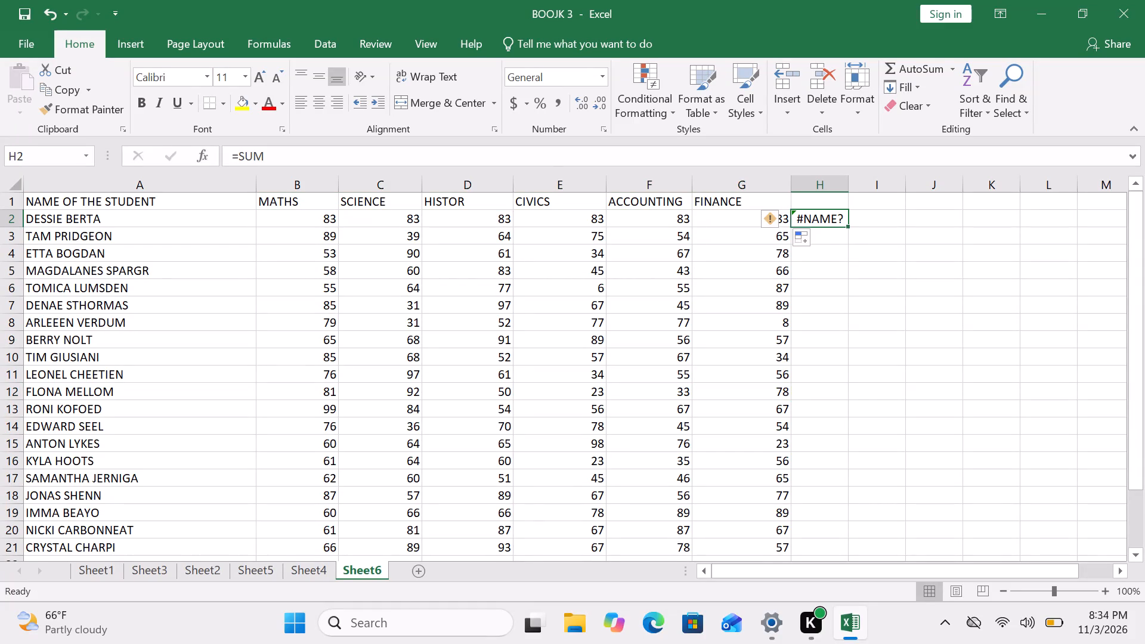
{"action": "key", "text": "BackSpace"}
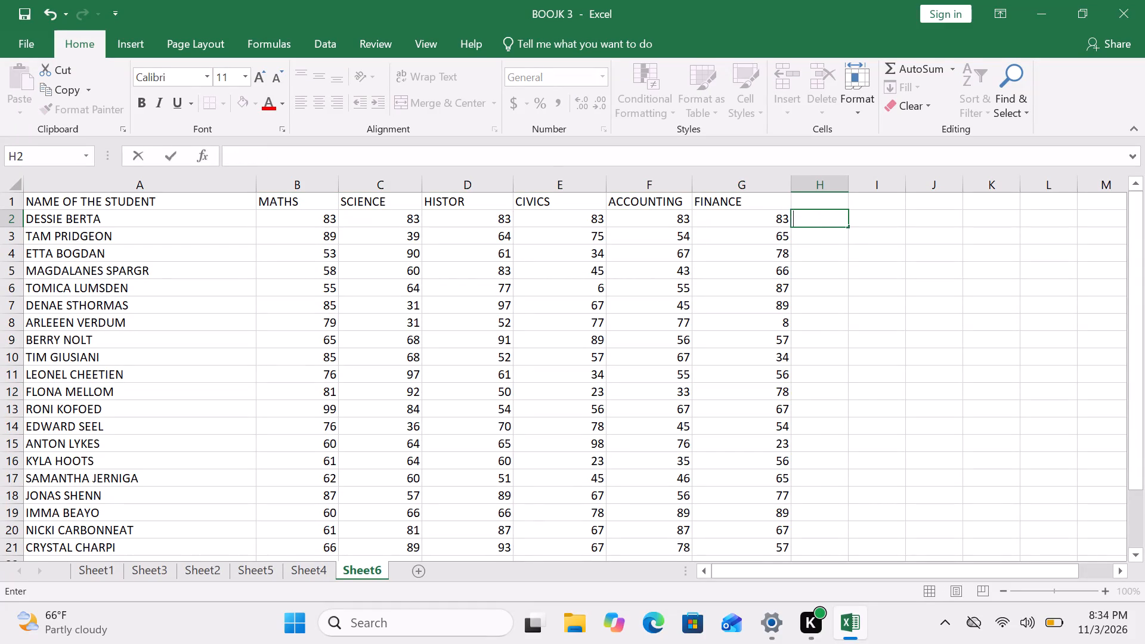
{"action": "type", "text": "=S"}
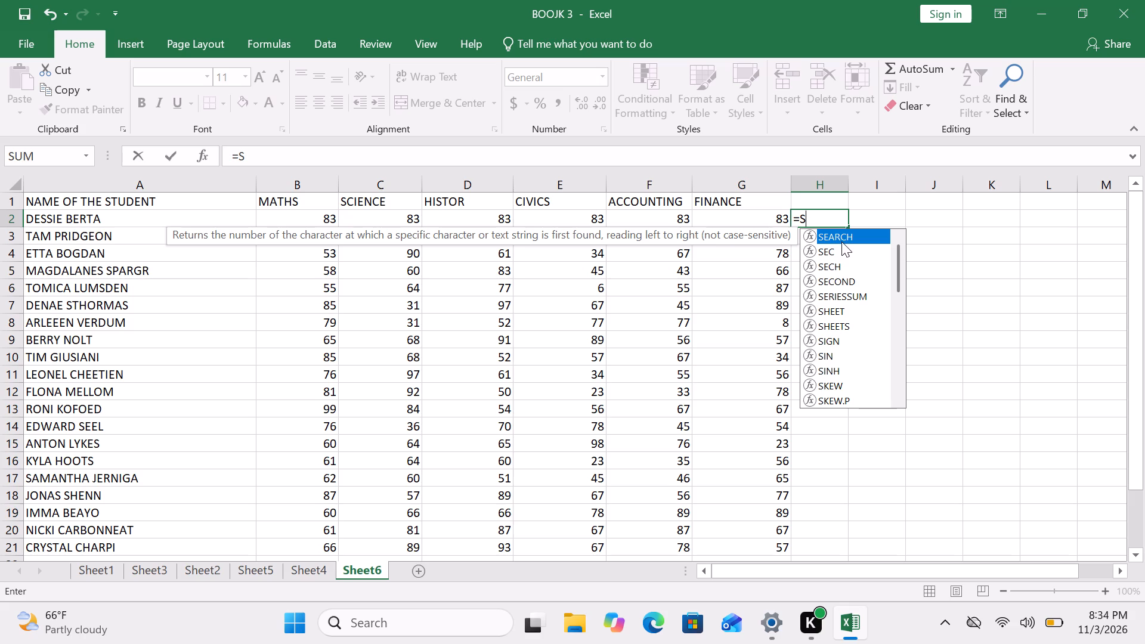
{"action": "key", "text": "i"}
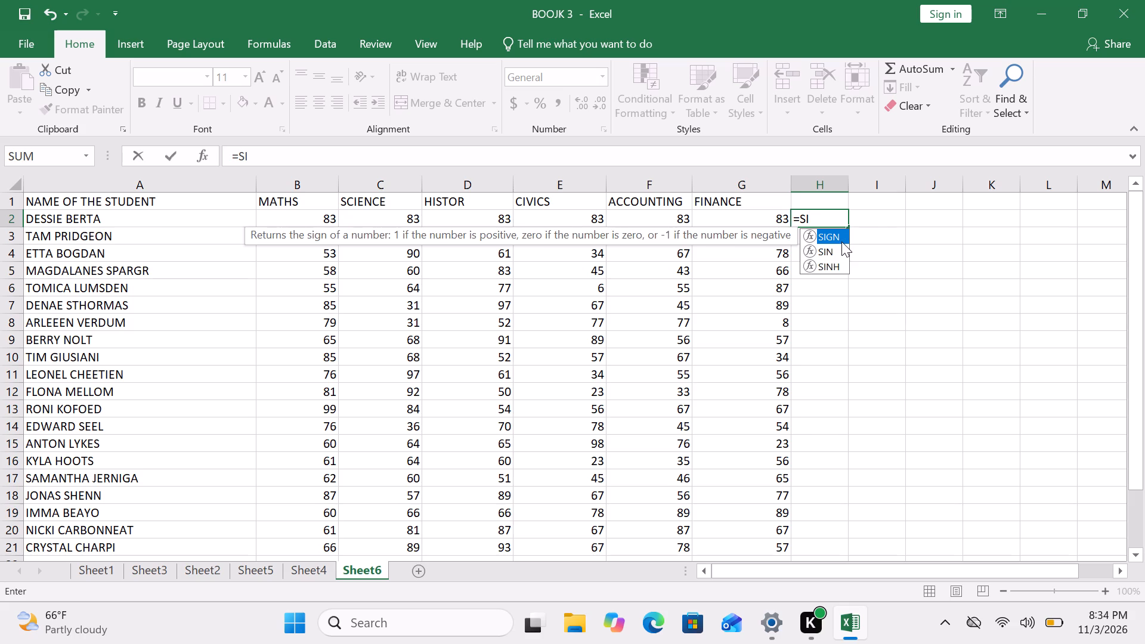
{"action": "key", "text": "BackSpace"}
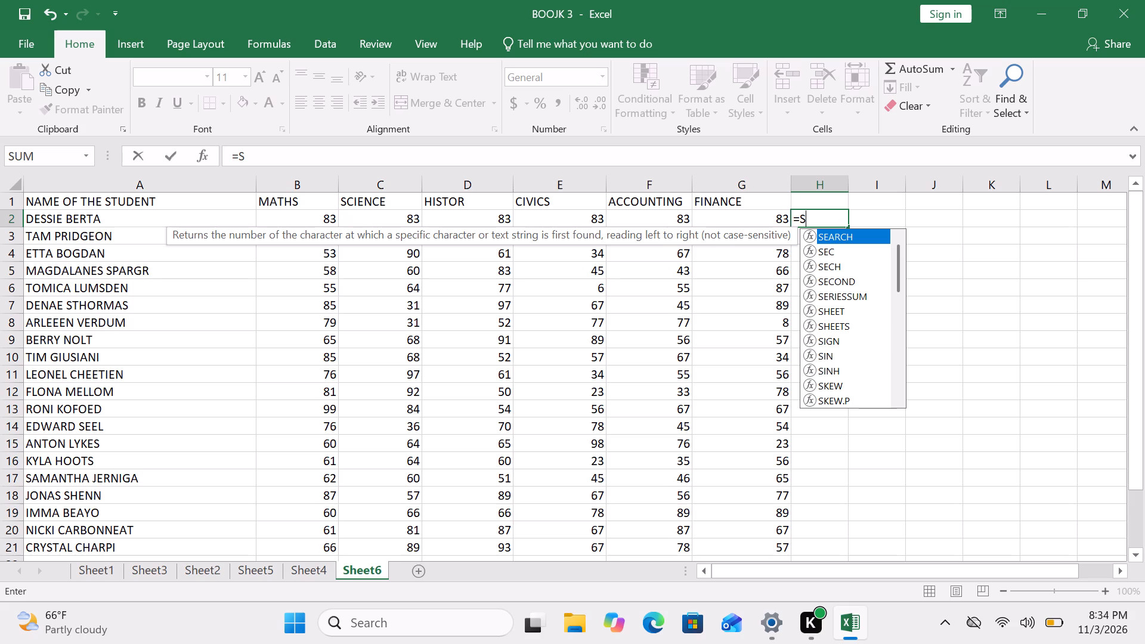
{"action": "type", "text": "UM"}
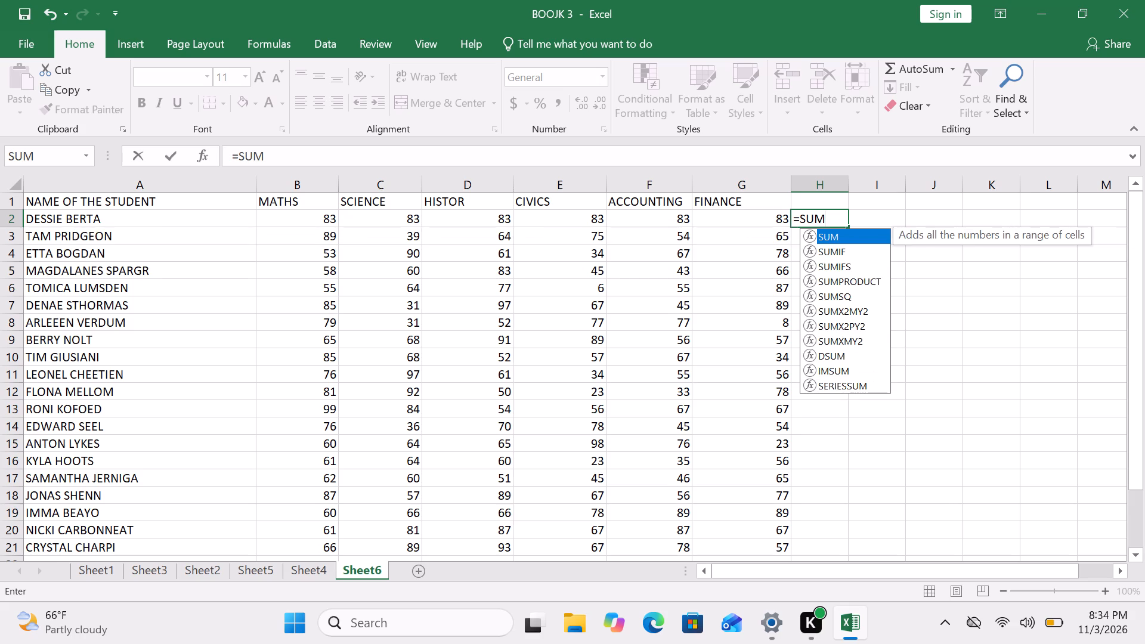
{"action": "triple_click", "coordinate": [856, 231]}
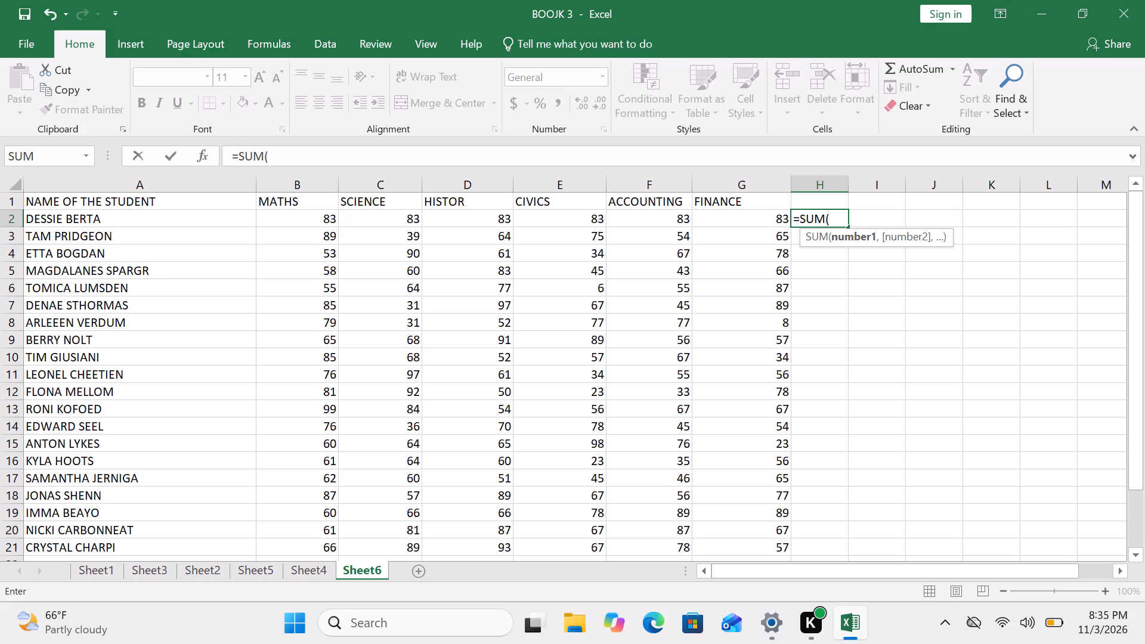
{"action": "left_click_drag", "start_coordinate": [320, 221], "coordinate": [661, 218]}
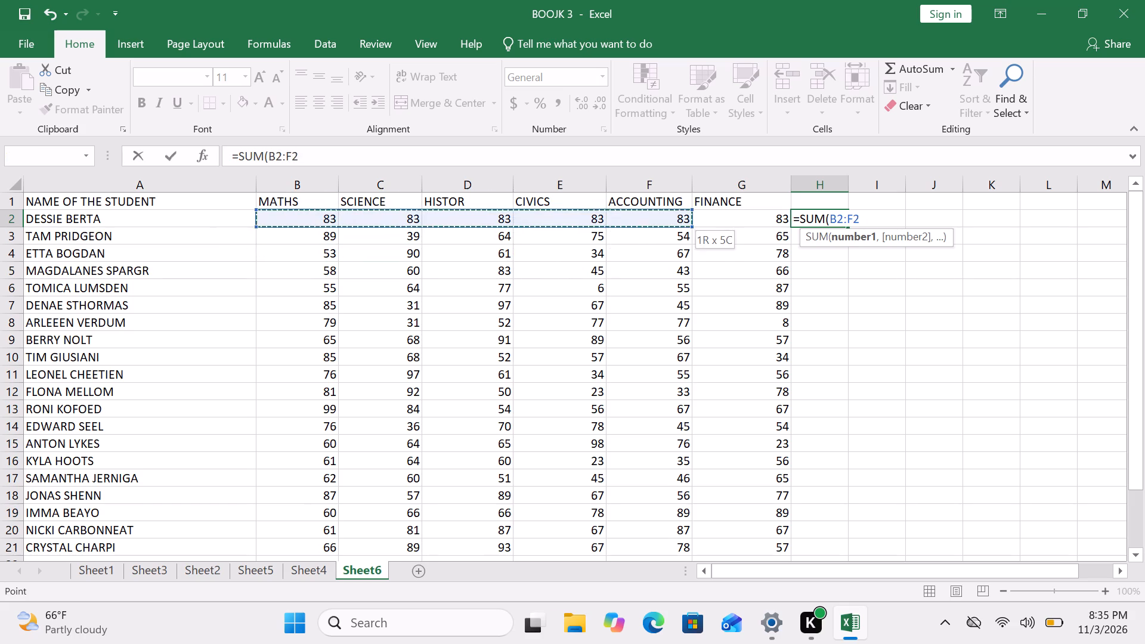
{"action": "left_click_drag", "start_coordinate": [661, 218], "coordinate": [759, 209]}
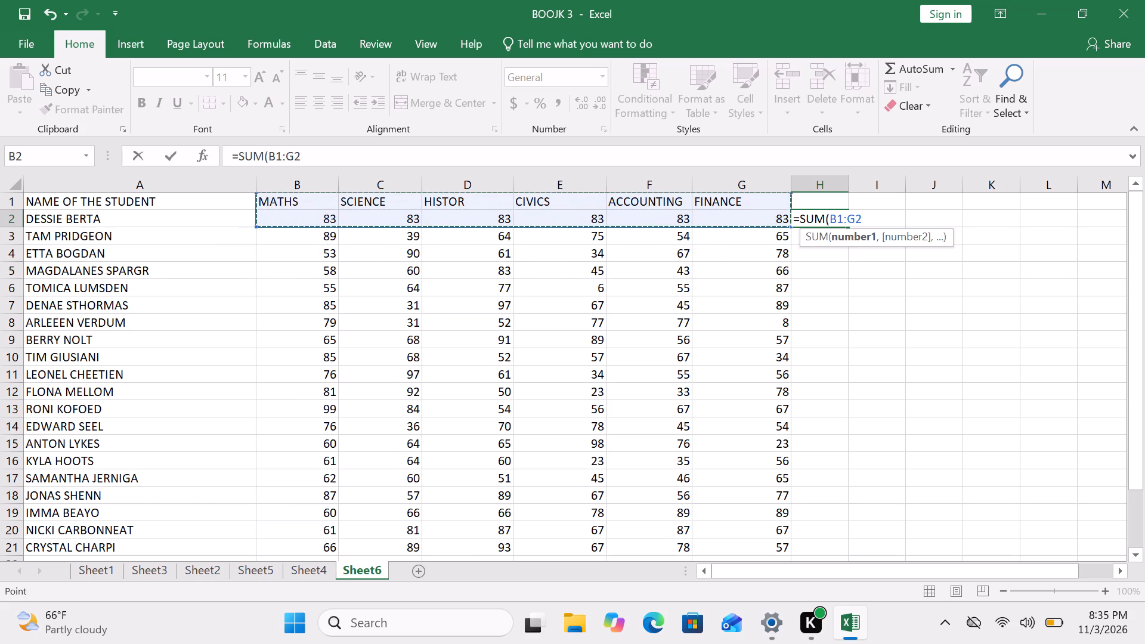
{"action": "key", "text": "Return"}
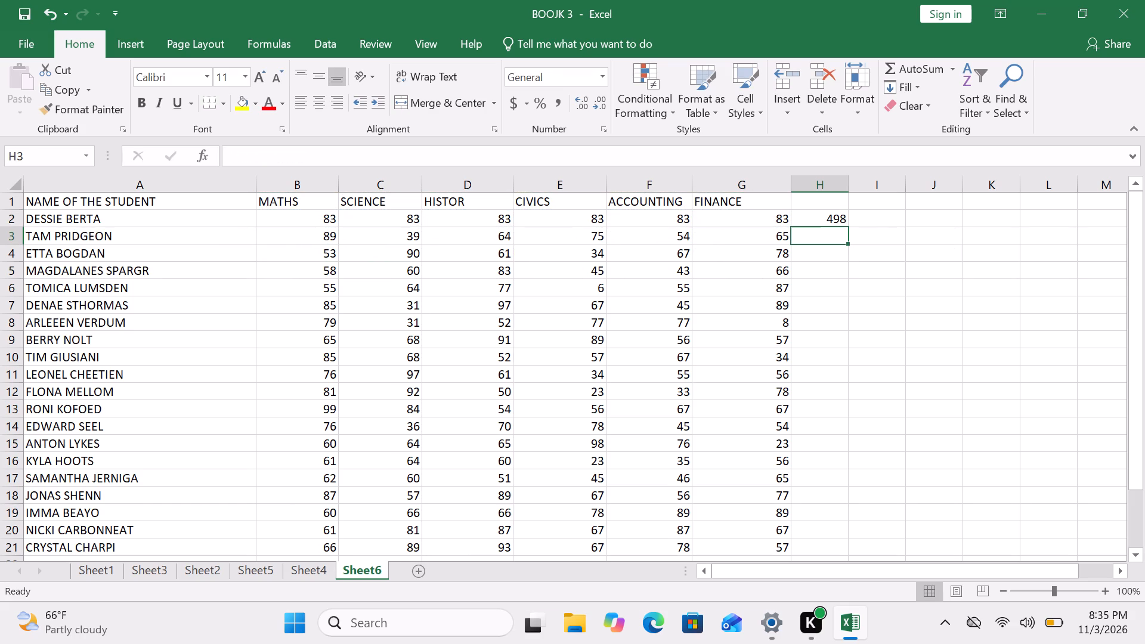
Fill the SUM formula from H2 down to H21 for all the students.
{"action": "left_click", "coordinate": [837, 223]}
{"action": "left_click_drag", "start_coordinate": [849, 225], "coordinate": [854, 570]}
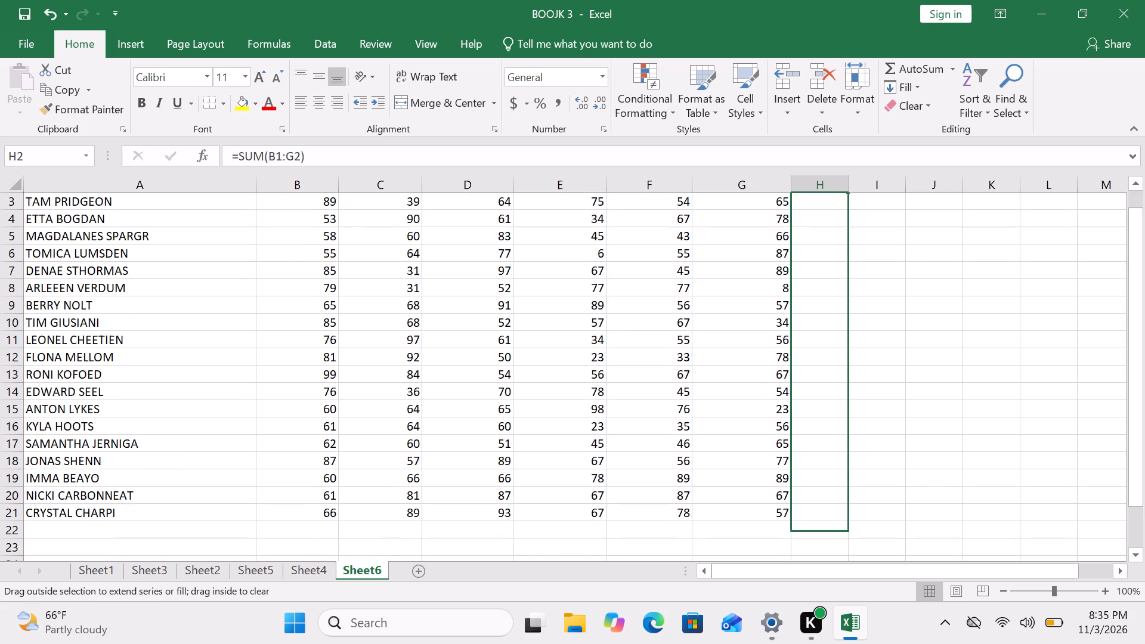
{"action": "left_click_drag", "start_coordinate": [854, 570], "coordinate": [836, 482]}
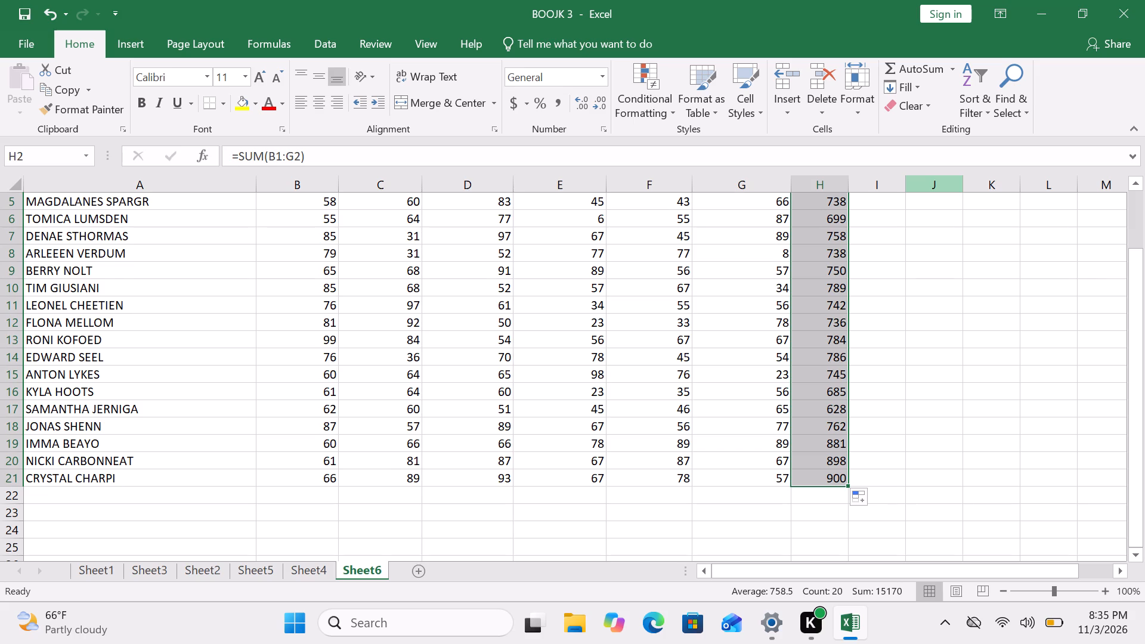
{"action": "scroll", "coordinate": [902, 328], "scroll_direction": "up", "scroll_amount": 5}
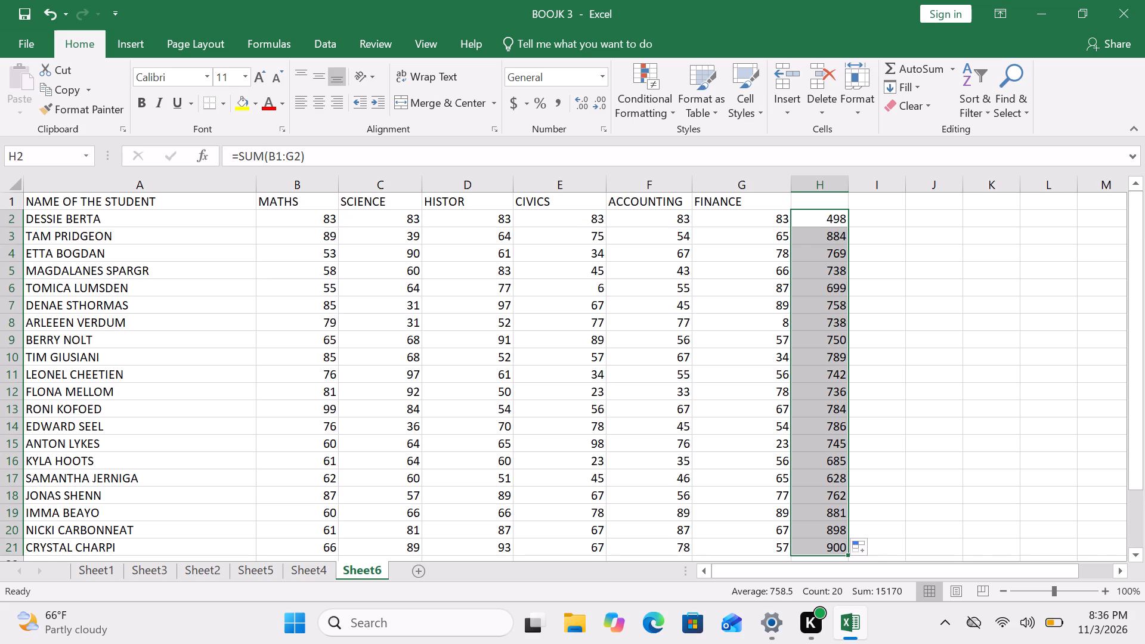
Enter a MAX formula in I2 over the first student's marks in B2:G2.
{"action": "left_click", "coordinate": [867, 218]}
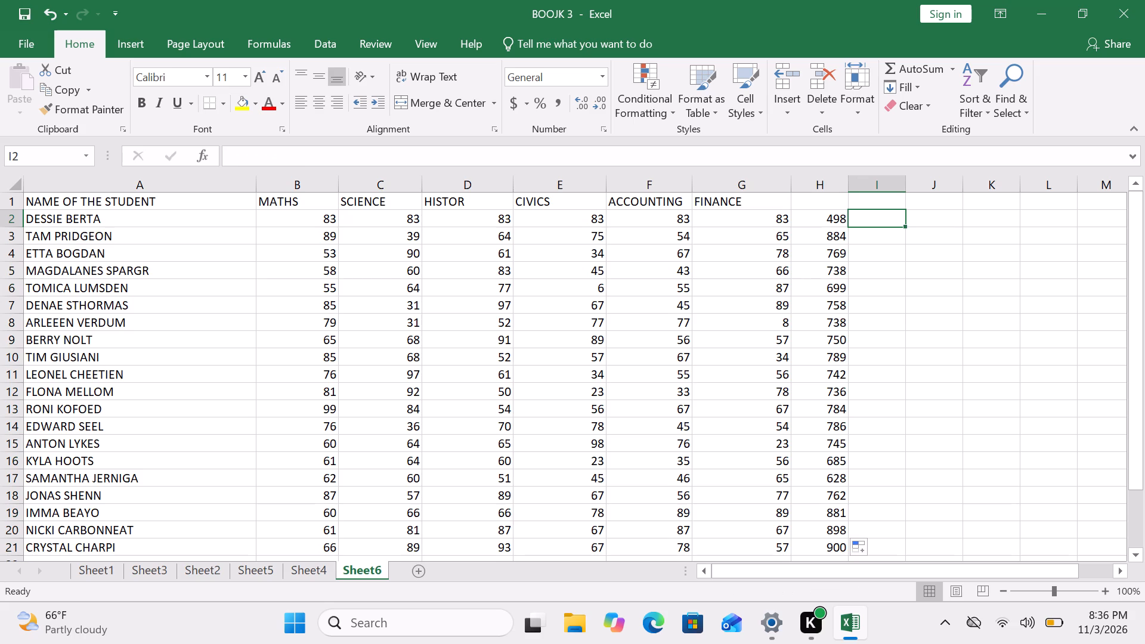
{"action": "key", "text": "shift+plus"}
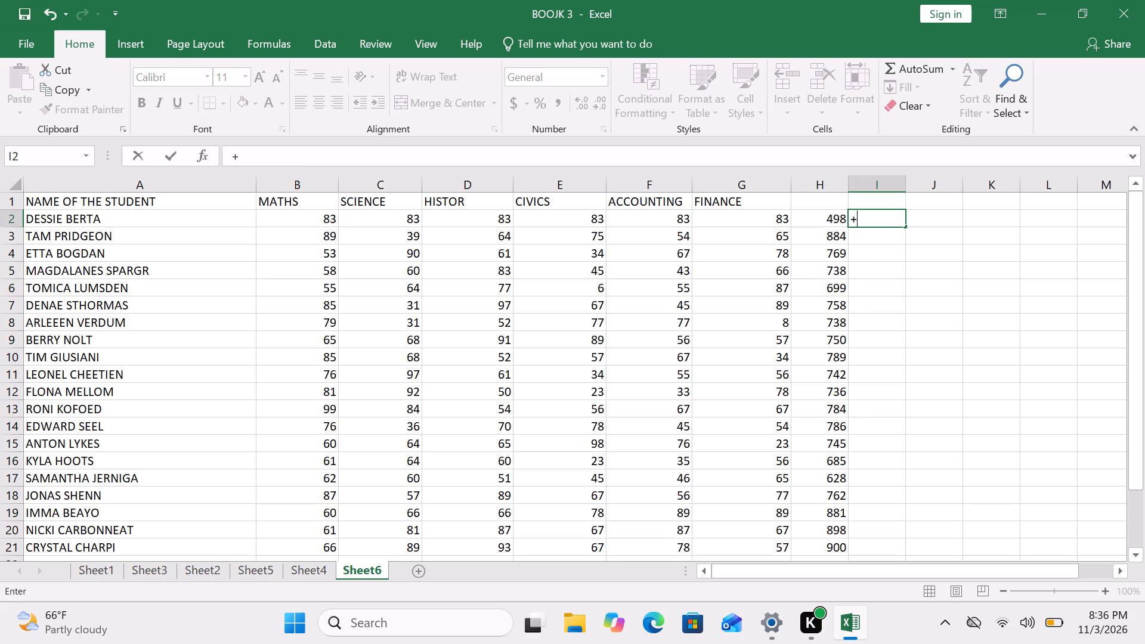
{"action": "key", "text": "BackSpace"}
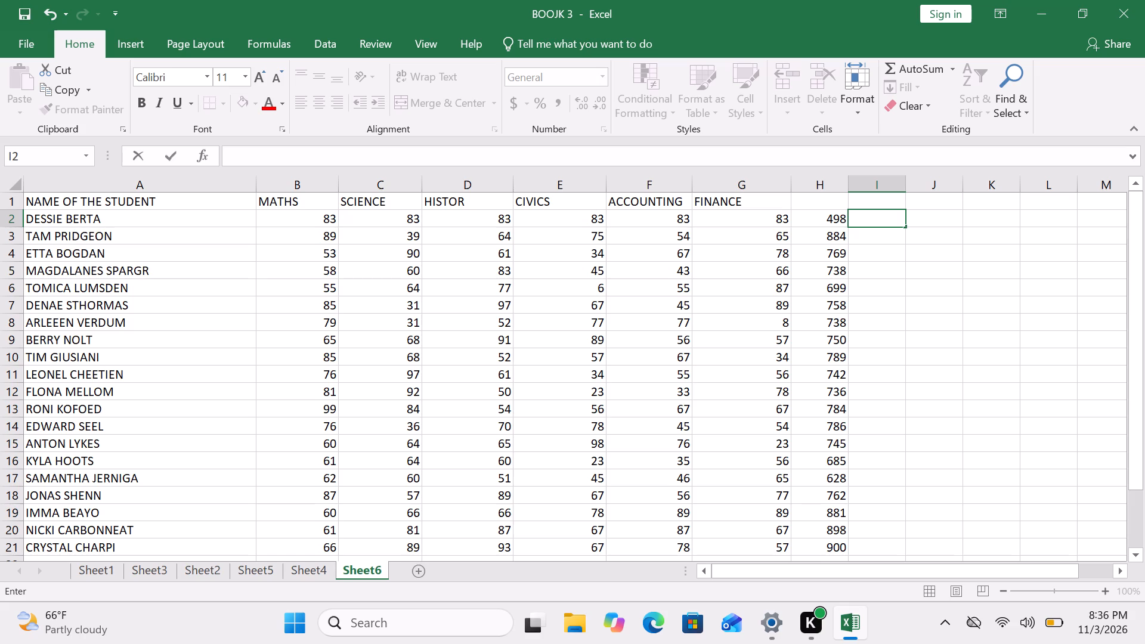
{"action": "key", "text": "equal"}
{"action": "type", "text": "MAX"}
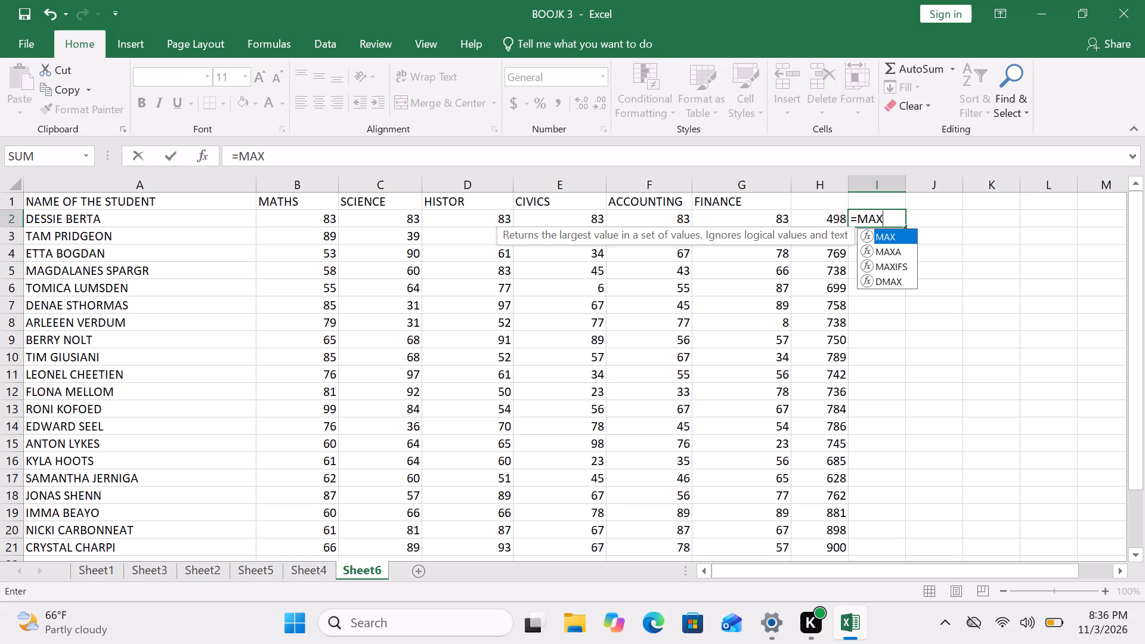
{"action": "double_click", "coordinate": [889, 236]}
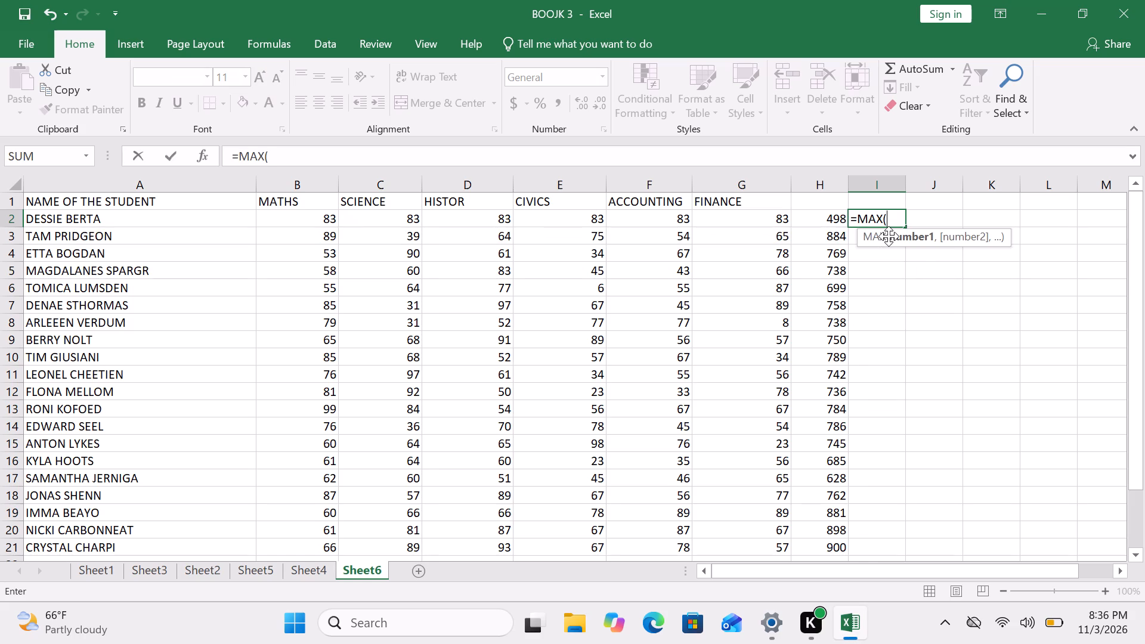
{"action": "left_click_drag", "start_coordinate": [321, 218], "coordinate": [441, 218]}
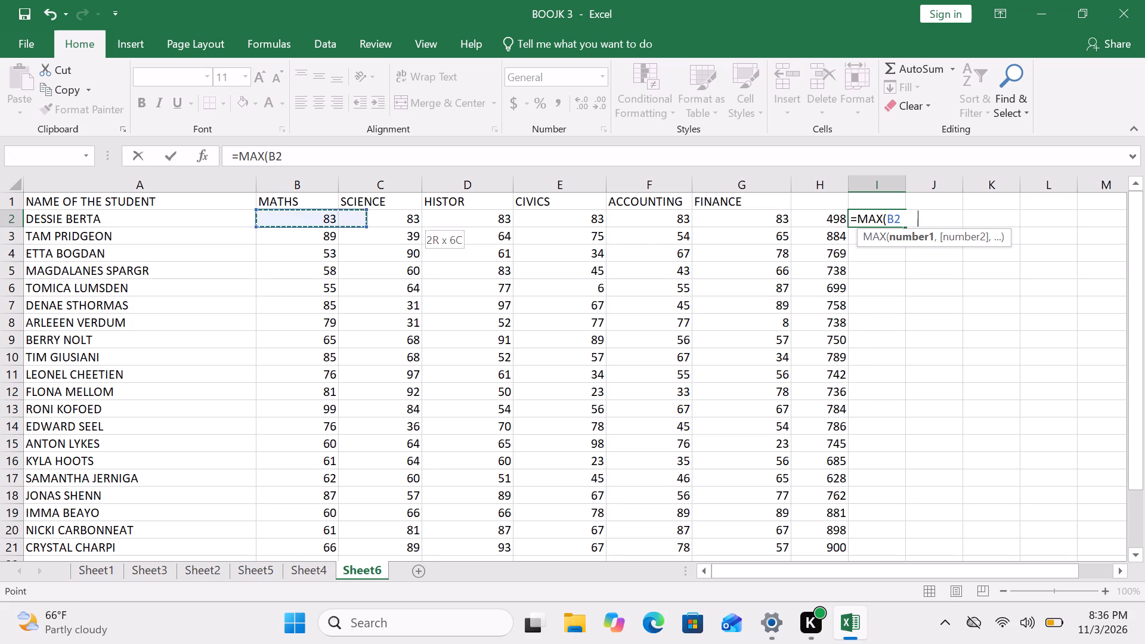
{"action": "left_click_drag", "start_coordinate": [441, 218], "coordinate": [778, 221]}
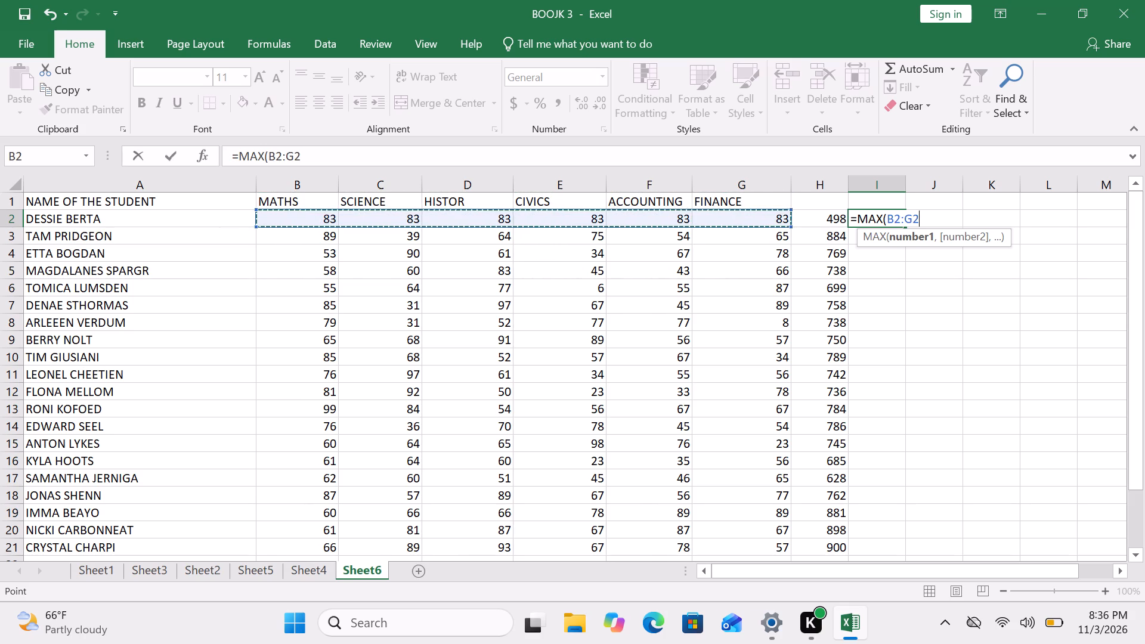
{"action": "key", "text": "Return"}
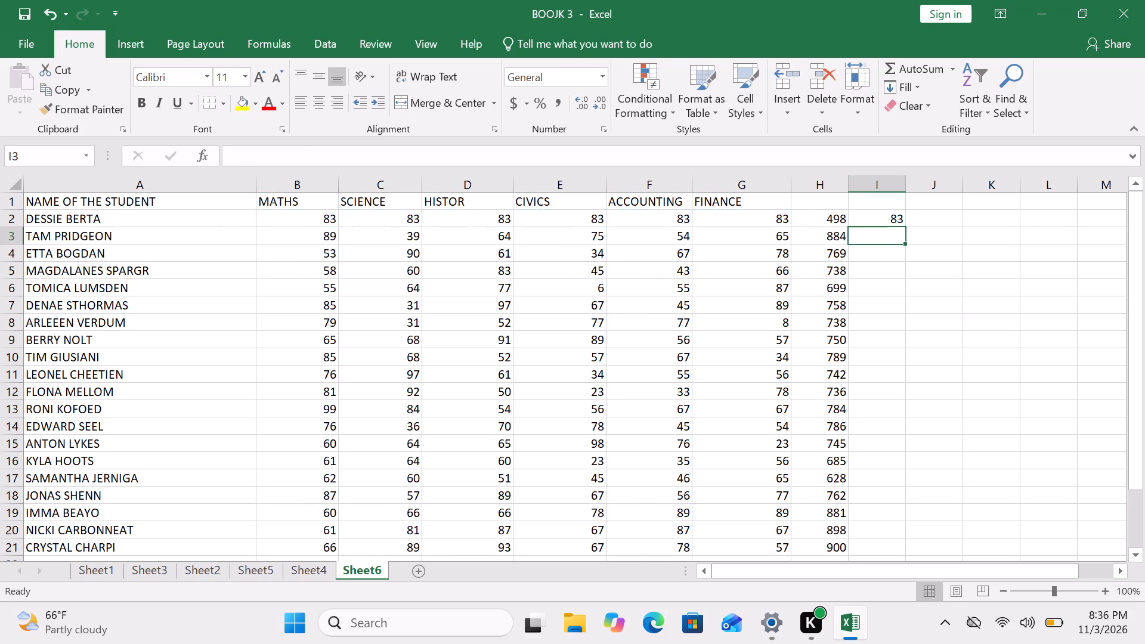
{"action": "left_click", "coordinate": [884, 221]}
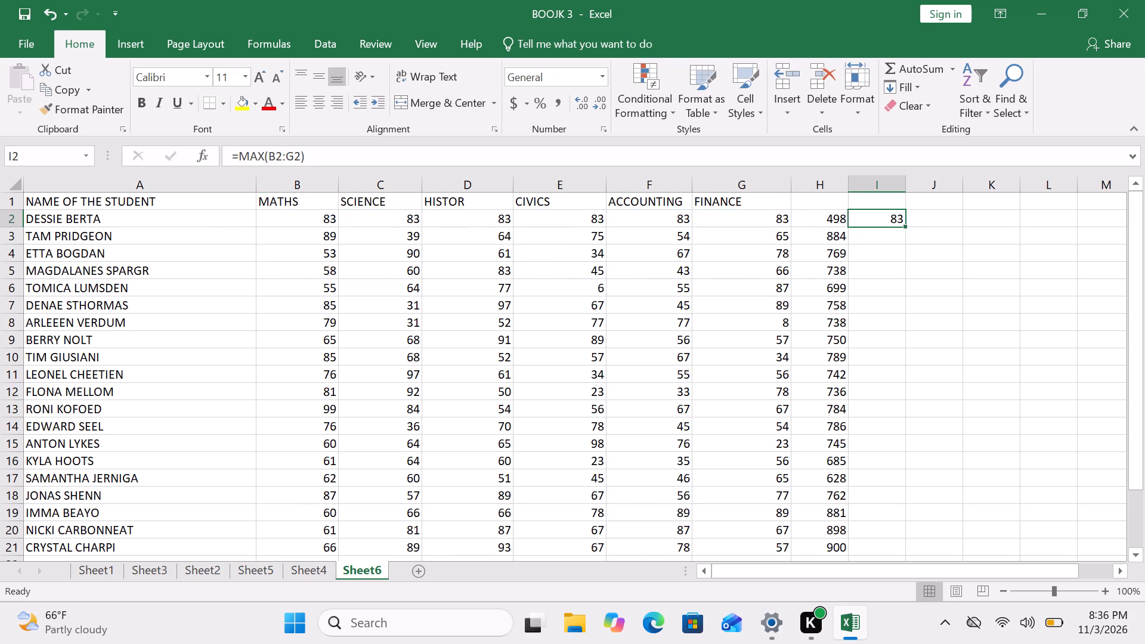
Enter the headings TOTAL in H1 and MAX in I1 above the two formula columns.
{"action": "left_click", "coordinate": [821, 203]}
{"action": "type", "text": "TOTAL"}
{"action": "left_click", "coordinate": [878, 201]}
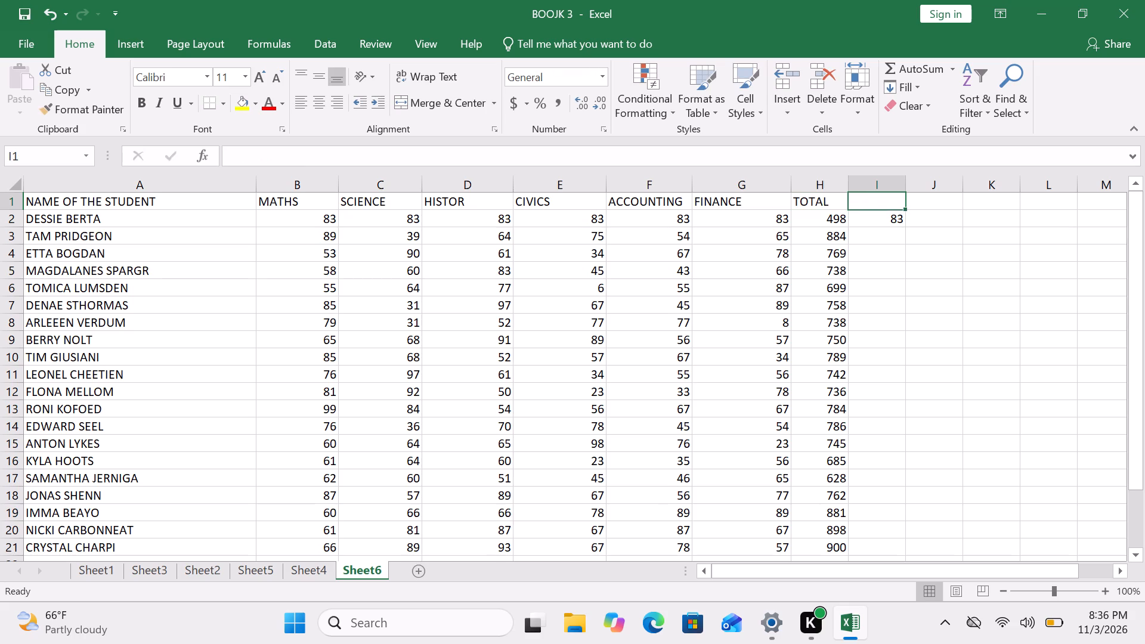
{"action": "key", "text": "s"}
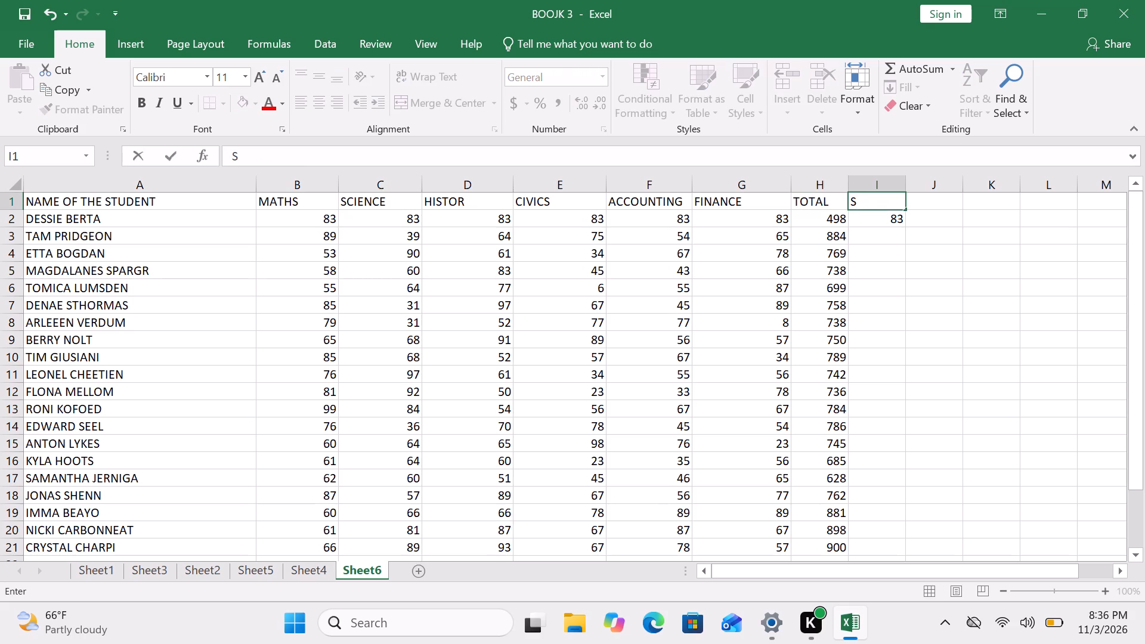
{"action": "key", "text": "BackSpace"}
{"action": "type", "text": "MA"}
{"action": "key", "text": "x"}
Lower the computer's screen brightness in the system quick settings and return to the workbook.
{"action": "left_click", "coordinate": [1022, 639]}
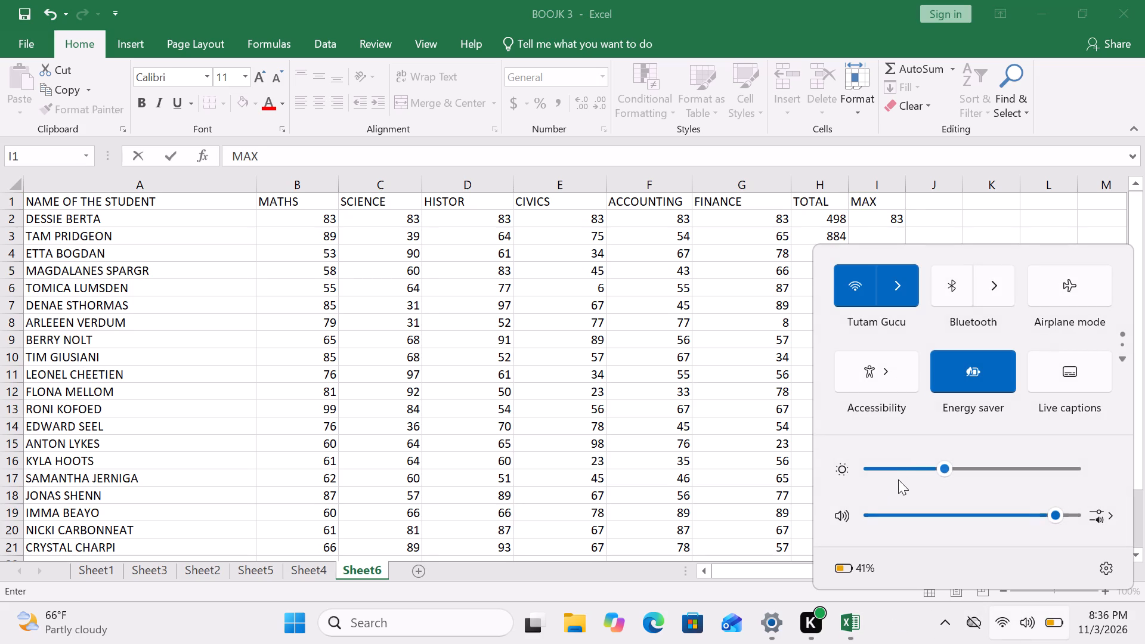
{"action": "left_click", "coordinate": [889, 467]}
{"action": "left_click", "coordinate": [729, 379]}
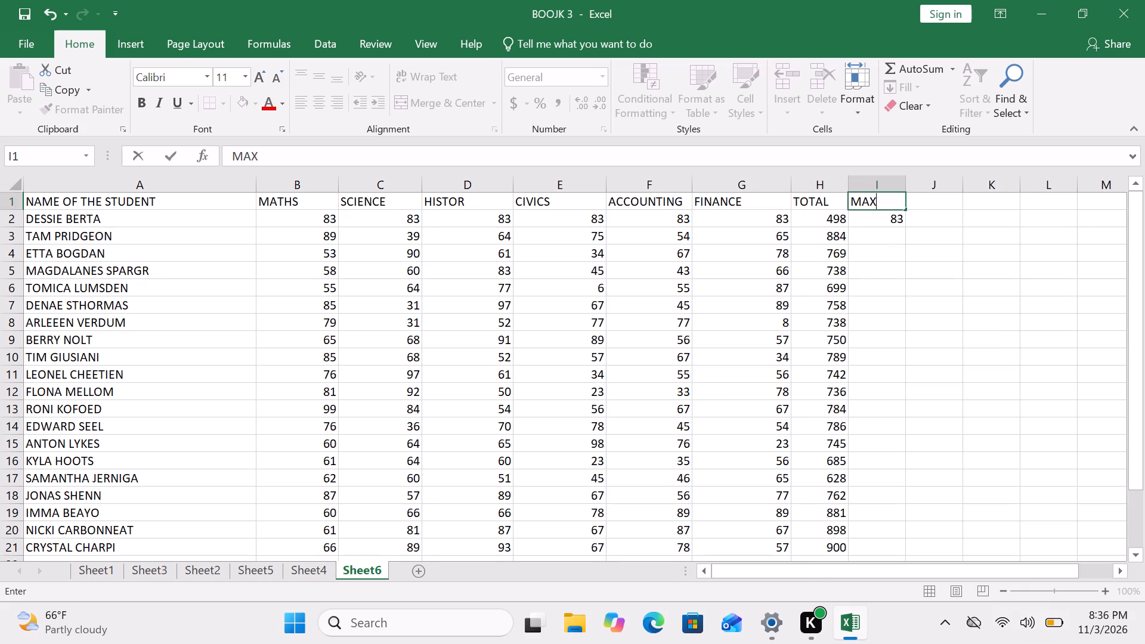
Fill the MAX formula from I2 down to I21 for all the students.
{"action": "left_click", "coordinate": [874, 213]}
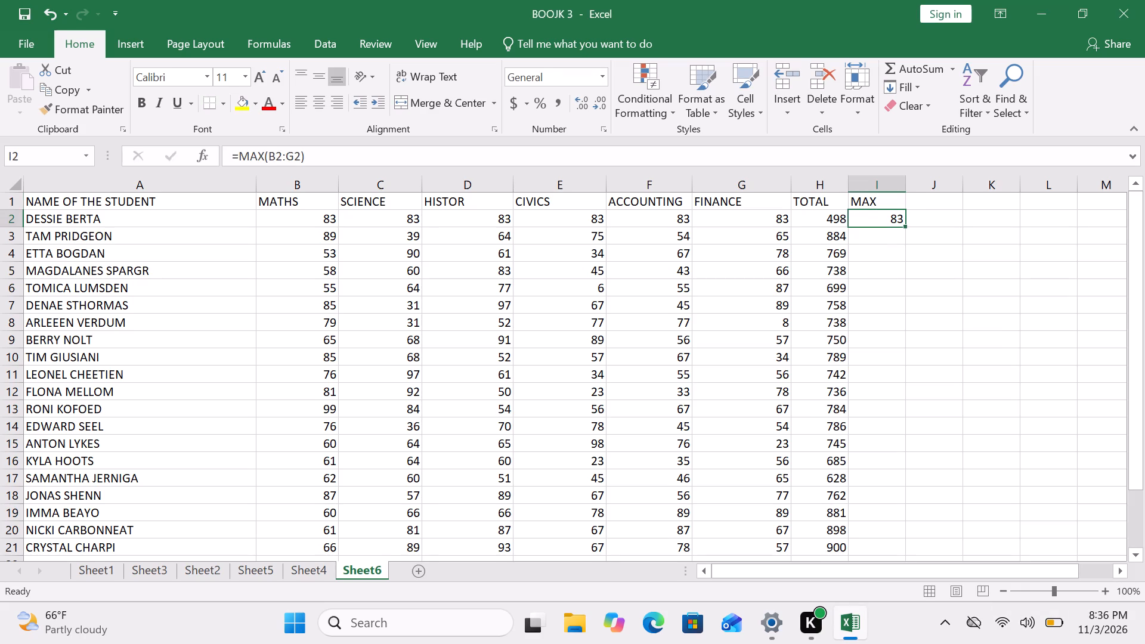
{"action": "left_click_drag", "start_coordinate": [904, 224], "coordinate": [902, 492]}
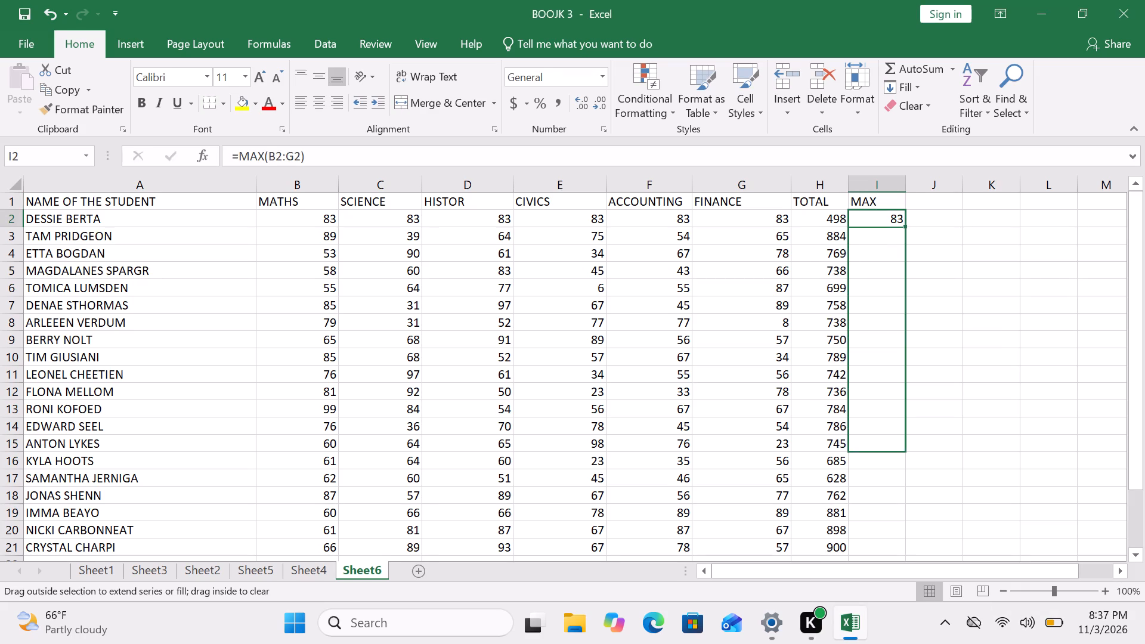
{"action": "left_click_drag", "start_coordinate": [902, 492], "coordinate": [901, 553]}
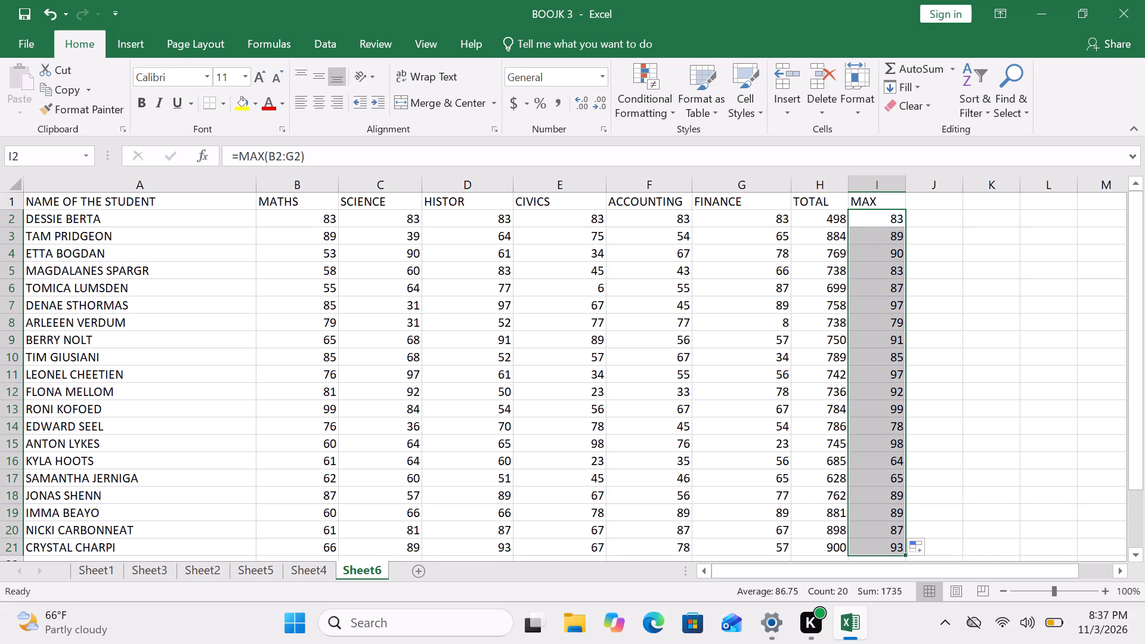
Enter the heading MIN in J1 beside the MAX heading.
{"action": "left_click", "coordinate": [929, 209]}
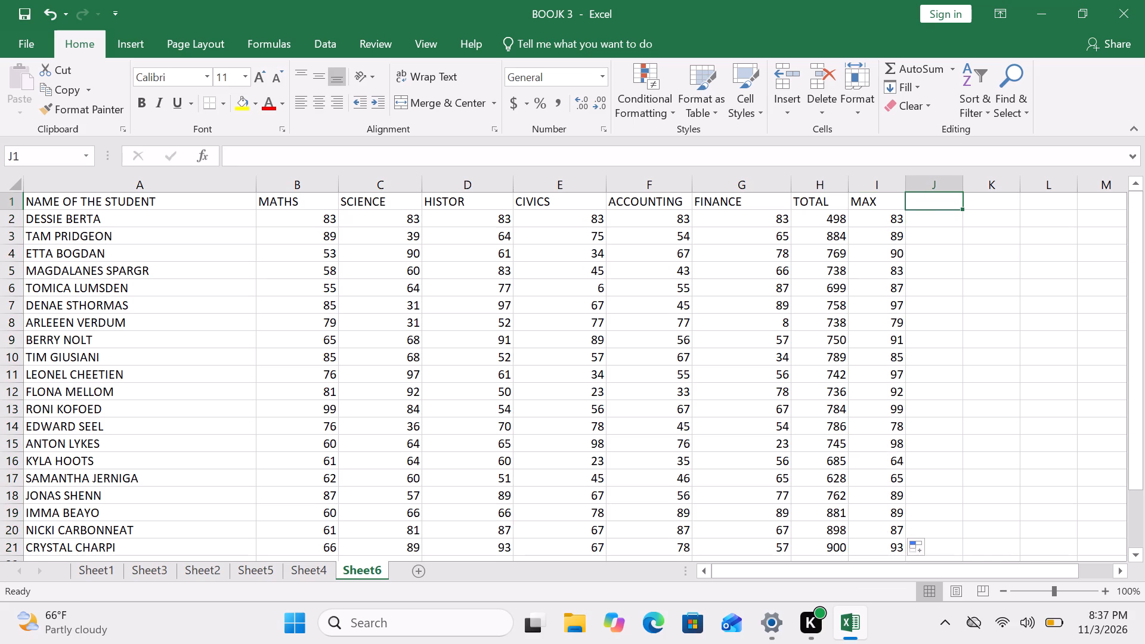
{"action": "type", "text": "MIN"}
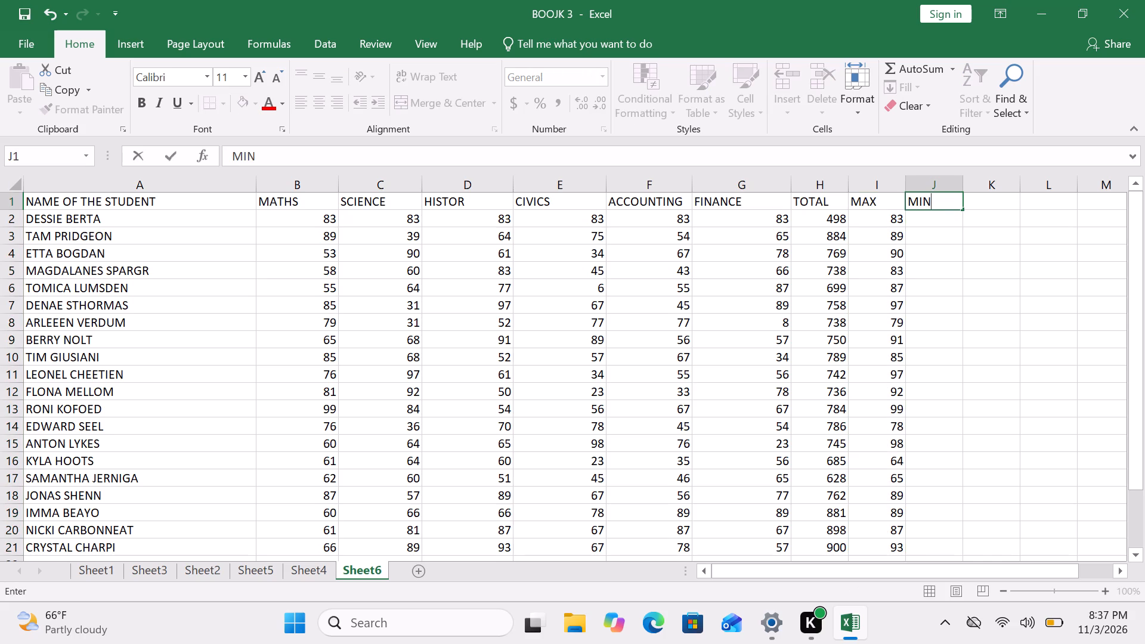
{"action": "left_click", "coordinate": [926, 219]}
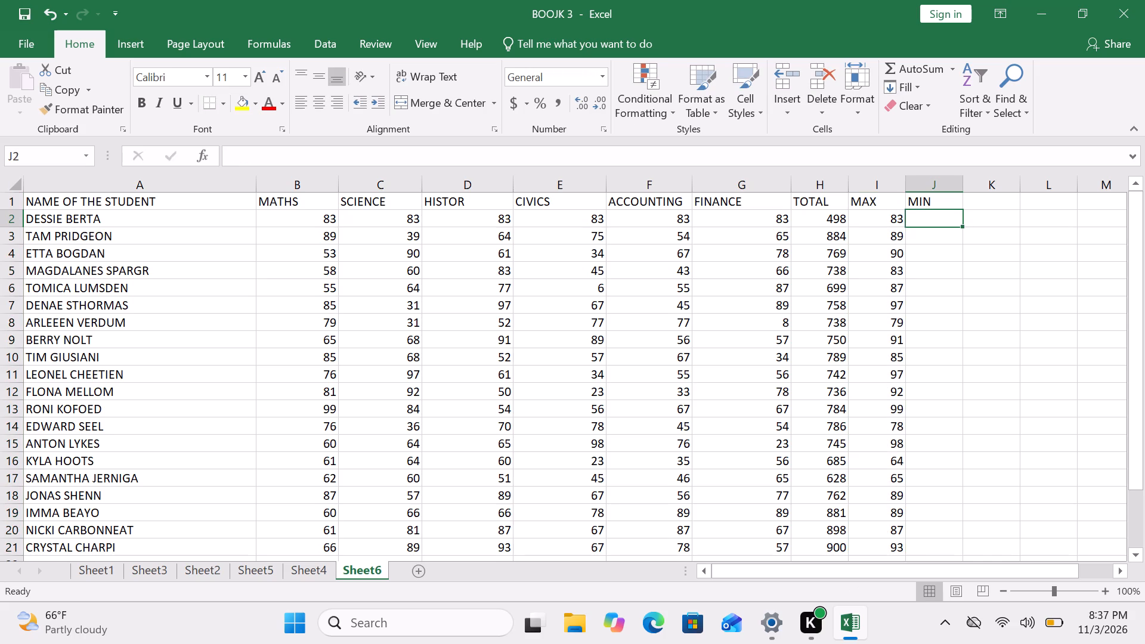
Enter a MIN formula in J2 covering the first student's marks in B2:G2.
{"action": "key", "text": "equal"}
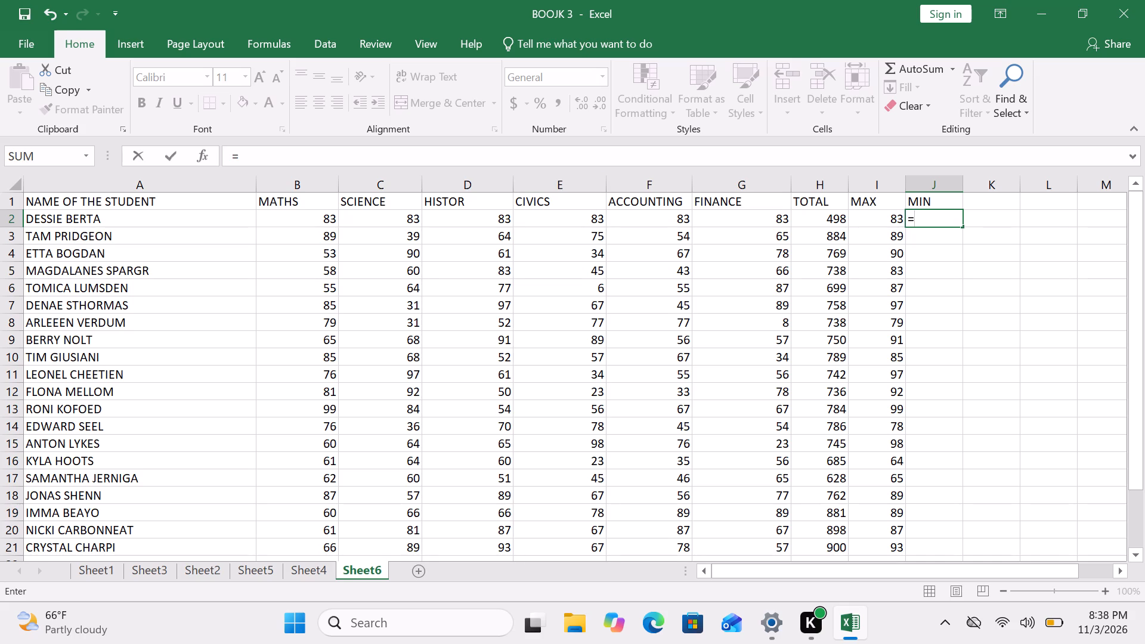
{"action": "type", "text": "MI"}
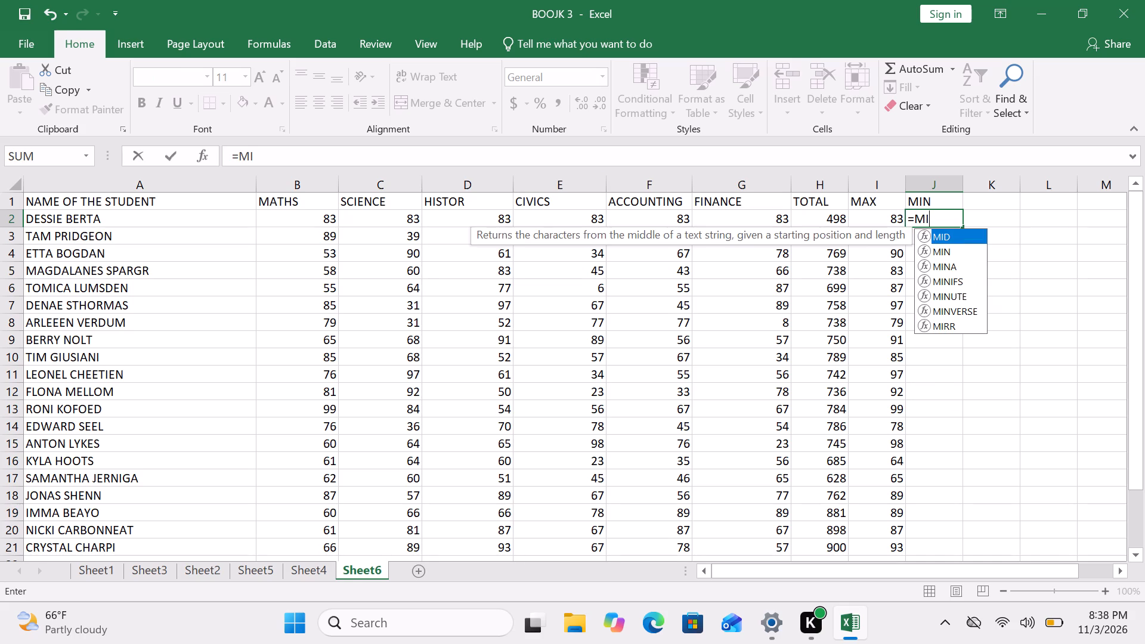
{"action": "double_click", "coordinate": [945, 247]}
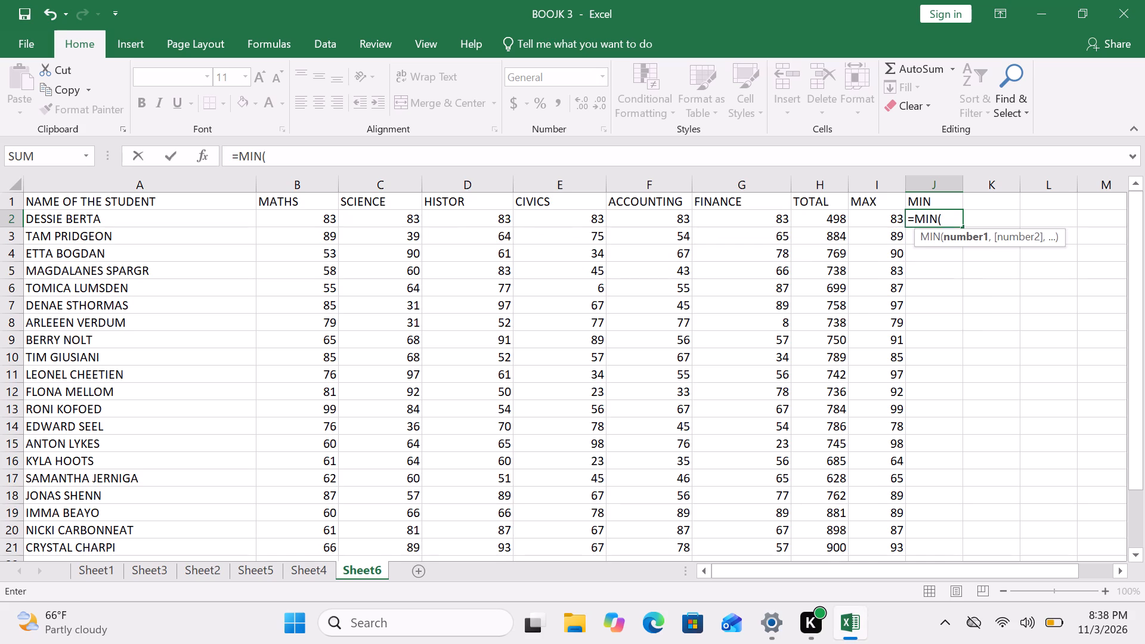
{"action": "left_click_drag", "start_coordinate": [334, 221], "coordinate": [360, 250]}
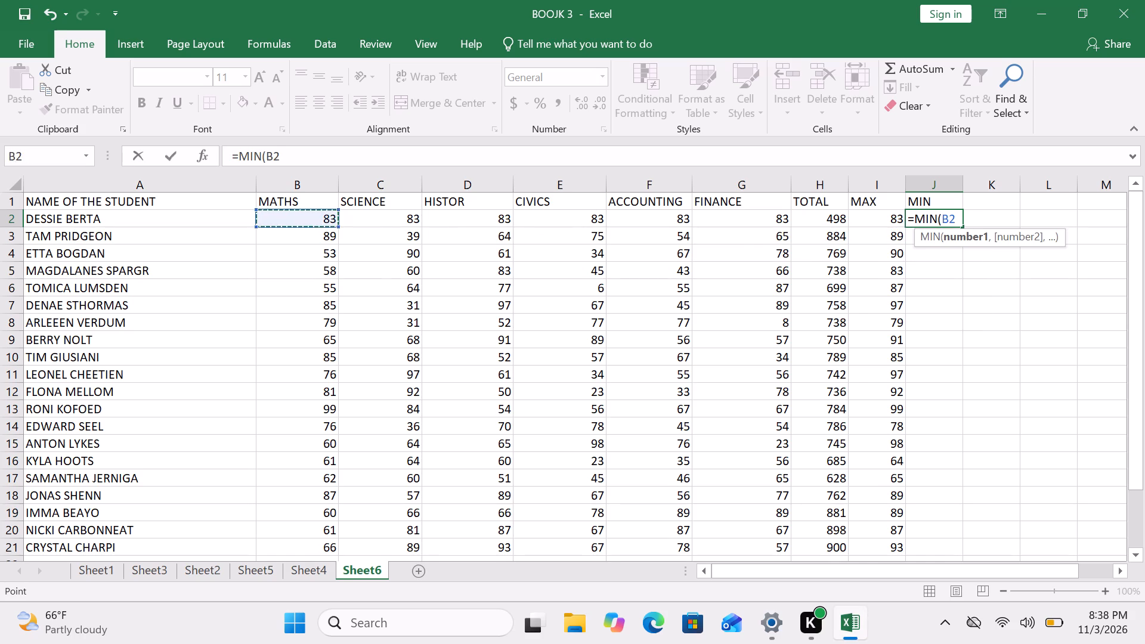
{"action": "left_click_drag", "start_coordinate": [360, 250], "coordinate": [786, 216]}
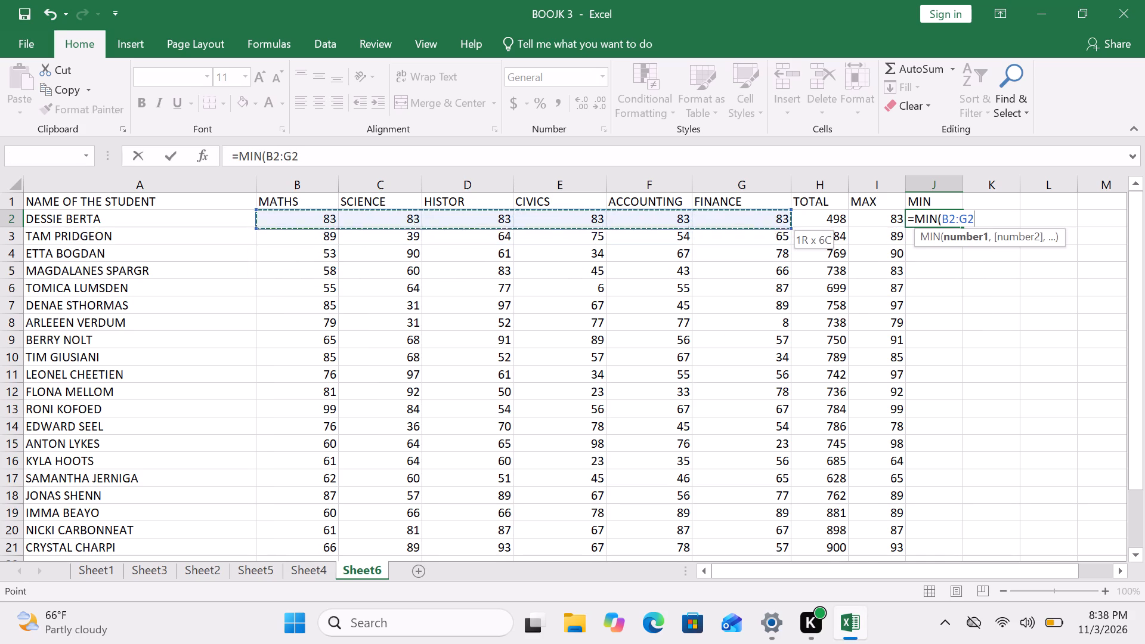
{"action": "left_click_drag", "start_coordinate": [786, 216], "coordinate": [782, 217]}
{"action": "key", "text": "Return"}
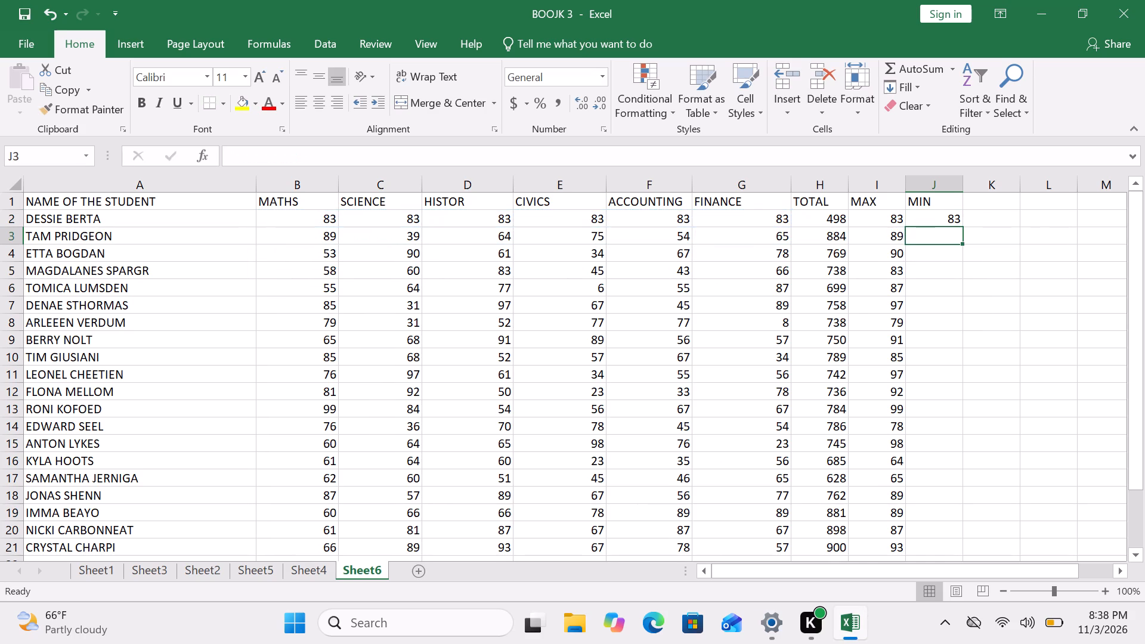
Fill the MIN formula from J2 down to J21 for all the students.
{"action": "left_click", "coordinate": [935, 221]}
{"action": "left_click_drag", "start_coordinate": [960, 225], "coordinate": [958, 483]}
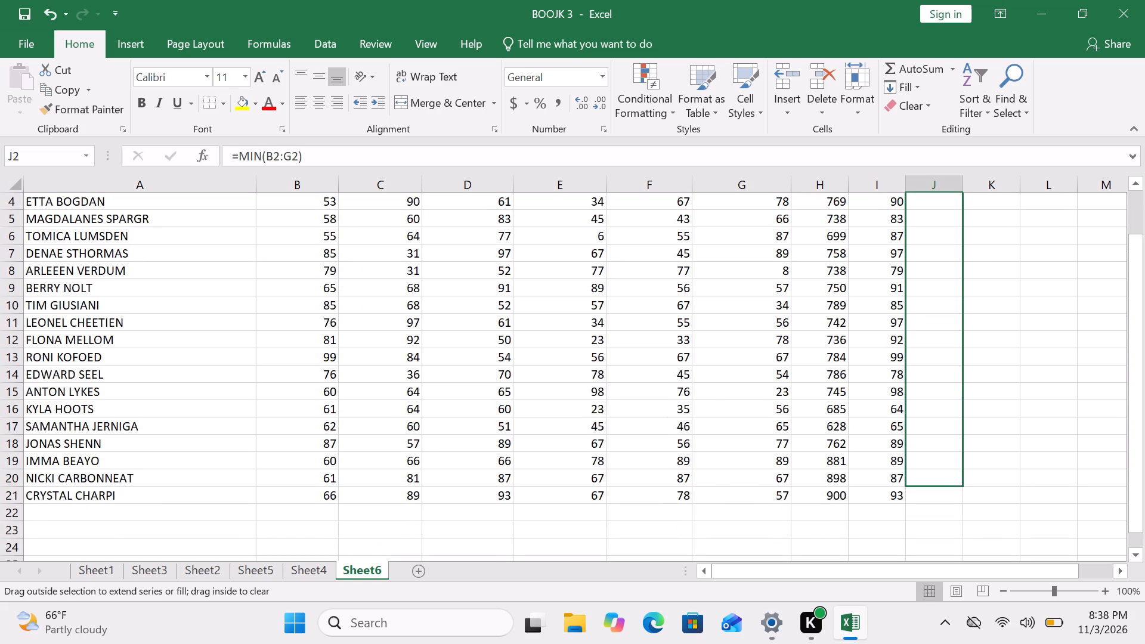
{"action": "left_click_drag", "start_coordinate": [958, 483], "coordinate": [940, 498]}
{"action": "left_click_drag", "start_coordinate": [940, 498], "coordinate": [940, 497]}
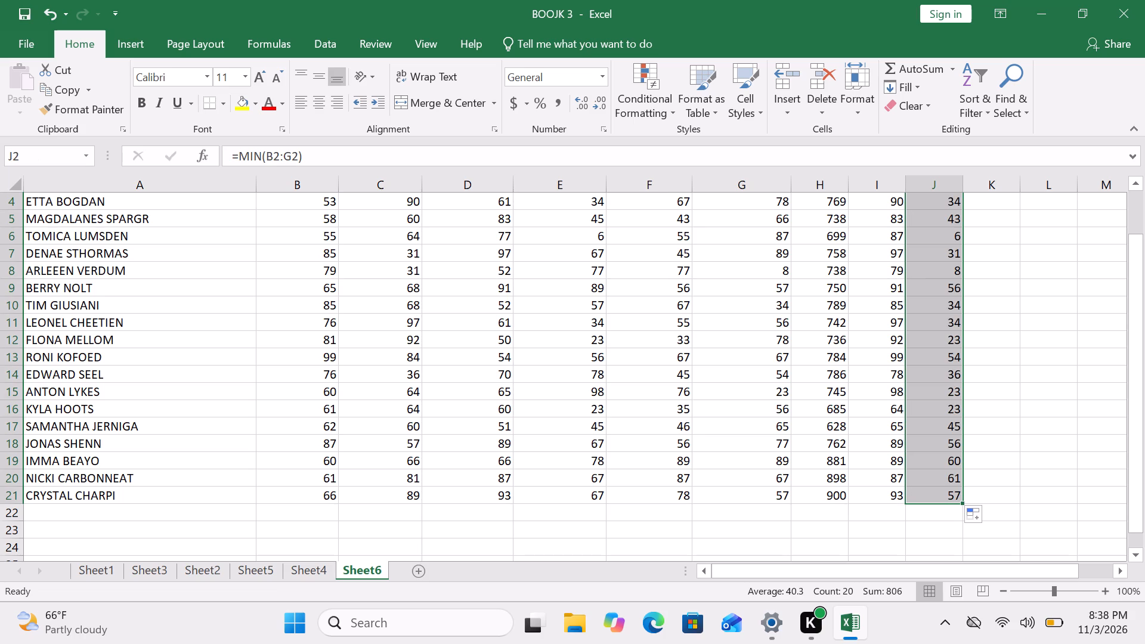
{"action": "left_click", "coordinate": [1029, 391]}
{"action": "scroll", "coordinate": [974, 329], "scroll_direction": "up", "scroll_amount": 5}
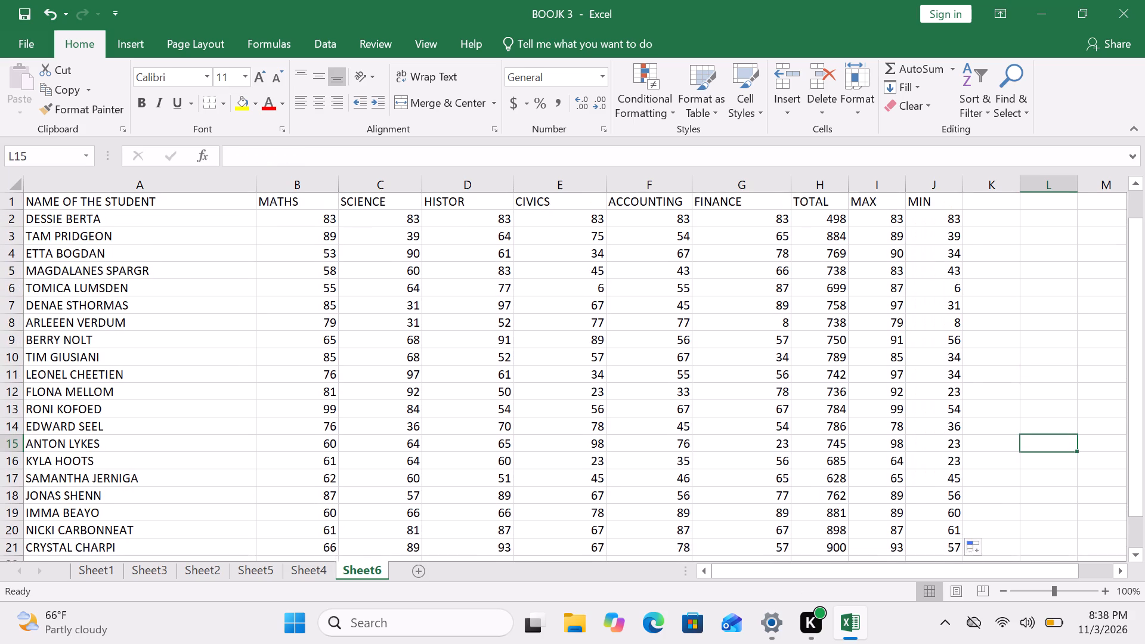
{"action": "scroll", "coordinate": [974, 329], "scroll_direction": "up", "scroll_amount": 1}
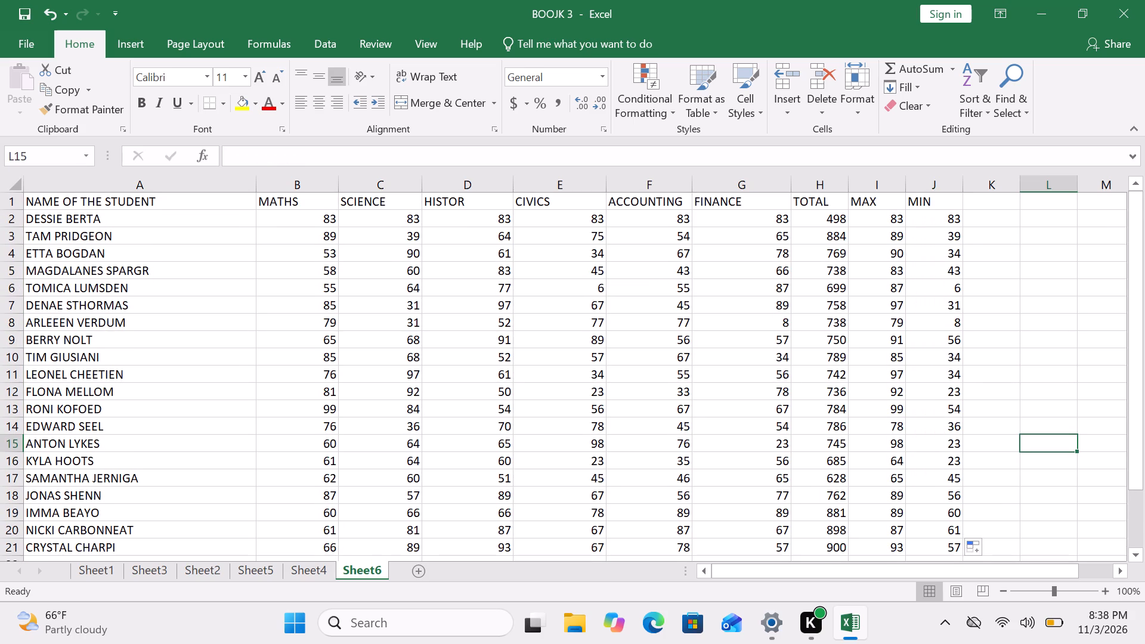
Save the workbook.
{"action": "key", "text": "ctrl+s"}
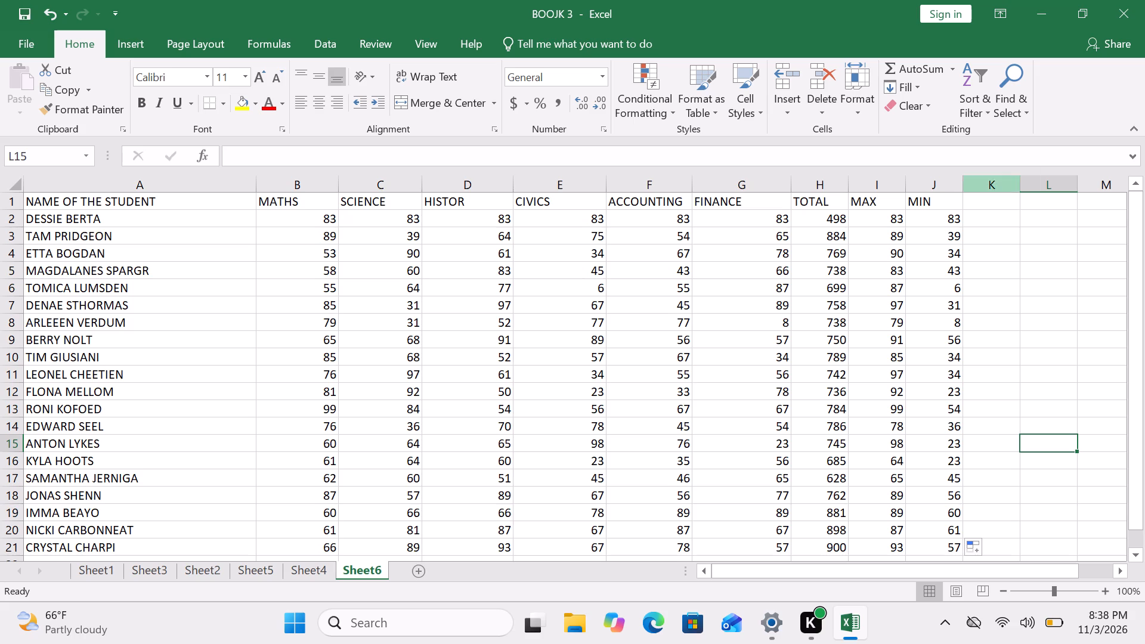
Enter the heading AVERAGE in K1 beside the MIN heading.
{"action": "left_click", "coordinate": [982, 211]}
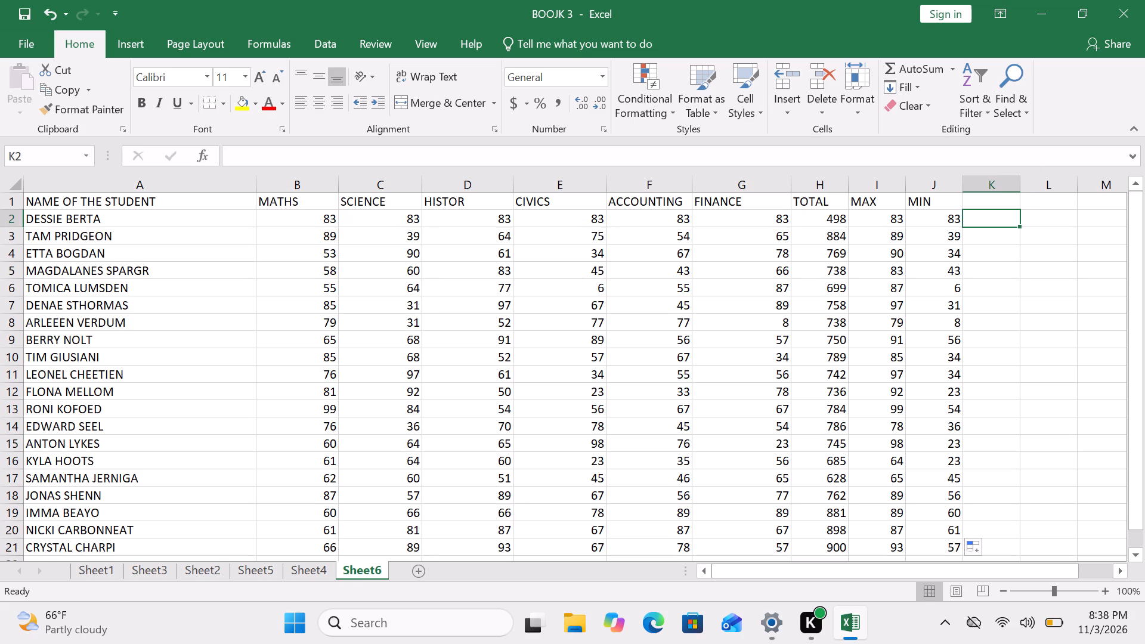
{"action": "left_click", "coordinate": [979, 203]}
{"action": "key", "text": "a"}
{"action": "type", "text": "VERAGE"}
Enter an AVERAGE formula in K2 covering the first student's marks in B2:G2.
{"action": "left_click", "coordinate": [979, 222]}
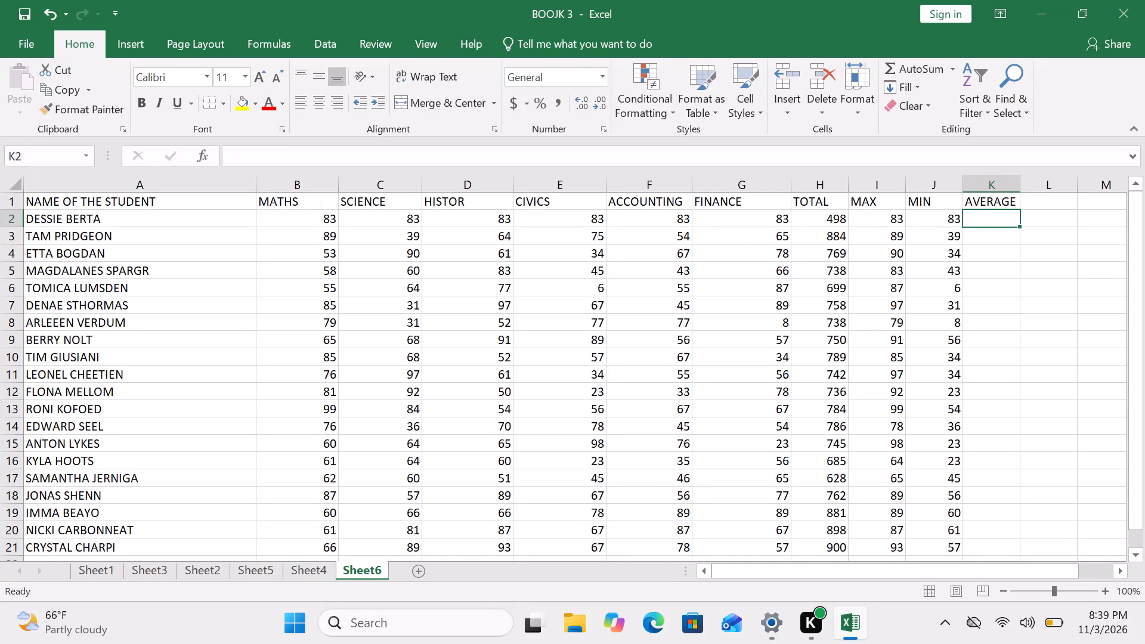
{"action": "key", "text": "equal"}
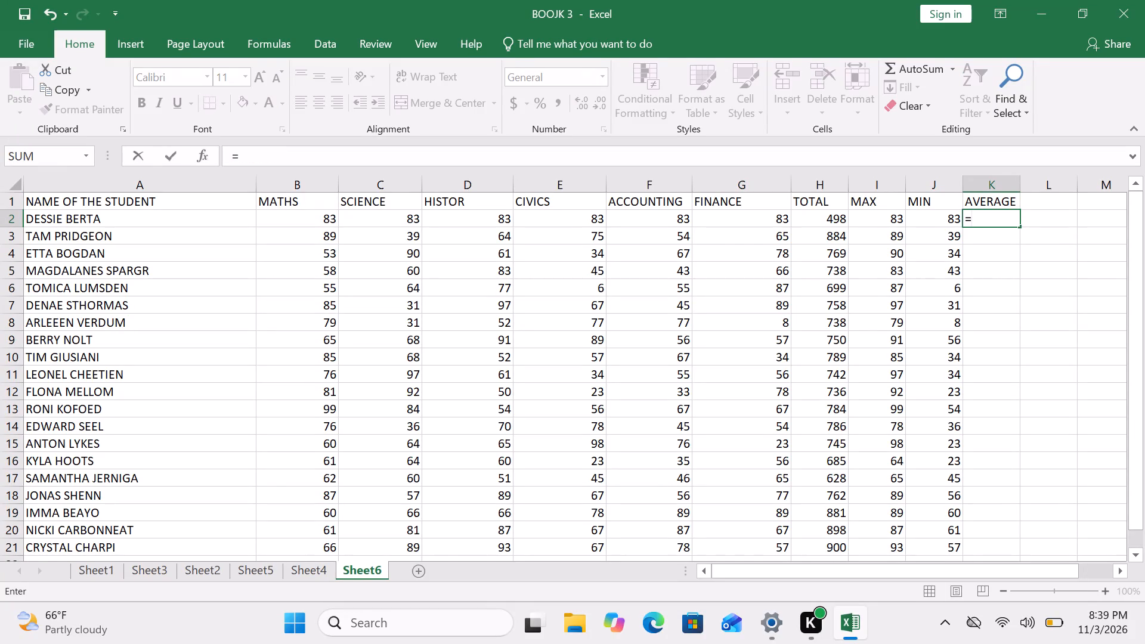
{"action": "type", "text": "AVE"}
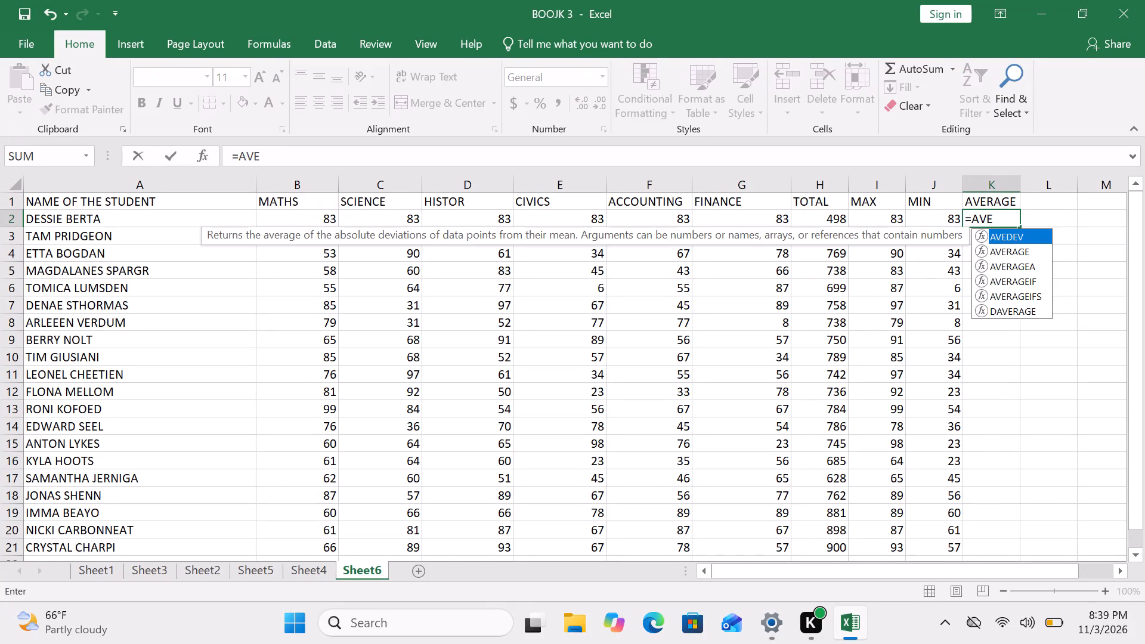
{"action": "double_click", "coordinate": [994, 253]}
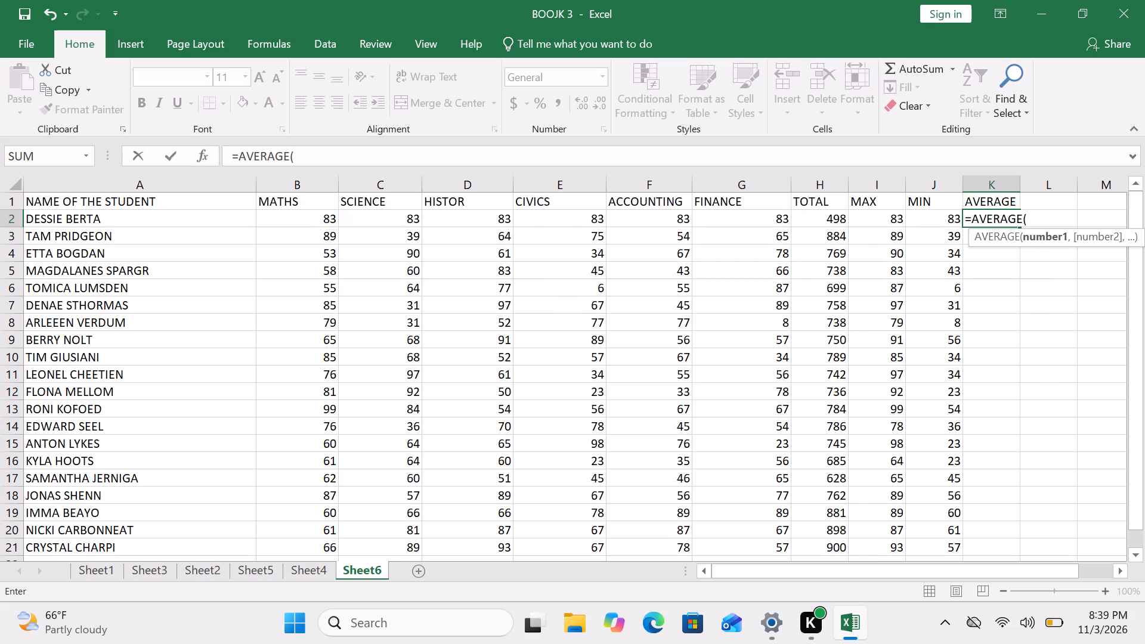
{"action": "left_click_drag", "start_coordinate": [333, 216], "coordinate": [706, 244]}
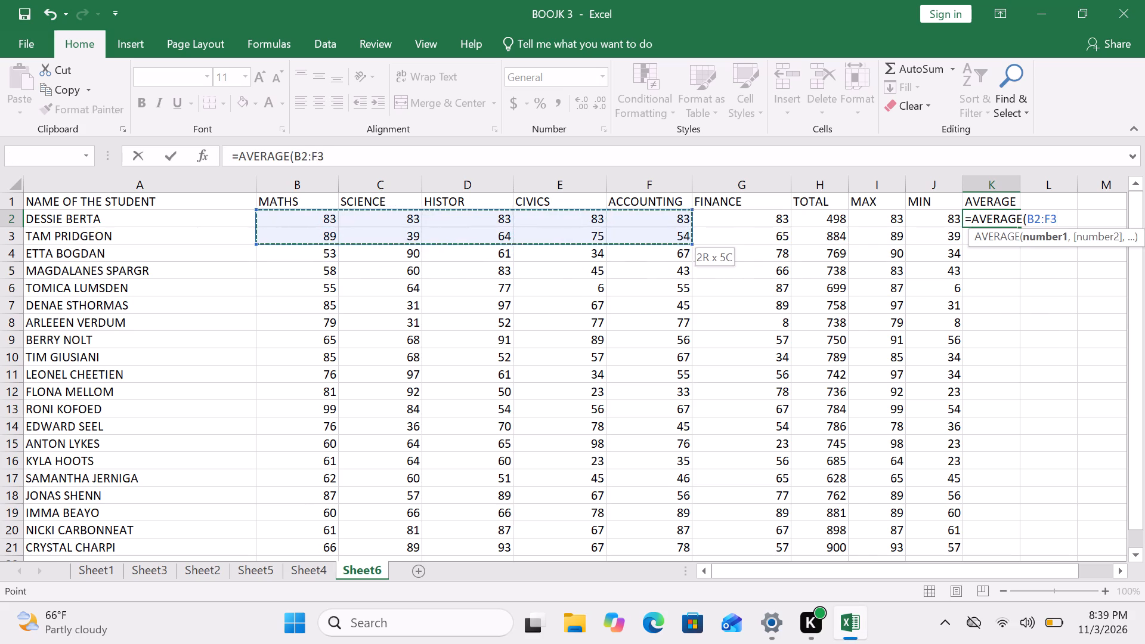
{"action": "left_click_drag", "start_coordinate": [706, 244], "coordinate": [756, 225]}
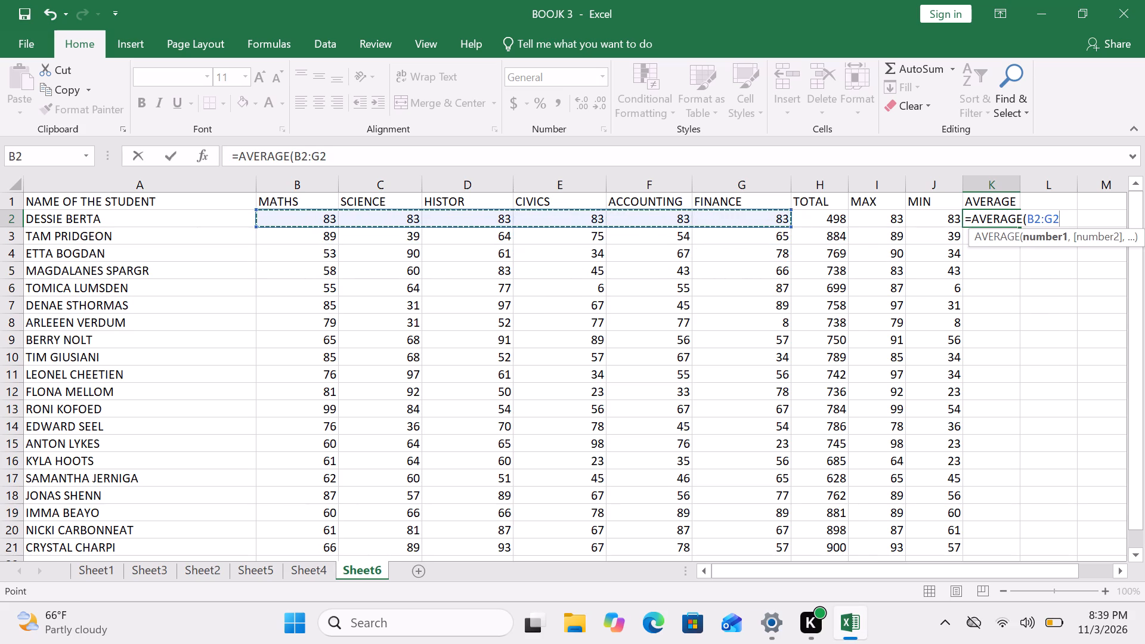
{"action": "key", "text": "Return"}
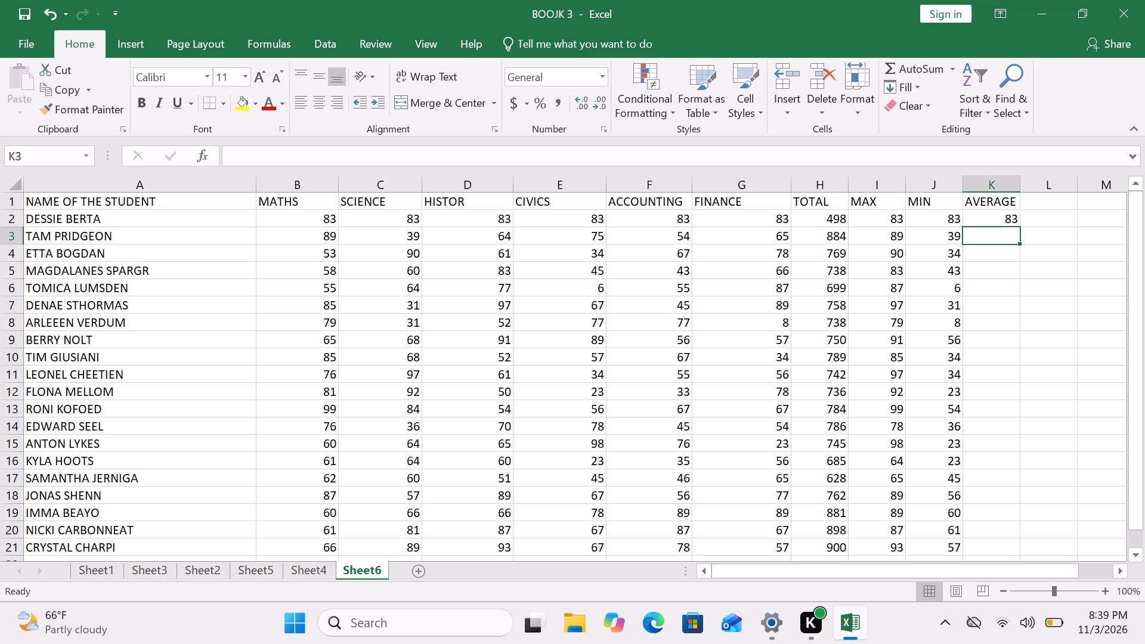
Fill the AVERAGE formula from K2 down to K21 for all the students.
{"action": "left_click", "coordinate": [996, 212]}
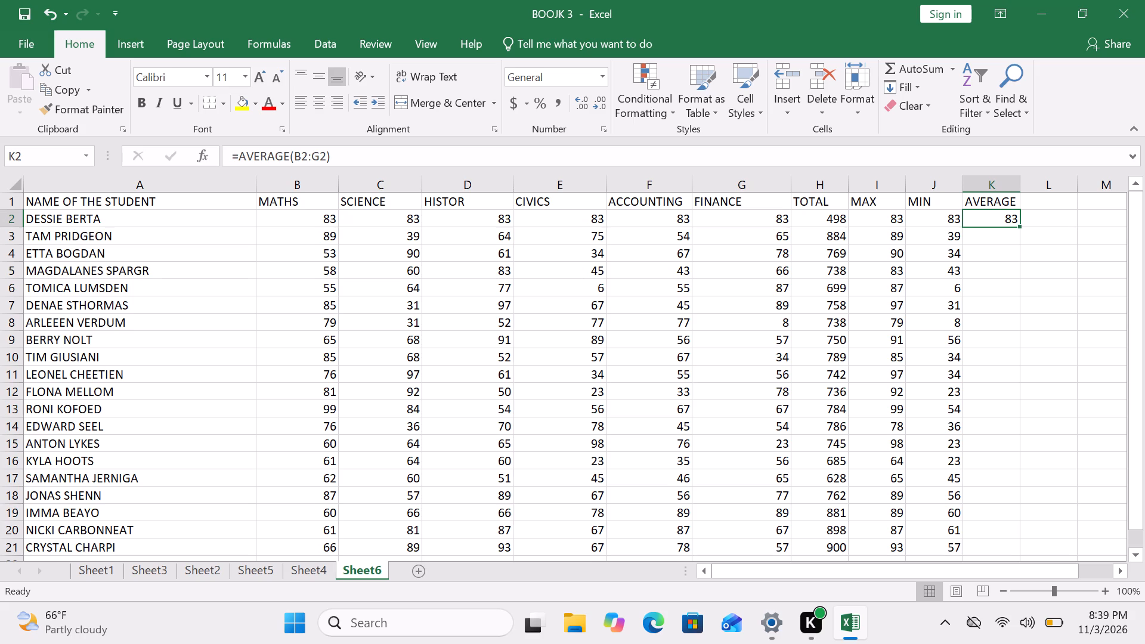
{"action": "left_click_drag", "start_coordinate": [1019, 226], "coordinate": [1039, 548]}
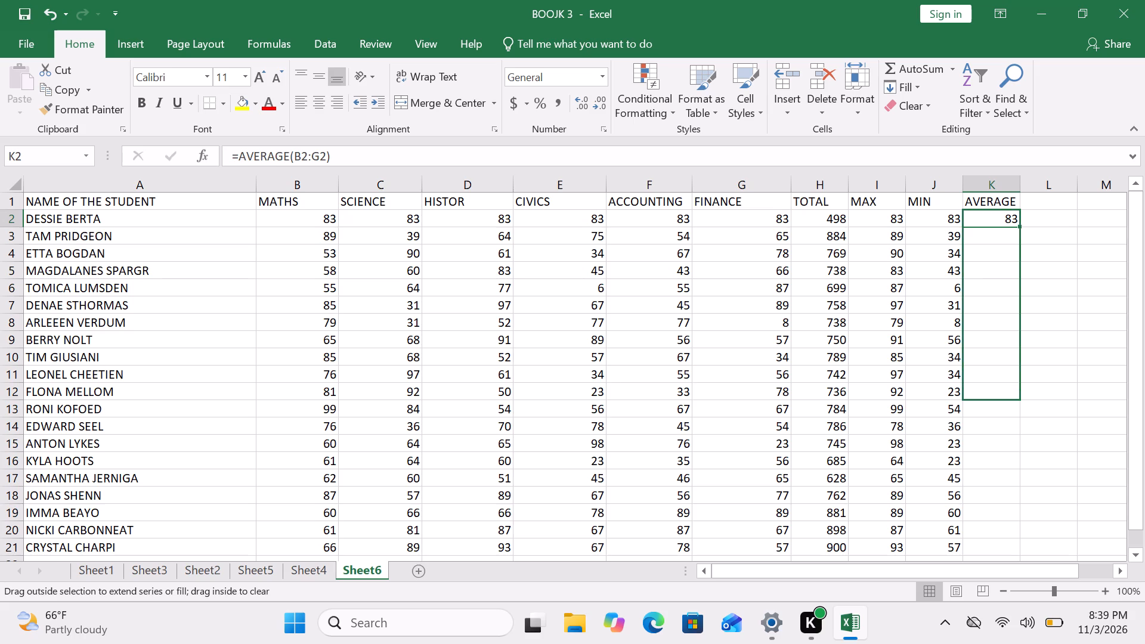
{"action": "left_click_drag", "start_coordinate": [1039, 548], "coordinate": [962, 262]}
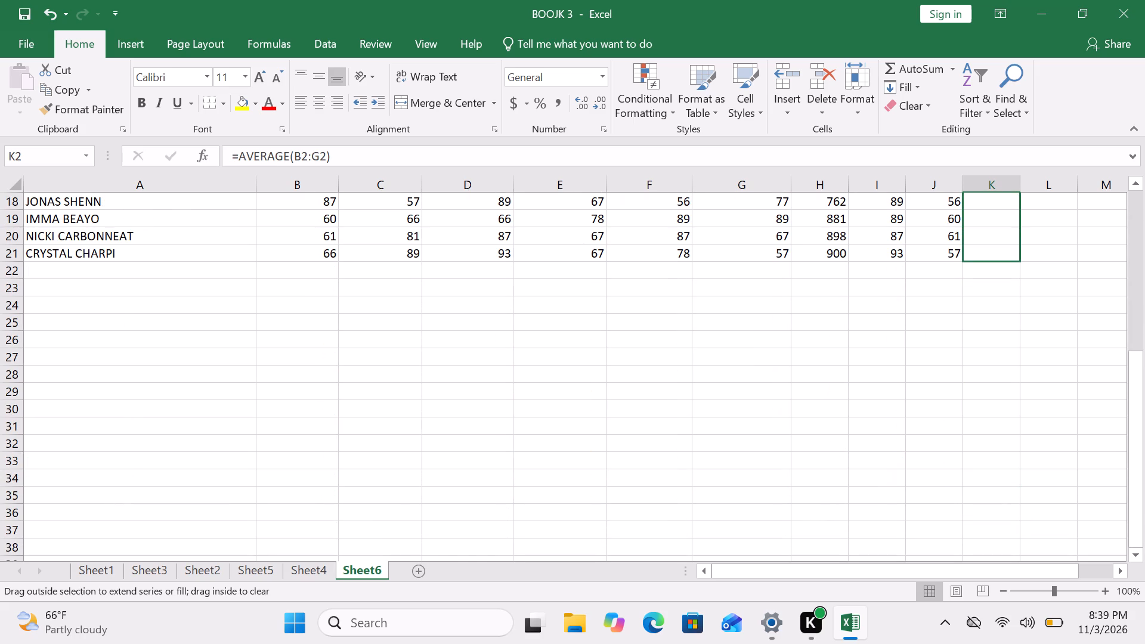
{"action": "left_click_drag", "start_coordinate": [962, 262], "coordinate": [963, 256]}
{"action": "scroll", "coordinate": [963, 256], "scroll_direction": "up", "scroll_amount": 4}
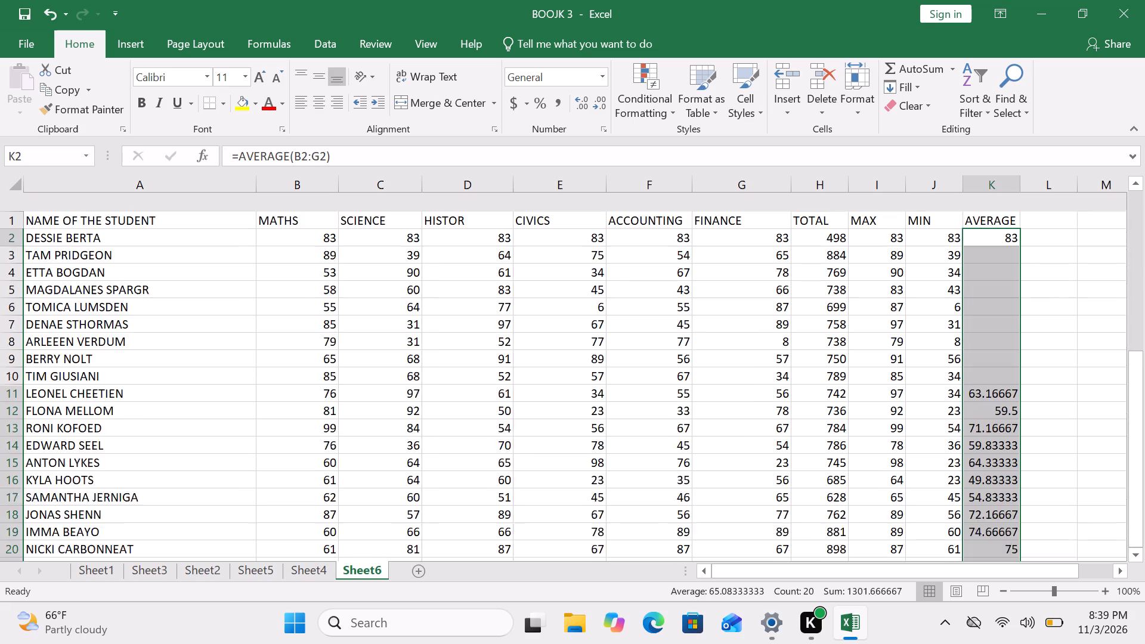
{"action": "scroll", "coordinate": [963, 256], "scroll_direction": "up", "scroll_amount": 2}
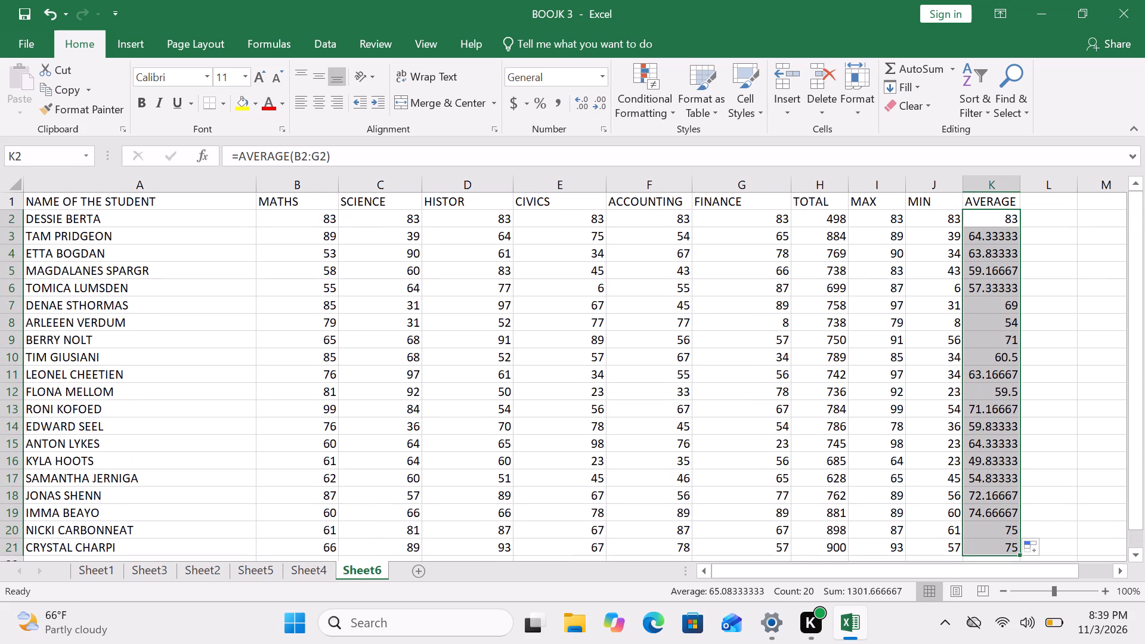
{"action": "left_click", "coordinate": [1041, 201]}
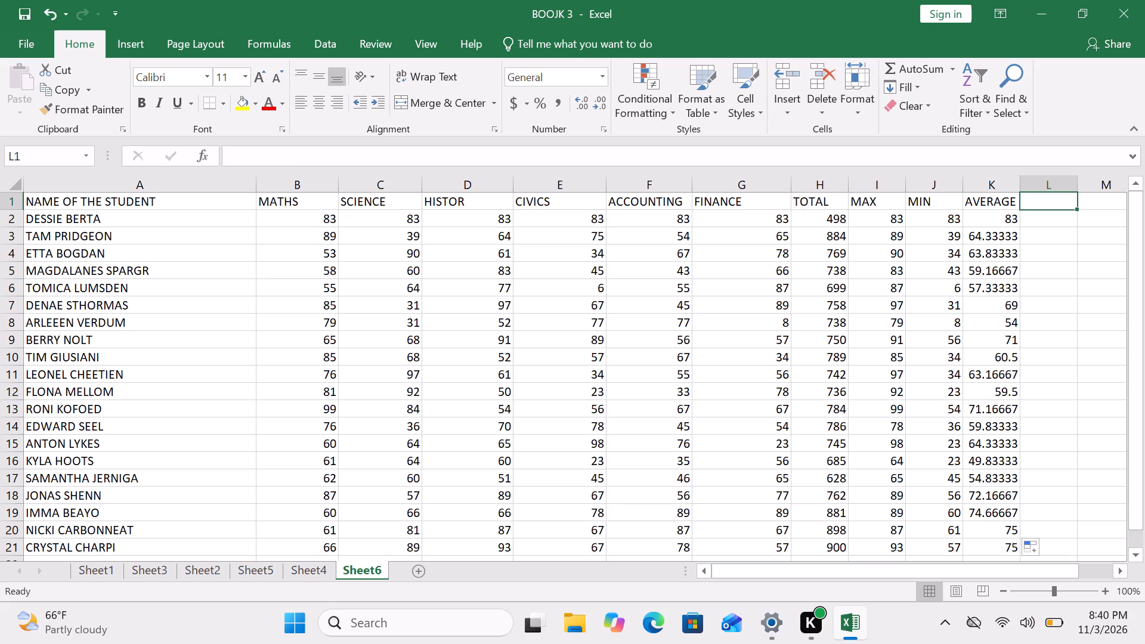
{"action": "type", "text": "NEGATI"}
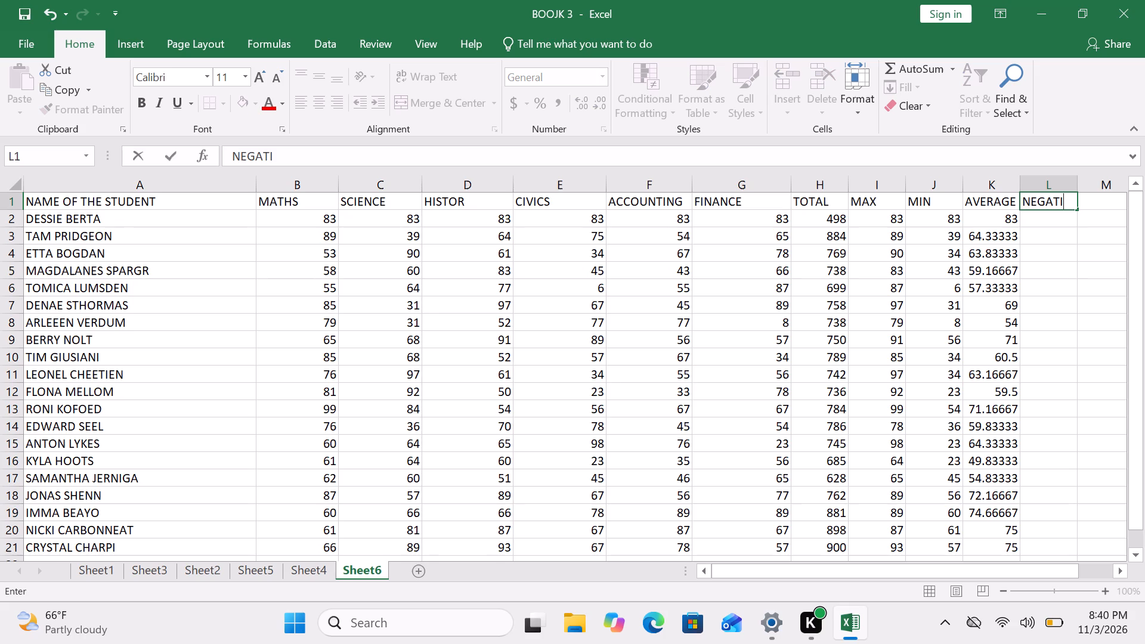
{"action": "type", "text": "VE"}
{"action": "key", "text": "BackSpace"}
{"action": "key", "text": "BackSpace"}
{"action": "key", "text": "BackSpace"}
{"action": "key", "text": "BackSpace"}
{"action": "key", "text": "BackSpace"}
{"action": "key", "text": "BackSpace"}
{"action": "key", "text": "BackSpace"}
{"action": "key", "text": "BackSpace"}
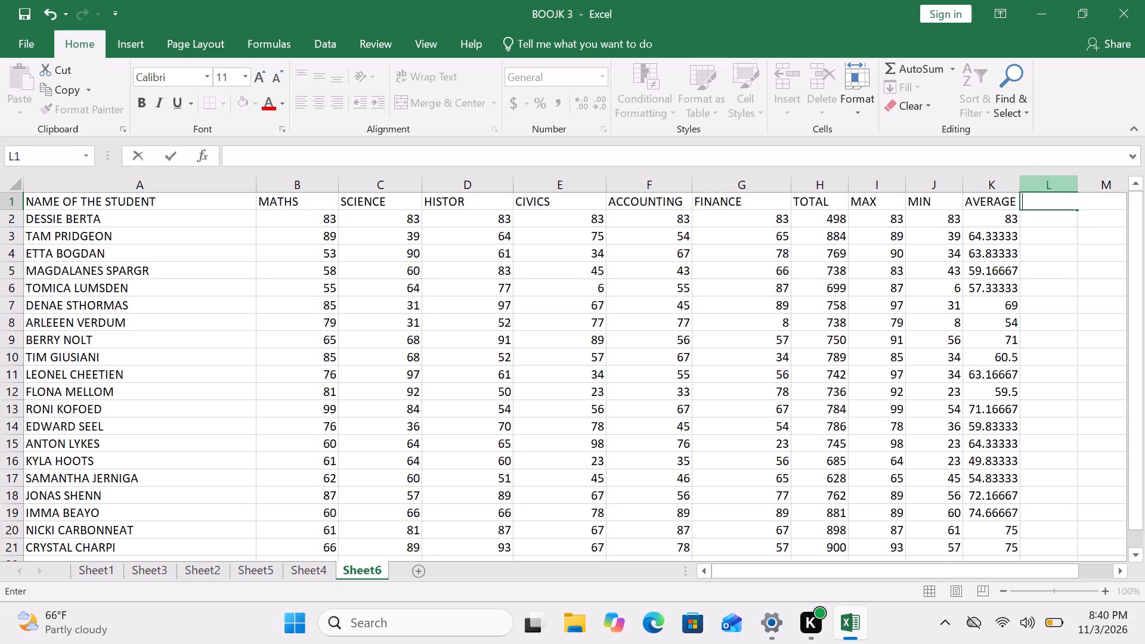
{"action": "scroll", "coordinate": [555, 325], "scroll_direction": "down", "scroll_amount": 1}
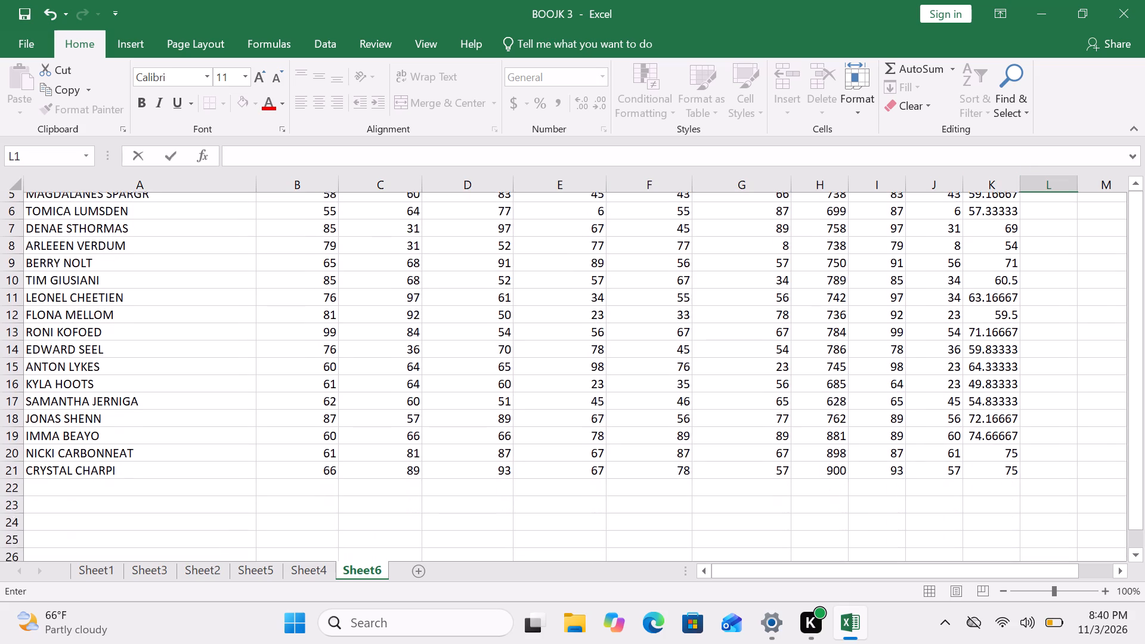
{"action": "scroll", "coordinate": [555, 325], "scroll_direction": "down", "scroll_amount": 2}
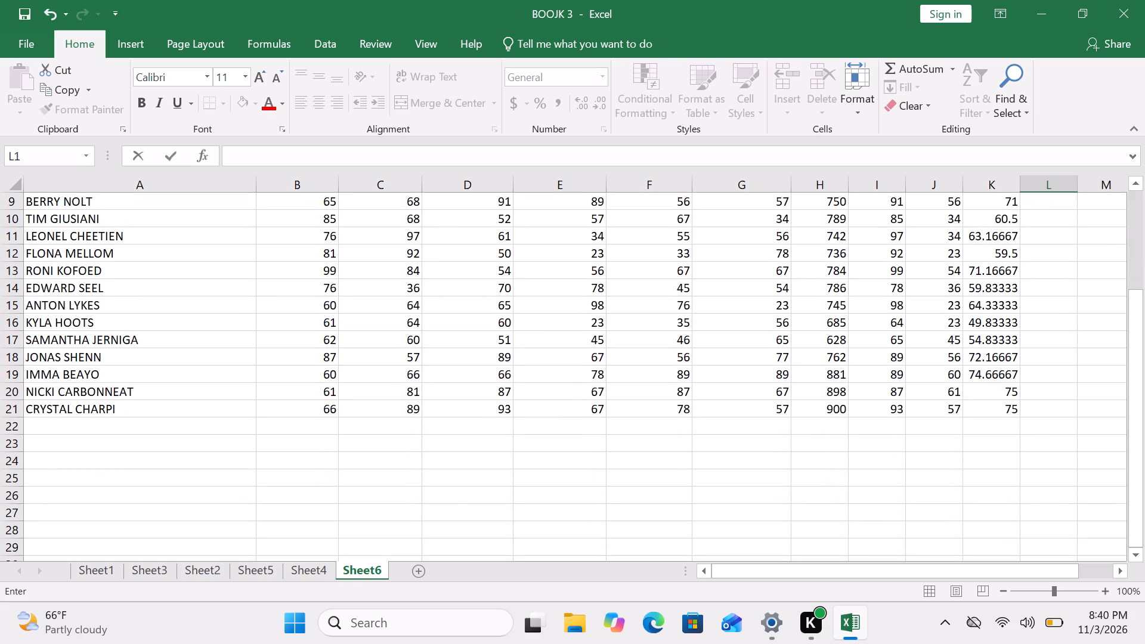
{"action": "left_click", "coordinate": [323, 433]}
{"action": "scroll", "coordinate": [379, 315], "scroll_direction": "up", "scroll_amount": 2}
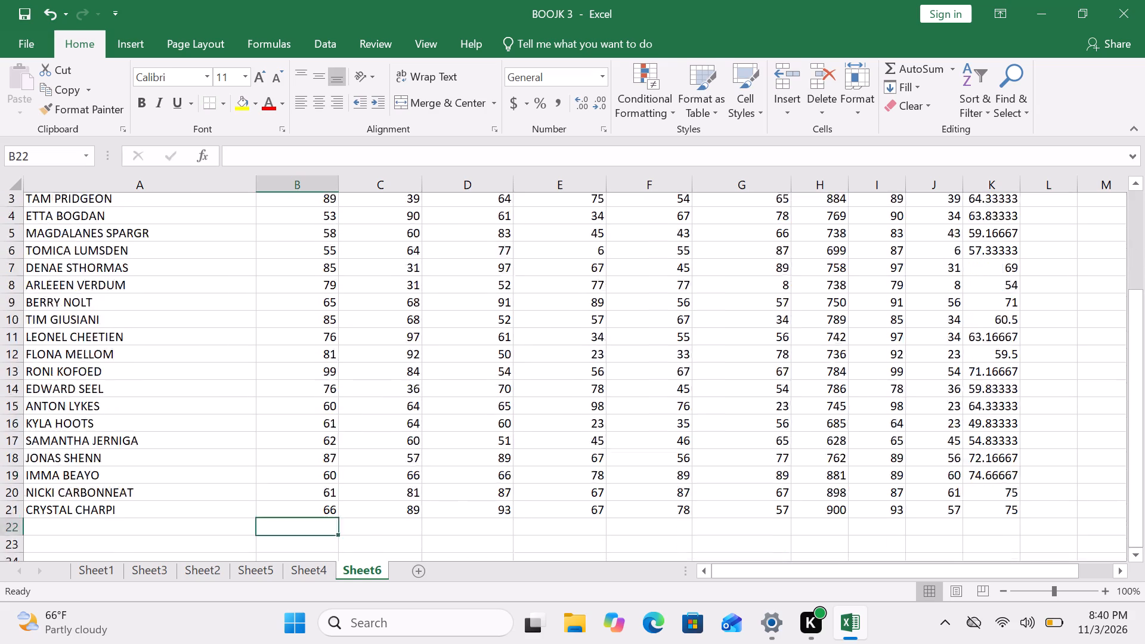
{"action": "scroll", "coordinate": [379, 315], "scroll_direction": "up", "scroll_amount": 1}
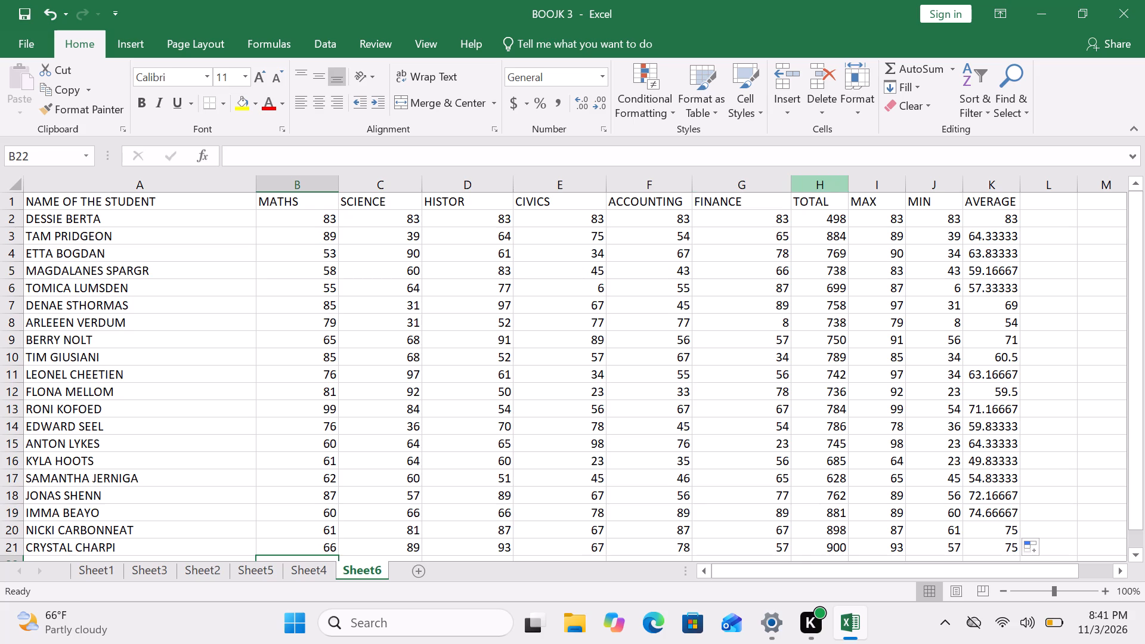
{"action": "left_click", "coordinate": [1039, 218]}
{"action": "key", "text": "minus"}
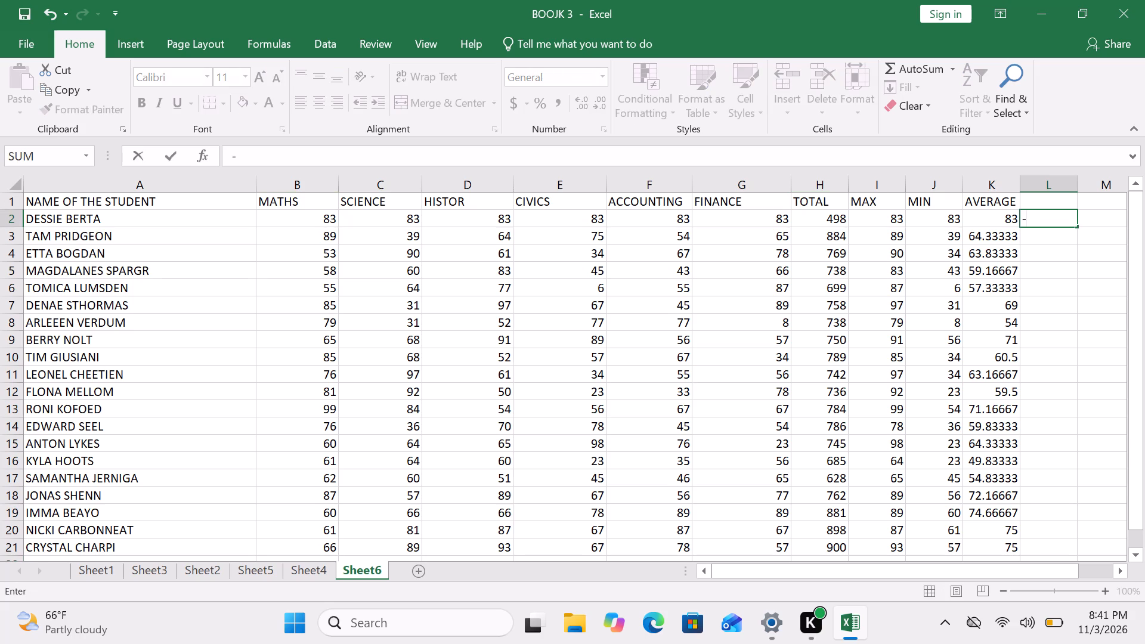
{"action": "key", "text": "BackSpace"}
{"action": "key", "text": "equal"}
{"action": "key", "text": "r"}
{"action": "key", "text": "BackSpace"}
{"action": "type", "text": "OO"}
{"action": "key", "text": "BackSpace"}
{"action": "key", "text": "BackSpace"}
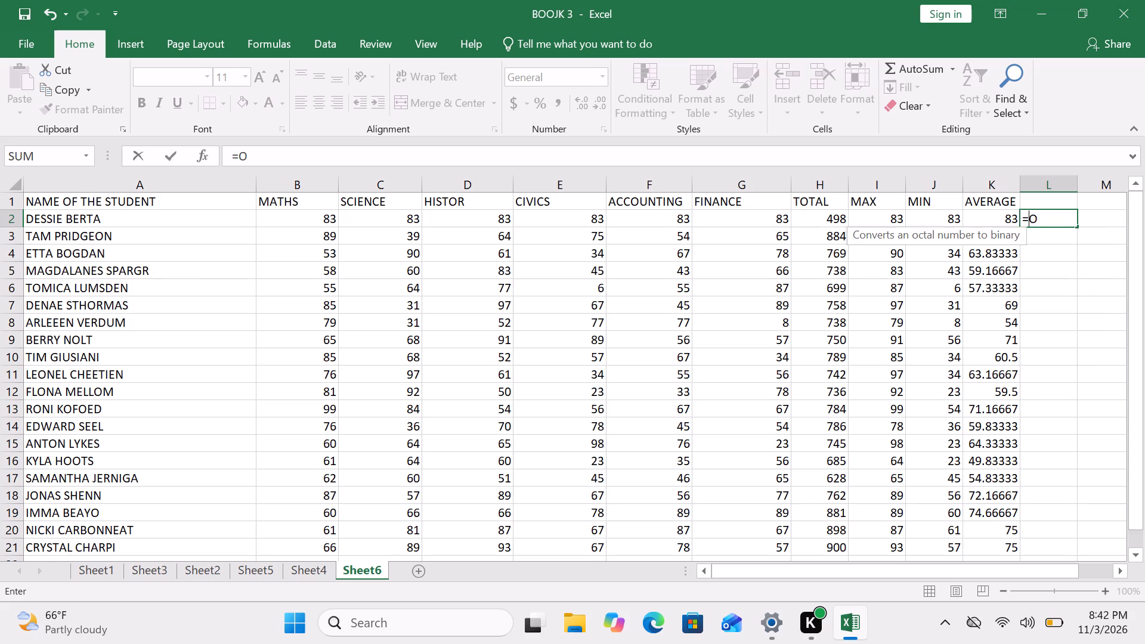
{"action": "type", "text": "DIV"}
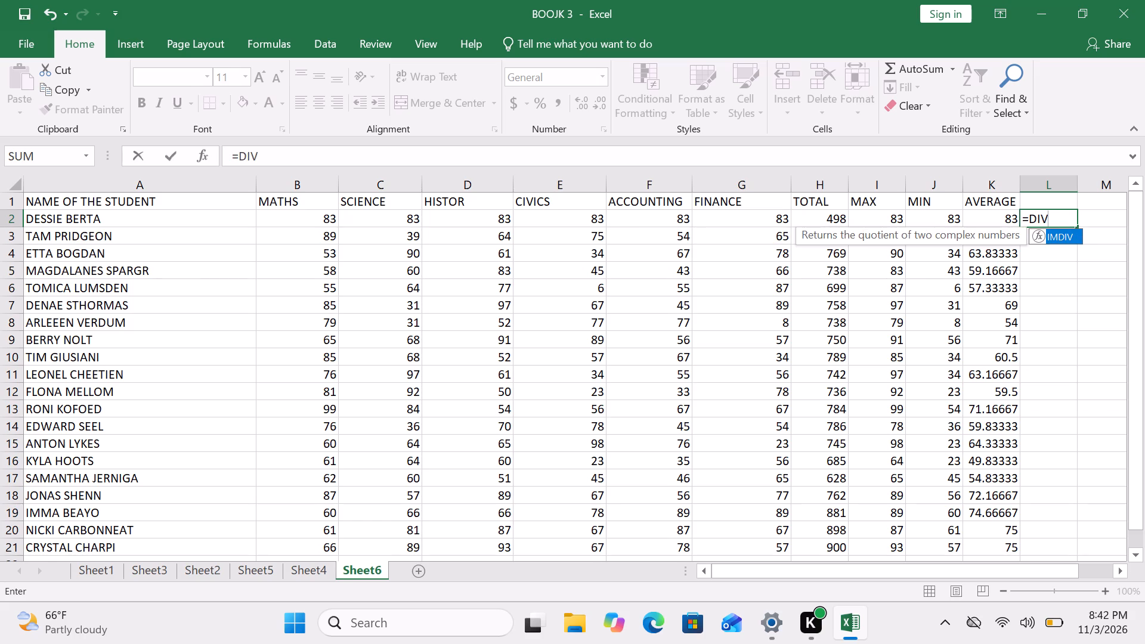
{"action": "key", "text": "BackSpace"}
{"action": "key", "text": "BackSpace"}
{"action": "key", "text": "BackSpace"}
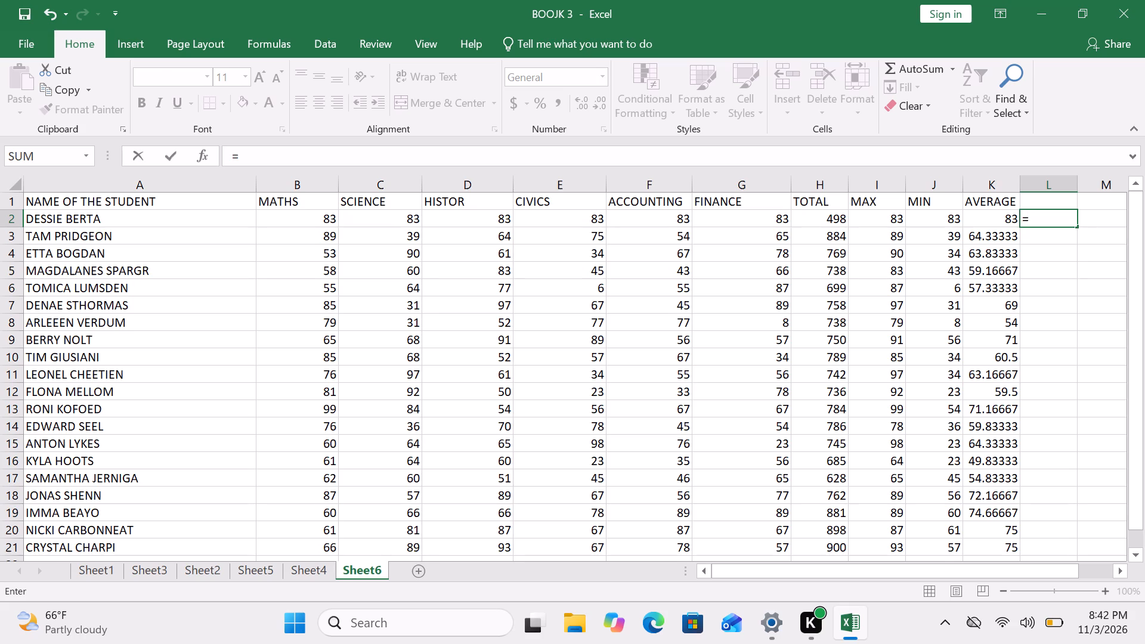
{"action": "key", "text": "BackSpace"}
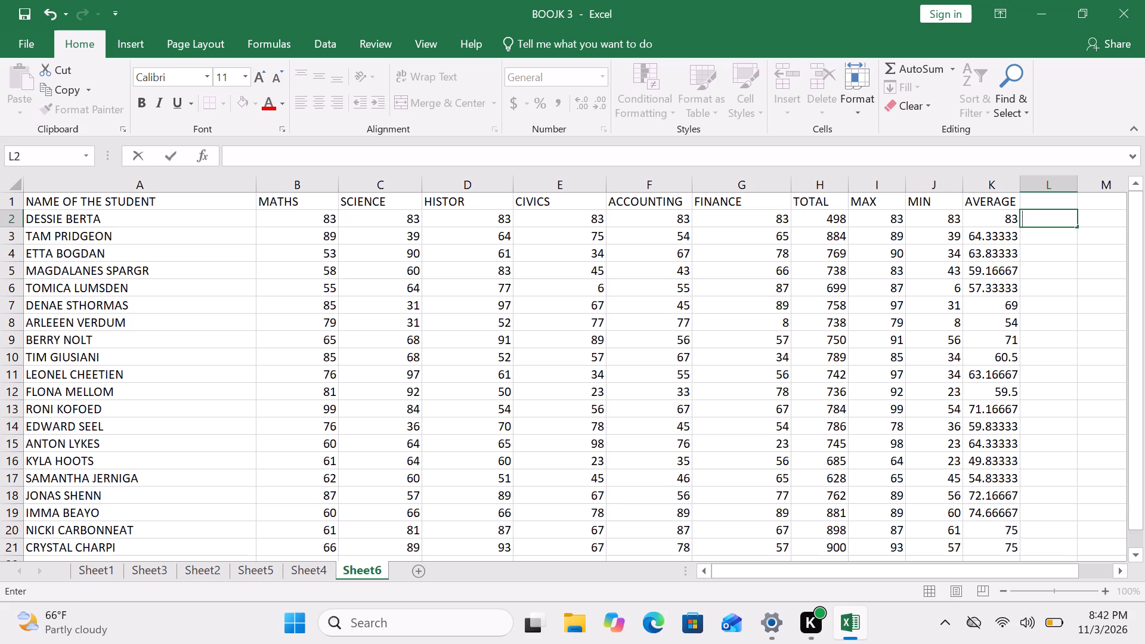
Insert a blank column between the MATHS and SCIENCE columns.
{"action": "left_click", "coordinate": [341, 188]}
{"action": "left_click", "coordinate": [350, 185]}
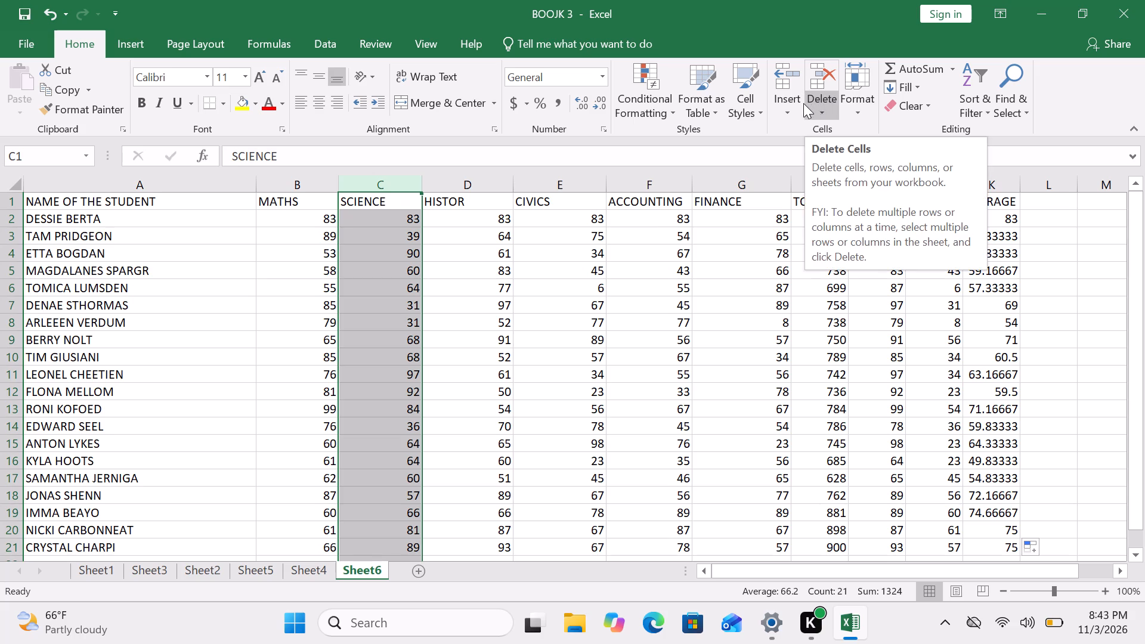
{"action": "left_click", "coordinate": [778, 98]}
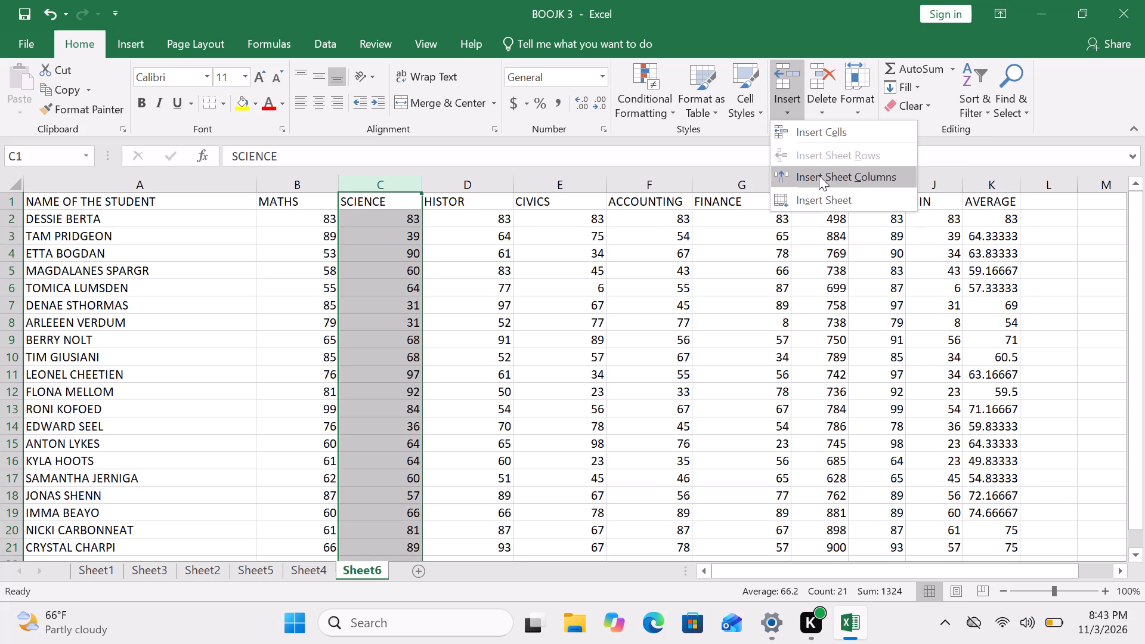
{"action": "left_click", "coordinate": [819, 175]}
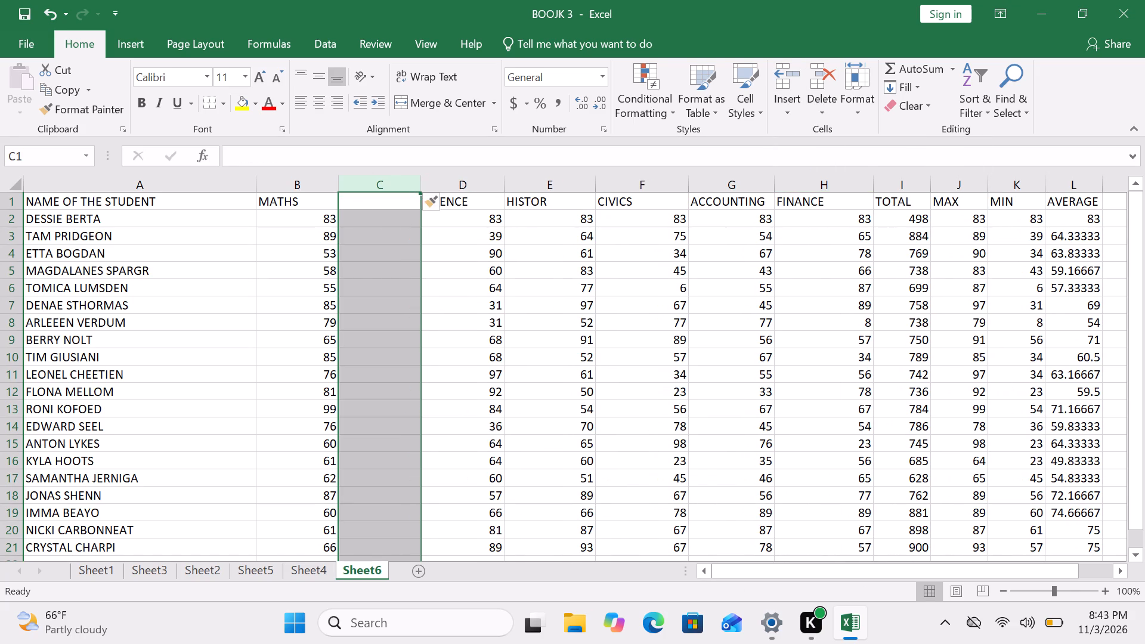
Insert two blank columns between the SCIENCE and HISTOR columns.
{"action": "left_click", "coordinate": [536, 255]}
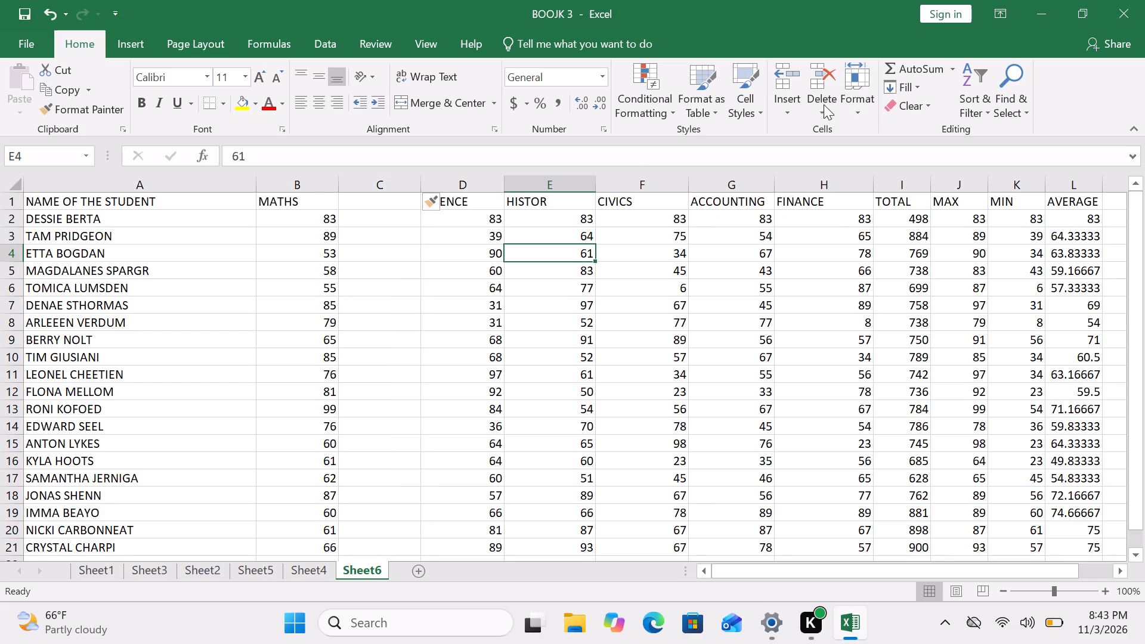
{"action": "left_click", "coordinate": [791, 104]}
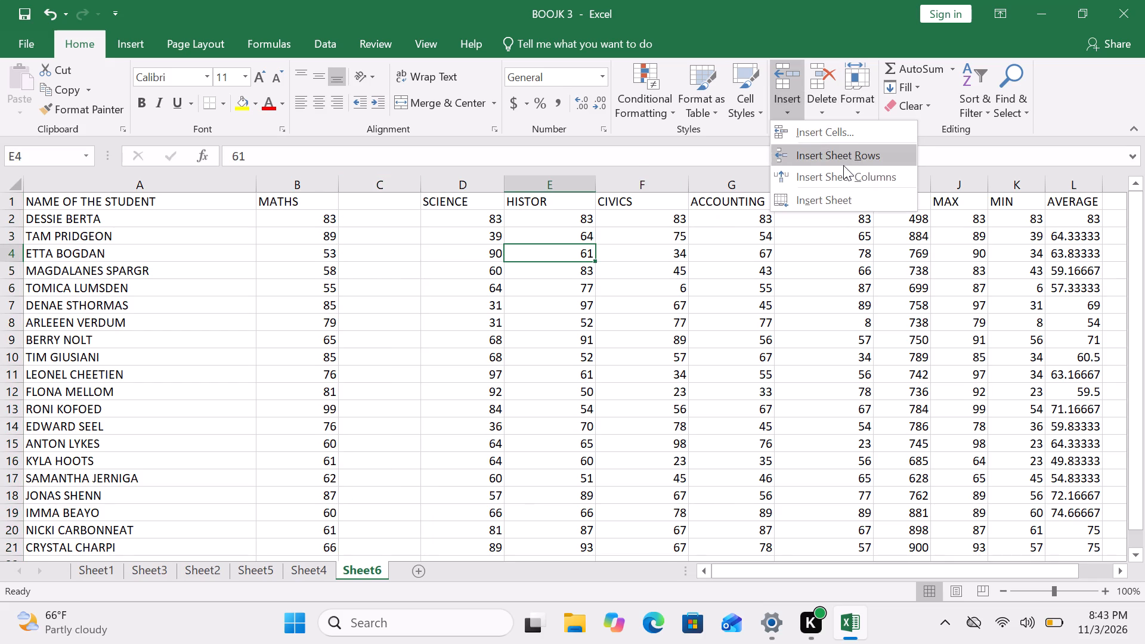
{"action": "left_click", "coordinate": [852, 175]}
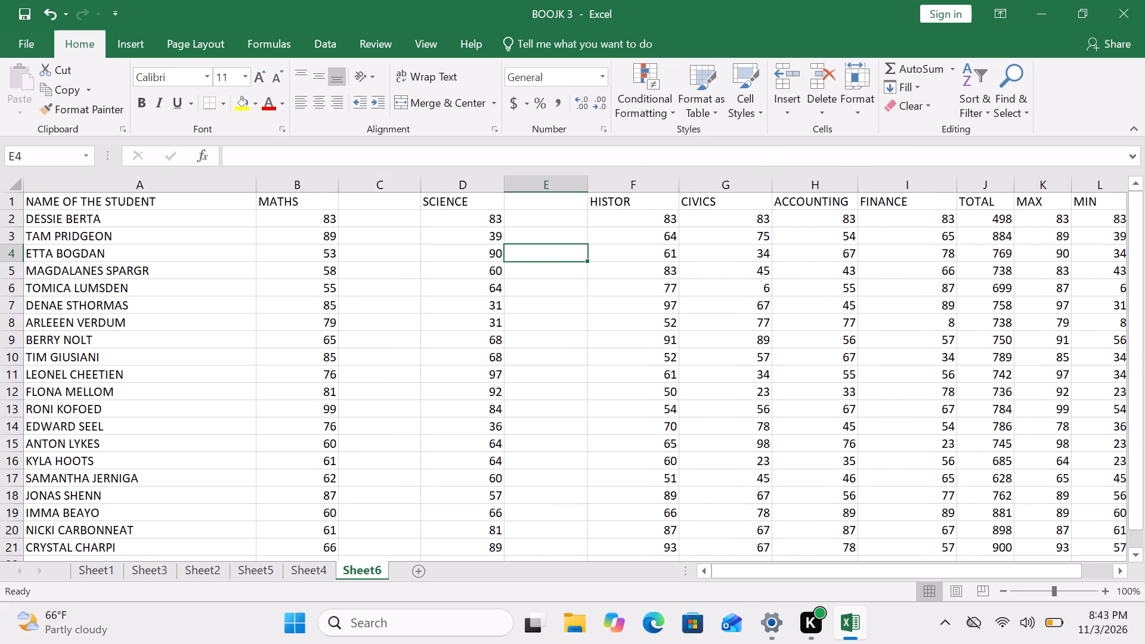
{"action": "left_click", "coordinate": [679, 216]}
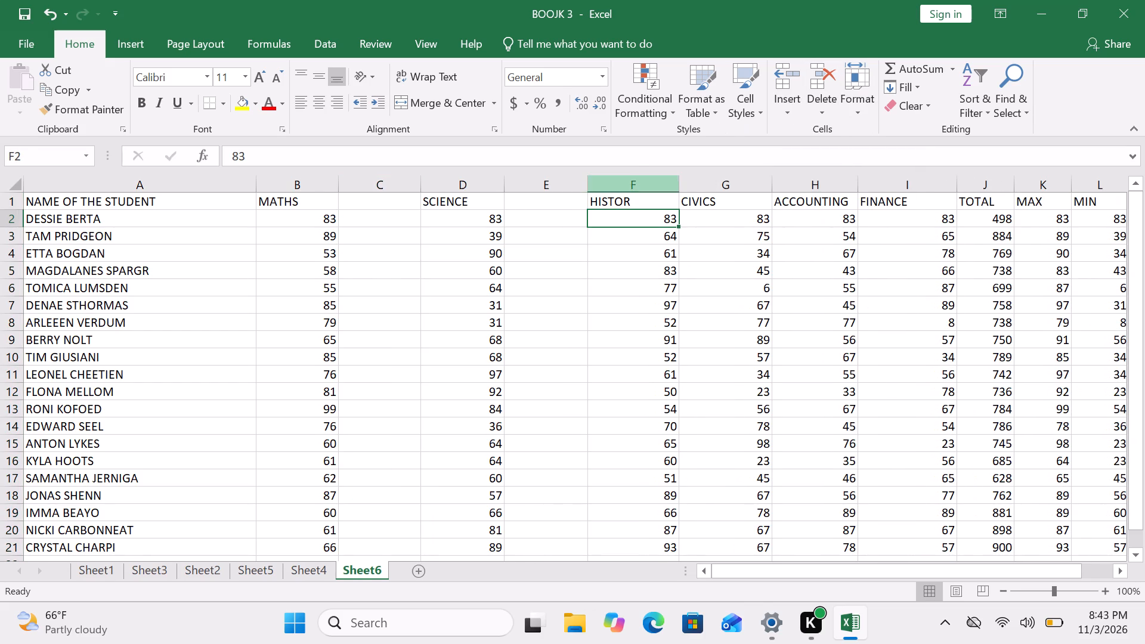
{"action": "left_click", "coordinate": [784, 114]}
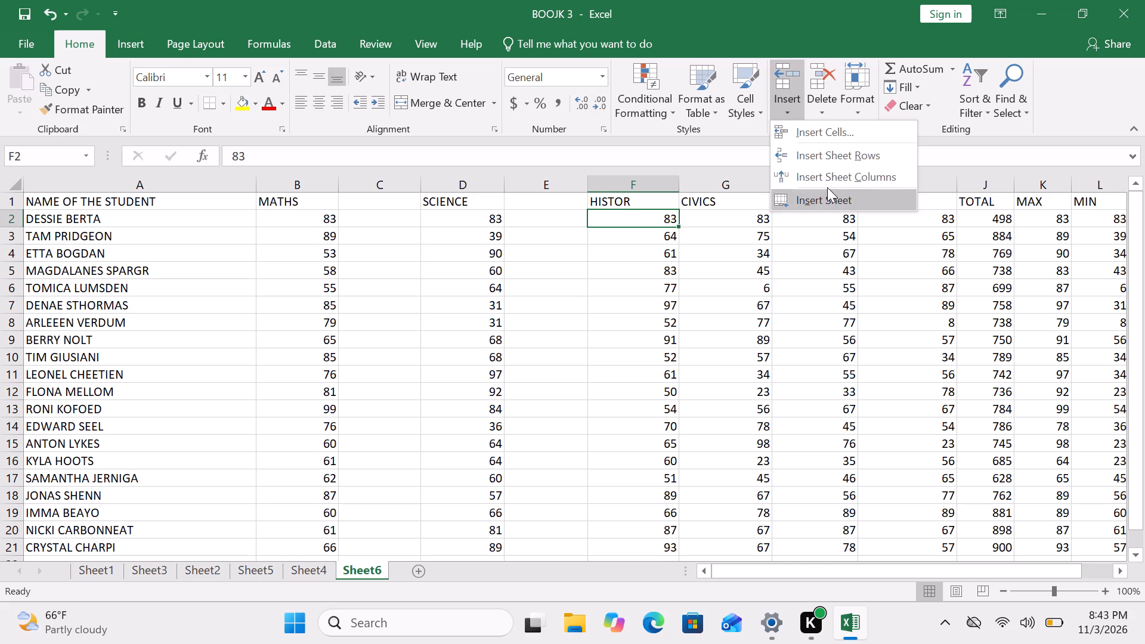
{"action": "left_click", "coordinate": [816, 176]}
Insert a blank column between the HISTOR and CIVICS columns.
{"action": "left_click", "coordinate": [827, 241]}
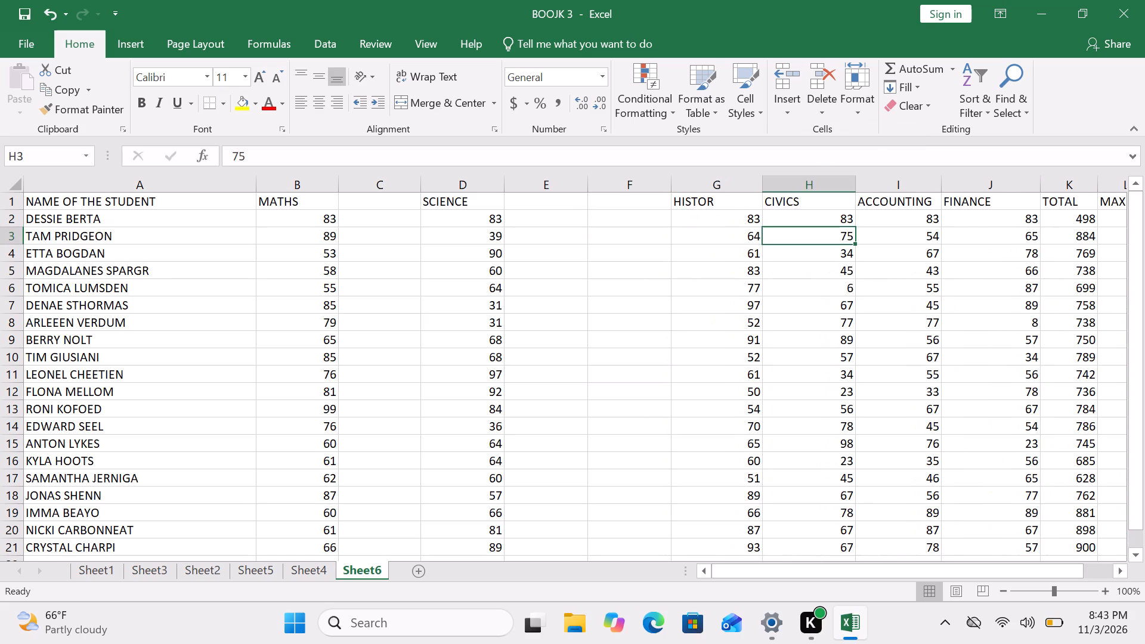
{"action": "left_click", "coordinate": [861, 130]}
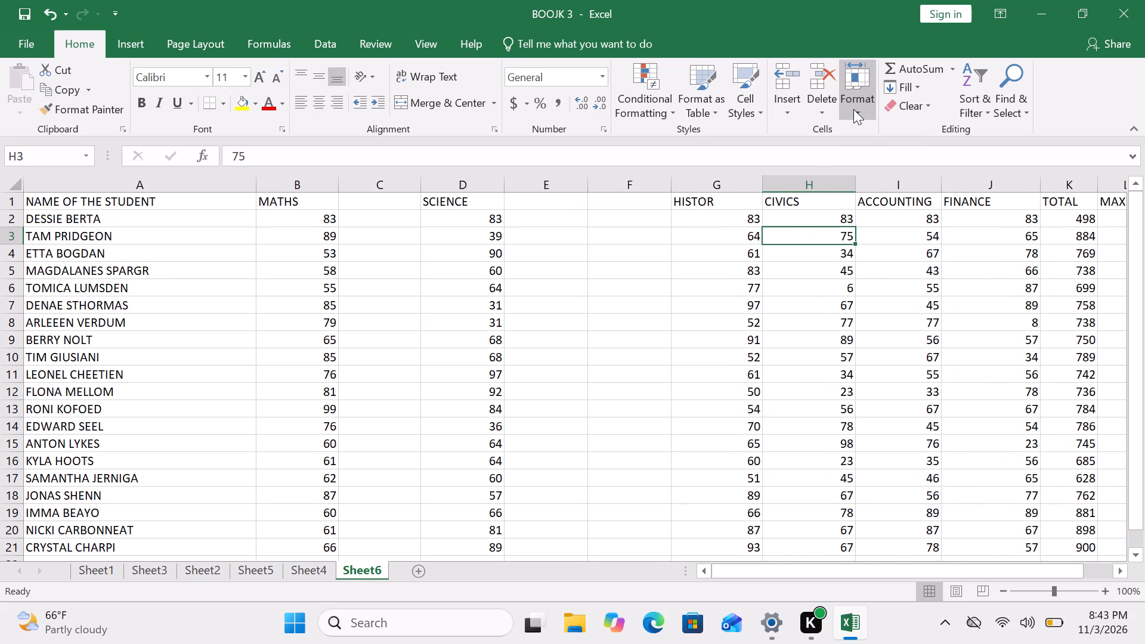
{"action": "left_click", "coordinate": [853, 109]}
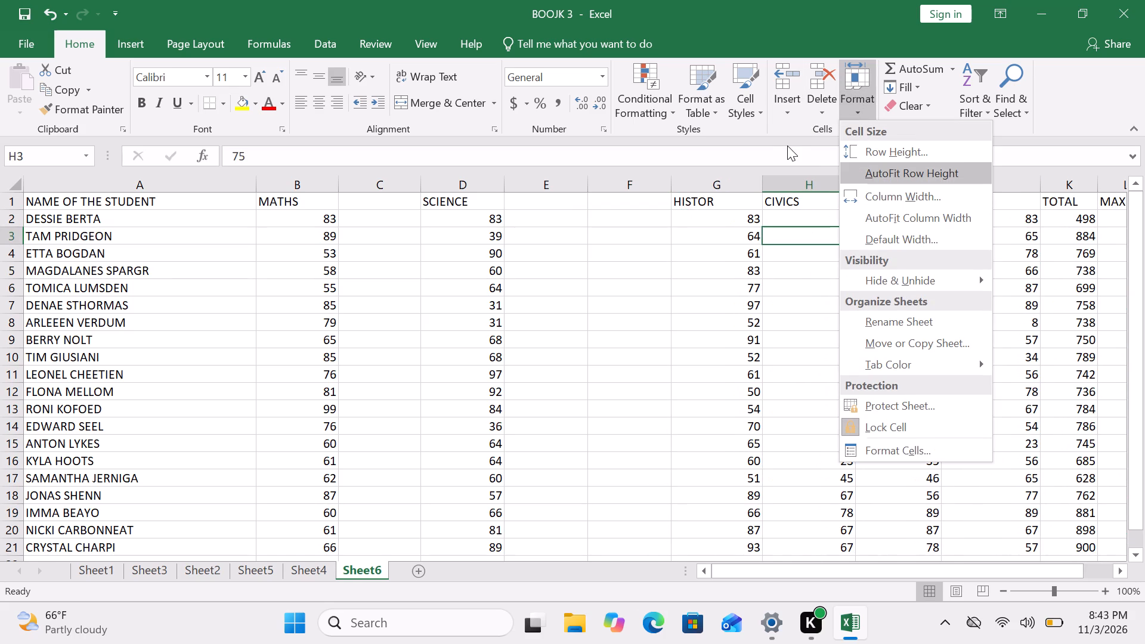
{"action": "left_click", "coordinate": [784, 112]}
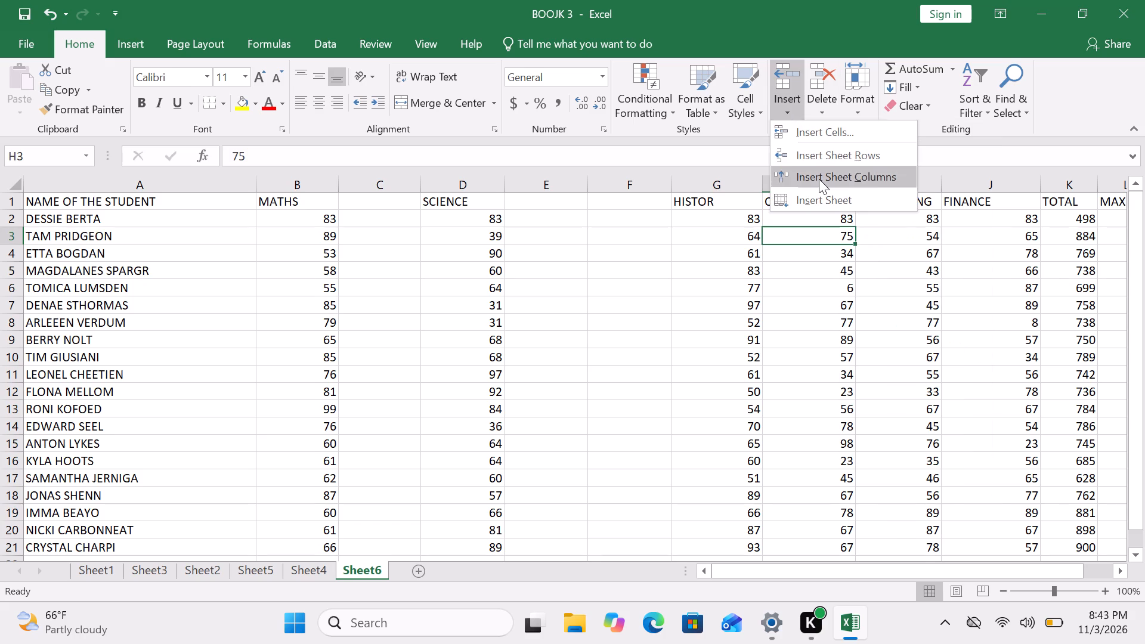
{"action": "left_click", "coordinate": [819, 179]}
Insert a blank column between the CIVICS and ACCOUNTING columns.
{"action": "left_click", "coordinate": [969, 219]}
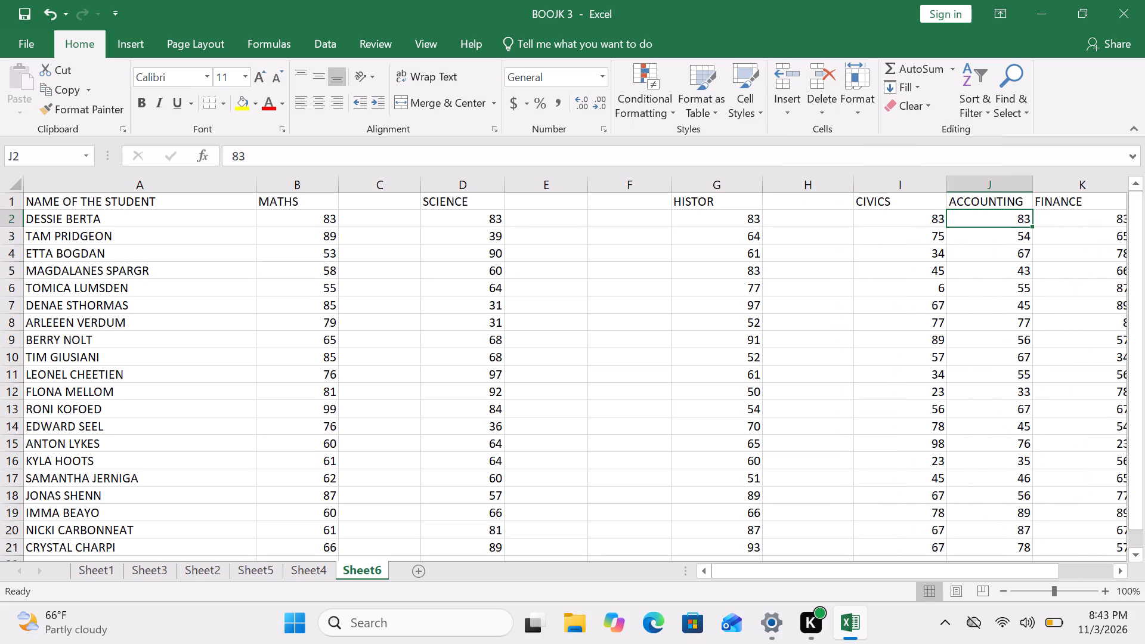
{"action": "left_click", "coordinate": [914, 245]}
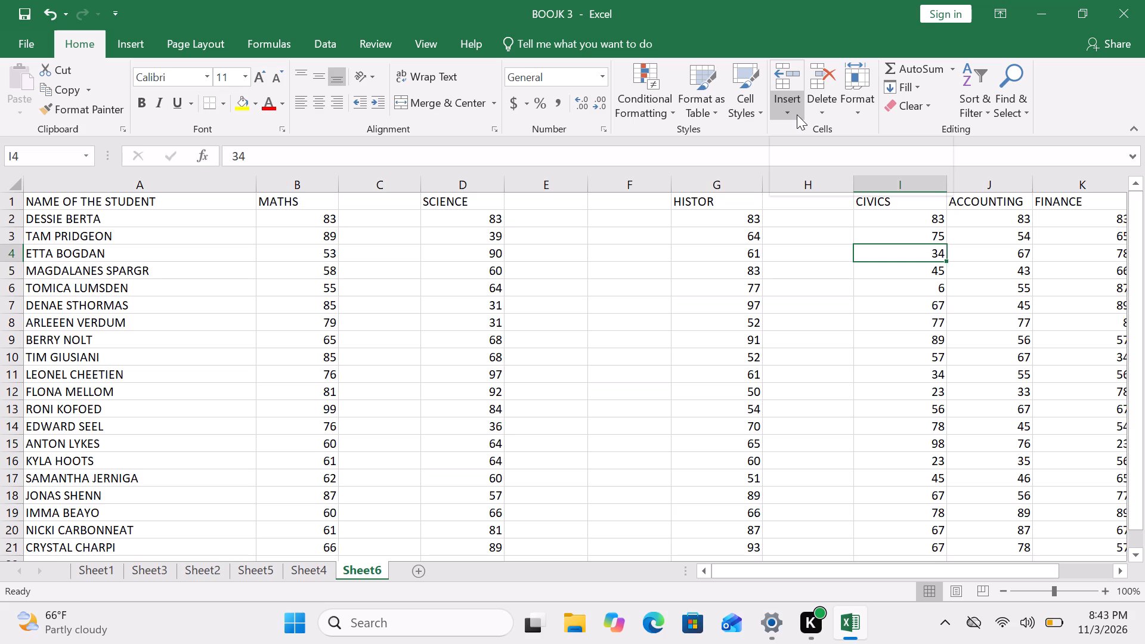
{"action": "left_click", "coordinate": [967, 241]}
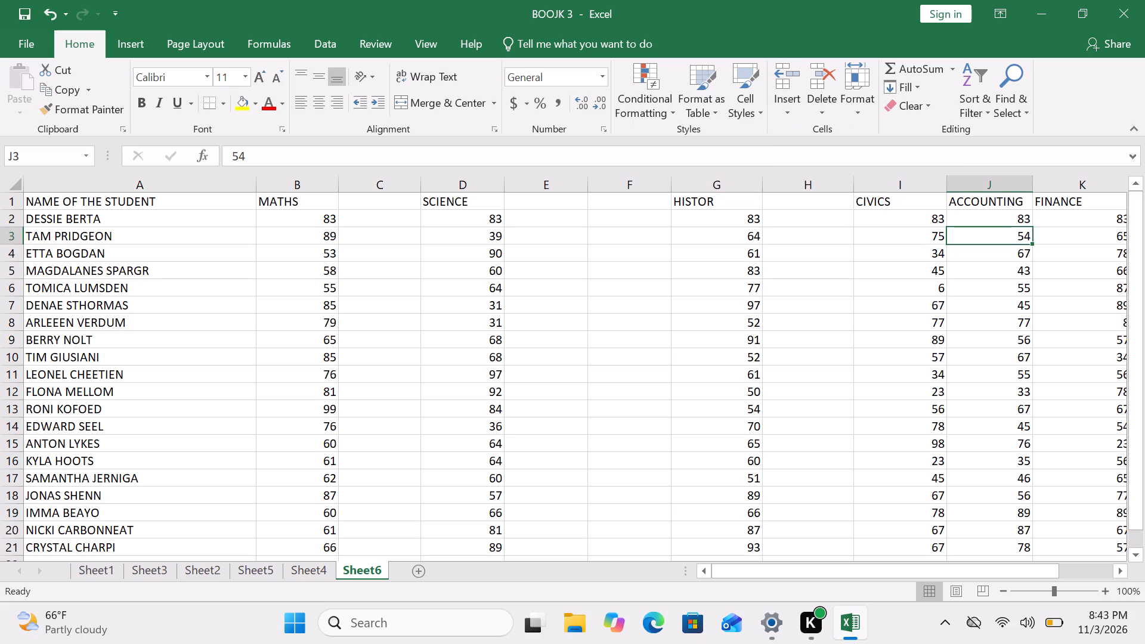
{"action": "left_click", "coordinate": [796, 113]}
{"action": "left_click", "coordinate": [824, 172]}
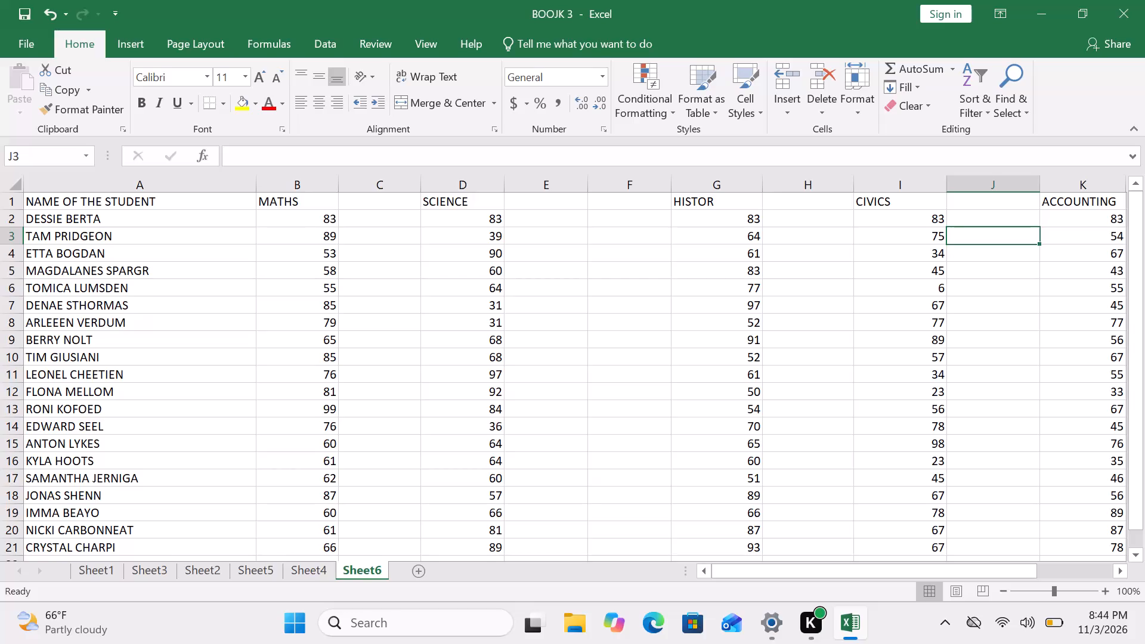
Insert a blank column between the ACCOUNTING and FINANCE columns.
{"action": "scroll", "coordinate": [493, 240], "scroll_direction": "left", "scroll_amount": 5}
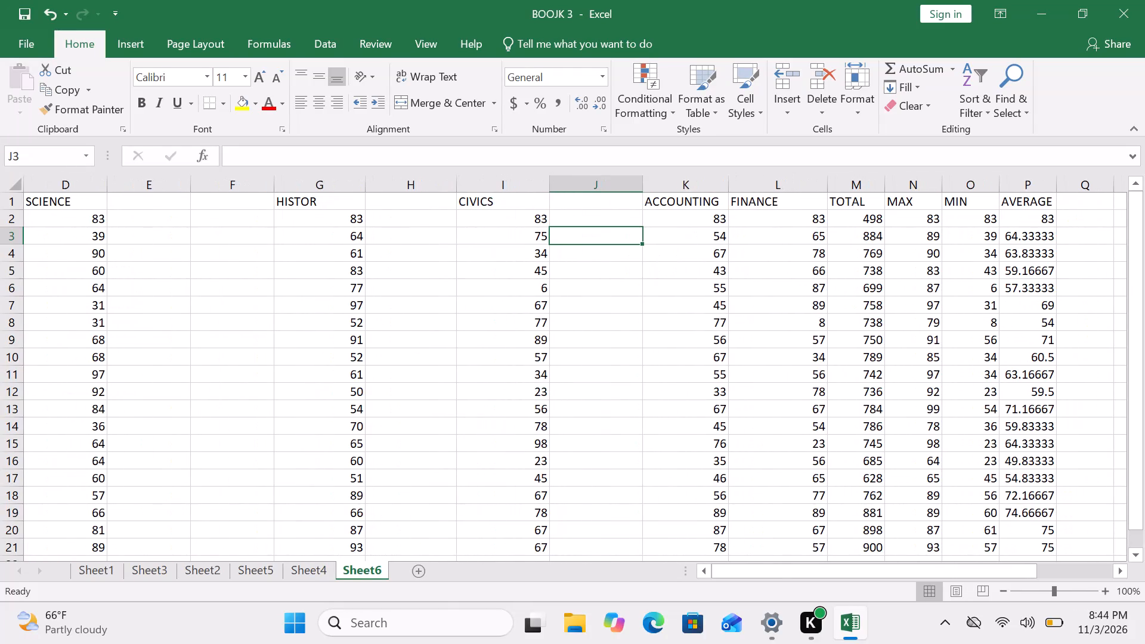
{"action": "left_click", "coordinate": [756, 215]}
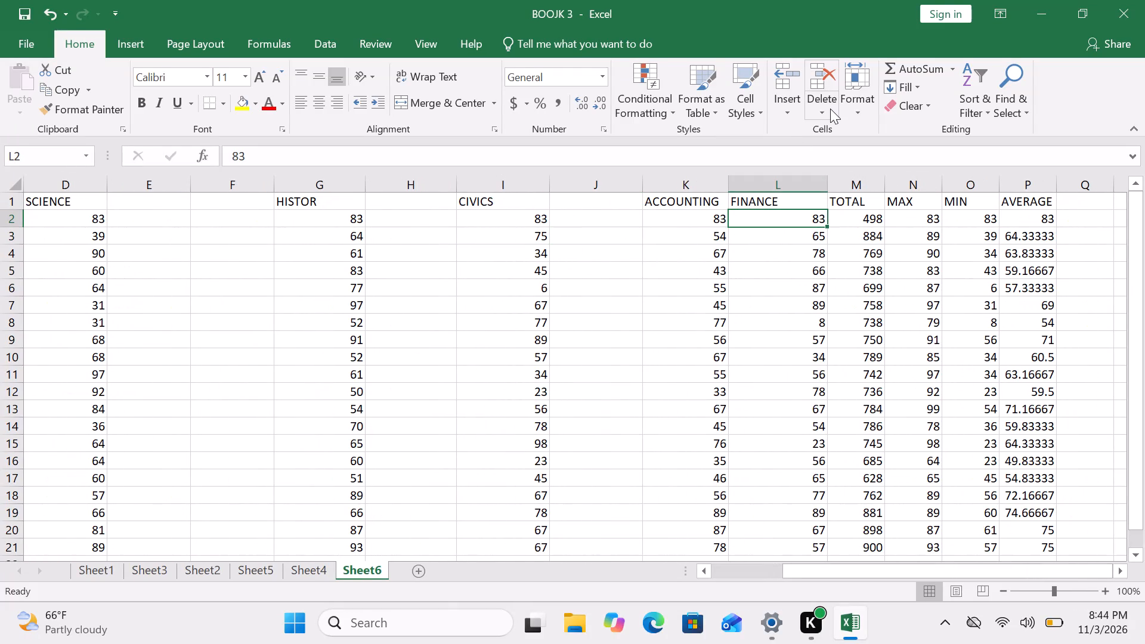
{"action": "left_click", "coordinate": [792, 113]}
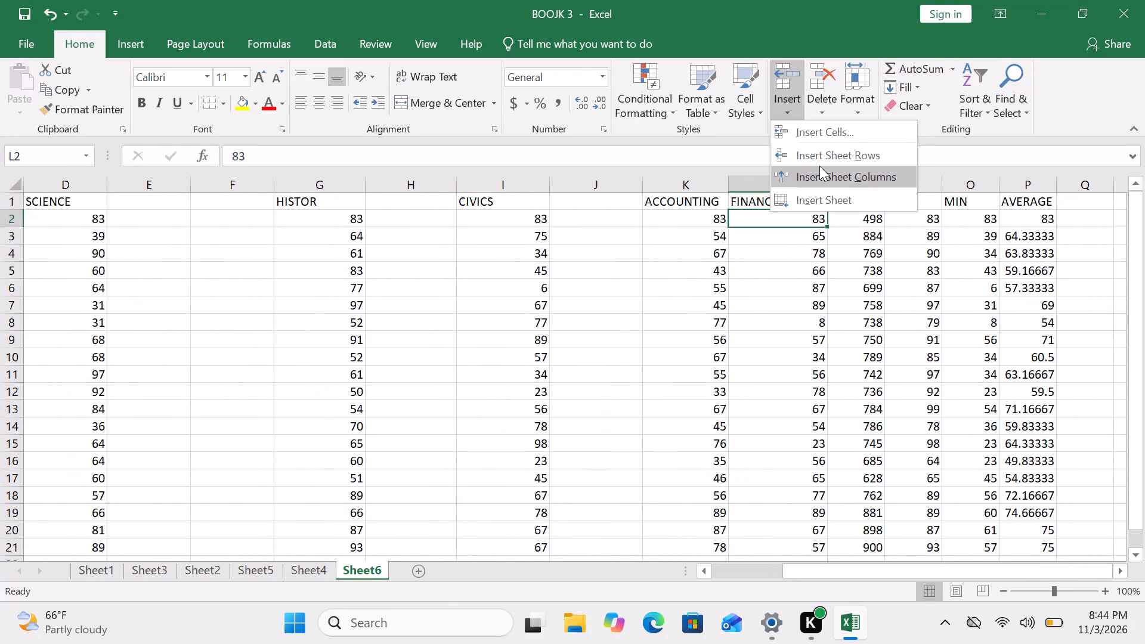
{"action": "double_click", "coordinate": [819, 166]}
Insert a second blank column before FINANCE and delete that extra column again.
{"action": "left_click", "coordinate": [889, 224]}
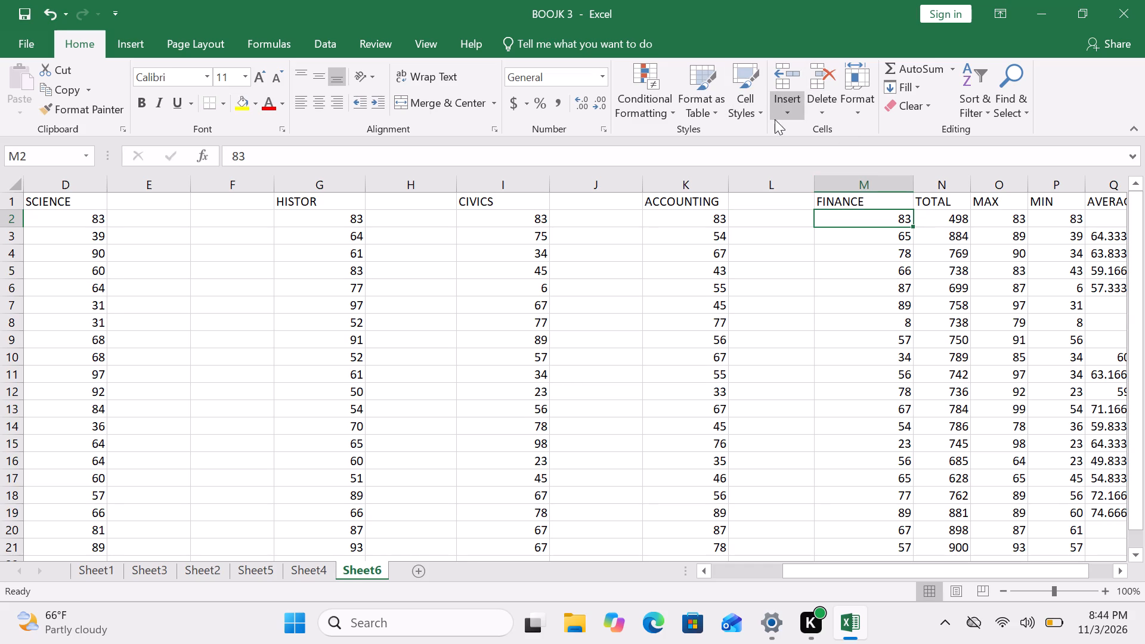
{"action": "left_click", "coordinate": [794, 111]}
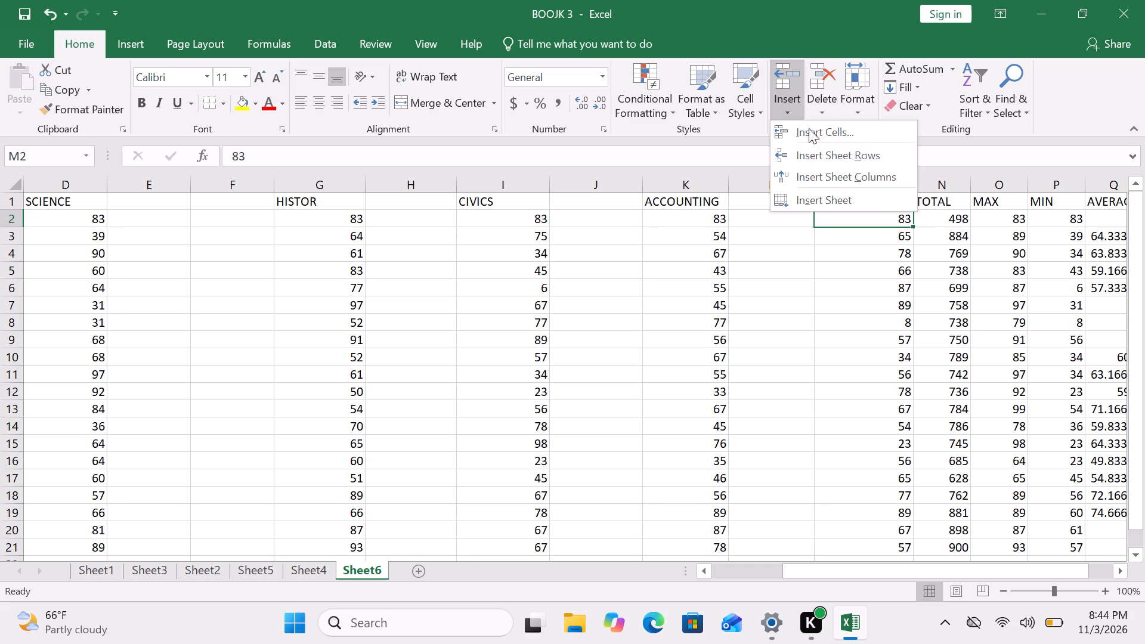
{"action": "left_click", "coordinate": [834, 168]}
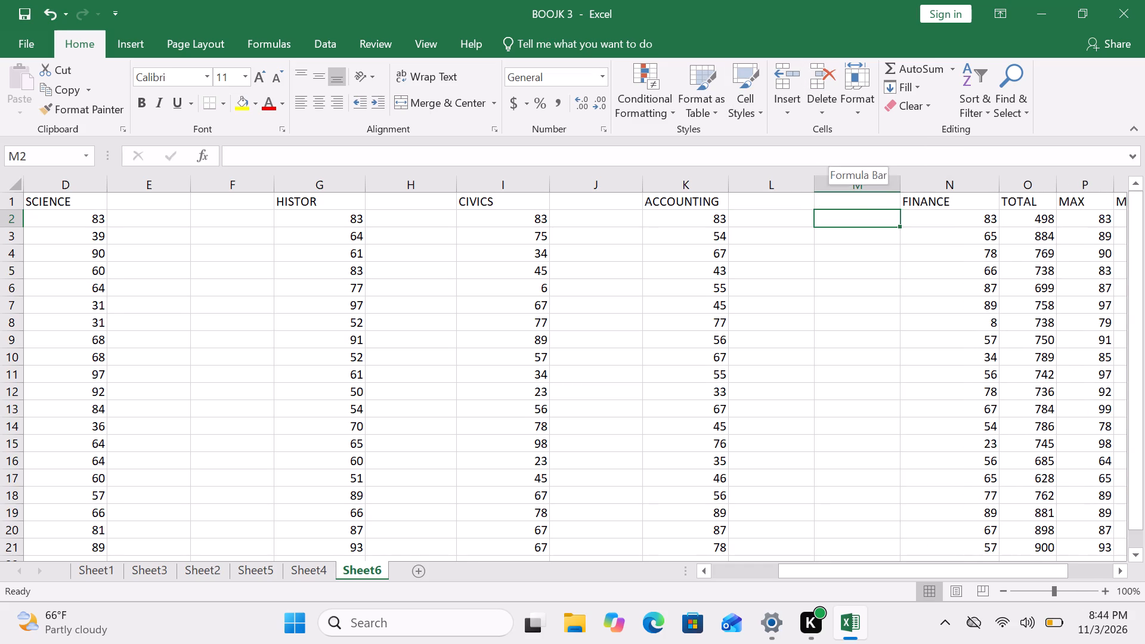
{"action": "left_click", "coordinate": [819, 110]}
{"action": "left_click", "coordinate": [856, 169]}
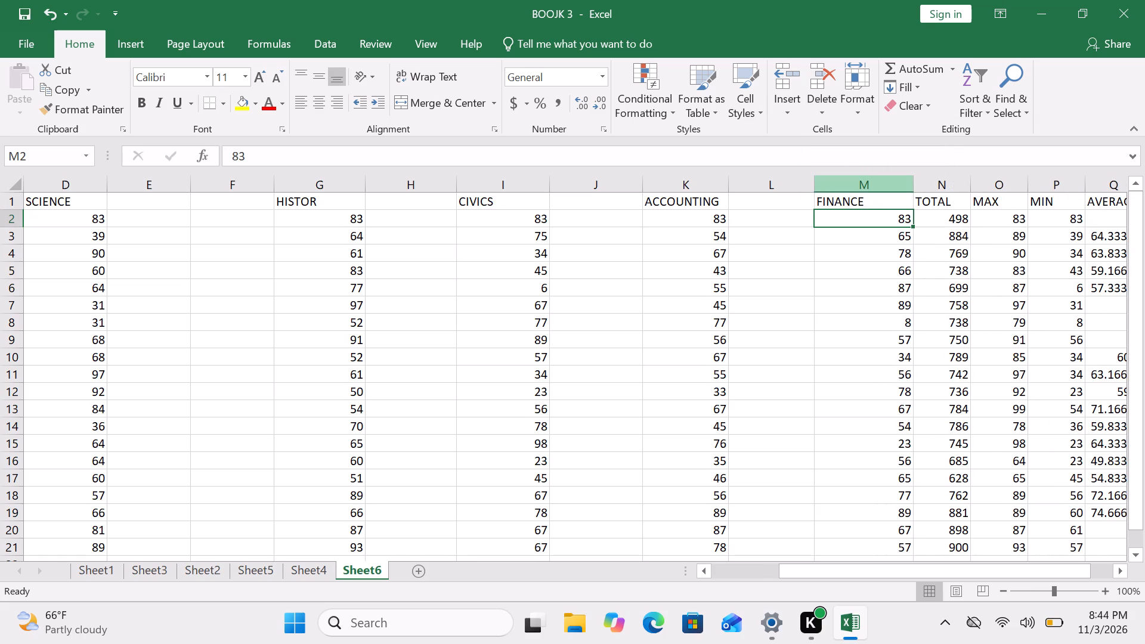
Narrow the blank columns J, L and H beside the CIVICS, ACCOUNTING and HISTOR marks.
{"action": "left_click_drag", "start_coordinate": [641, 188], "coordinate": [602, 185]}
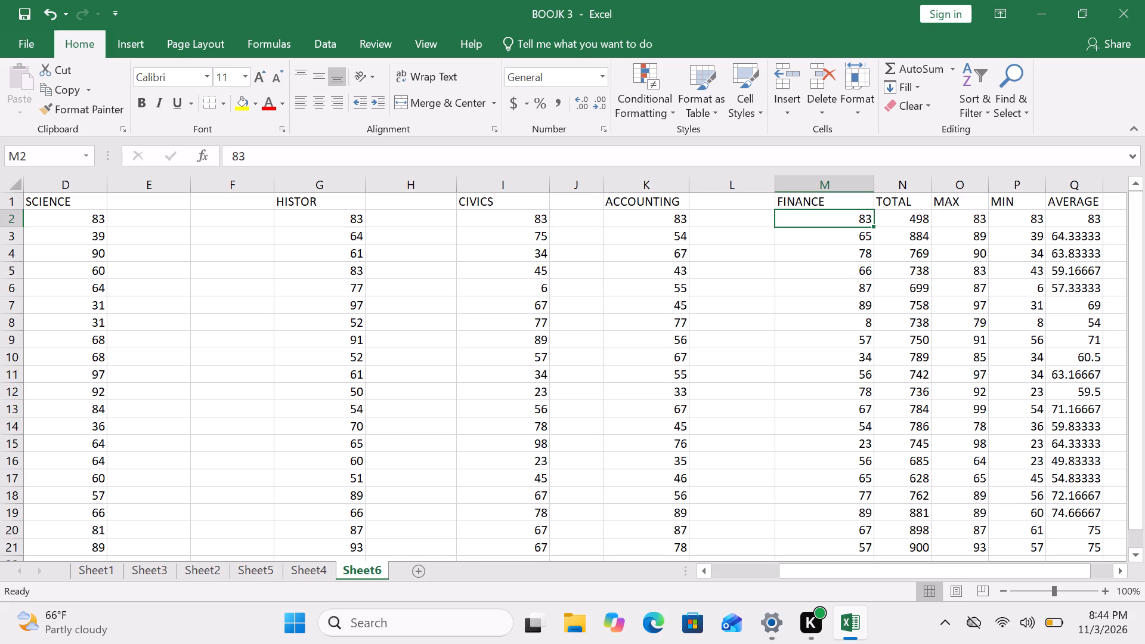
{"action": "left_click_drag", "start_coordinate": [775, 190], "coordinate": [754, 188]}
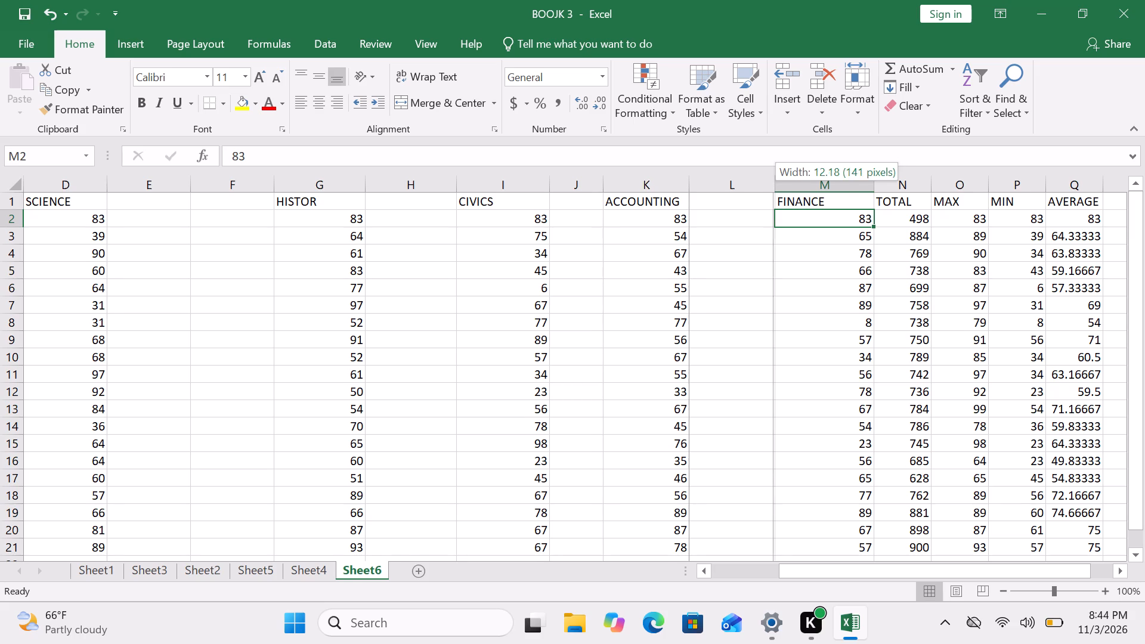
{"action": "left_click_drag", "start_coordinate": [754, 188], "coordinate": [760, 183]}
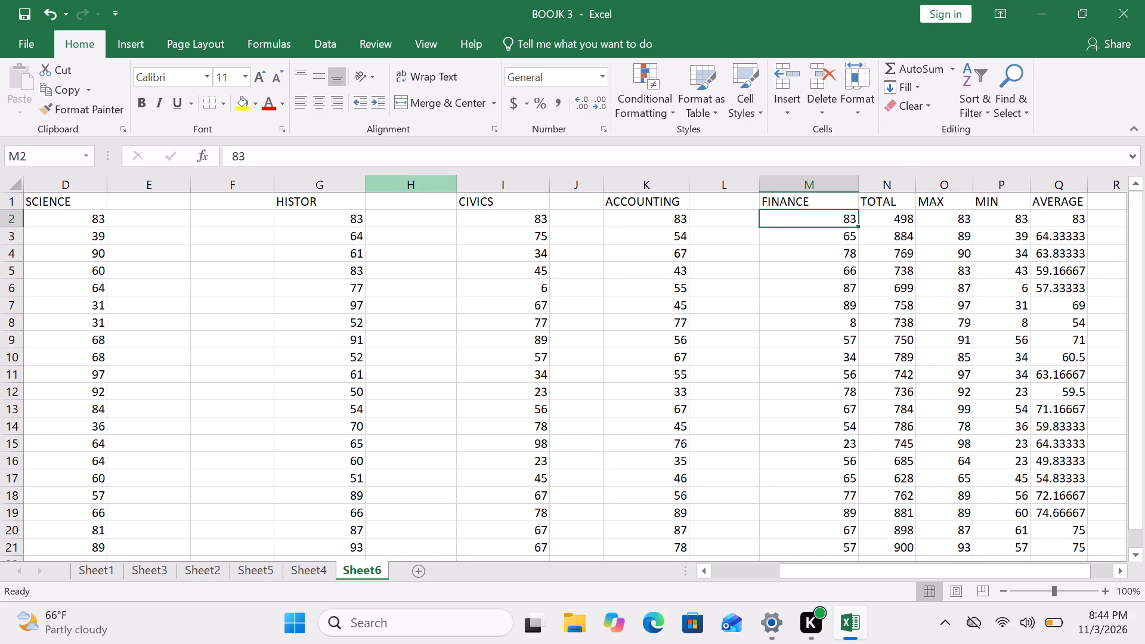
{"action": "left_click_drag", "start_coordinate": [458, 187], "coordinate": [430, 184]}
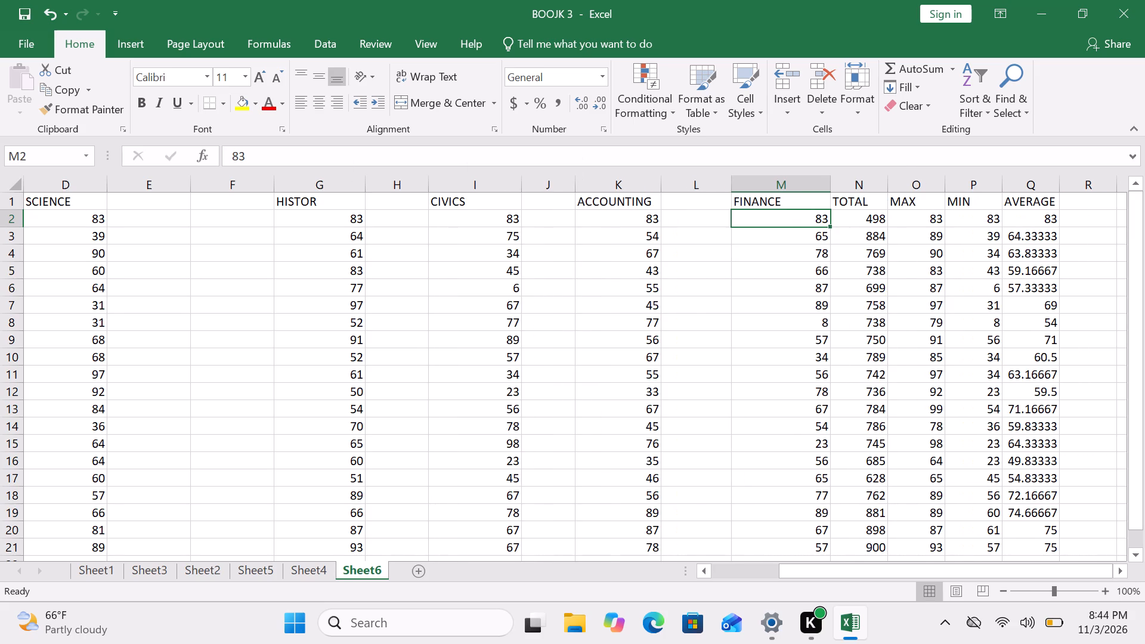
Delete the extra blank column F between the SCIENCE and HISTOR columns.
{"action": "left_click", "coordinate": [236, 228]}
{"action": "left_click", "coordinate": [227, 199]}
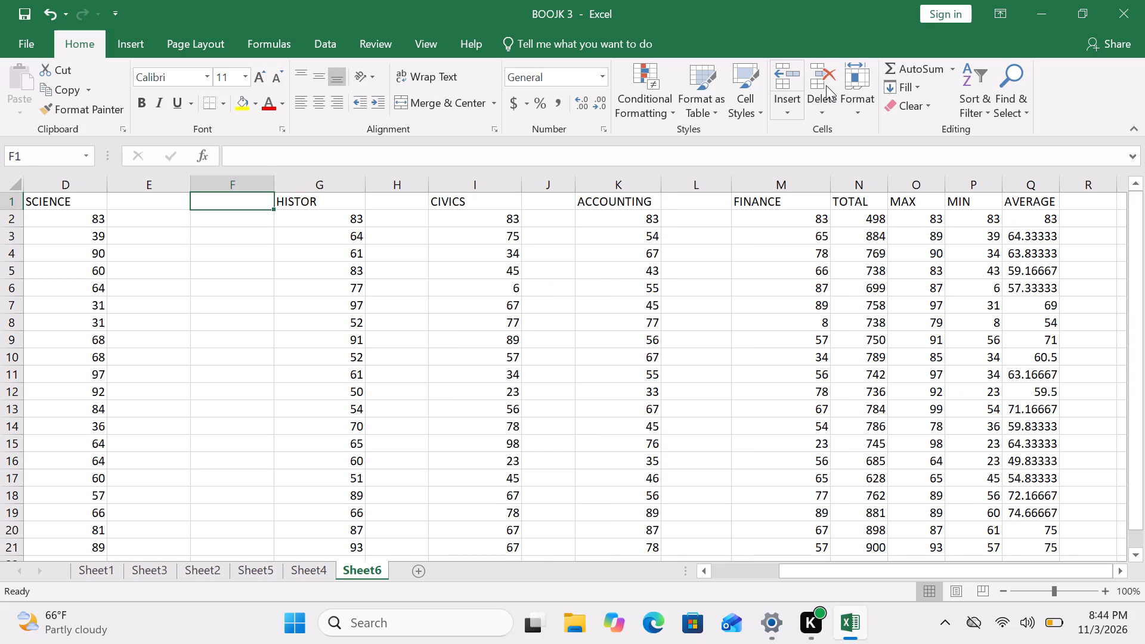
{"action": "left_click", "coordinate": [827, 99]}
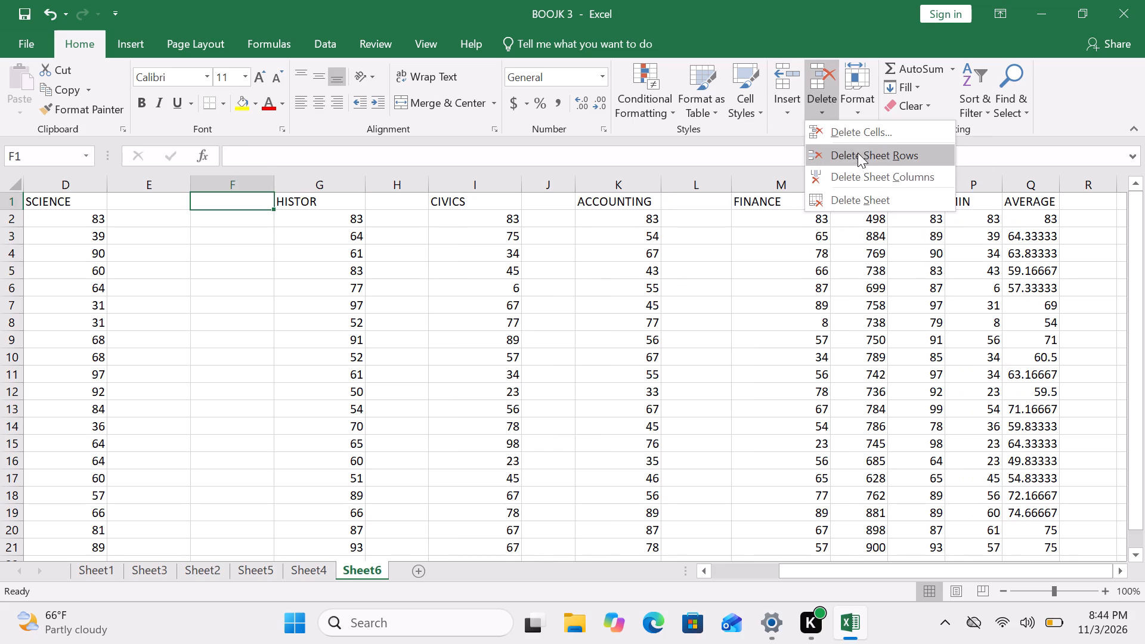
{"action": "left_click", "coordinate": [869, 175]}
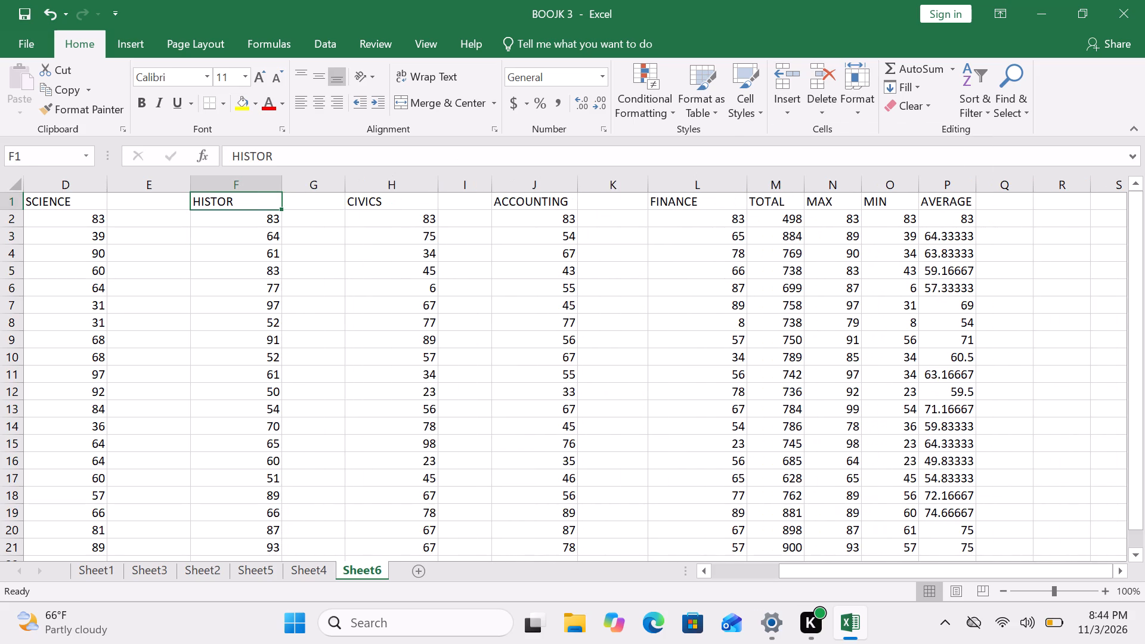
Save the workbook.
{"action": "key", "text": "ctrl+s"}
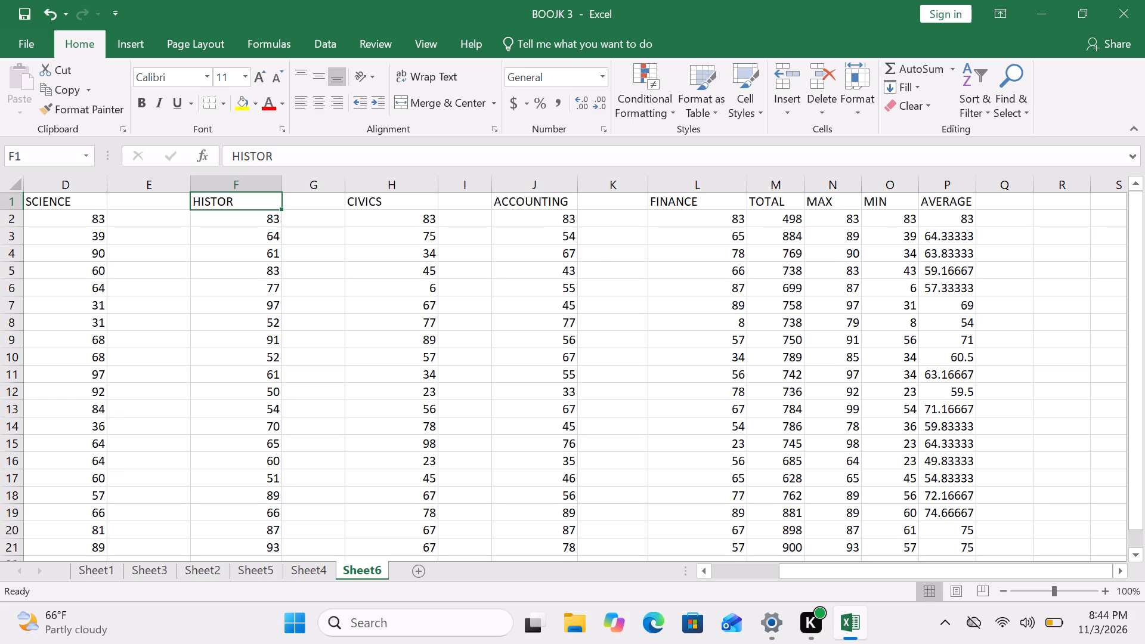
In cell C2 beside the first MATHS mark, begin an IF formula that tests C2>80 and returns "A" when true.
{"action": "scroll", "coordinate": [611, 278], "scroll_direction": "right", "scroll_amount": 6}
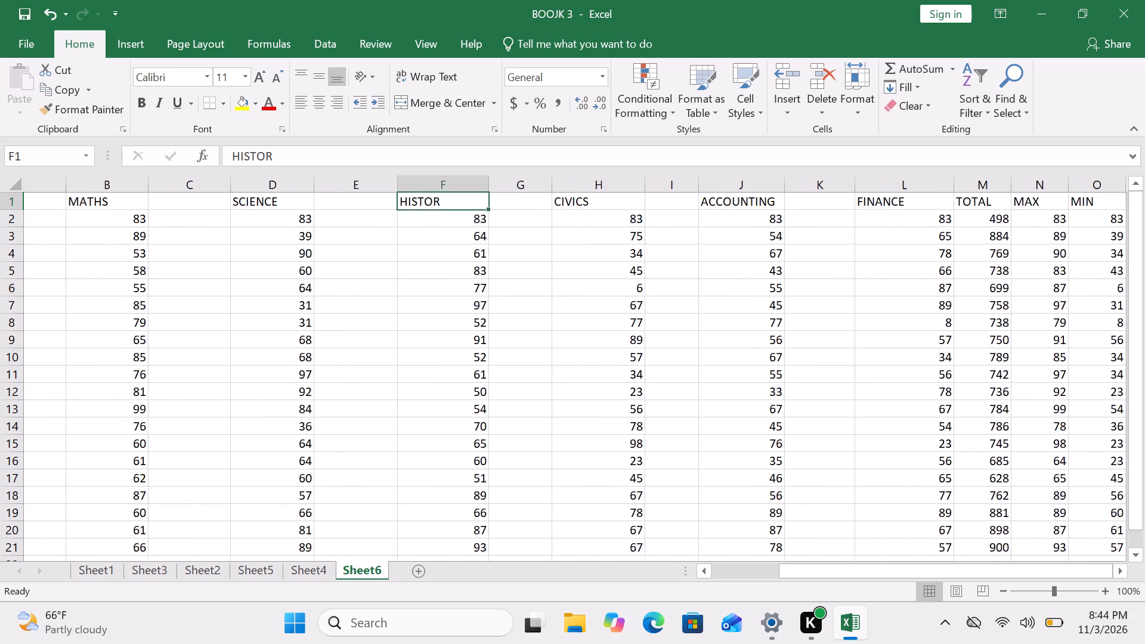
{"action": "scroll", "coordinate": [611, 278], "scroll_direction": "right", "scroll_amount": 3}
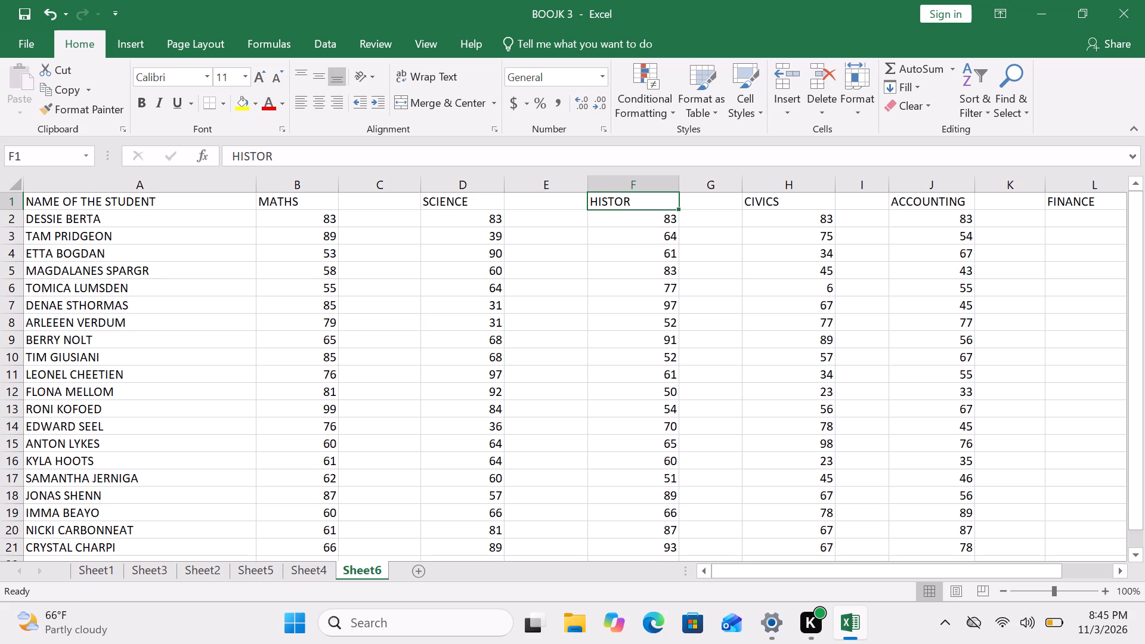
{"action": "left_click", "coordinate": [370, 224]}
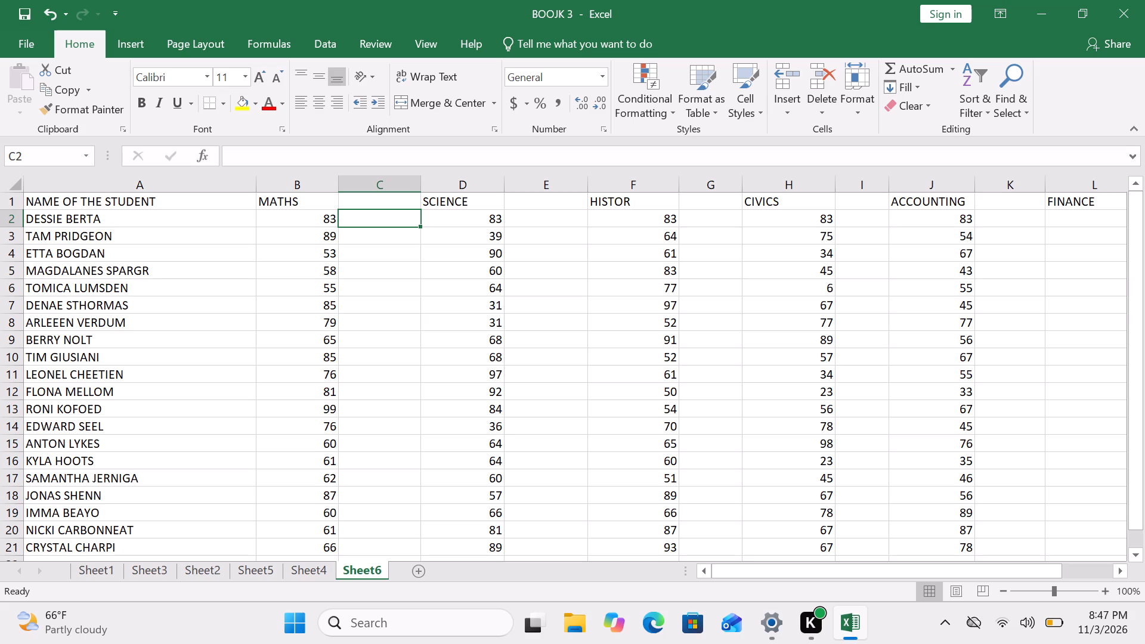
{"action": "type", "text": "ID"}
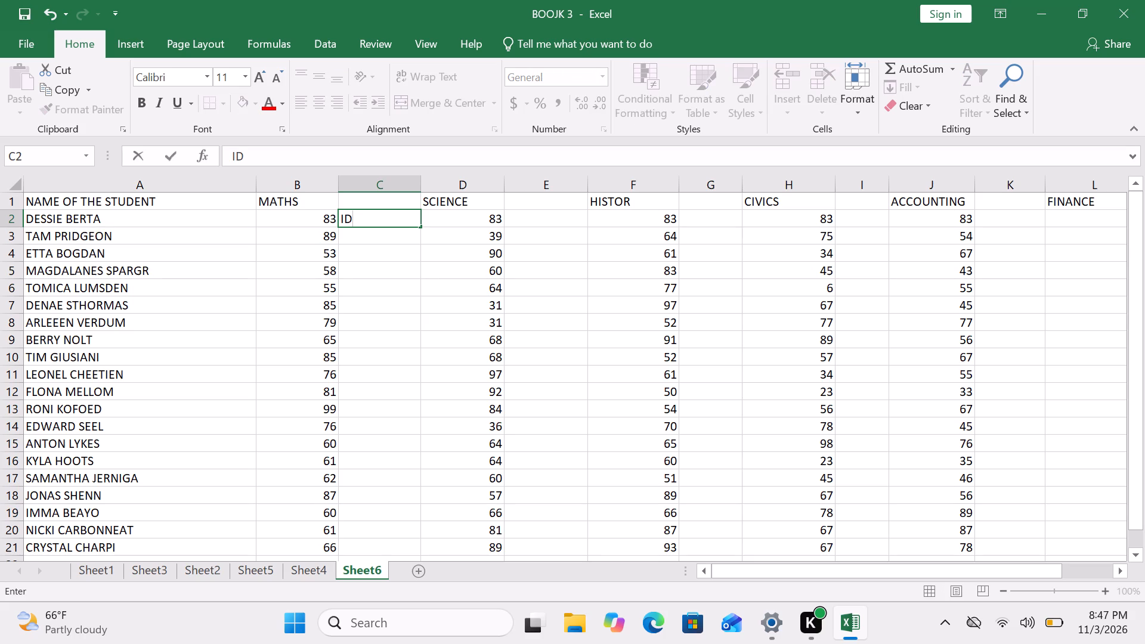
{"action": "key", "text": "BackSpace"}
{"action": "key", "text": "BackSpace"}
{"action": "key", "text": "BackSpace"}
{"action": "key", "text": "f"}
{"action": "key", "text": "equal"}
{"action": "key", "text": "BackSpace"}
{"action": "key", "text": "i"}
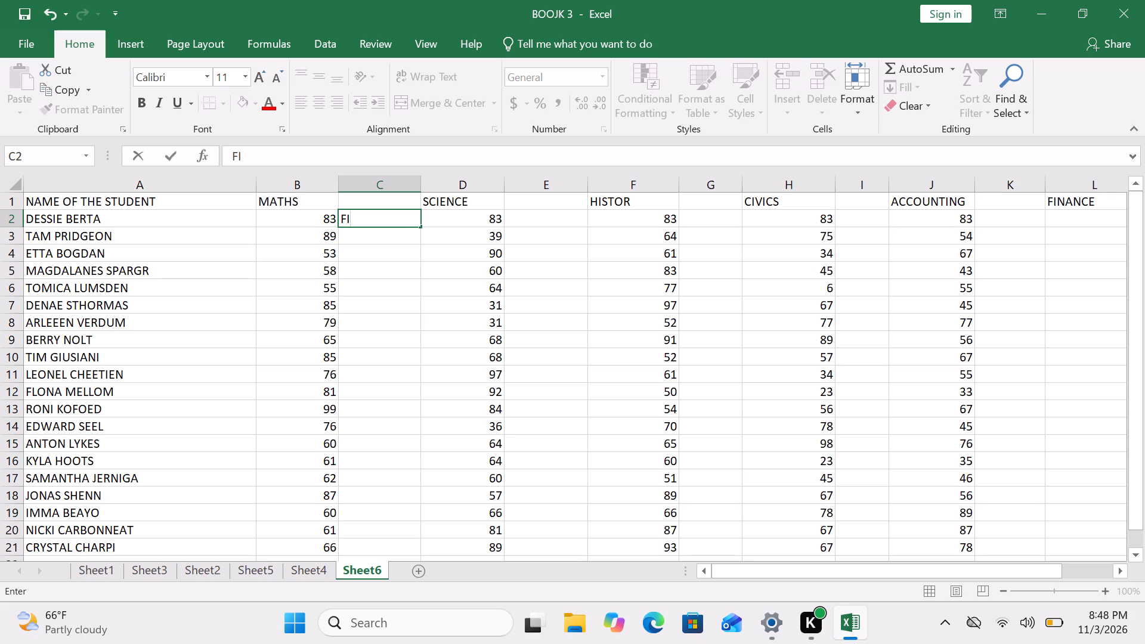
{"action": "key", "text": "BackSpace"}
{"action": "key", "text": "BackSpace"}
{"action": "key", "text": "shift+plus"}
{"action": "key", "text": "BackSpace"}
{"action": "key", "text": "equal"}
{"action": "type", "text": "IF"}
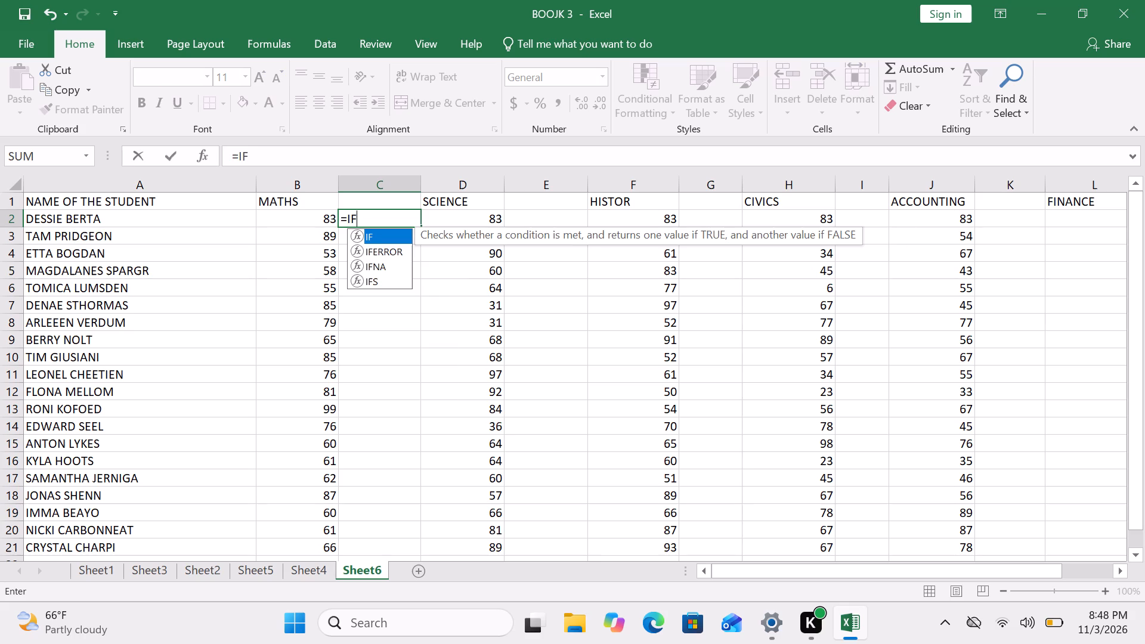
{"action": "type", "text": "--00"}
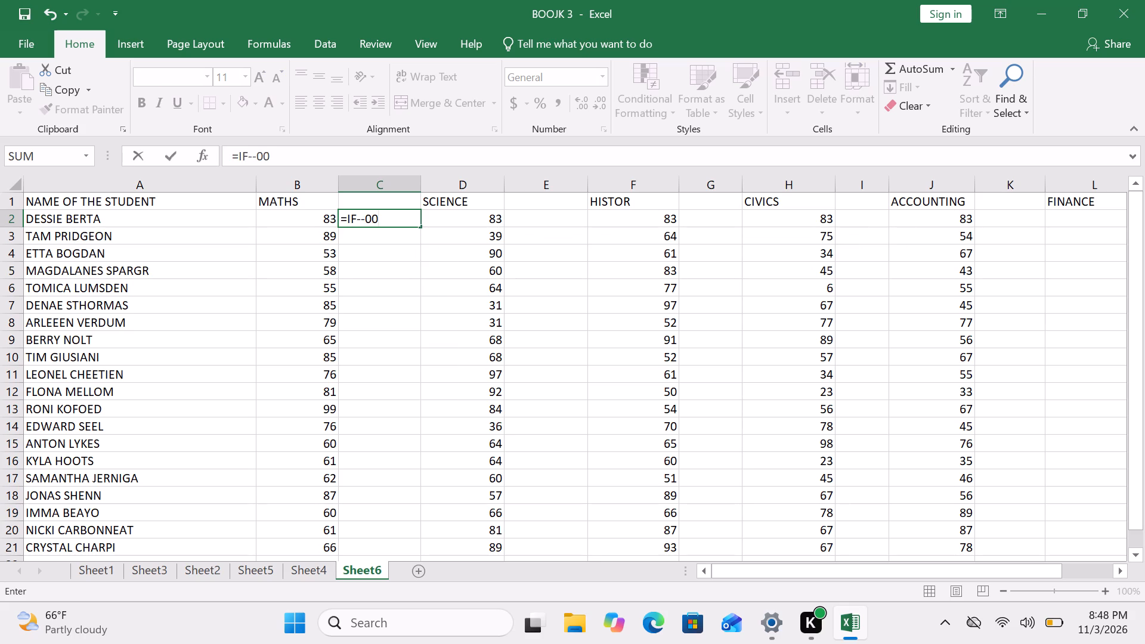
{"action": "key", "text": "BackSpace"}
{"action": "key", "text": "BackSpace"}
{"action": "key", "text": "BackSpace"}
{"action": "key", "text": "BackSpace"}
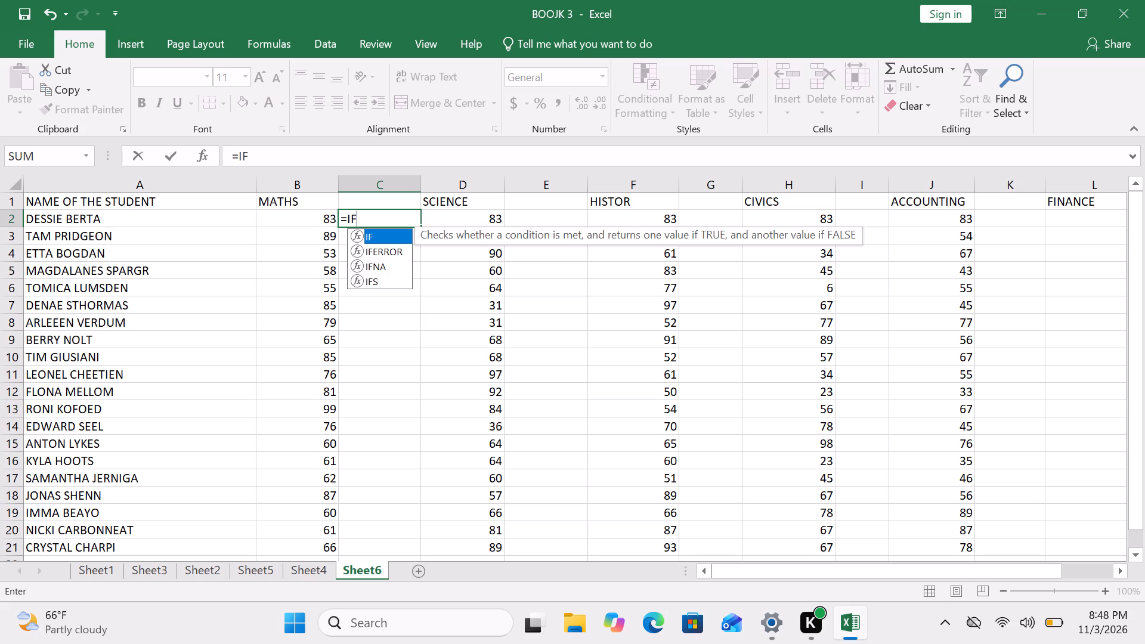
{"action": "key", "text": "shift+parenleft"}
{"action": "type", "text": "C2"}
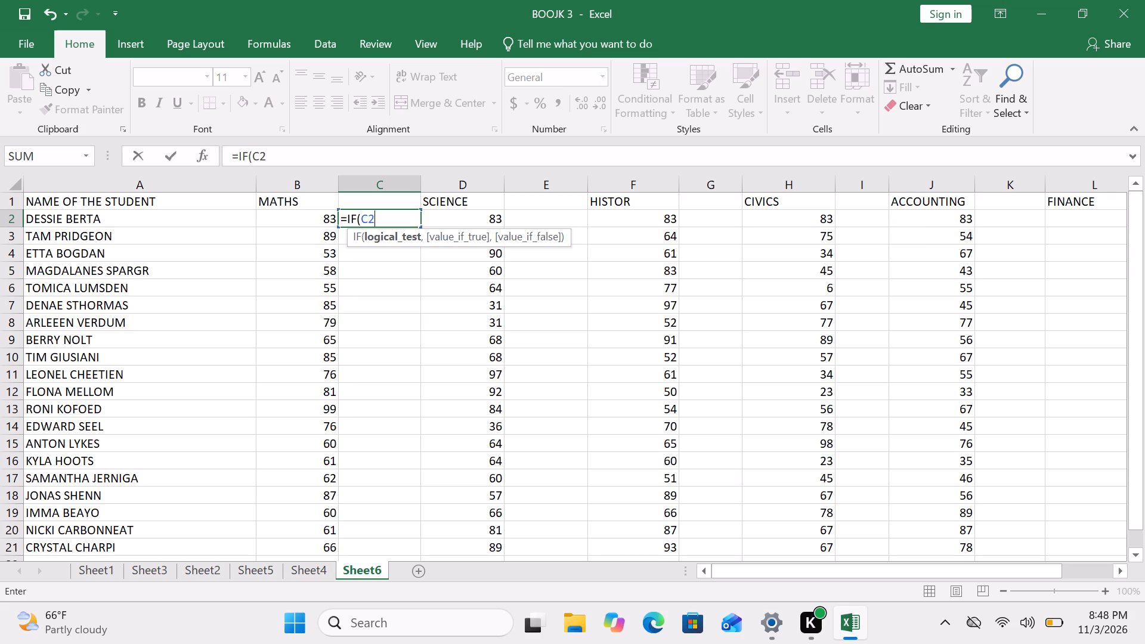
{"action": "key", "text": "shift+greater"}
{"action": "key", "text": "BackSpace"}
{"action": "key", "text": "comma"}
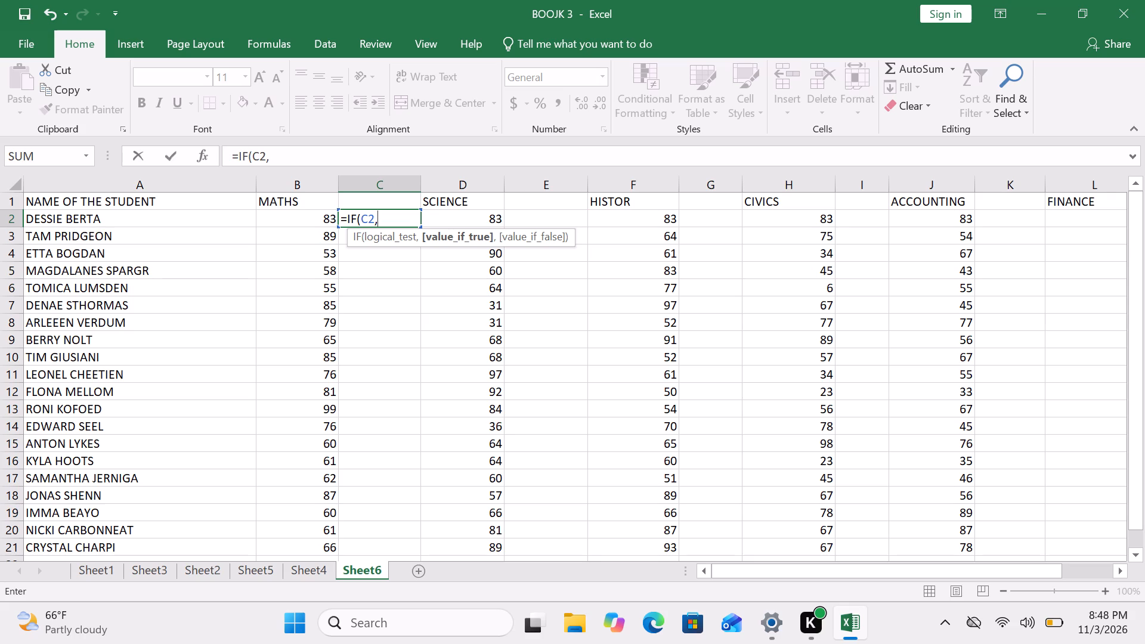
{"action": "key", "text": "BackSpace"}
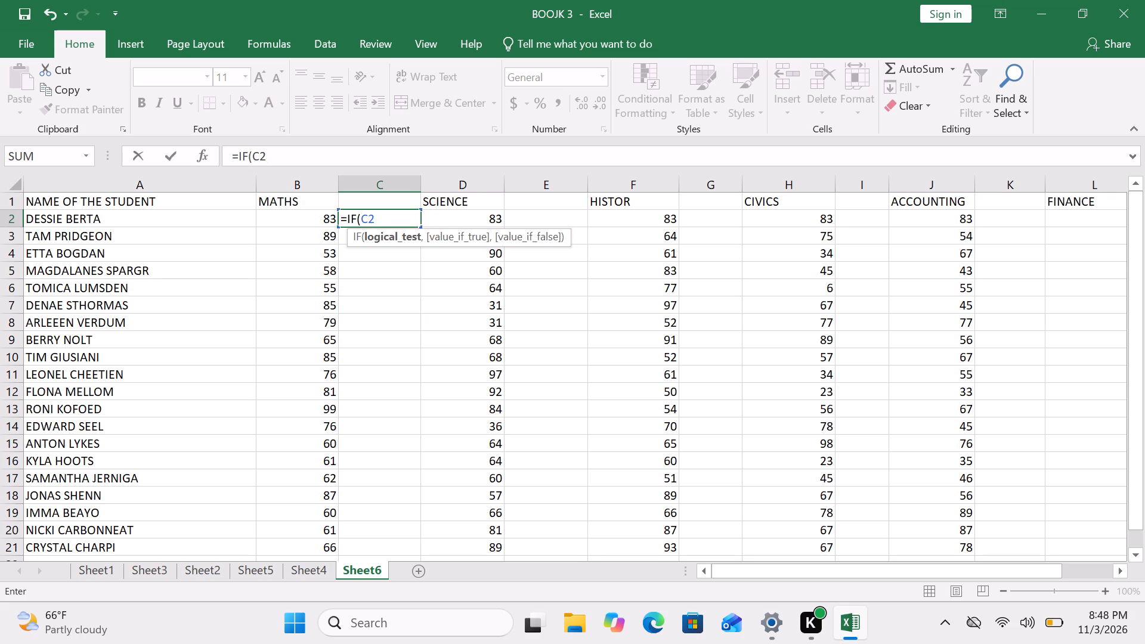
{"action": "key", "text": "shift+greater"}
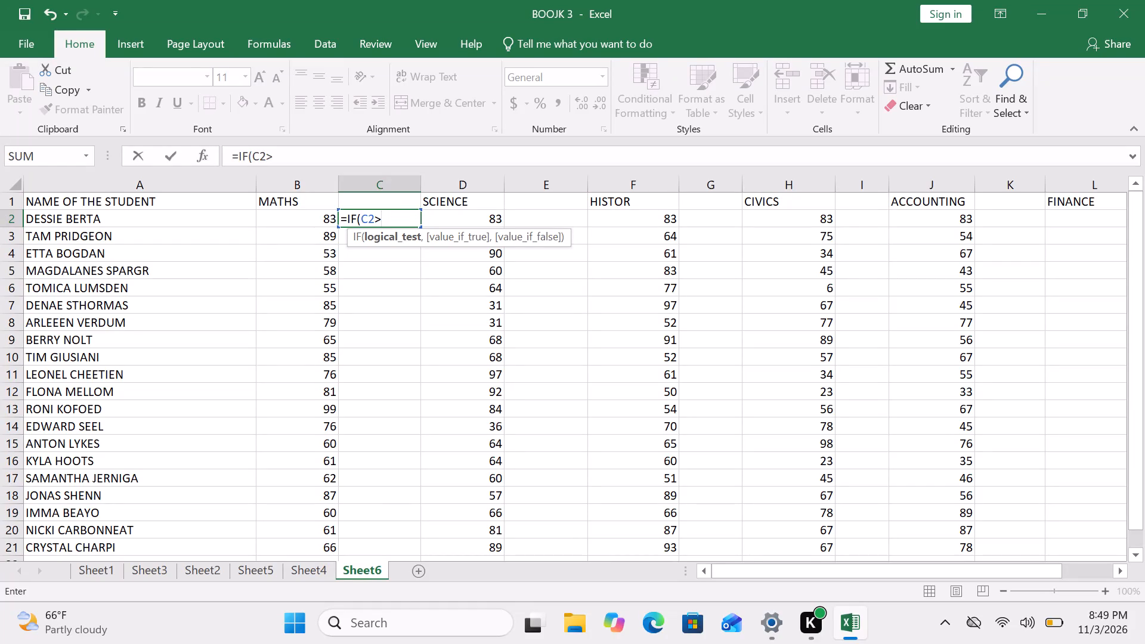
{"action": "type", "text": "80"}
{"action": "key", "text": "comma"}
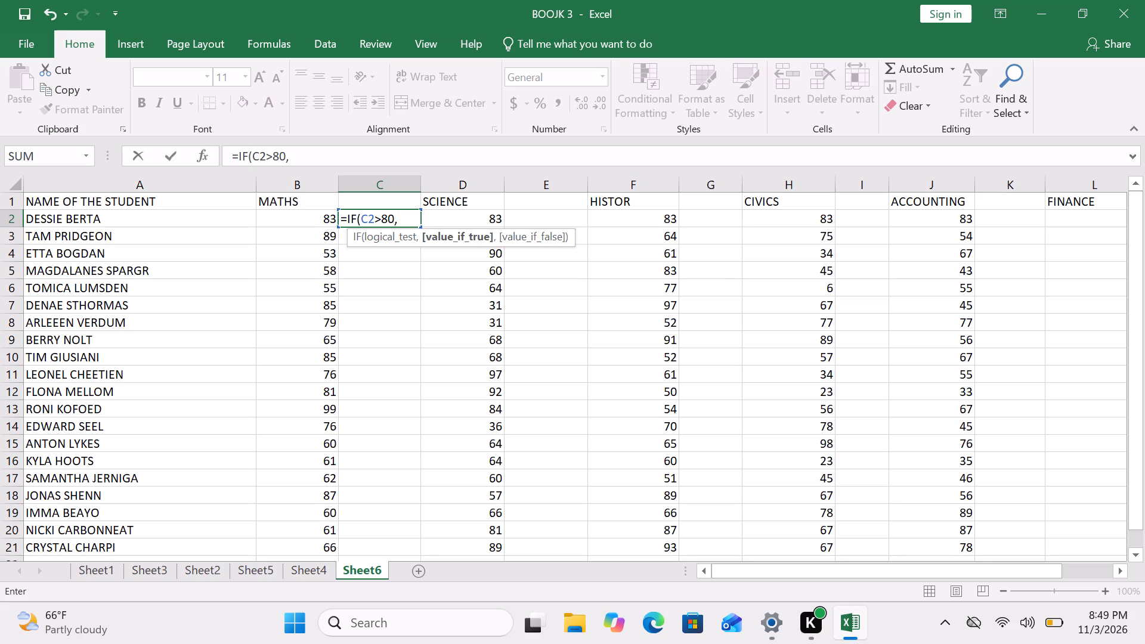
{"action": "key", "text": "shift+quotedbl"}
{"action": "key", "text": "a"}
{"action": "key", "text": "apostrophe"}
{"action": "key", "text": "BackSpace"}
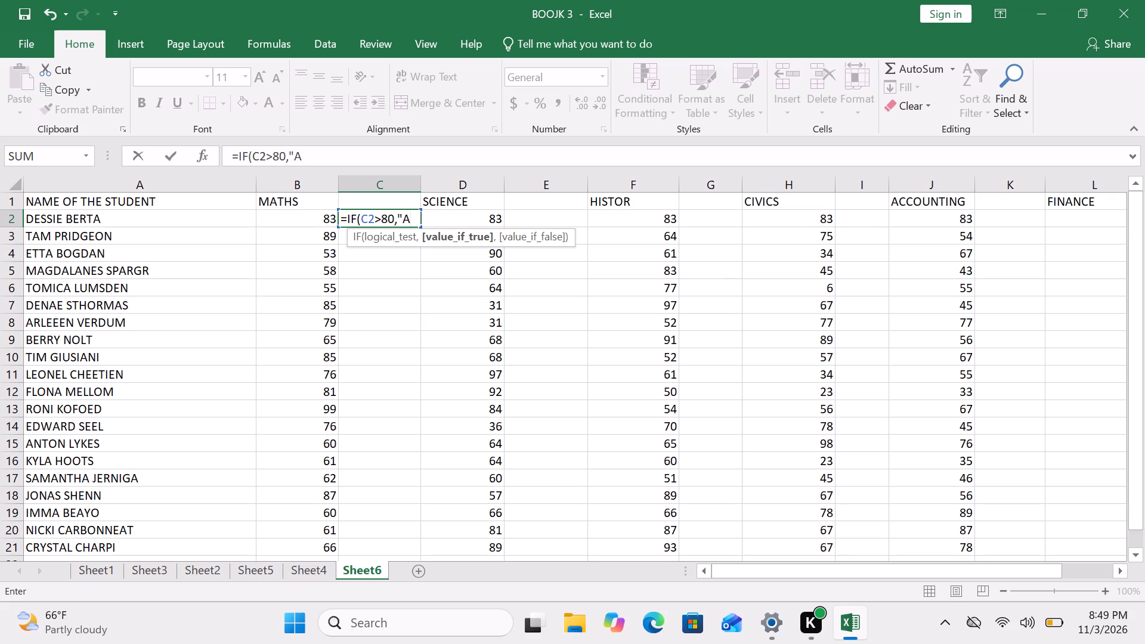
{"action": "key", "text": "shift+quotedbl"}
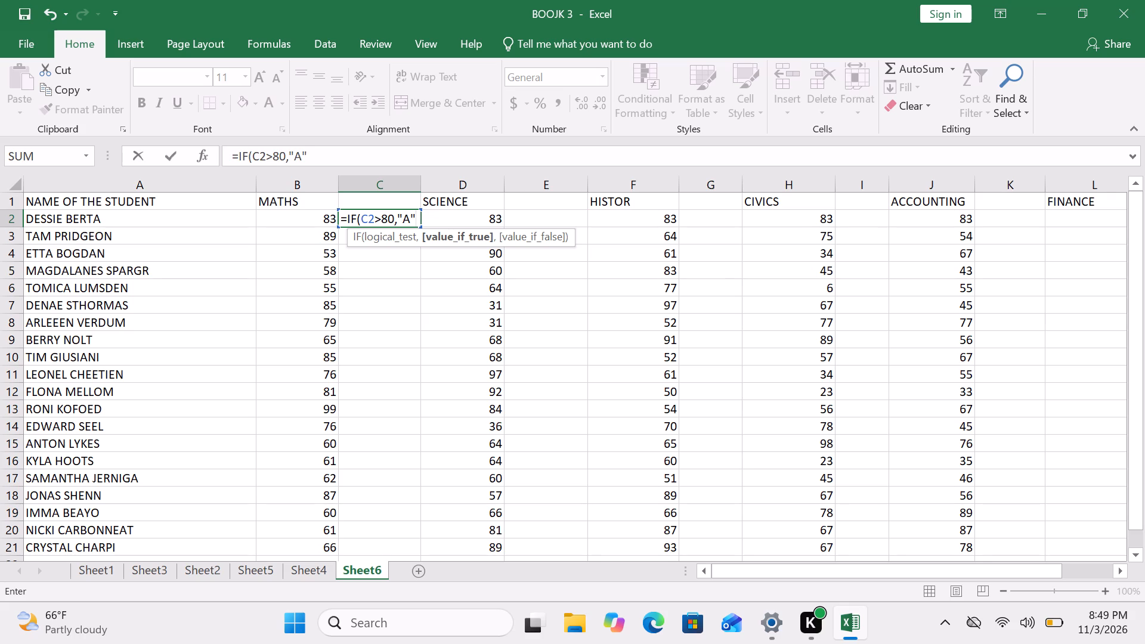
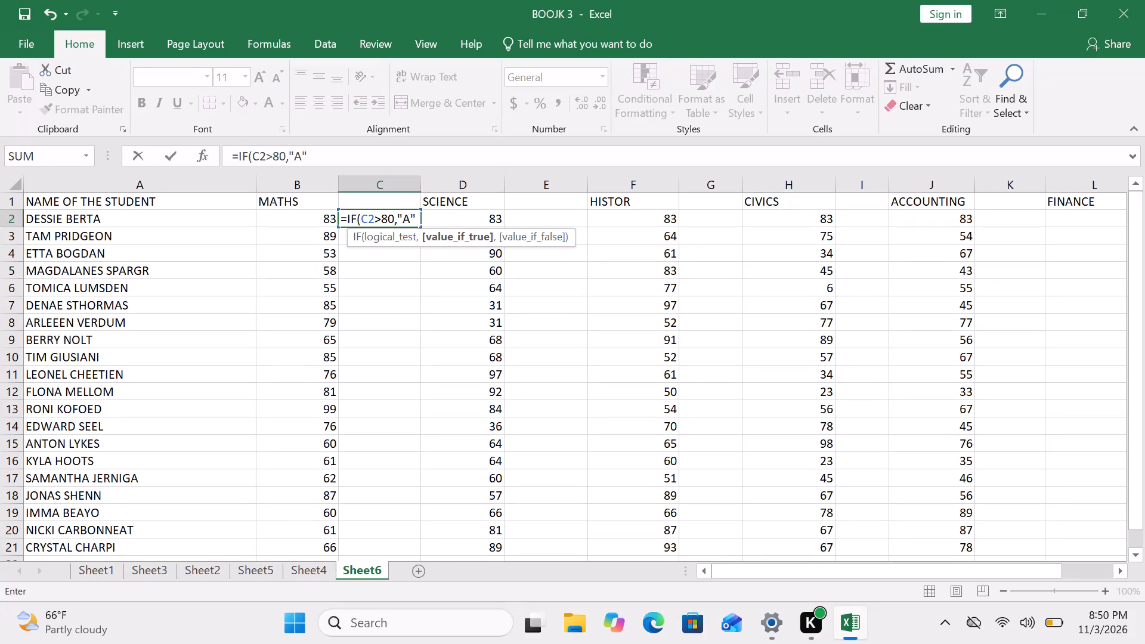
Change the logical test of the IF formula in cell C2 to C2>=80.
{"action": "left_click", "coordinate": [381, 219]}
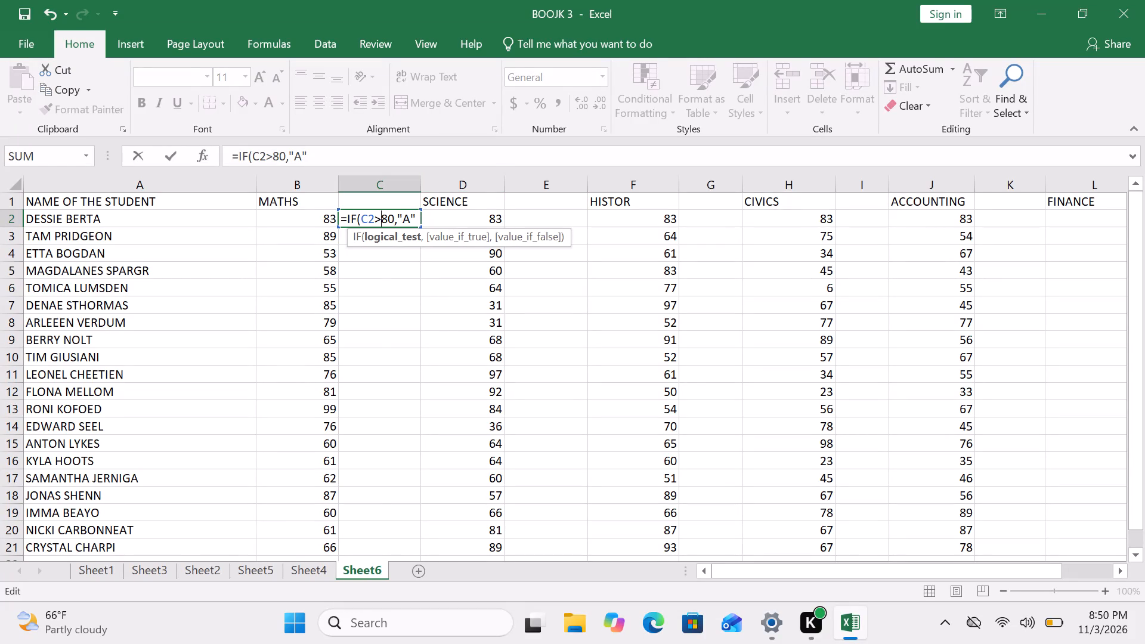
{"action": "key", "text": "equal"}
Nest a copy of the IF clause as the formula's value-if-false argument in C2, with its test set to C2>=70.
{"action": "left_click", "coordinate": [432, 212]}
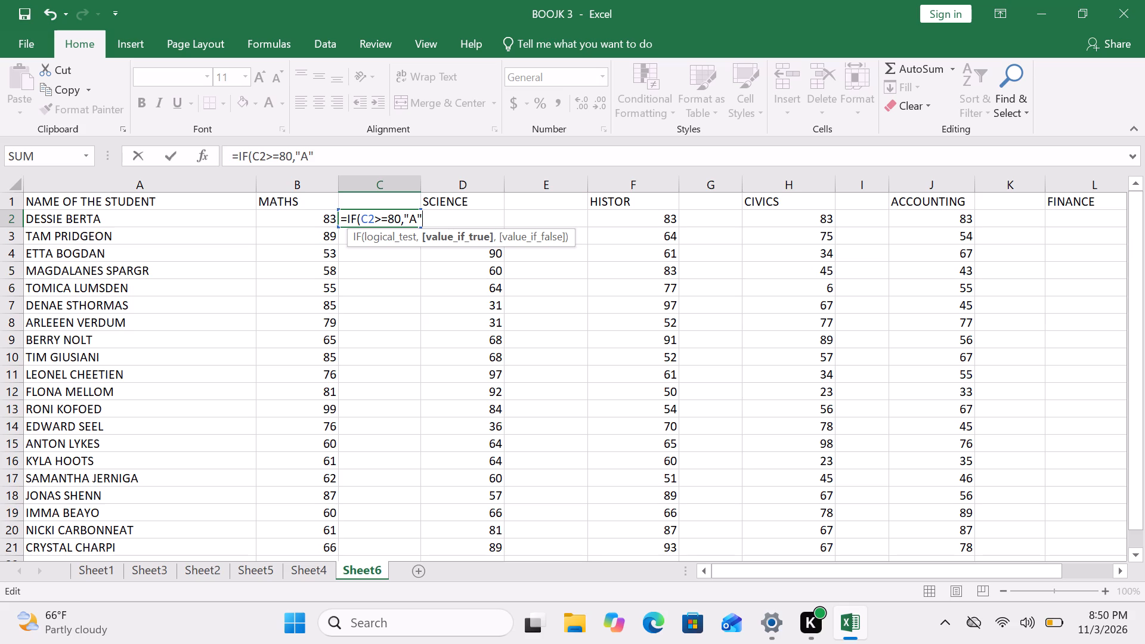
{"action": "key", "text": "comma"}
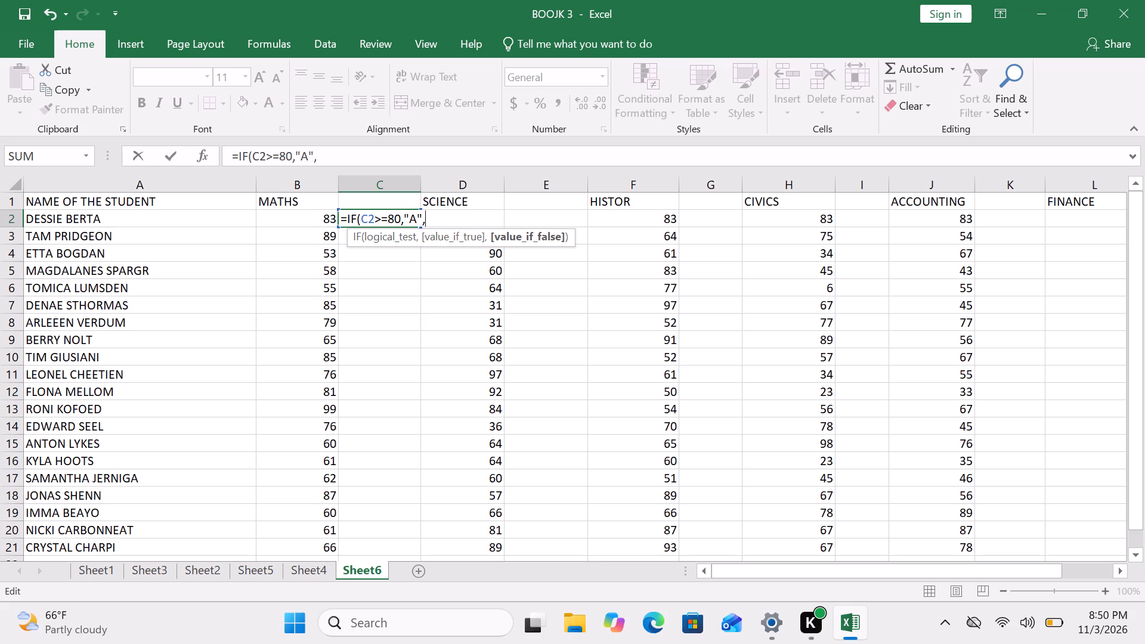
{"action": "left_click_drag", "start_coordinate": [420, 216], "coordinate": [351, 218]}
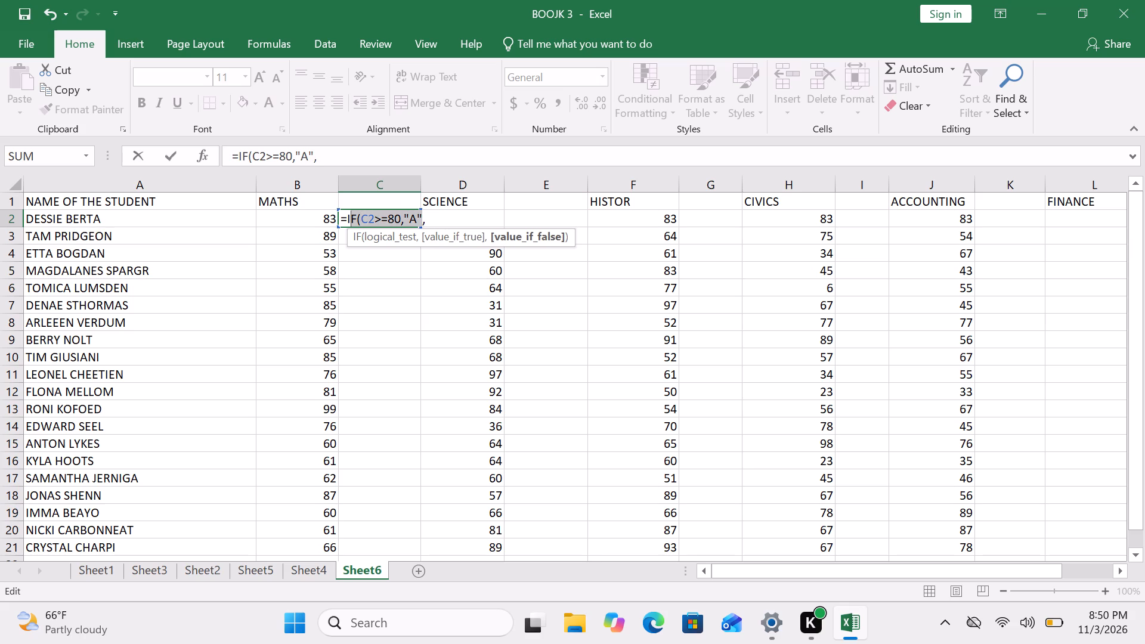
{"action": "left_click_drag", "start_coordinate": [351, 218], "coordinate": [348, 217]}
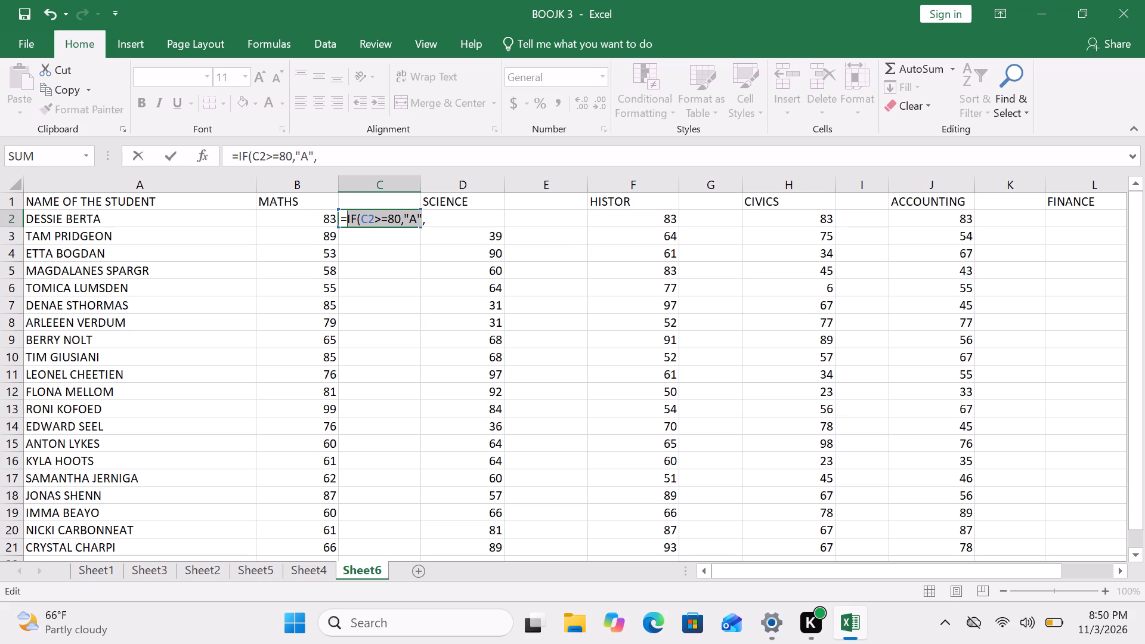
{"action": "key", "text": "ctrl+c"}
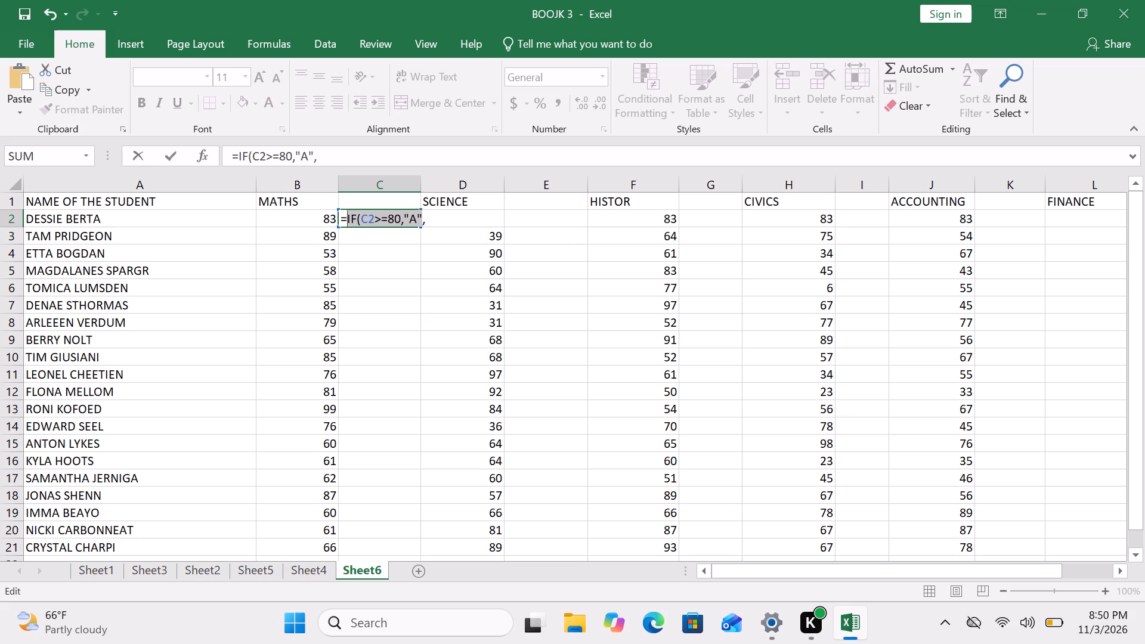
{"action": "left_click", "coordinate": [433, 215]}
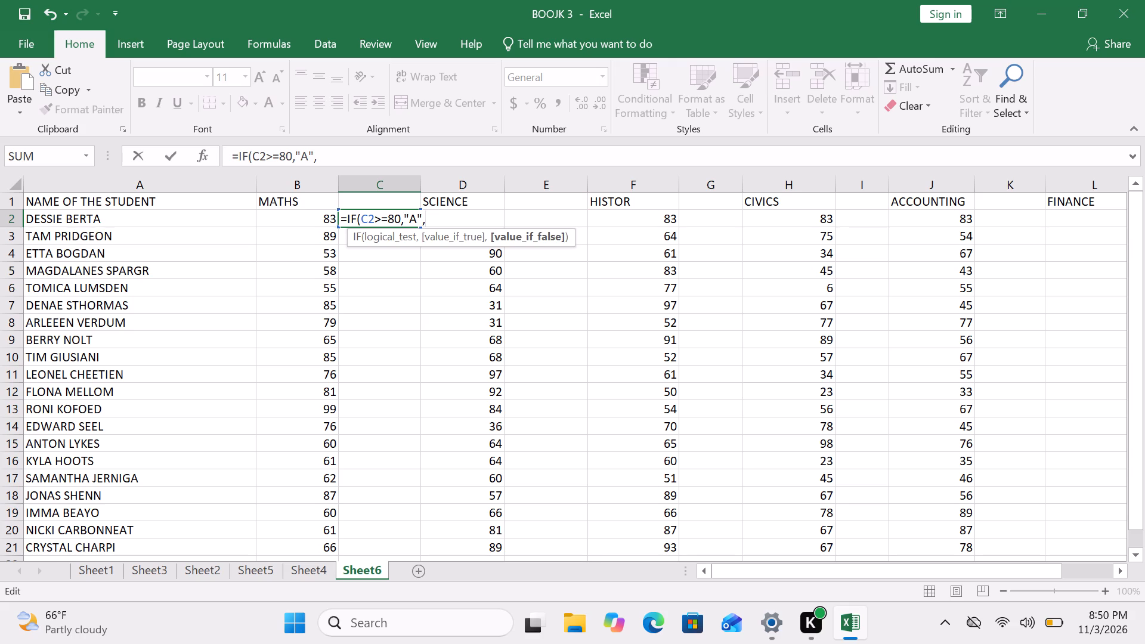
{"action": "key", "text": "ctrl+v"}
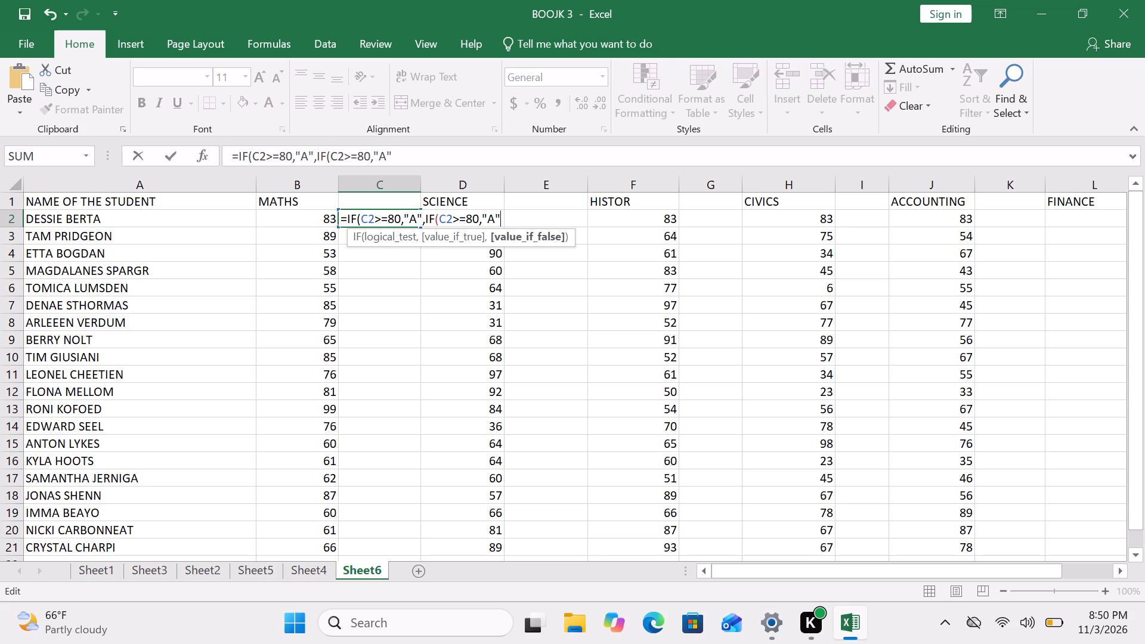
{"action": "left_click", "coordinate": [478, 218]}
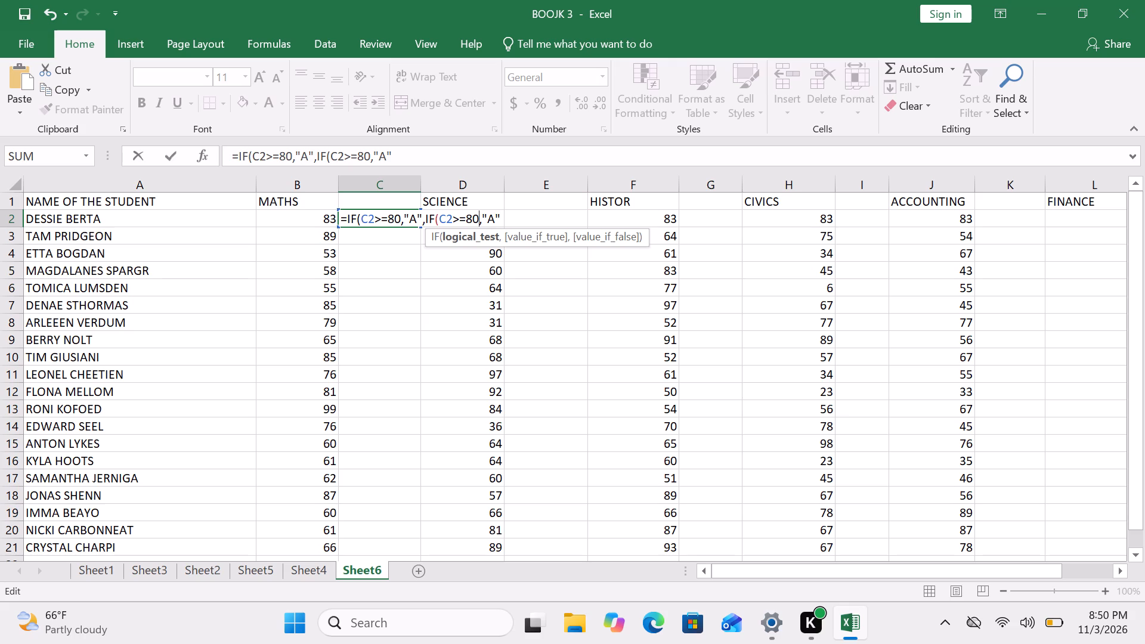
{"action": "left_click", "coordinate": [471, 217]}
{"action": "key", "text": "BackSpace"}
{"action": "key", "text": "7"}
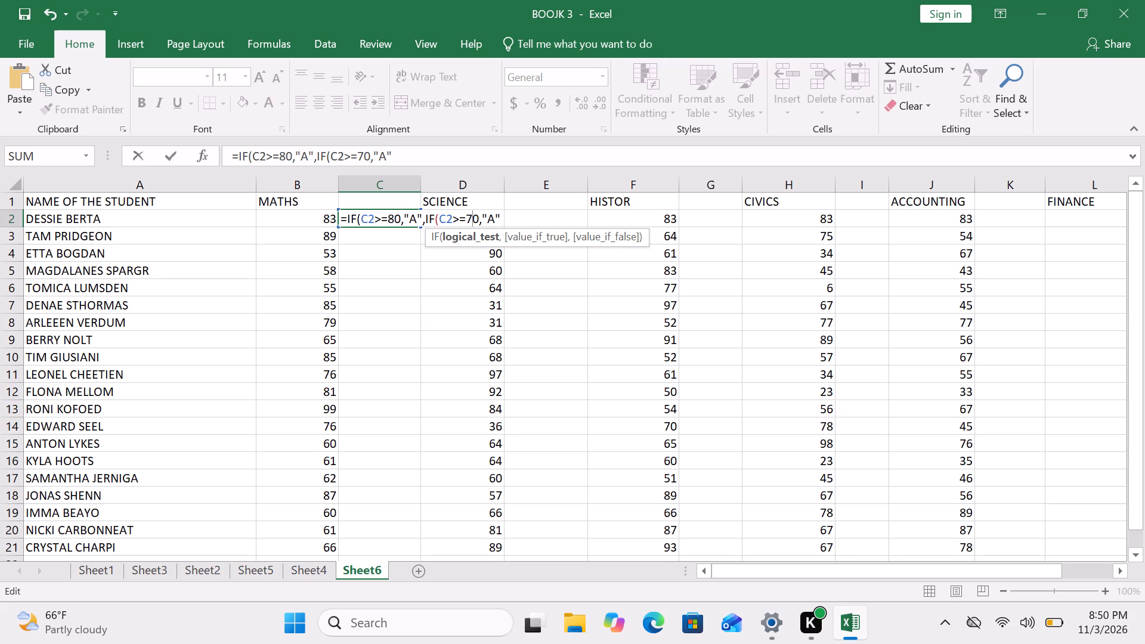
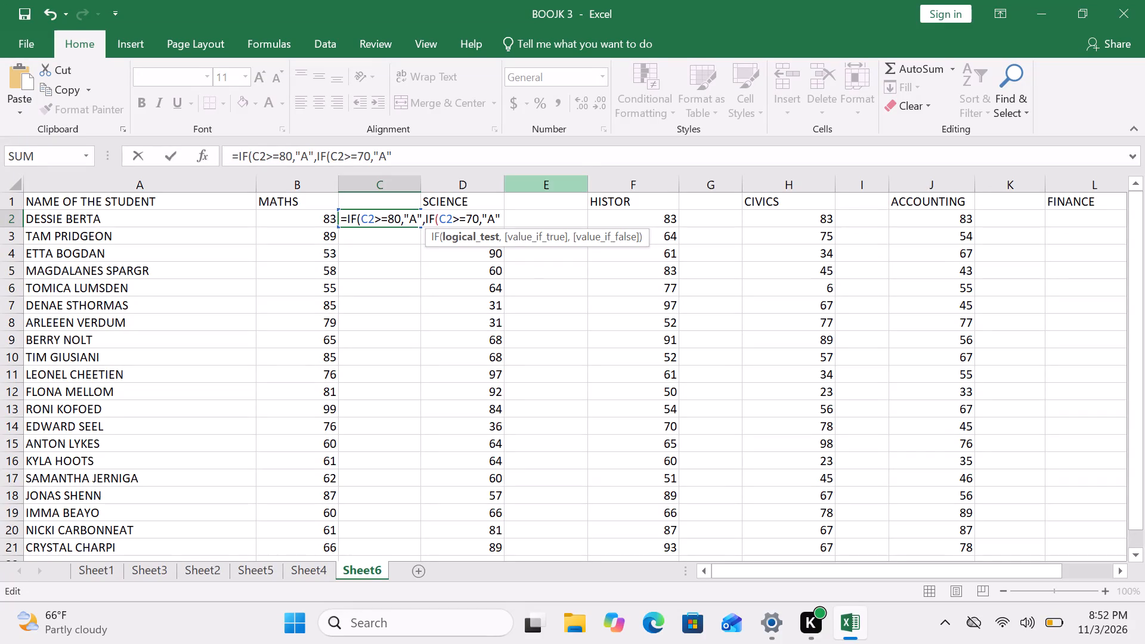
Change the value-if-true of the C2>=70 clause in the C2 formula to "B".
{"action": "left_click", "coordinate": [494, 221]}
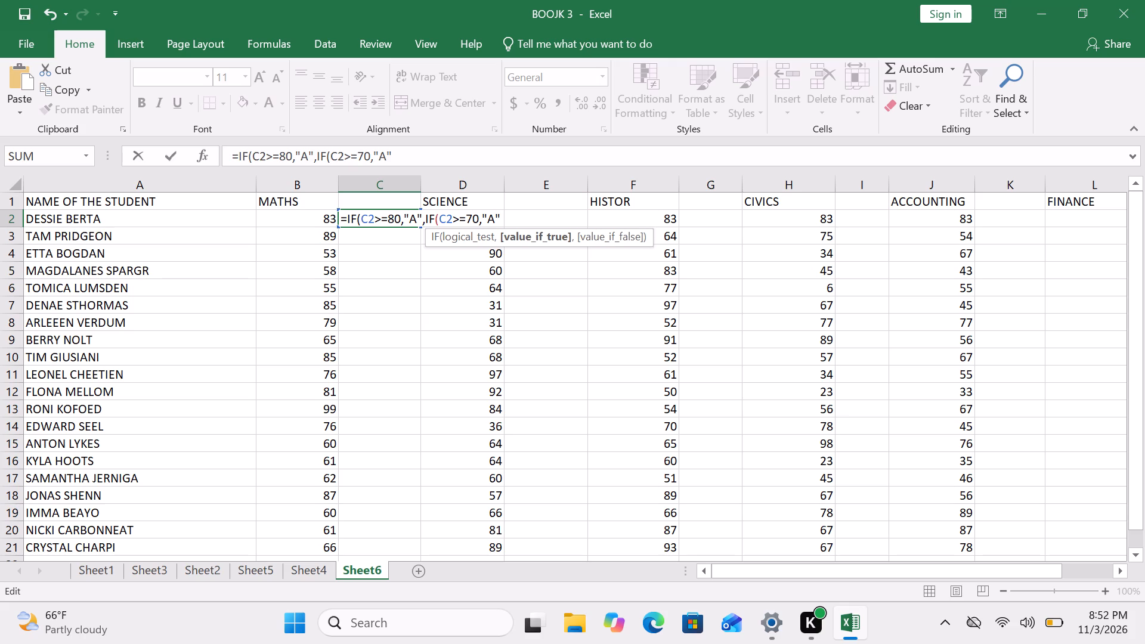
{"action": "key", "text": "BackSpace"}
{"action": "key", "text": "b"}
{"action": "key", "text": "comma"}
{"action": "key", "text": "BackSpace"}
Nest a third copied IF clause as the value-if-false argument in C2, with test C2>=60 and result "C".
{"action": "left_click", "coordinate": [505, 218]}
{"action": "key", "text": "comma"}
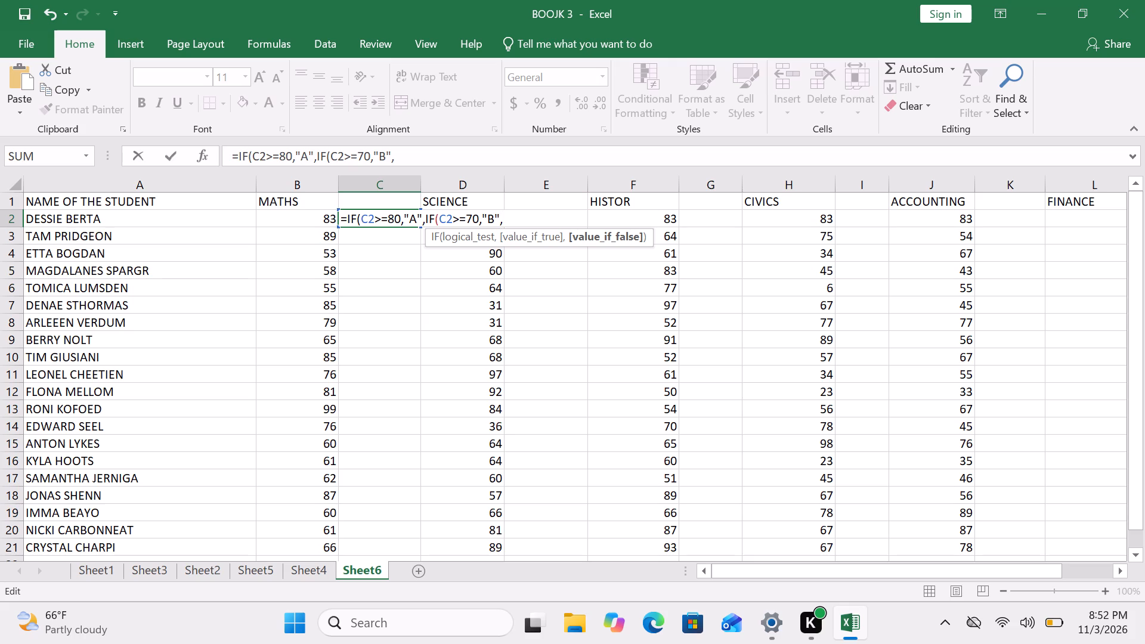
{"action": "key", "text": "ctrl+v"}
{"action": "left_click", "coordinate": [556, 216]}
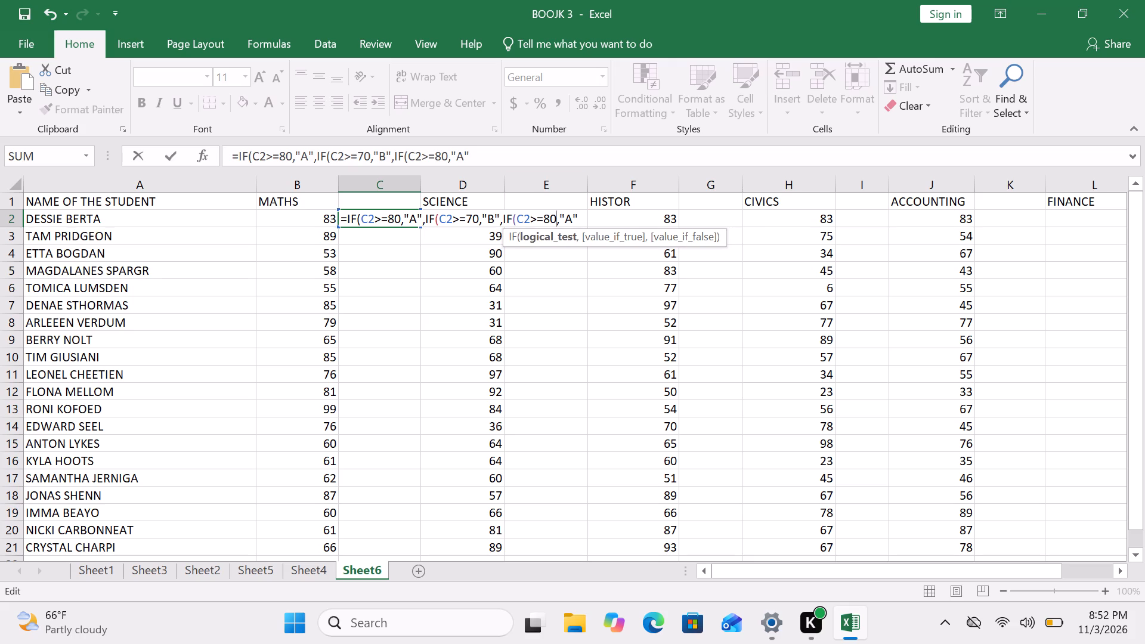
{"action": "left_click", "coordinate": [550, 216]}
{"action": "key", "text": "BackSpace"}
{"action": "key", "text": "6"}
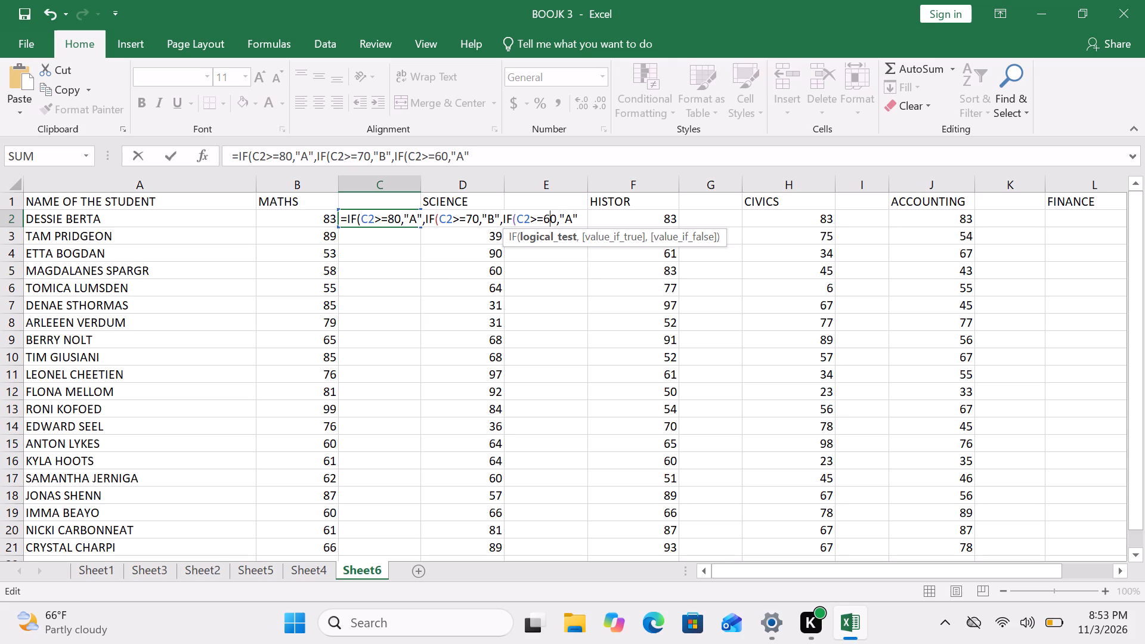
{"action": "left_click", "coordinate": [574, 218]}
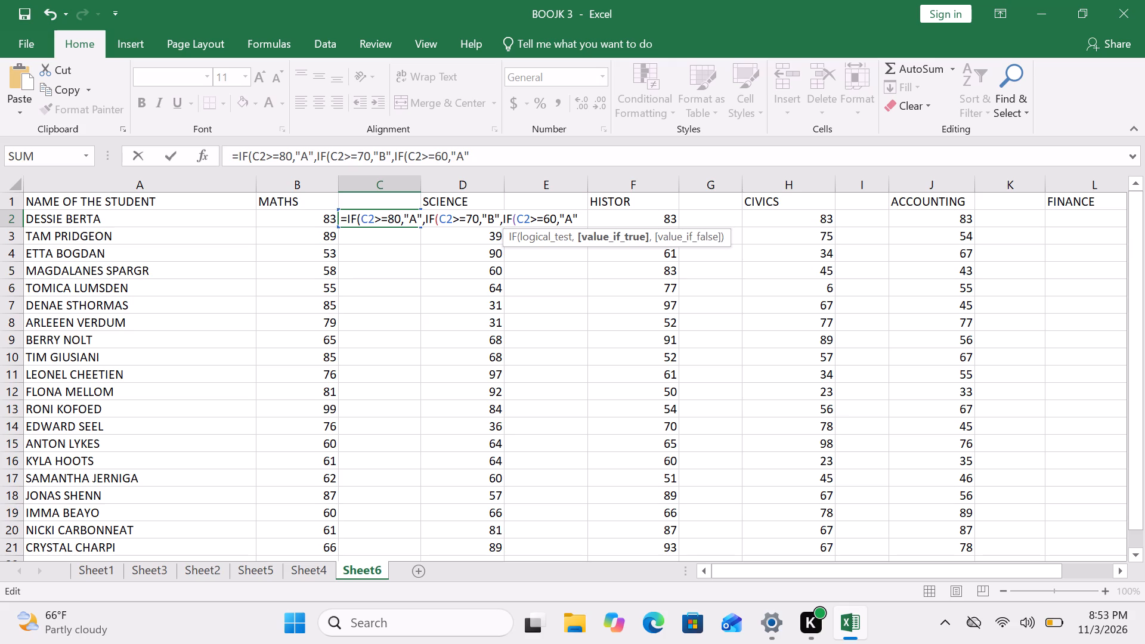
{"action": "key", "text": "BackSpace"}
{"action": "key", "text": "c"}
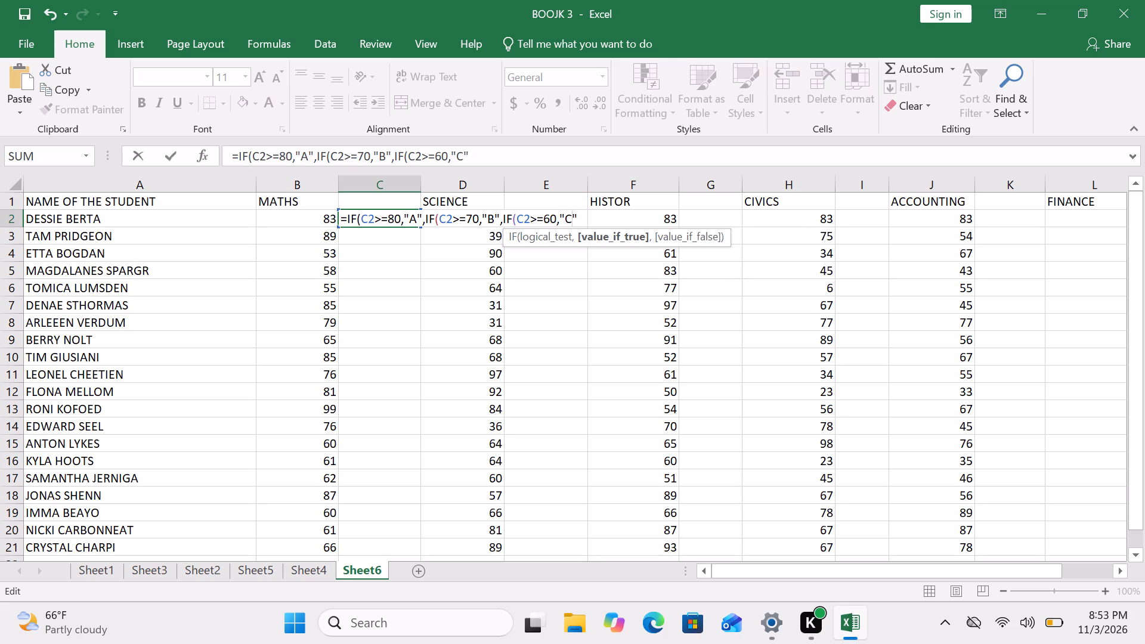
Nest a fourth copied IF clause at the end of the C2 formula, with test C2>=50 and result "D".
{"action": "left_click", "coordinate": [579, 217]}
{"action": "key", "text": "comma"}
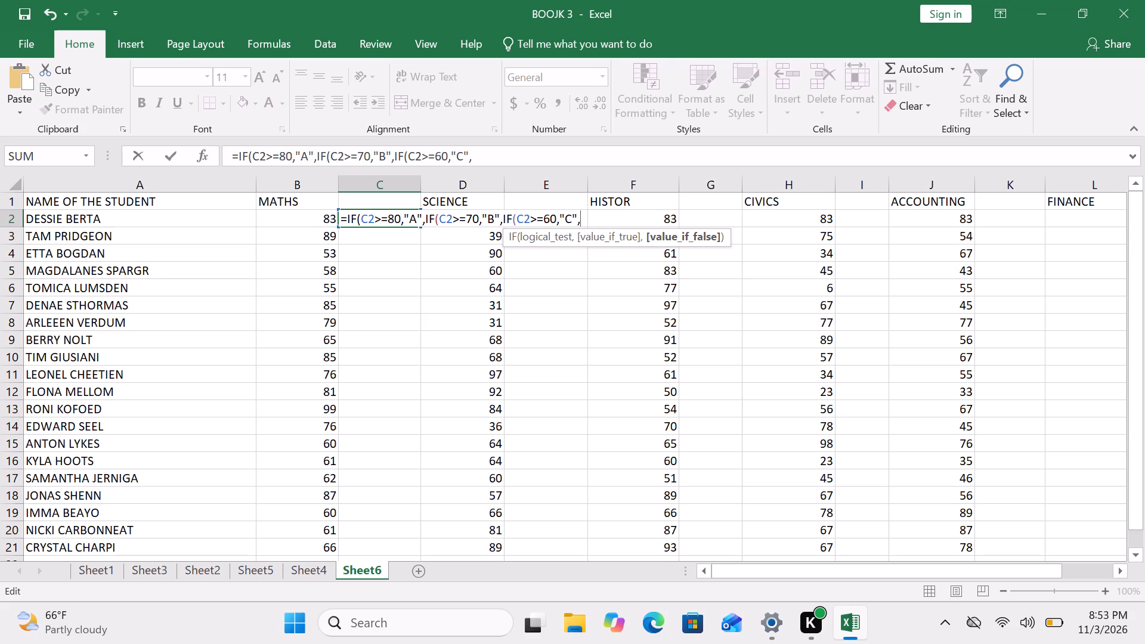
{"action": "key", "text": "ctrl+v"}
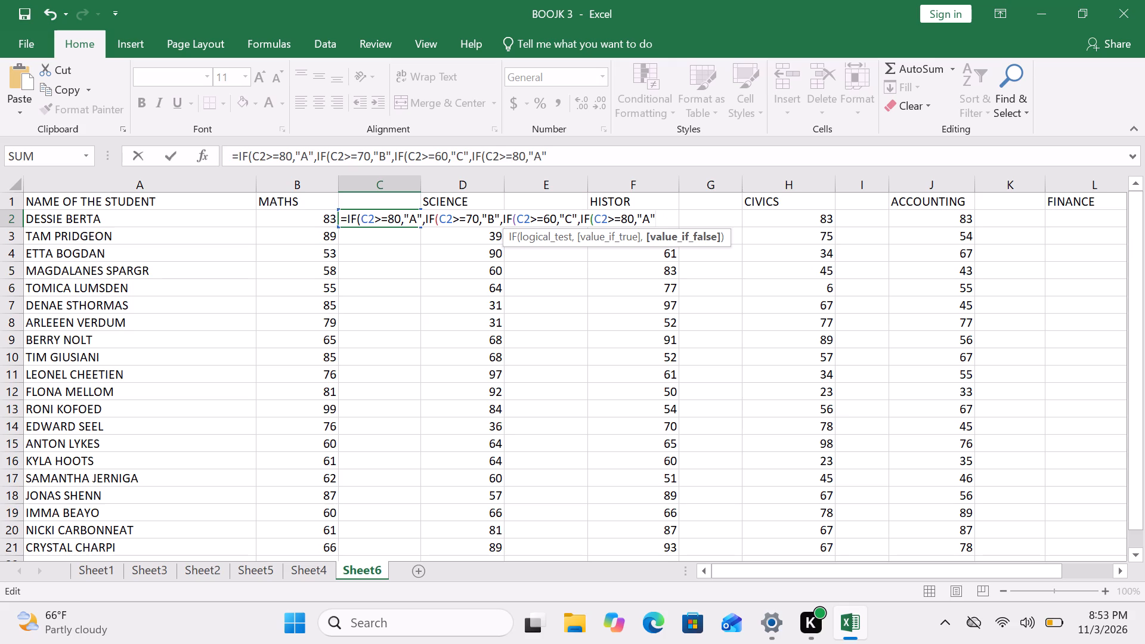
{"action": "left_click", "coordinate": [632, 215]}
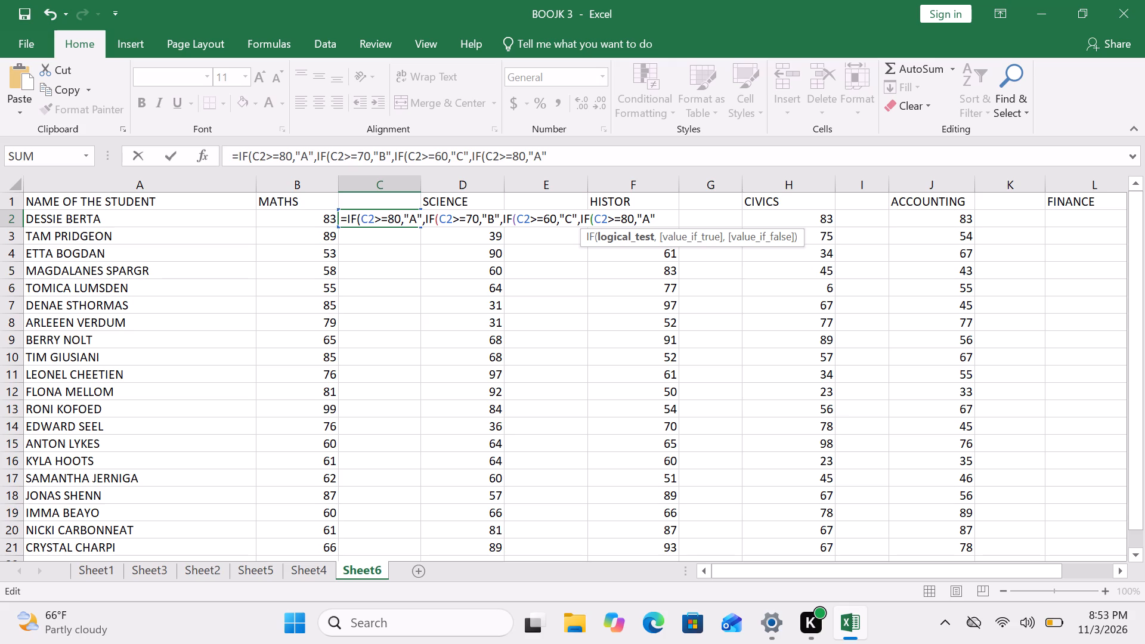
{"action": "key", "text": "Left"}
{"action": "key", "text": "BackSpace"}
{"action": "key", "text": "5"}
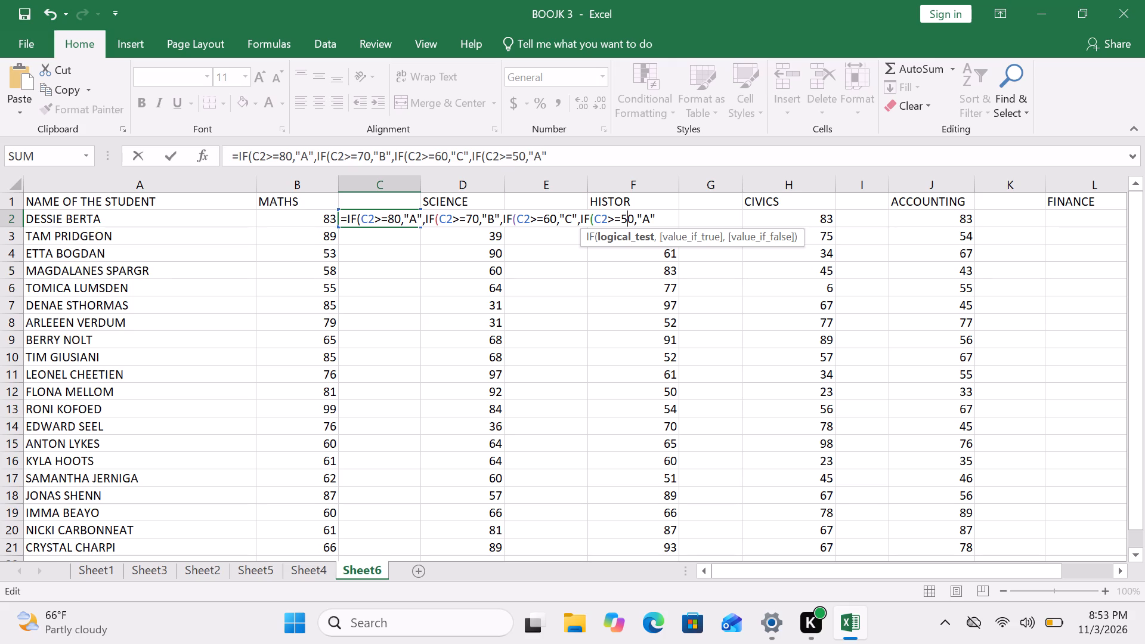
{"action": "left_click", "coordinate": [653, 217]}
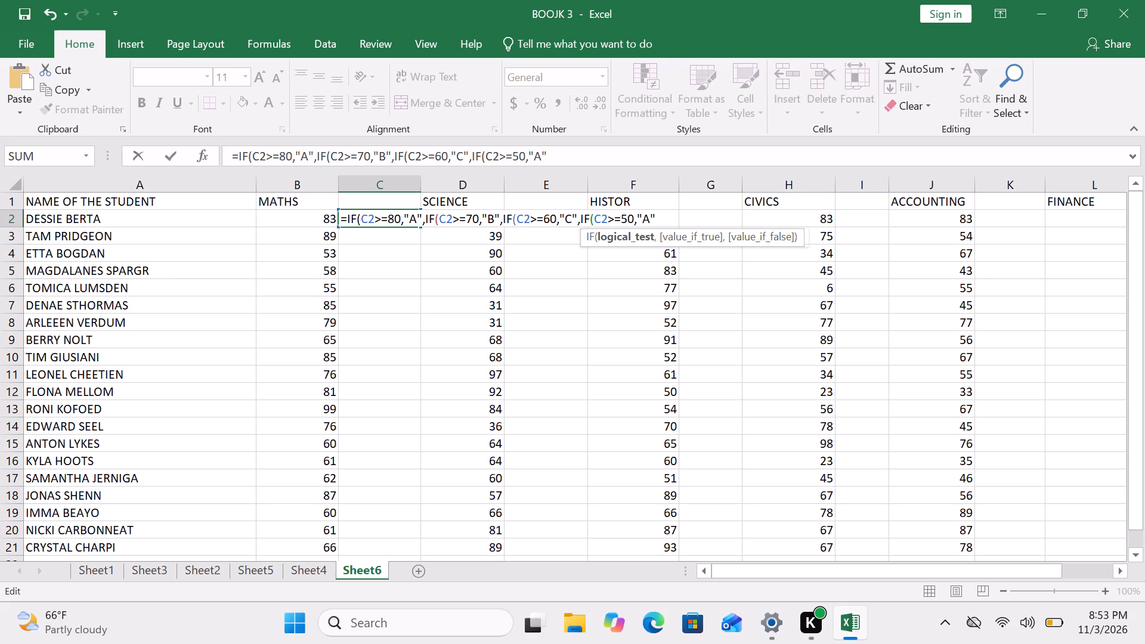
{"action": "left_click", "coordinate": [650, 220]}
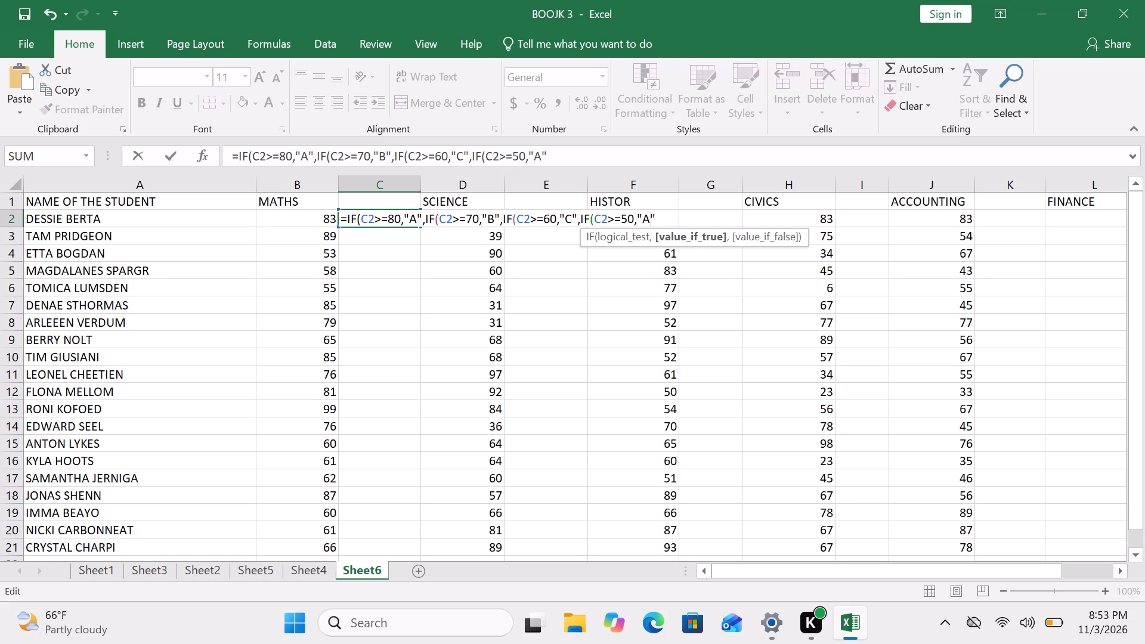
{"action": "key", "text": "BackSpace"}
{"action": "key", "text": "d"}
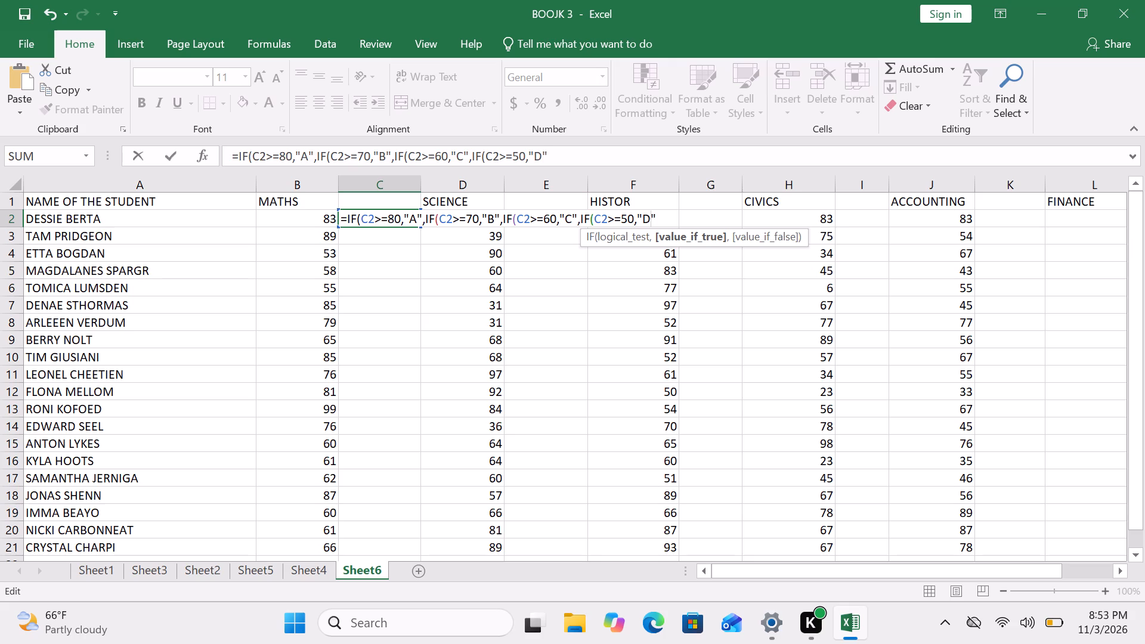
Nest a fifth copied IF clause at the end of the C2 formula, with test C2>=40 and result "E".
{"action": "left_click", "coordinate": [666, 218]}
{"action": "key", "text": "comma"}
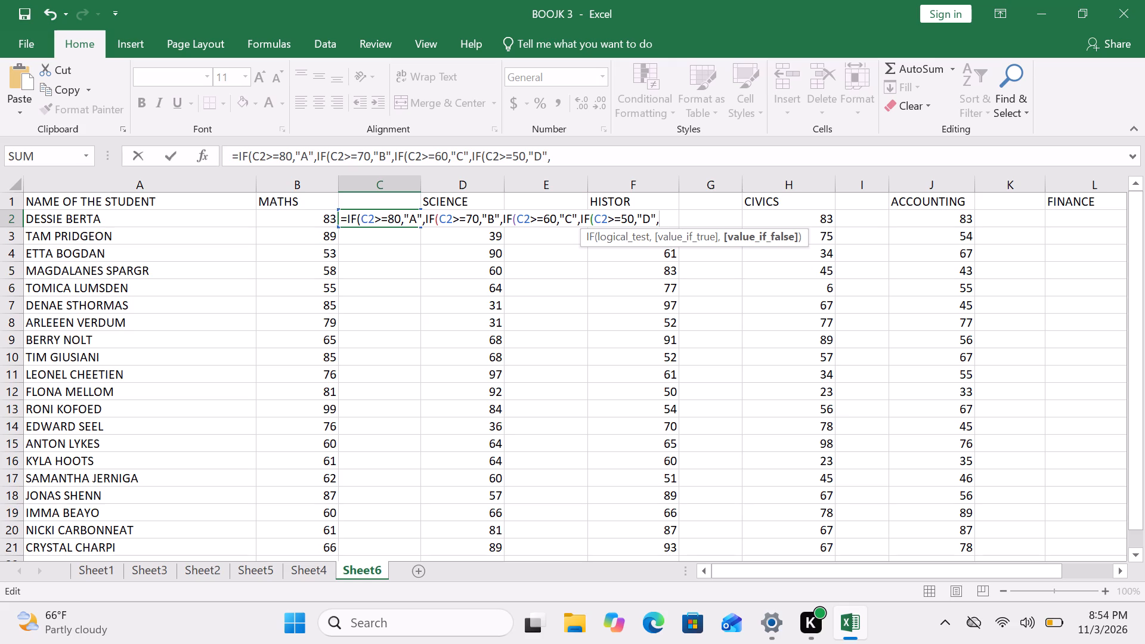
{"action": "key", "text": "ctrl+v"}
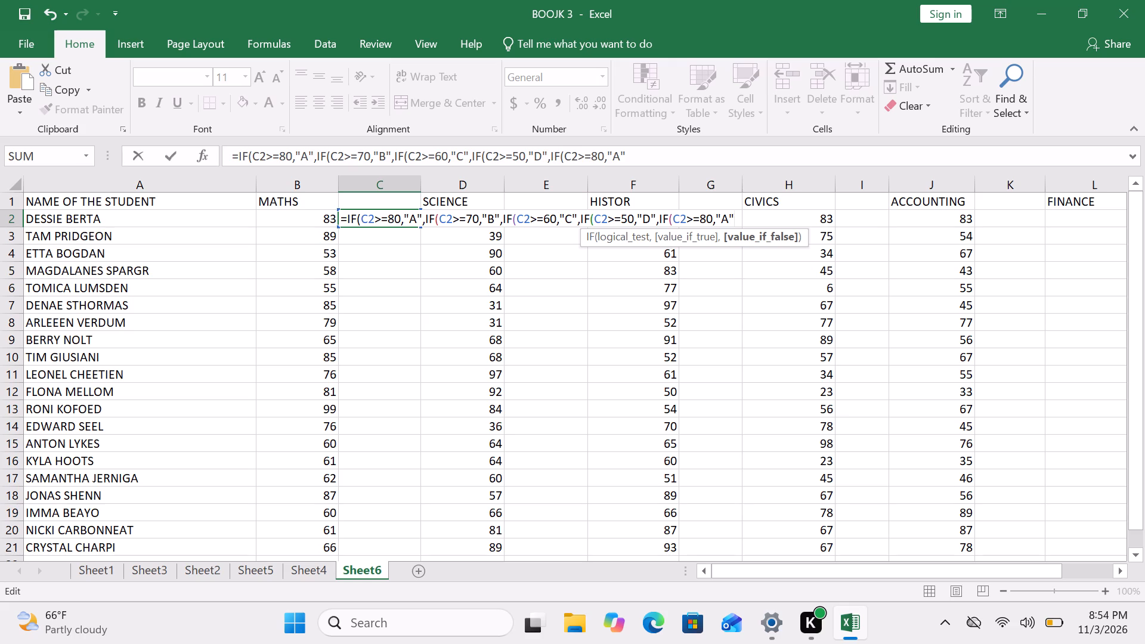
{"action": "left_click", "coordinate": [707, 217]}
{"action": "key", "text": "BackSpace"}
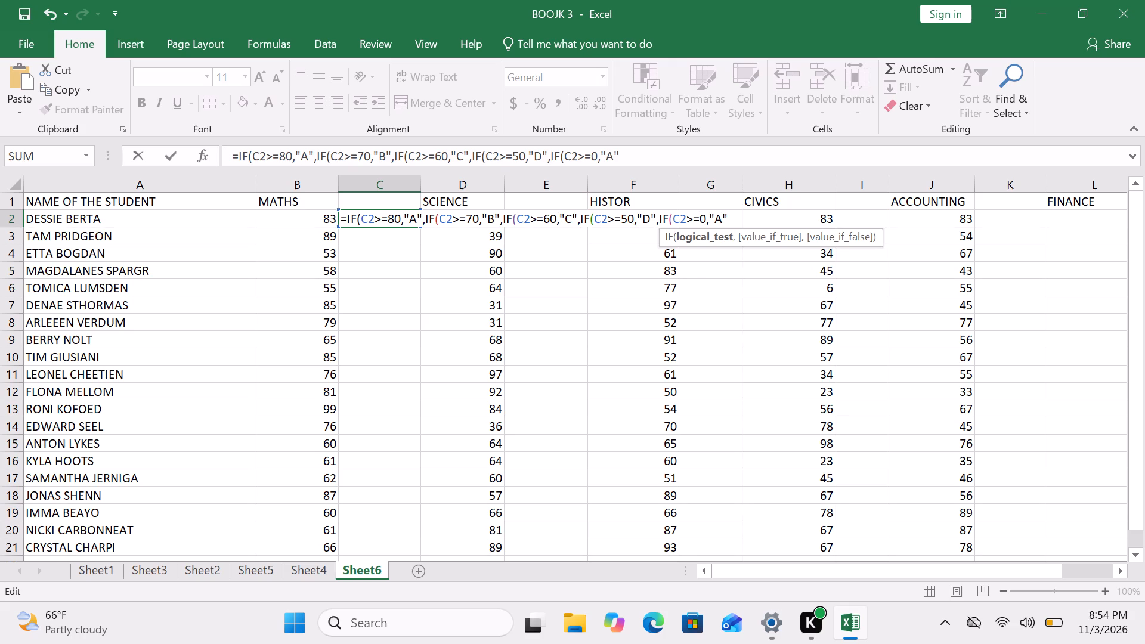
{"action": "key", "text": "4"}
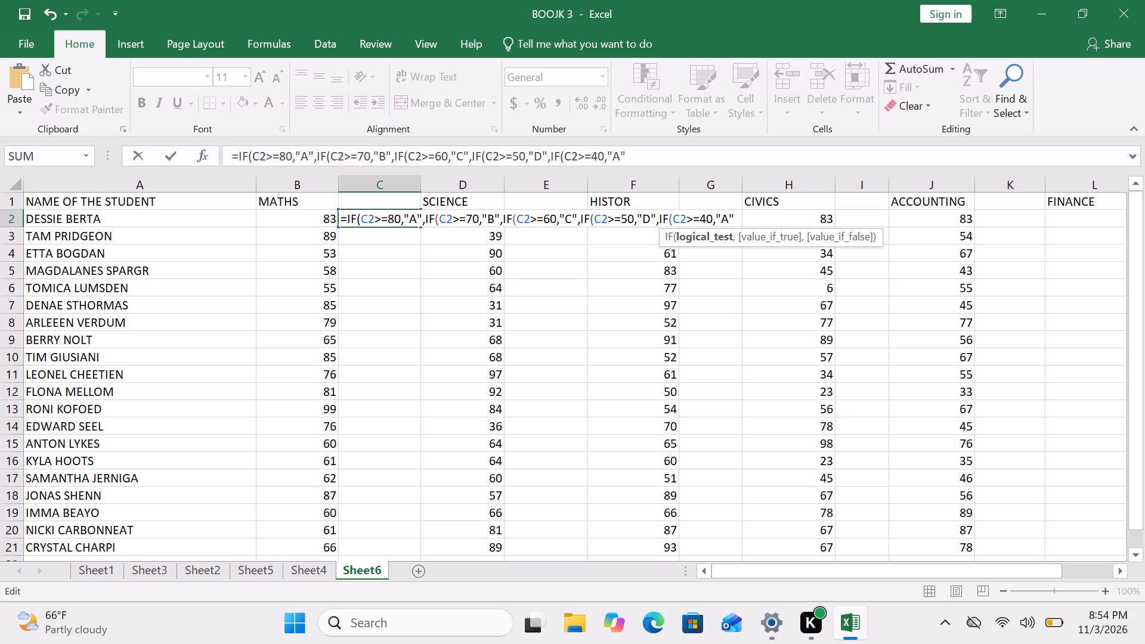
{"action": "left_click", "coordinate": [729, 221]}
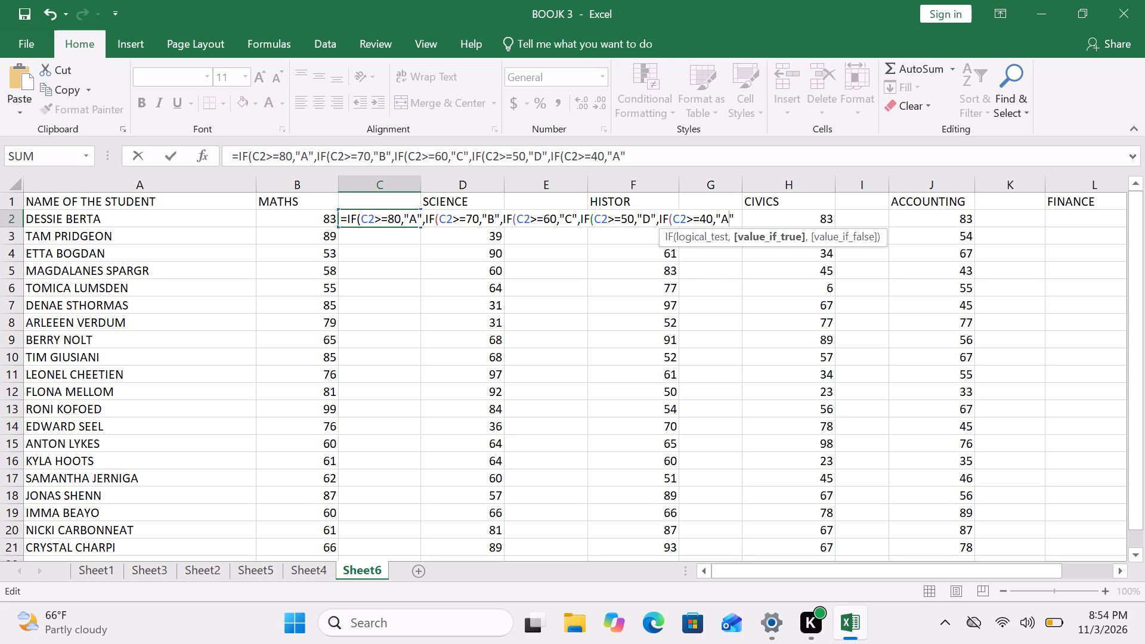
{"action": "key", "text": "BackSpace"}
{"action": "key", "text": "e"}
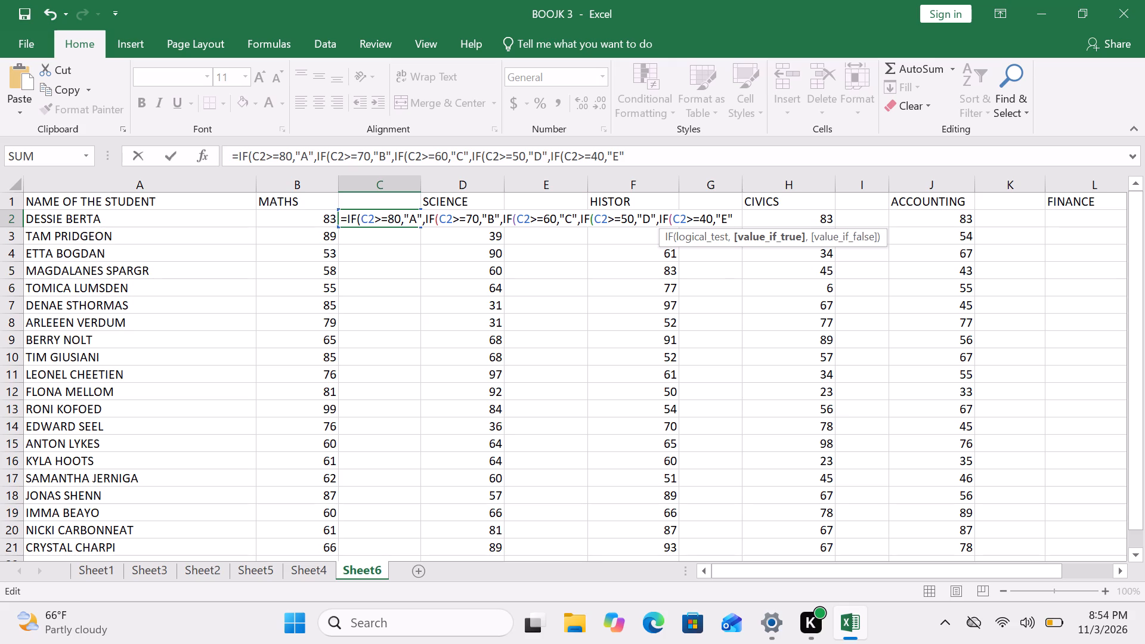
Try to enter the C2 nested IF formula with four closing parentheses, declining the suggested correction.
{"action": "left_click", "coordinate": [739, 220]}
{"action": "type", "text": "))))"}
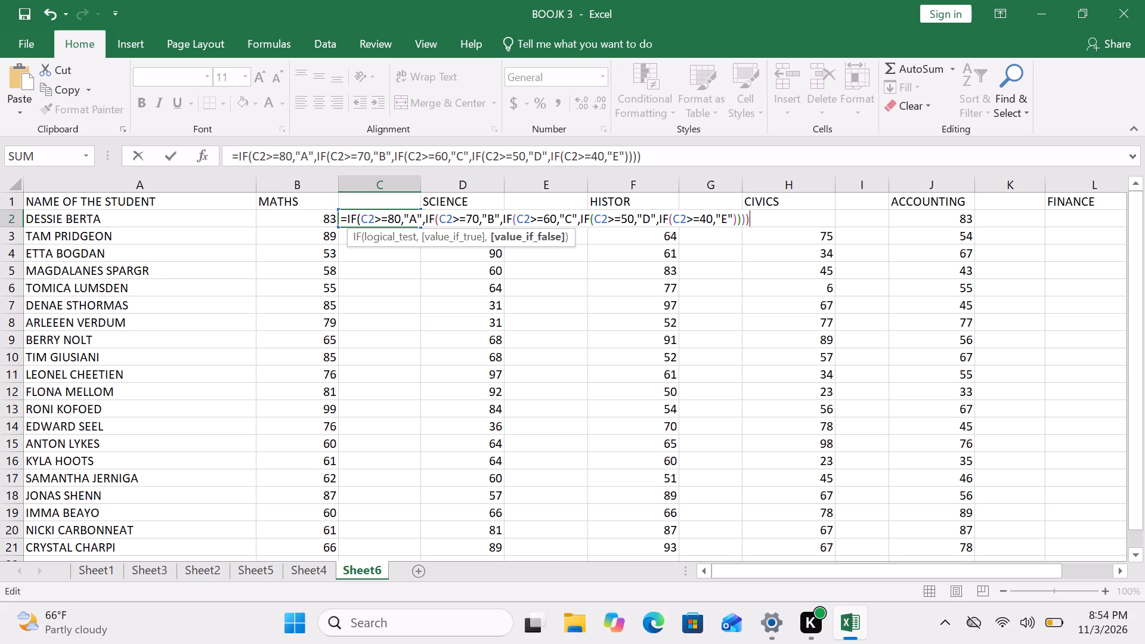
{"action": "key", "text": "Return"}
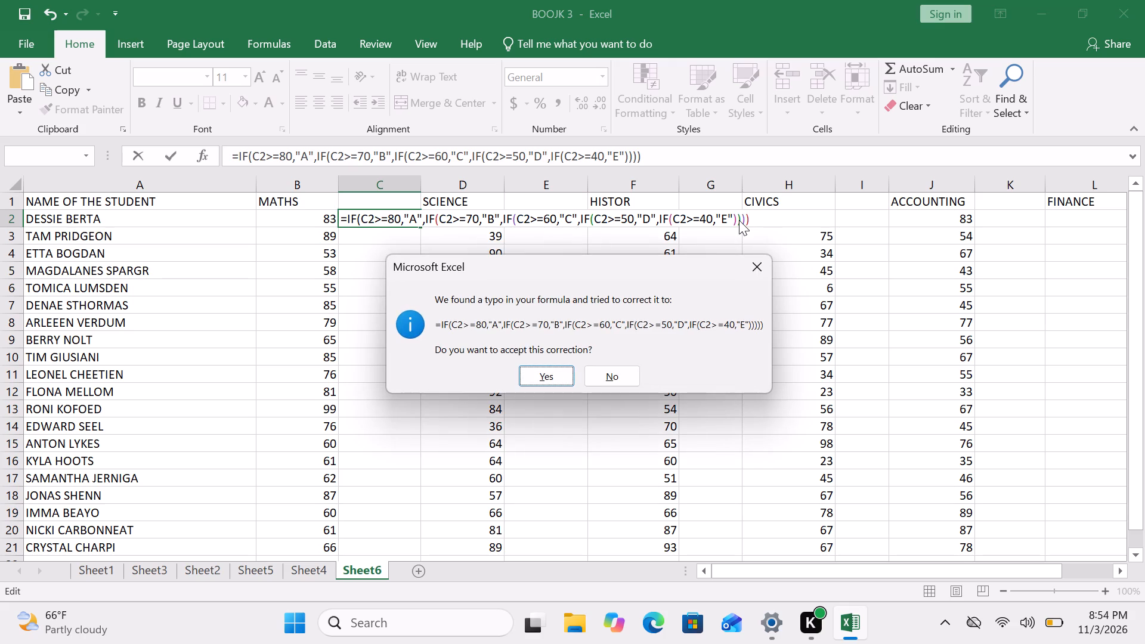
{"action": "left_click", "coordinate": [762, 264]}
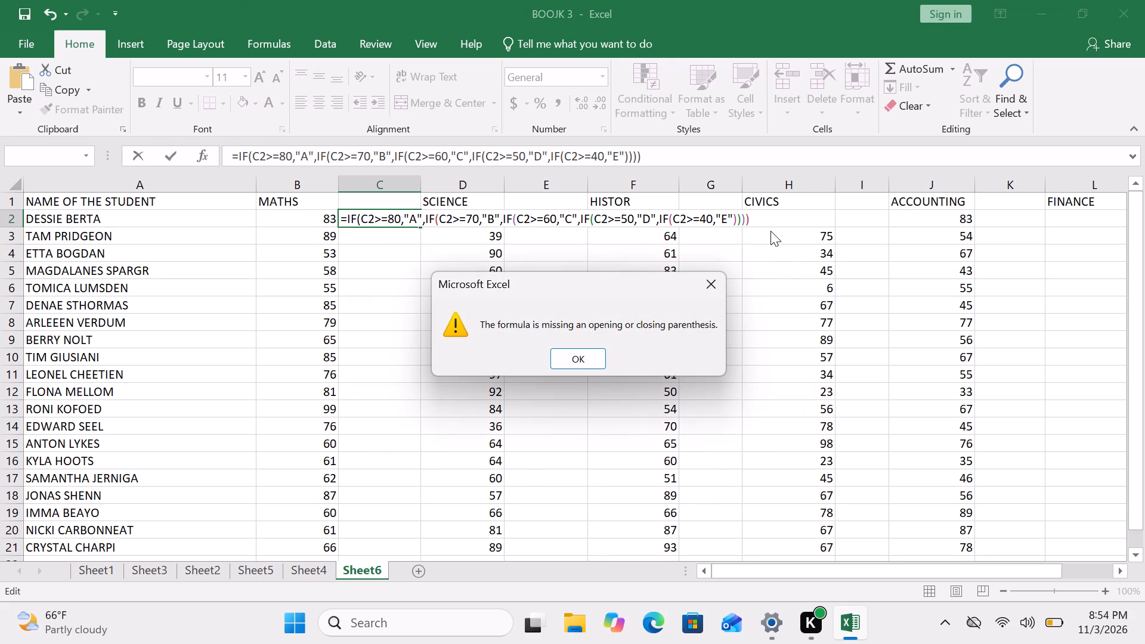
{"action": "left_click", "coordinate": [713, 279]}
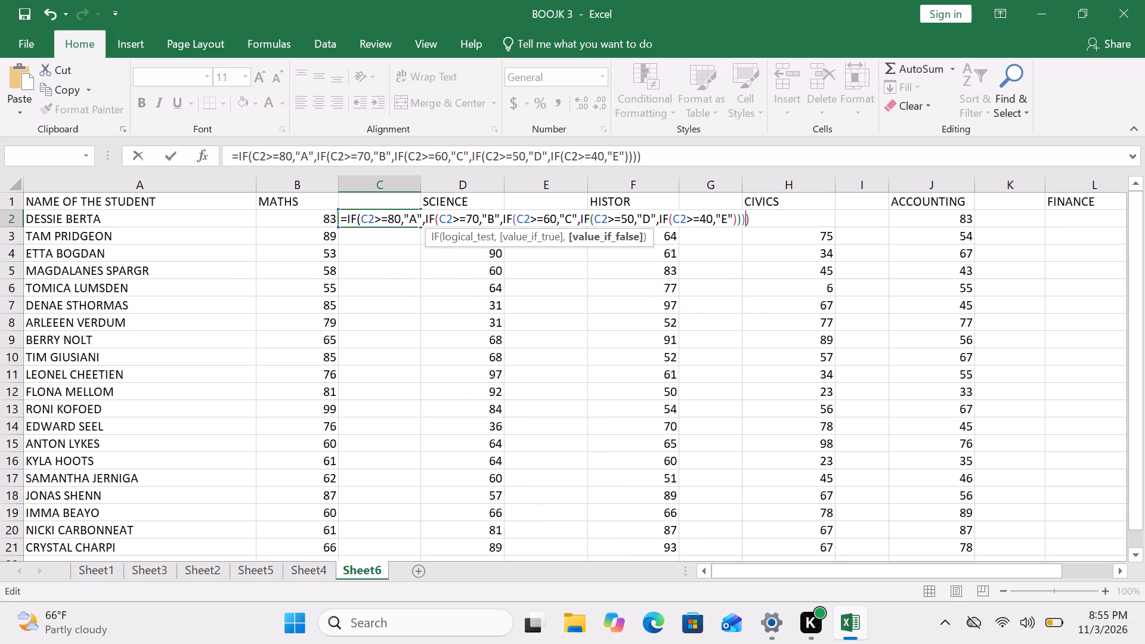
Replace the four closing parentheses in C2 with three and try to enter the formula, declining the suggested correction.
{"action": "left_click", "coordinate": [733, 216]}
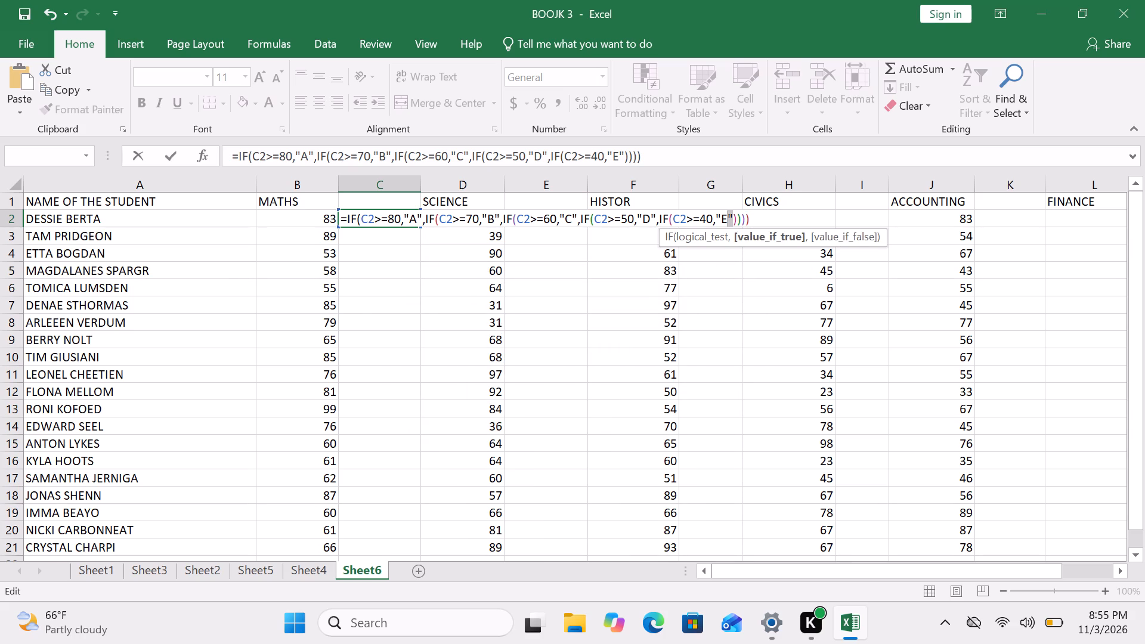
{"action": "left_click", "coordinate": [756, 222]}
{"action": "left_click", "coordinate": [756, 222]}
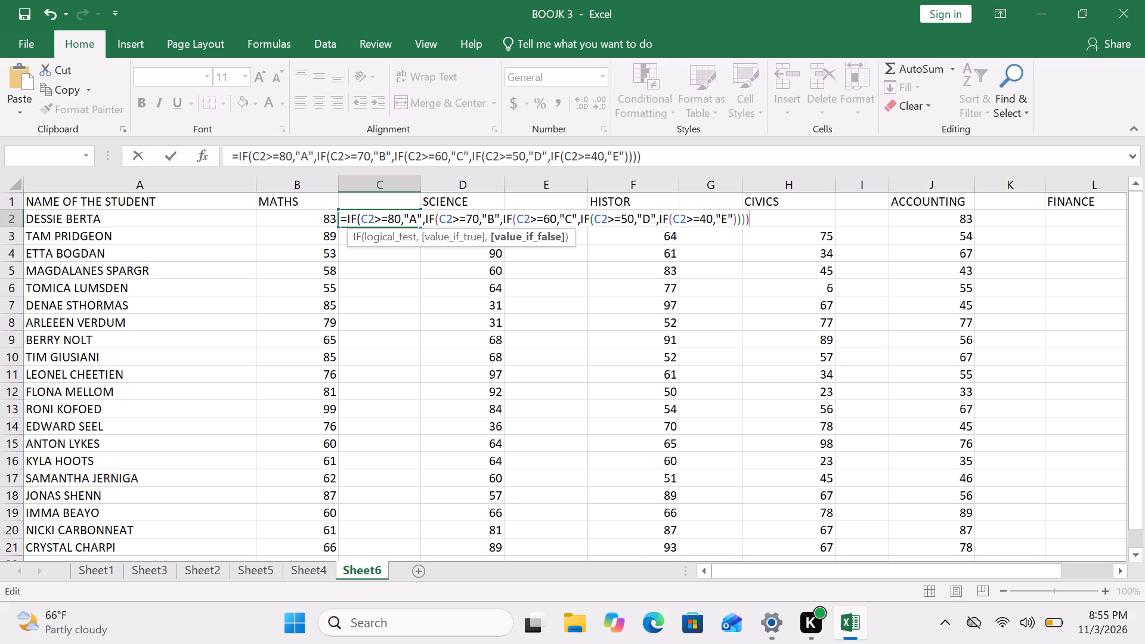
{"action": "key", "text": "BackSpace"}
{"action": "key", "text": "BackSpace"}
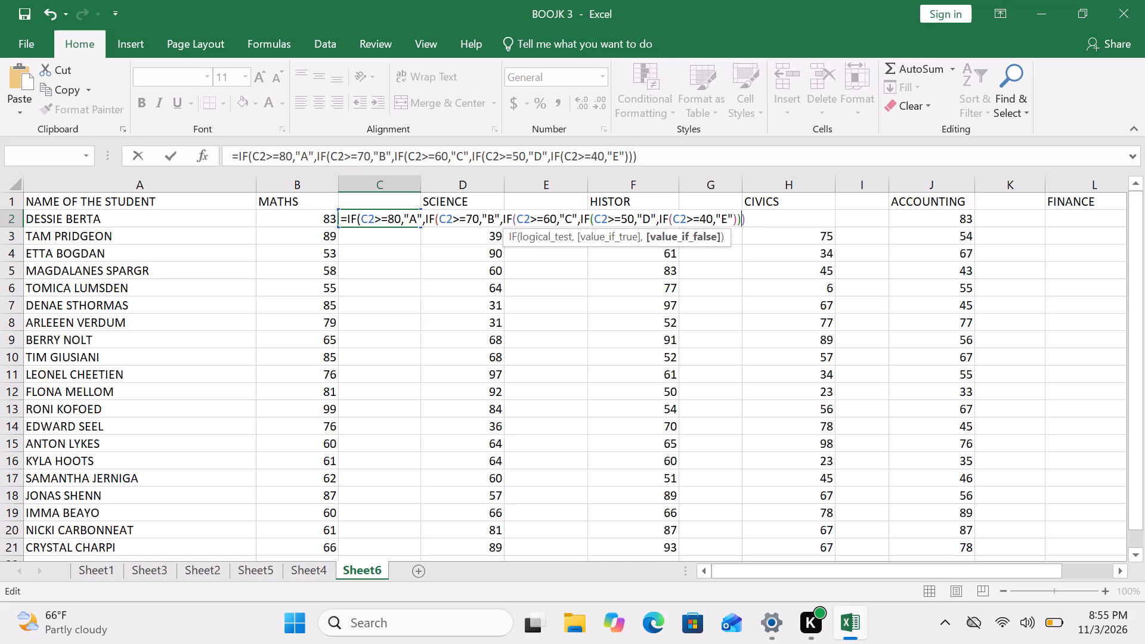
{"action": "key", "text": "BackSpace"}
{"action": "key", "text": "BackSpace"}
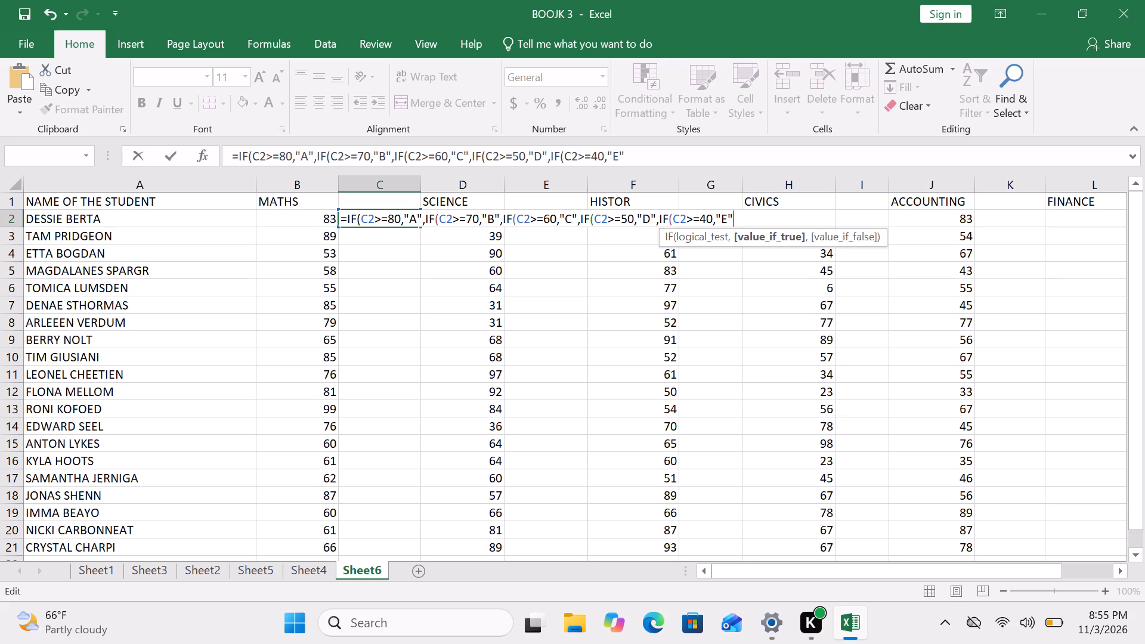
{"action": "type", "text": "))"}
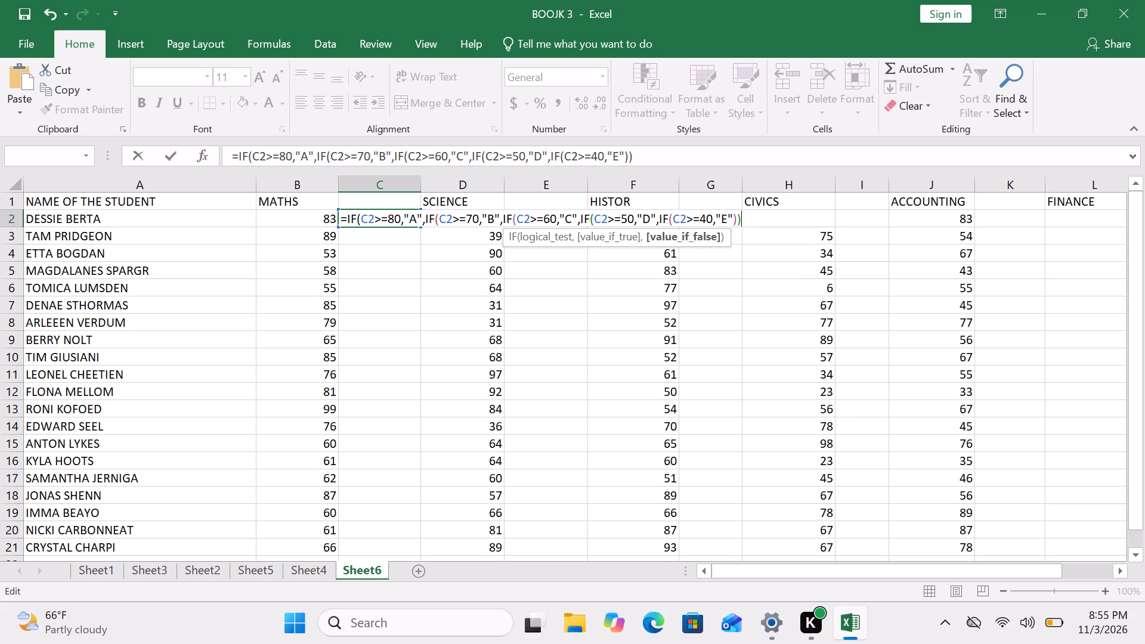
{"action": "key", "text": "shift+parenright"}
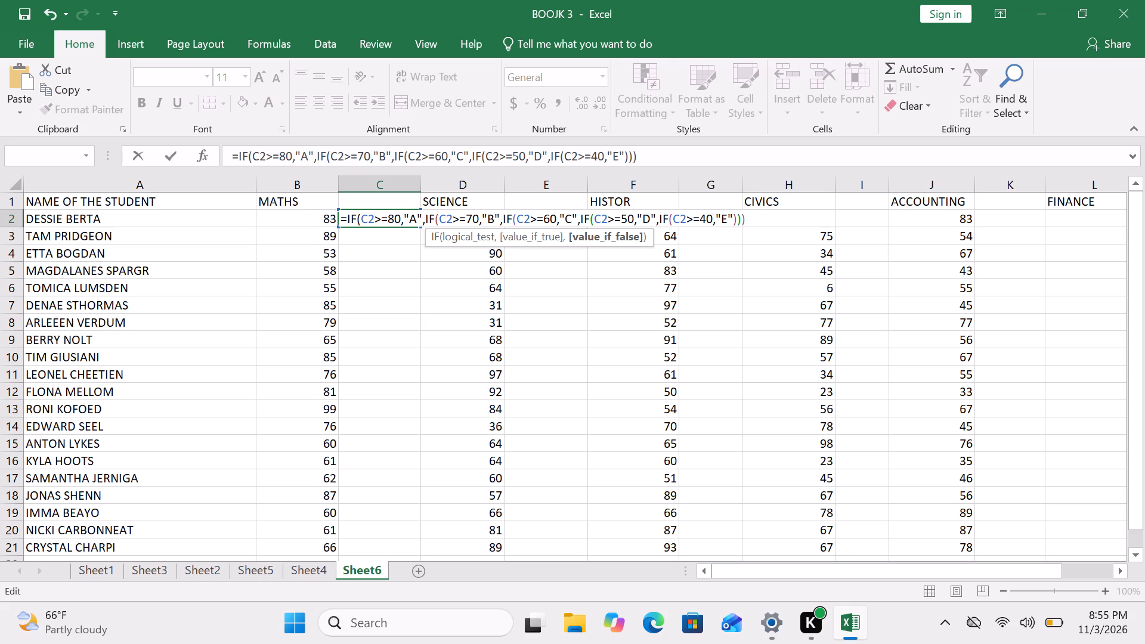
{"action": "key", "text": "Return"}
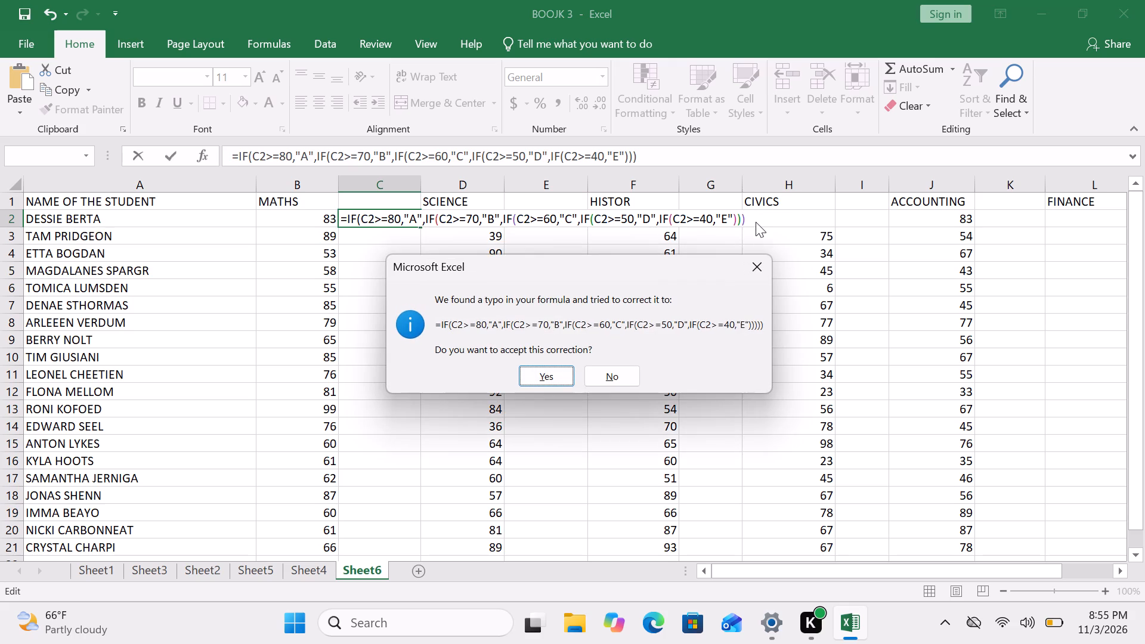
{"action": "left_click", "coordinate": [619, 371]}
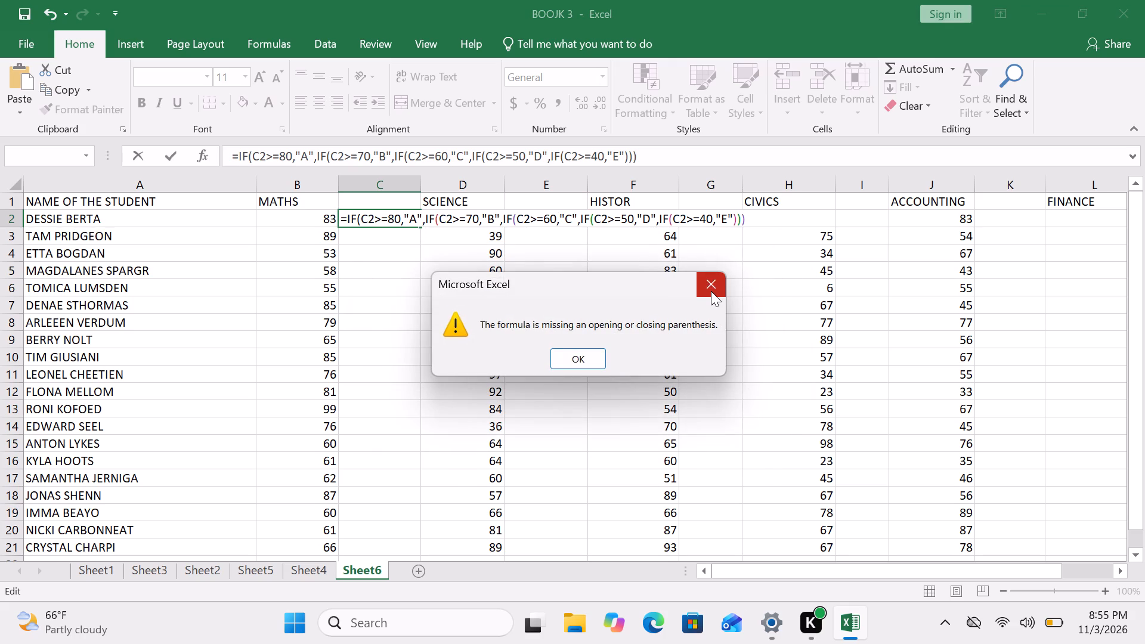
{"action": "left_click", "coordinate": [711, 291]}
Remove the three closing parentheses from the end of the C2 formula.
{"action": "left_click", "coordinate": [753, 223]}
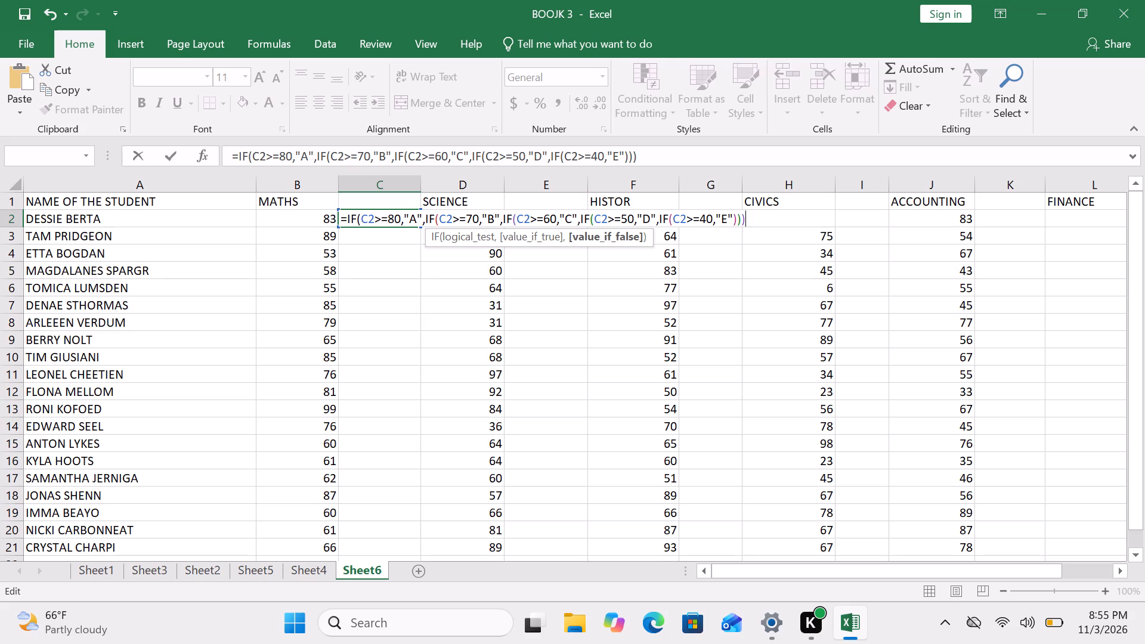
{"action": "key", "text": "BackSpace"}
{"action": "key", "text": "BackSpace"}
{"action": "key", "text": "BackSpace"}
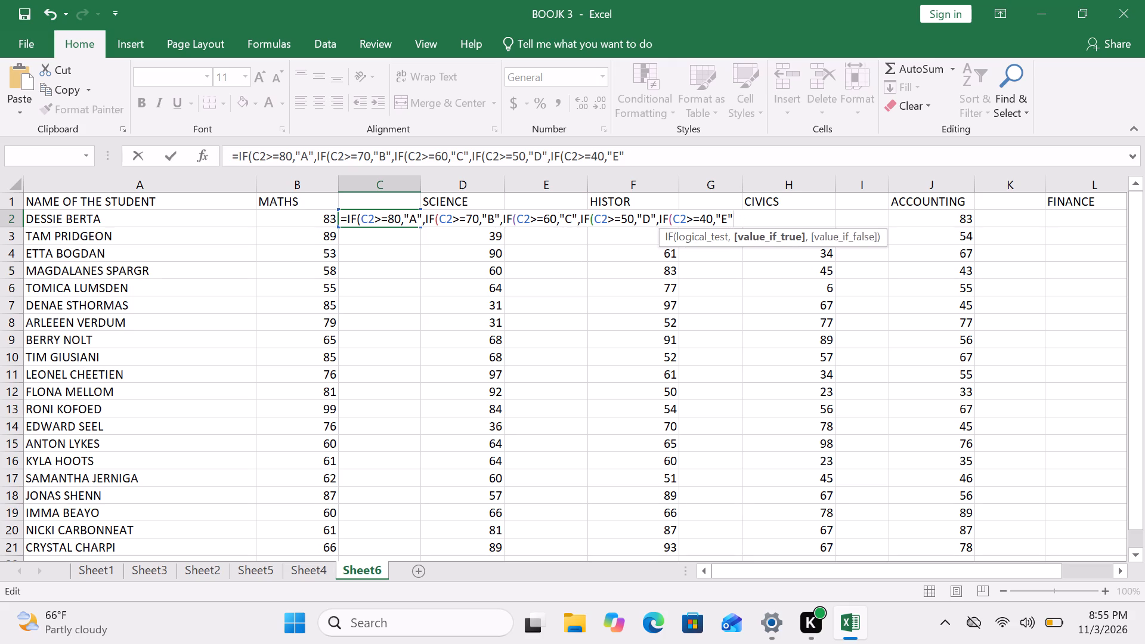
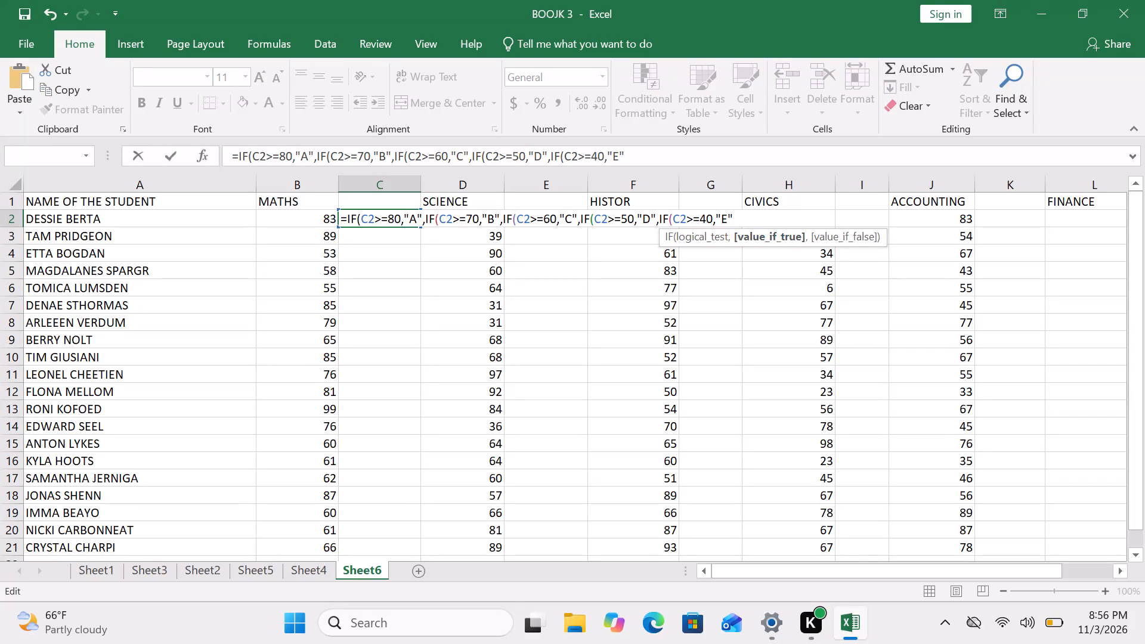
Change the last nested IF test in the C2 formula to C2<=40.
{"action": "left_click", "coordinate": [692, 219]}
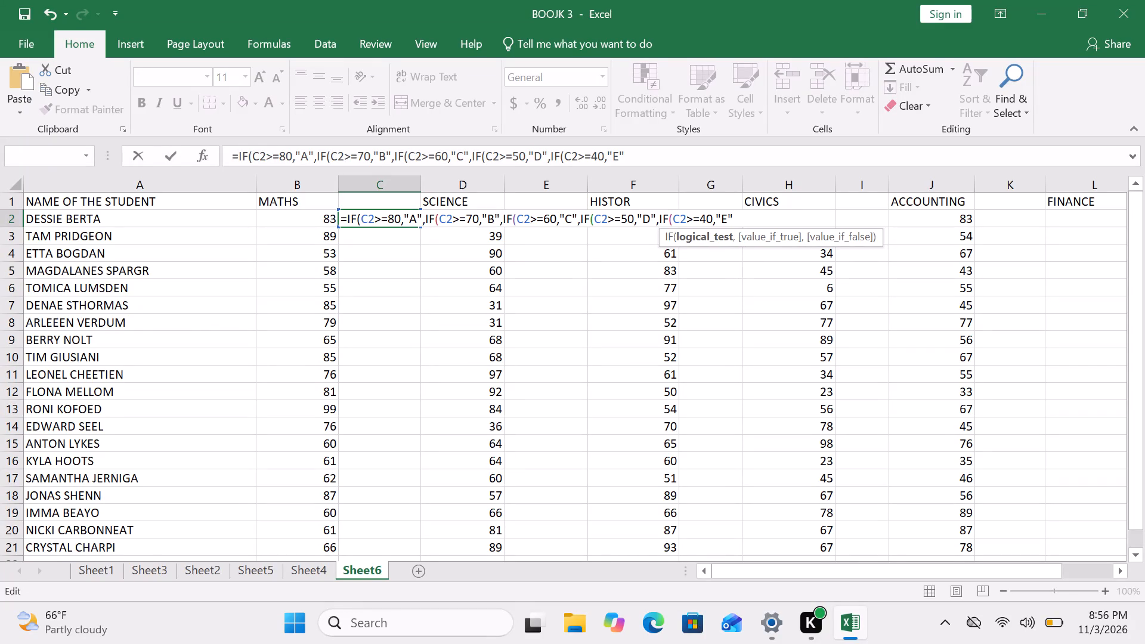
{"action": "key", "text": "BackSpace"}
{"action": "key", "text": "shift+greater"}
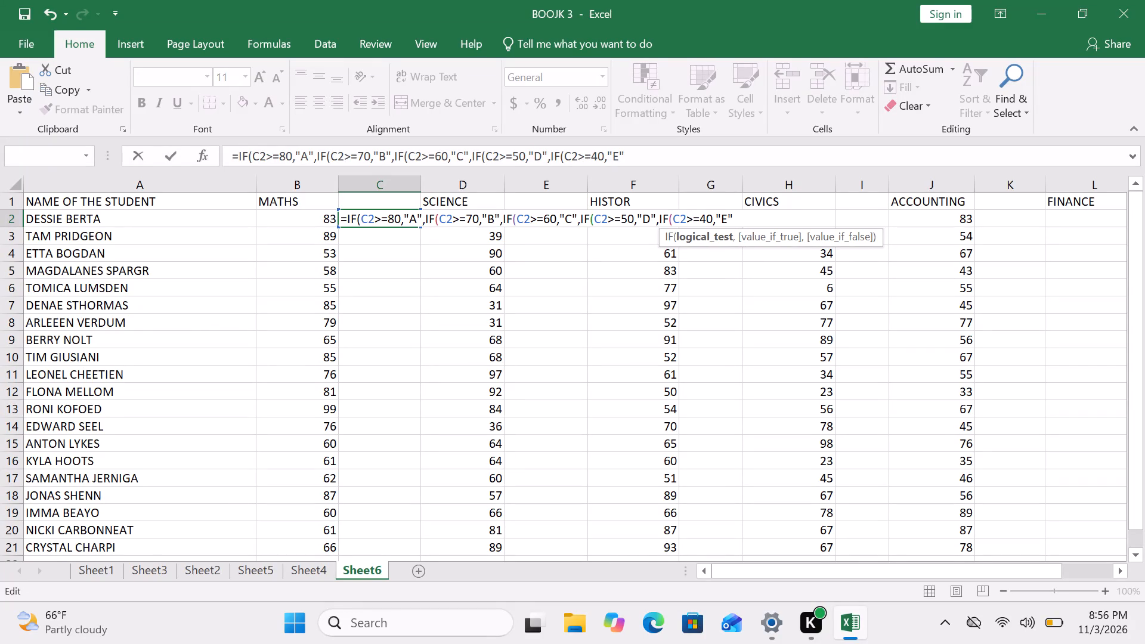
{"action": "key", "text": "BackSpace"}
{"action": "key", "text": "shift+less"}
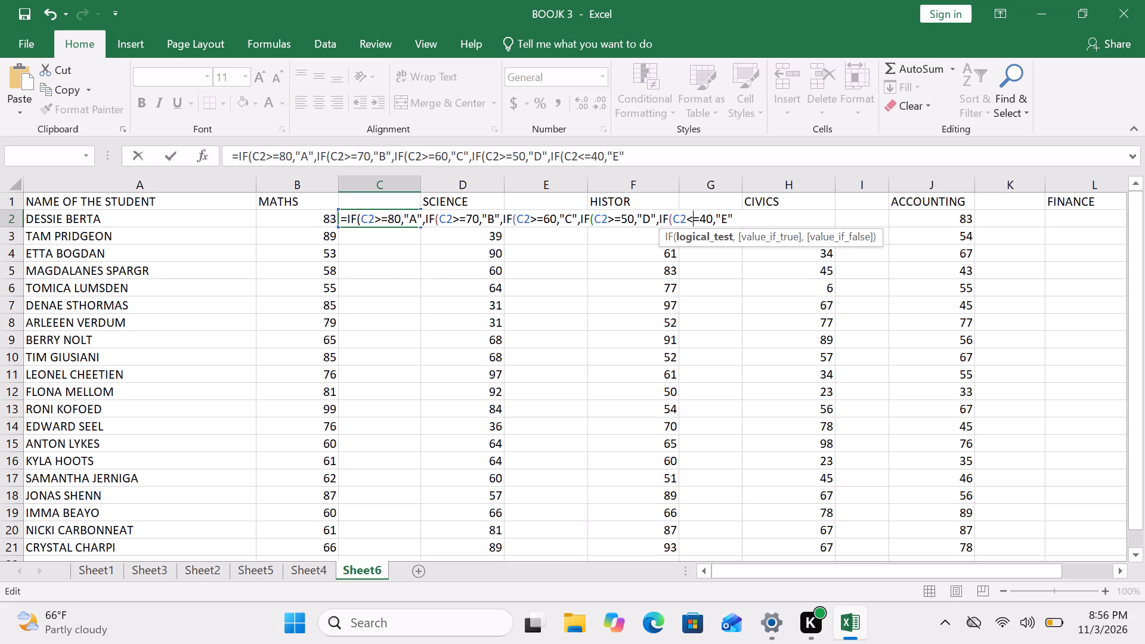
Add four closing parentheses to the C2 formula and enter it, accepting the suggested correction and dismissing the circular reference warning.
{"action": "left_click", "coordinate": [741, 221]}
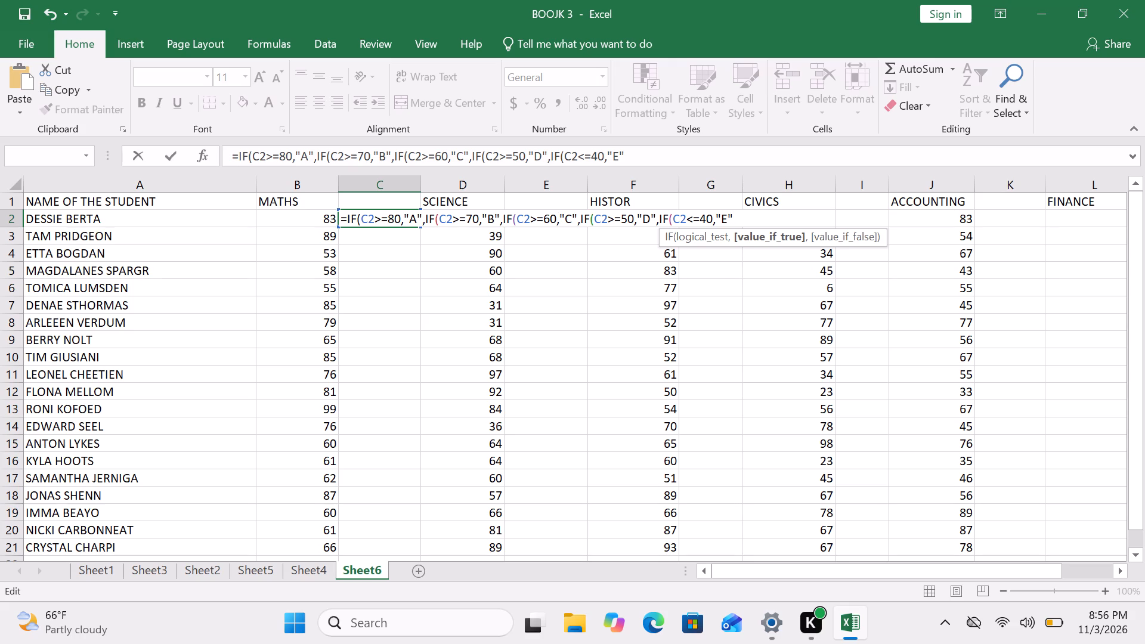
{"action": "type", "text": "))))"}
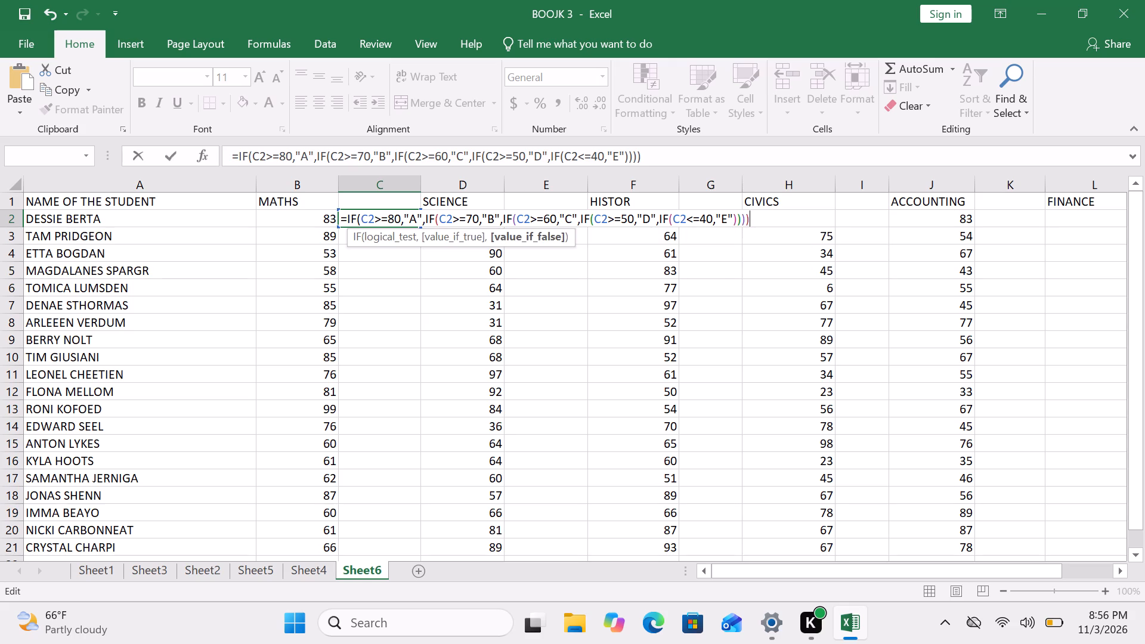
{"action": "key", "text": "Return"}
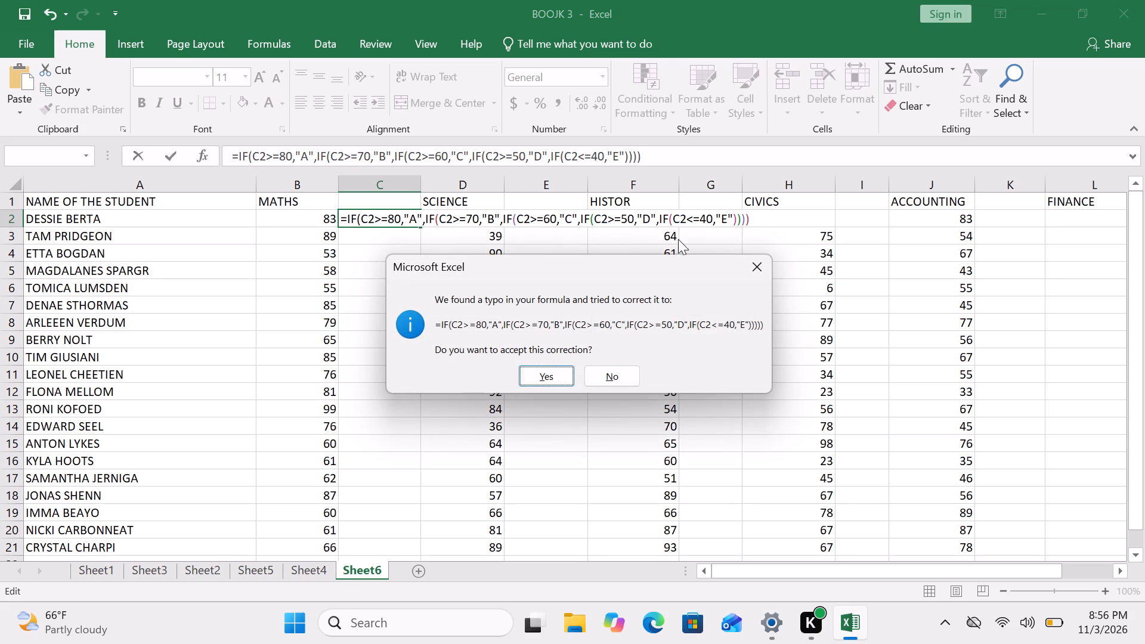
{"action": "left_click", "coordinate": [530, 379]}
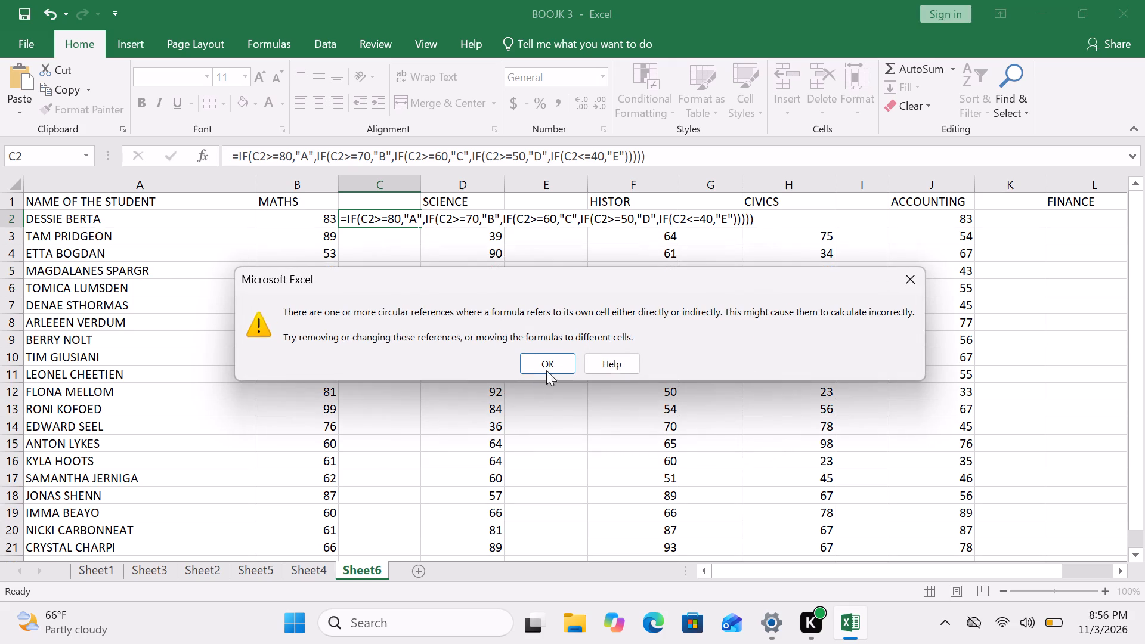
{"action": "left_click", "coordinate": [552, 351]}
{"action": "left_click", "coordinate": [547, 360]}
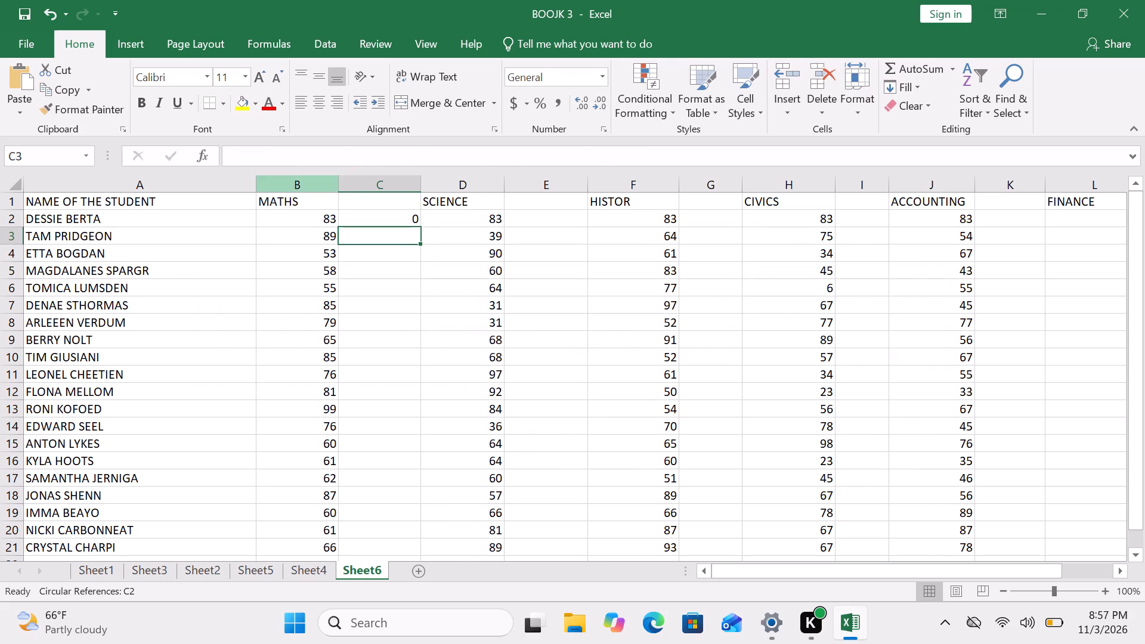
Fill the C2 grade formula down the column beside MATHS through C14.
{"action": "left_click", "coordinate": [384, 219]}
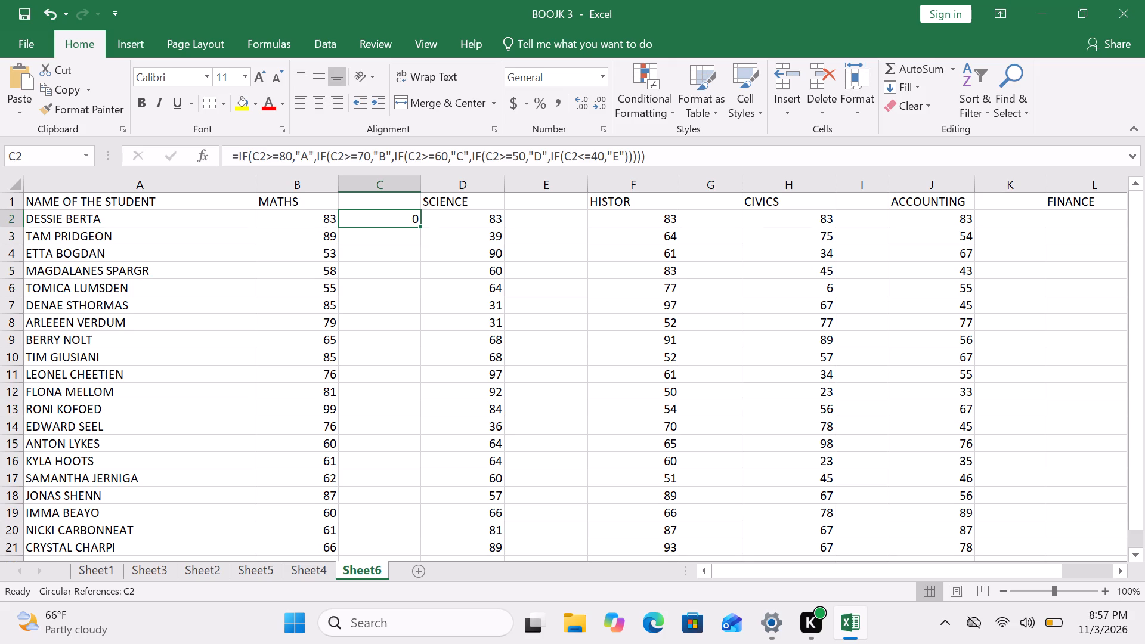
{"action": "left_click_drag", "start_coordinate": [421, 227], "coordinate": [404, 333]}
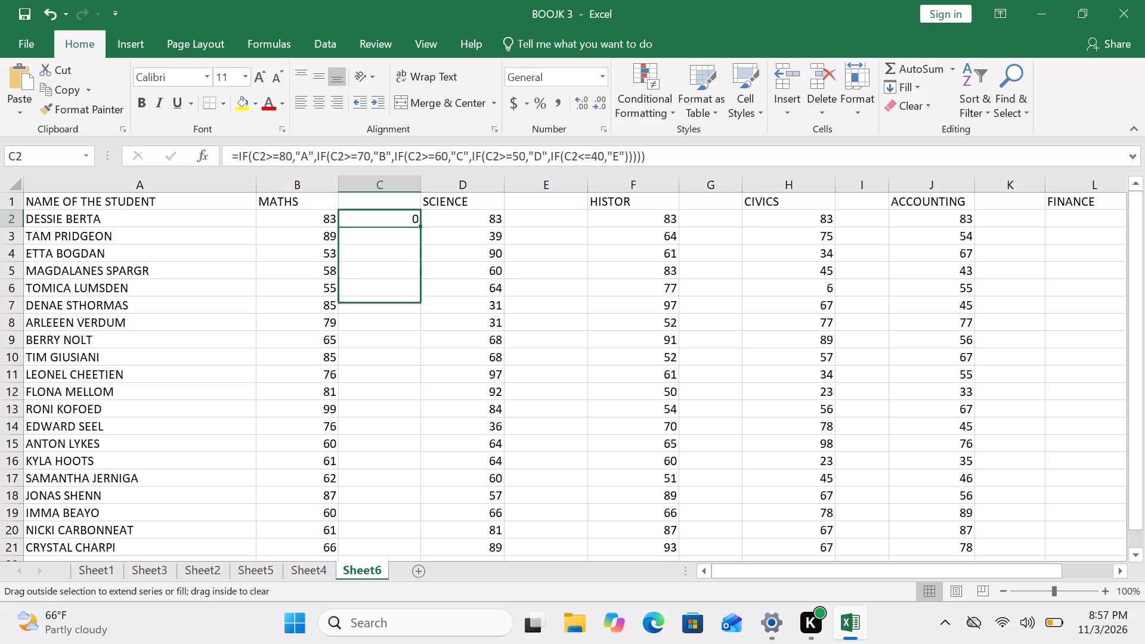
{"action": "left_click_drag", "start_coordinate": [404, 333], "coordinate": [413, 426]}
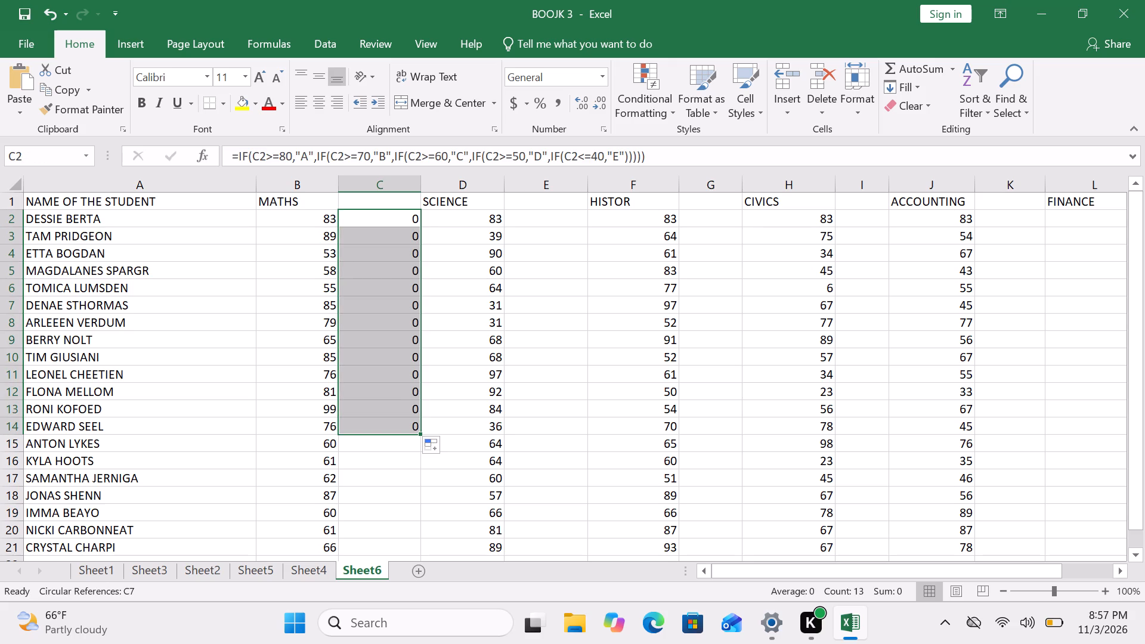
Inspect the C2 grade formula in edit mode and re-enter it without changes.
{"action": "left_click", "coordinate": [406, 211]}
{"action": "left_click", "coordinate": [430, 230]}
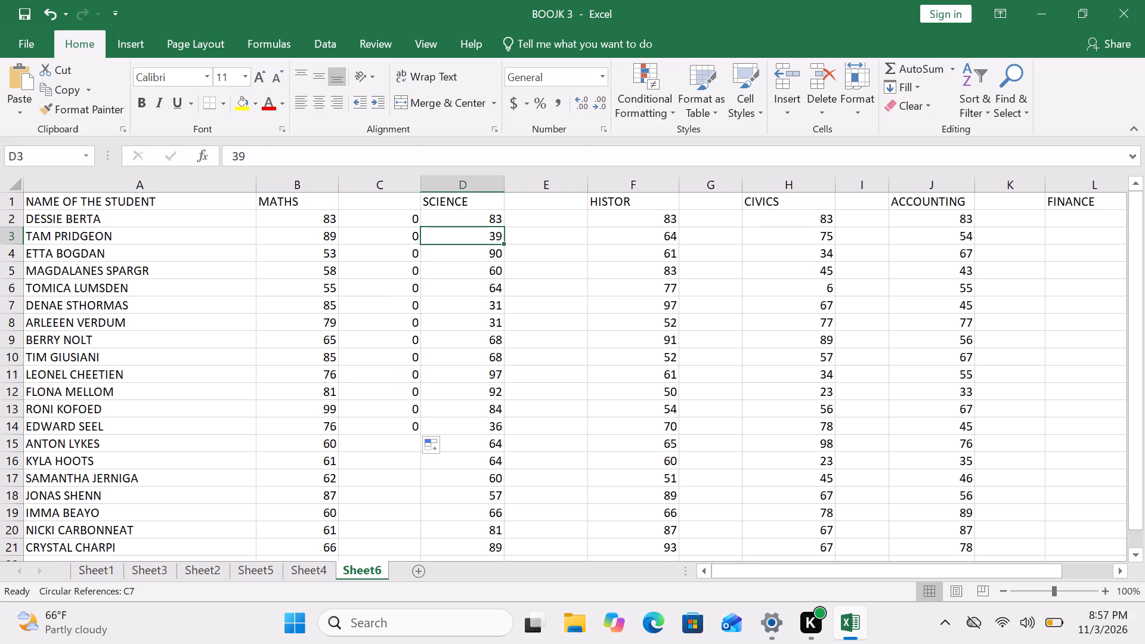
{"action": "left_click", "coordinate": [396, 214]}
{"action": "left_click", "coordinate": [419, 226]}
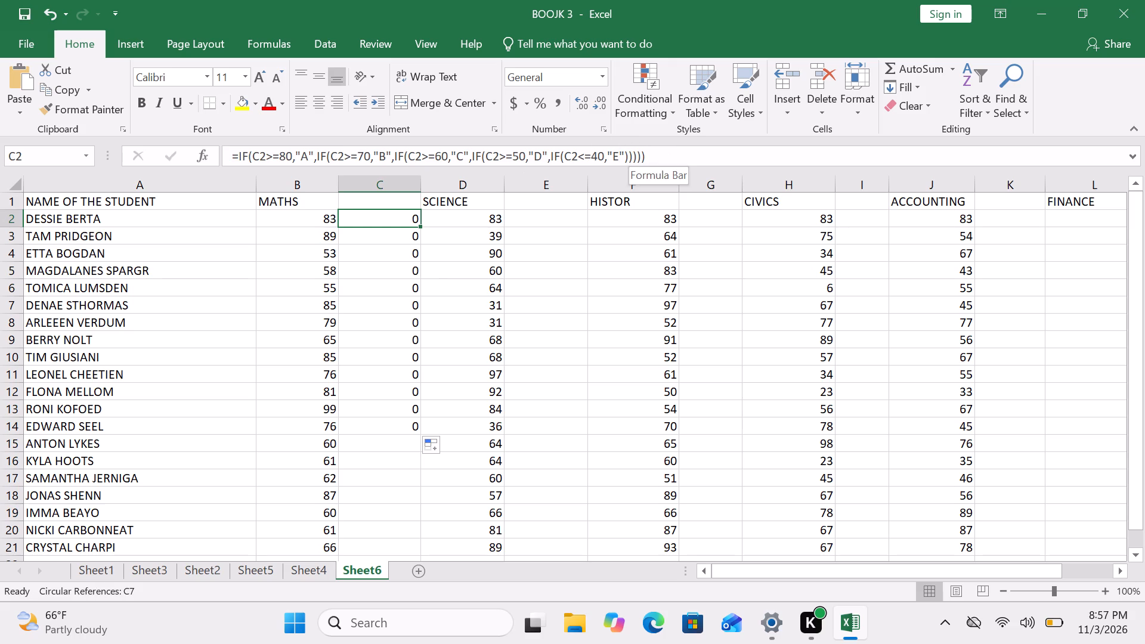
{"action": "left_click", "coordinate": [660, 147]}
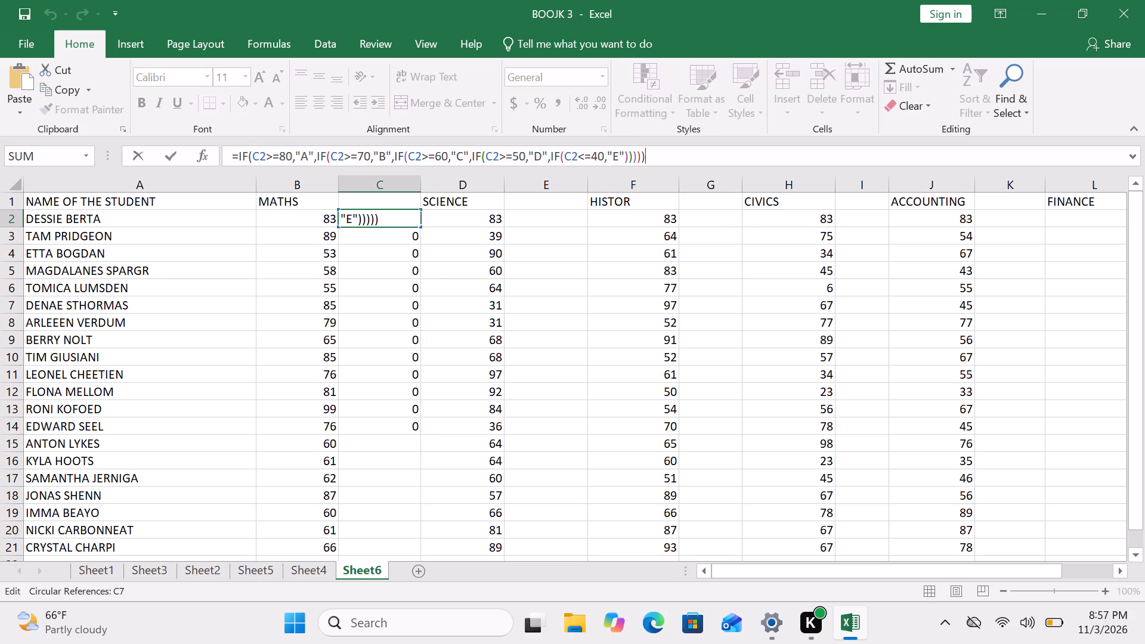
{"action": "key", "text": "Return"}
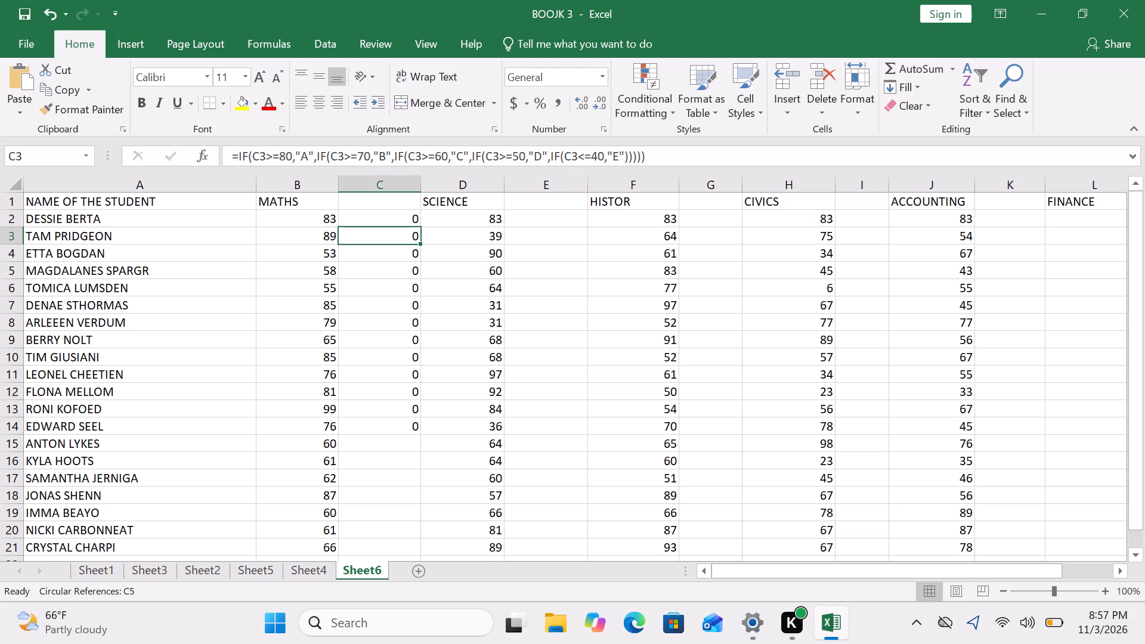
Try to clear the grade formulas from C2:C14, emptying cell C2.
{"action": "left_click", "coordinate": [414, 220]}
{"action": "left_click_drag", "start_coordinate": [414, 220], "coordinate": [417, 471]}
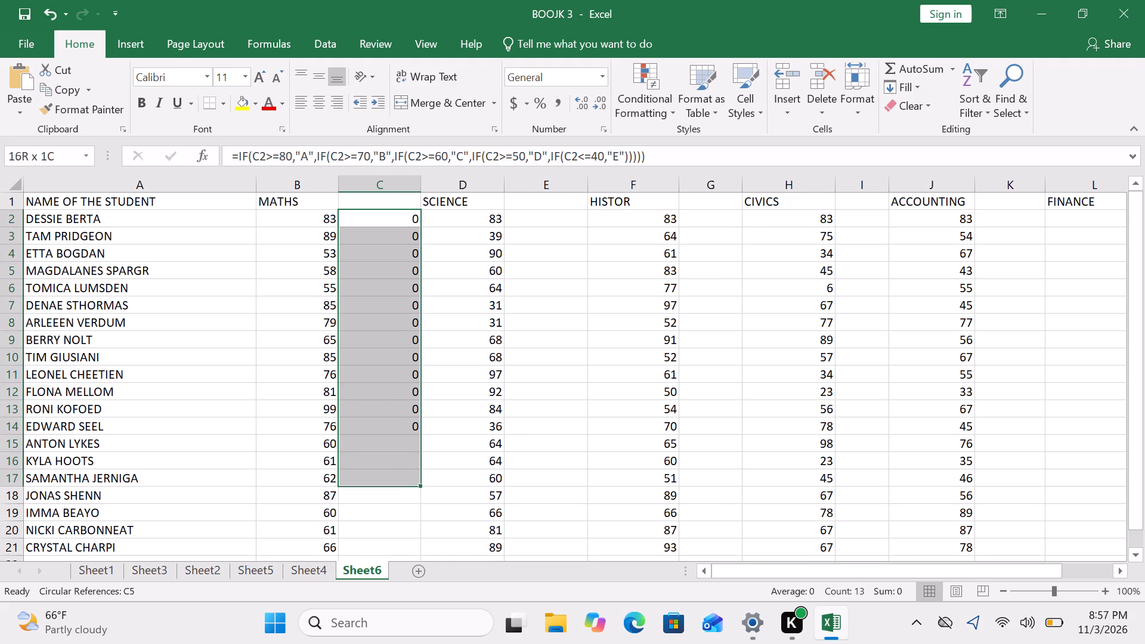
{"action": "left_click_drag", "start_coordinate": [417, 471], "coordinate": [397, 425]}
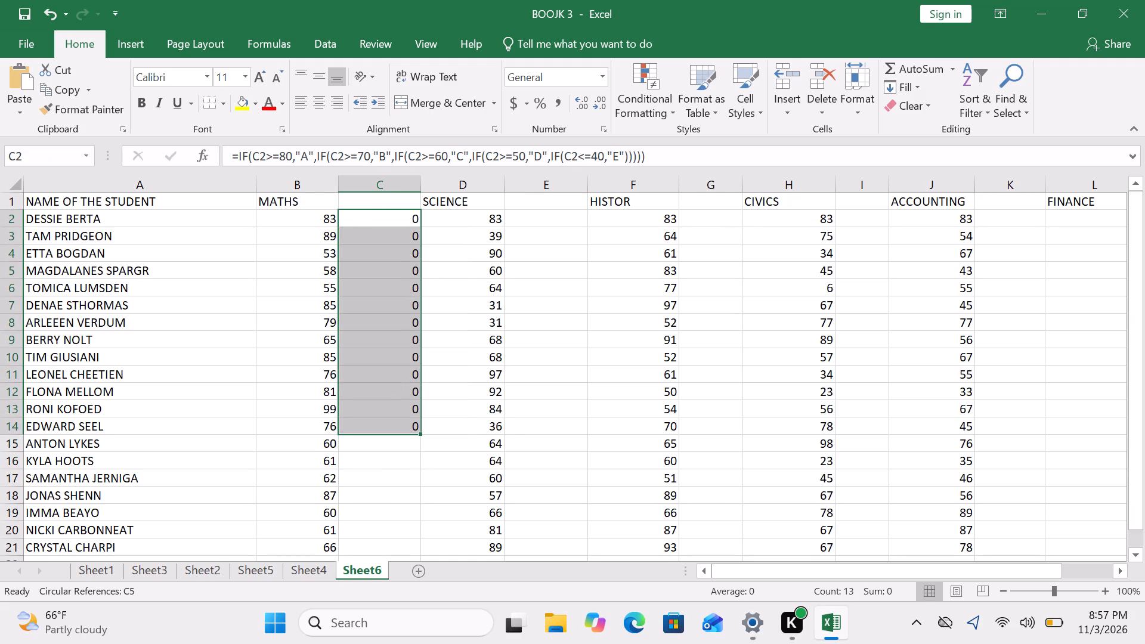
{"action": "key", "text": "BackSpace"}
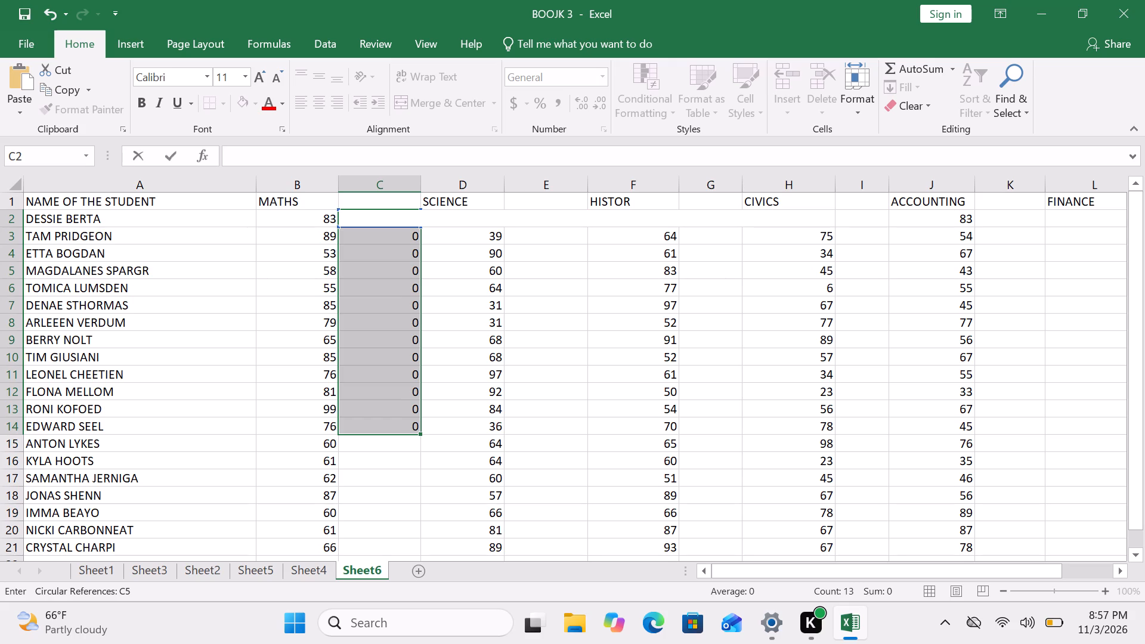
{"action": "key", "text": "ctrl+x"}
{"action": "key", "text": "ctrl+x"}
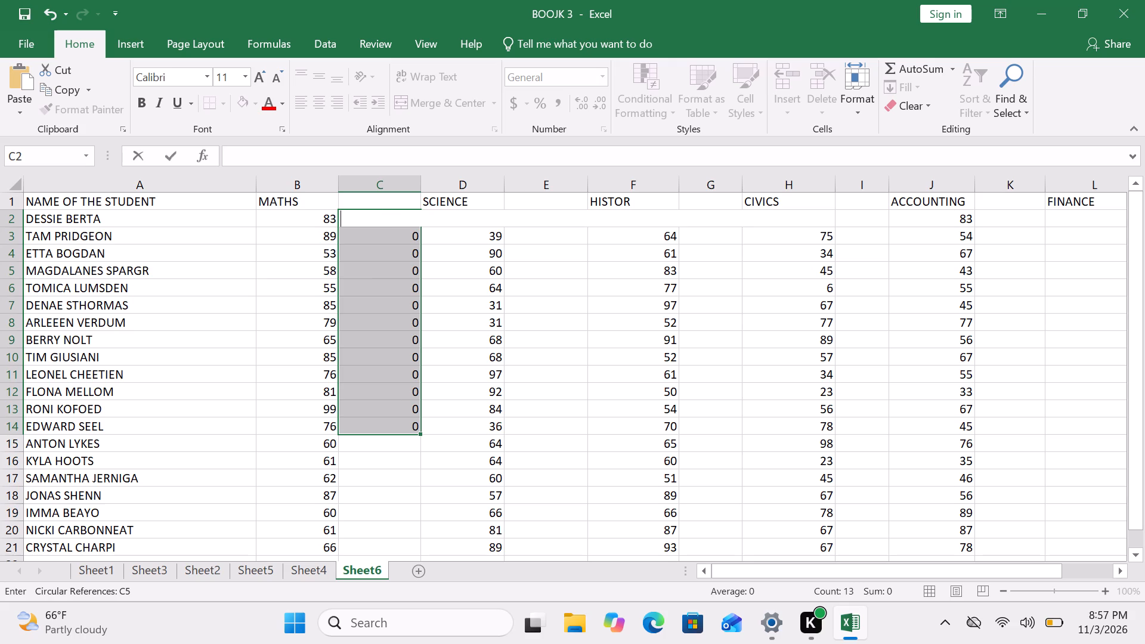
Remove three closing parentheses from the C3 formula and try to enter it, declining the suggested correction, and resume editing its end.
{"action": "left_click", "coordinate": [389, 238]}
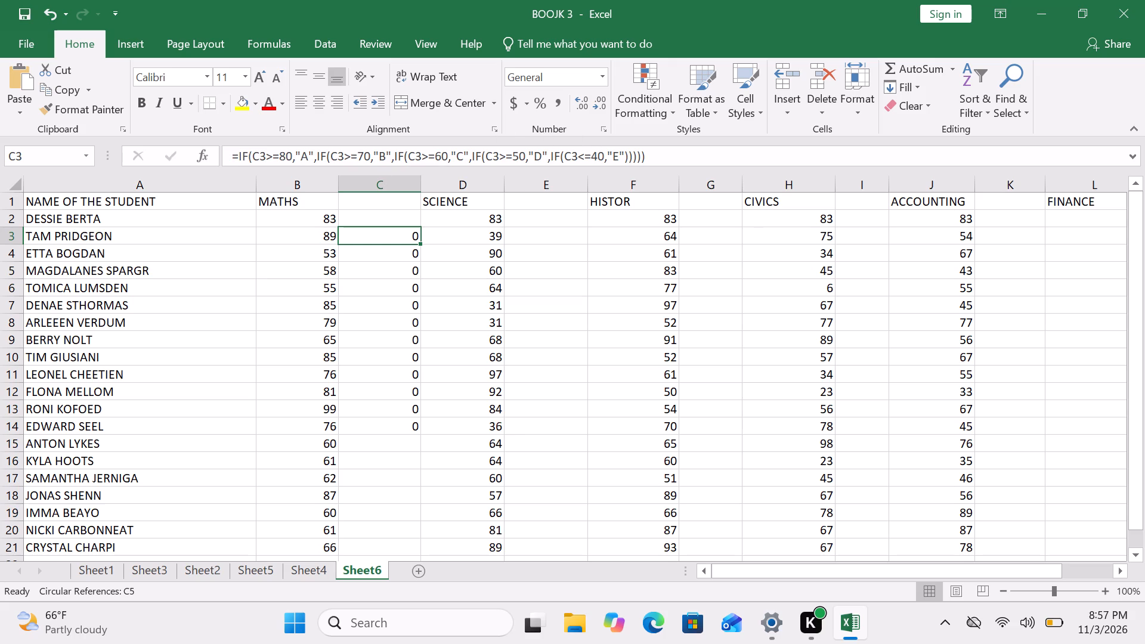
{"action": "left_click", "coordinate": [649, 158]}
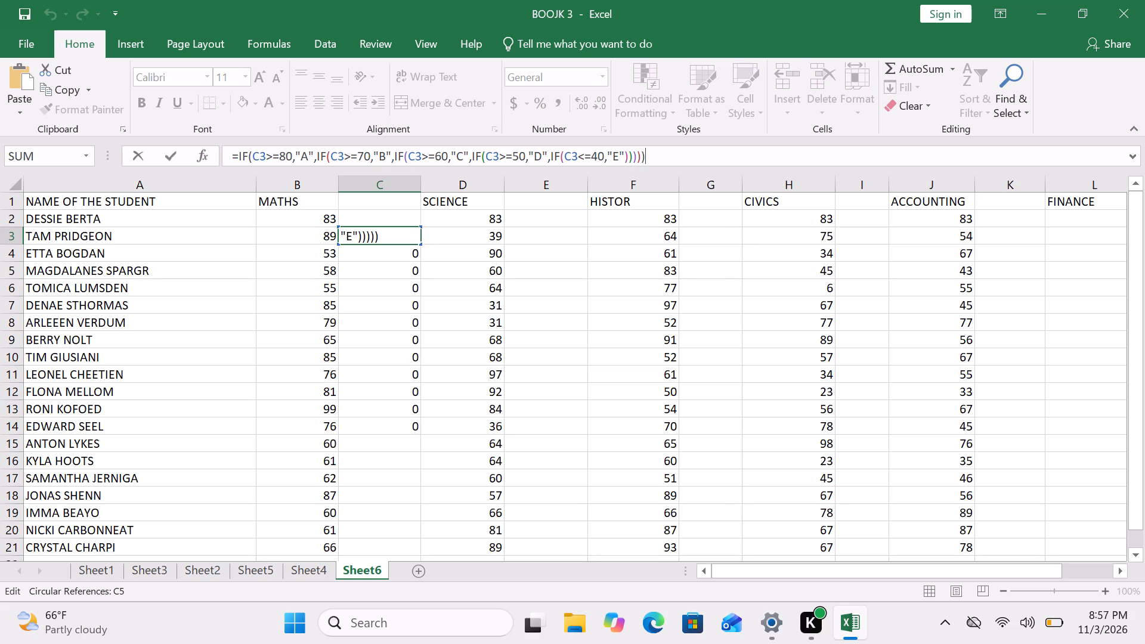
{"action": "key", "text": "BackSpace"}
{"action": "key", "text": "BackSpace"}
{"action": "key", "text": "BackSpace"}
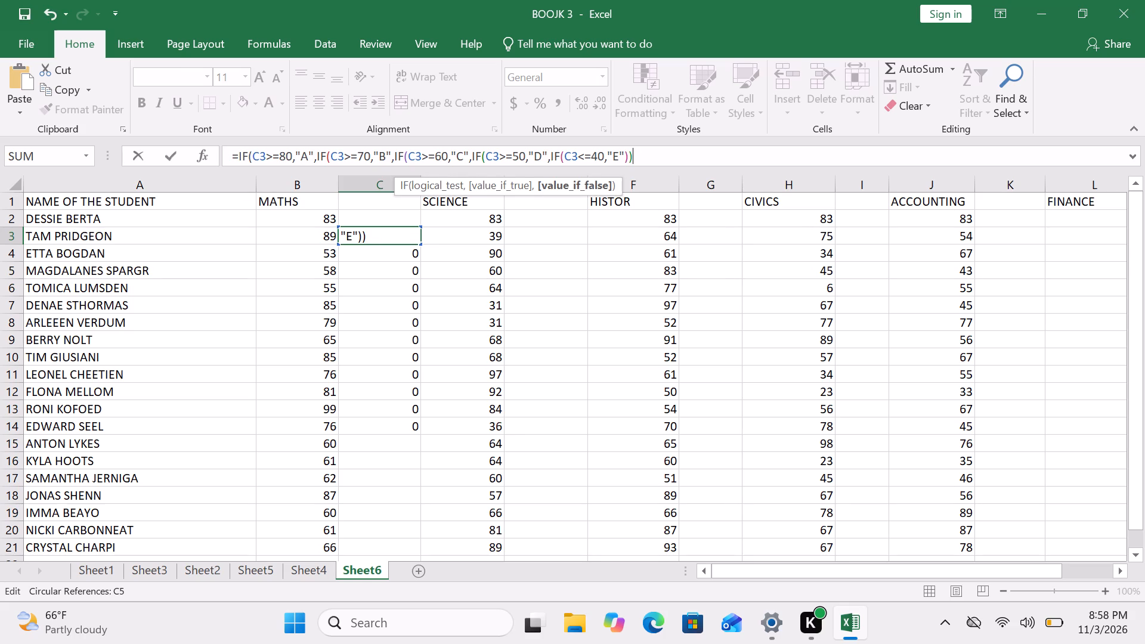
{"action": "key", "text": "Return"}
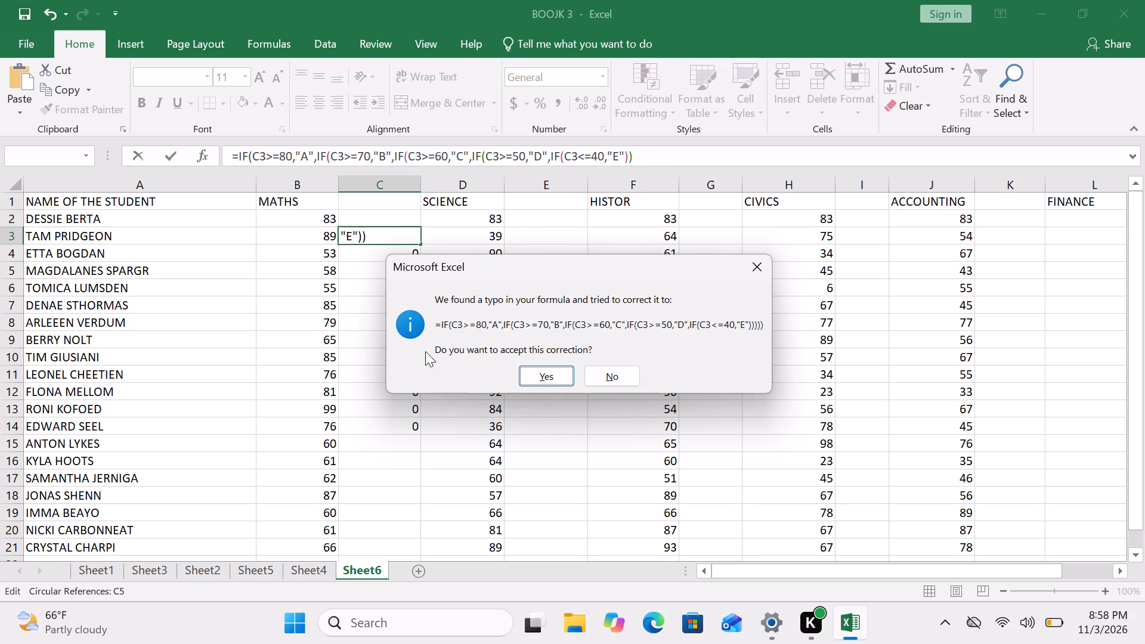
{"action": "left_click", "coordinate": [753, 268]}
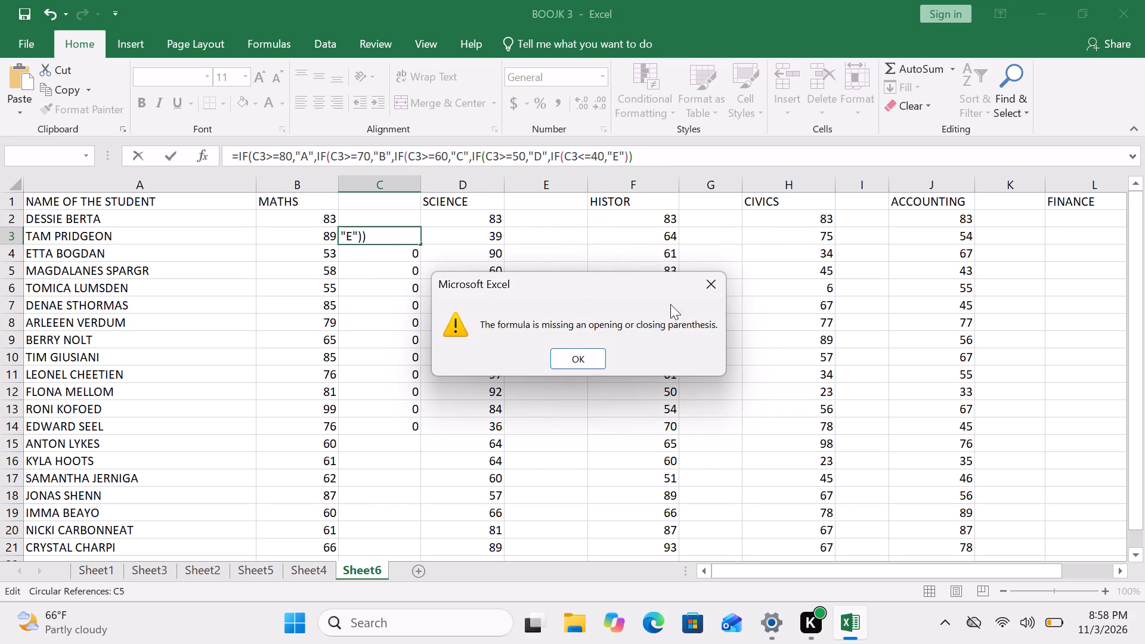
{"action": "left_click", "coordinate": [569, 370]}
{"action": "left_click", "coordinate": [569, 367]}
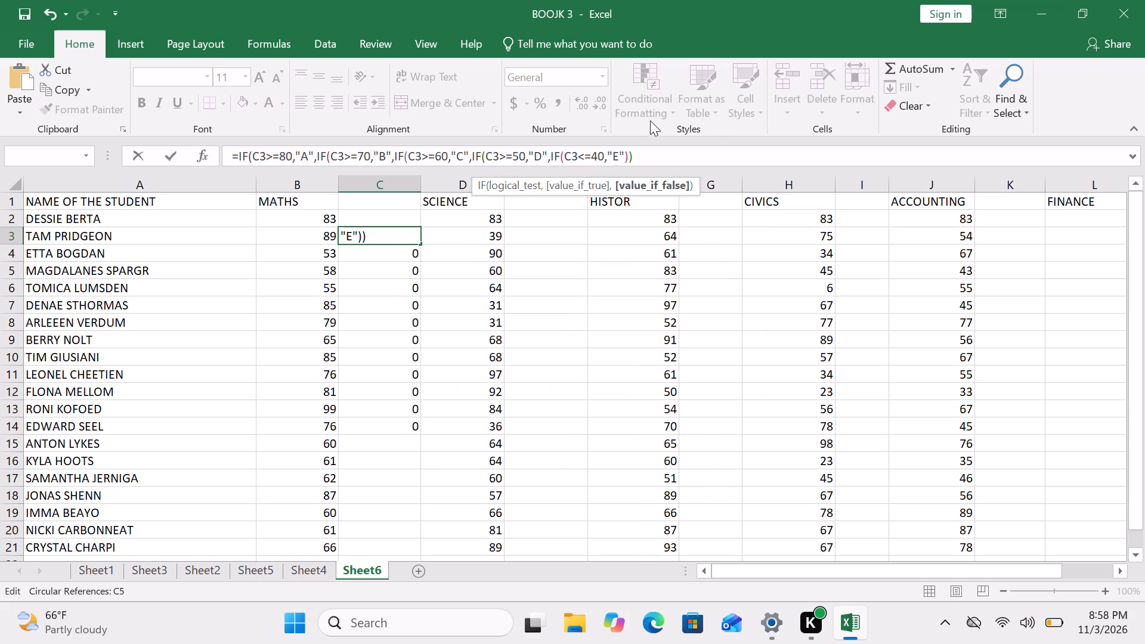
{"action": "left_click", "coordinate": [635, 153]}
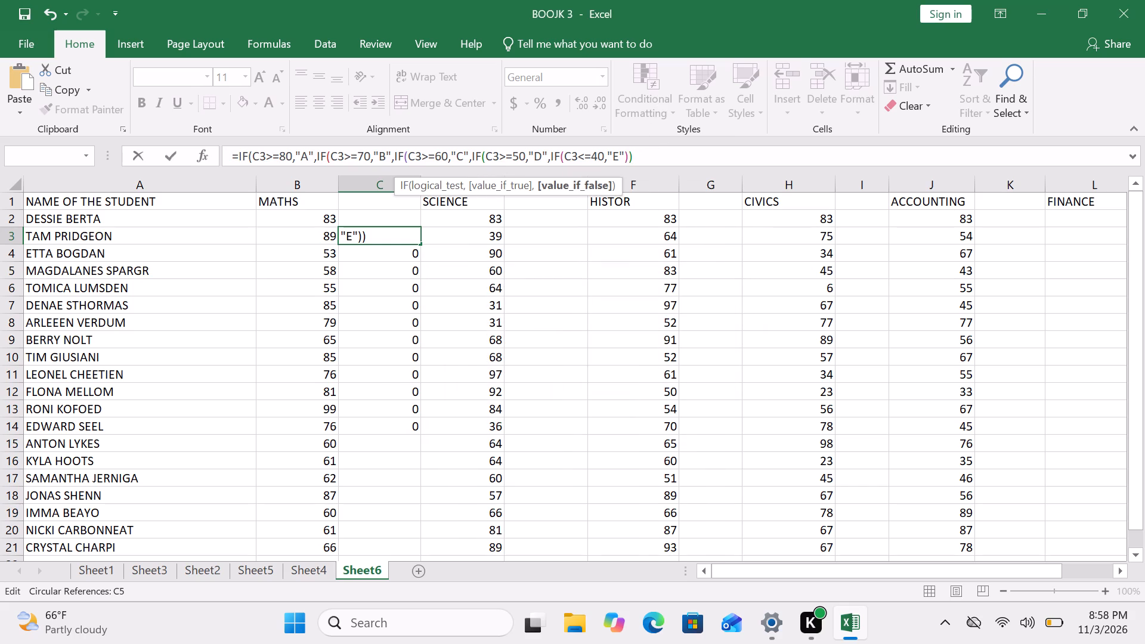
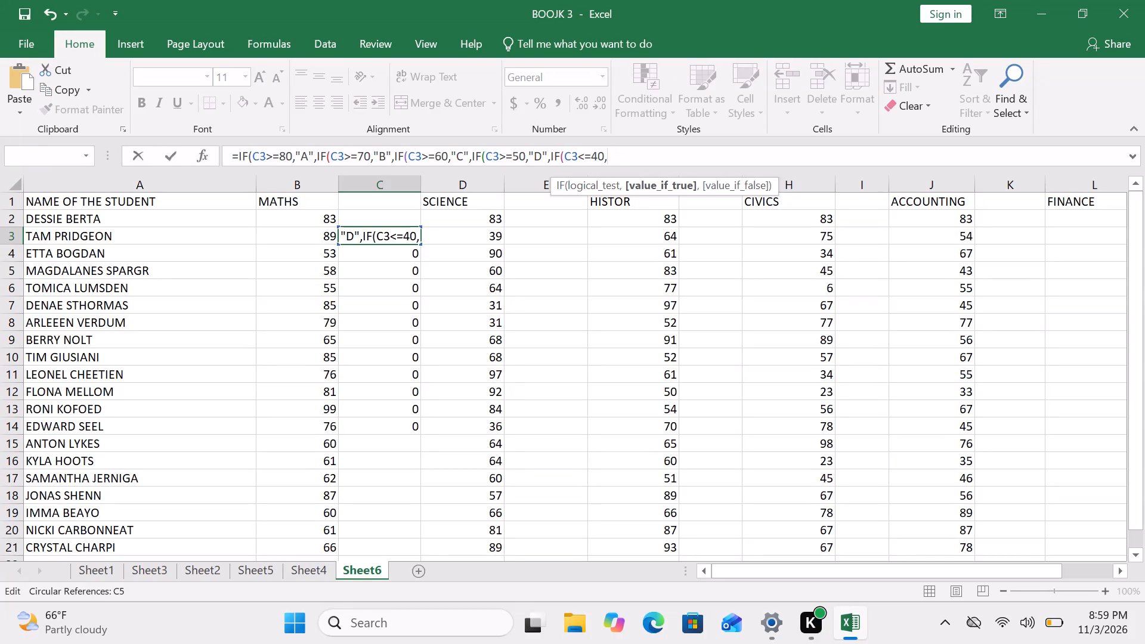
Replace the trailing IF(C3<=40 test in the C3 formula with "E" and three closing parentheses, try to enter it, and decline the suggested correction.
{"action": "key", "text": "BackSpace"}
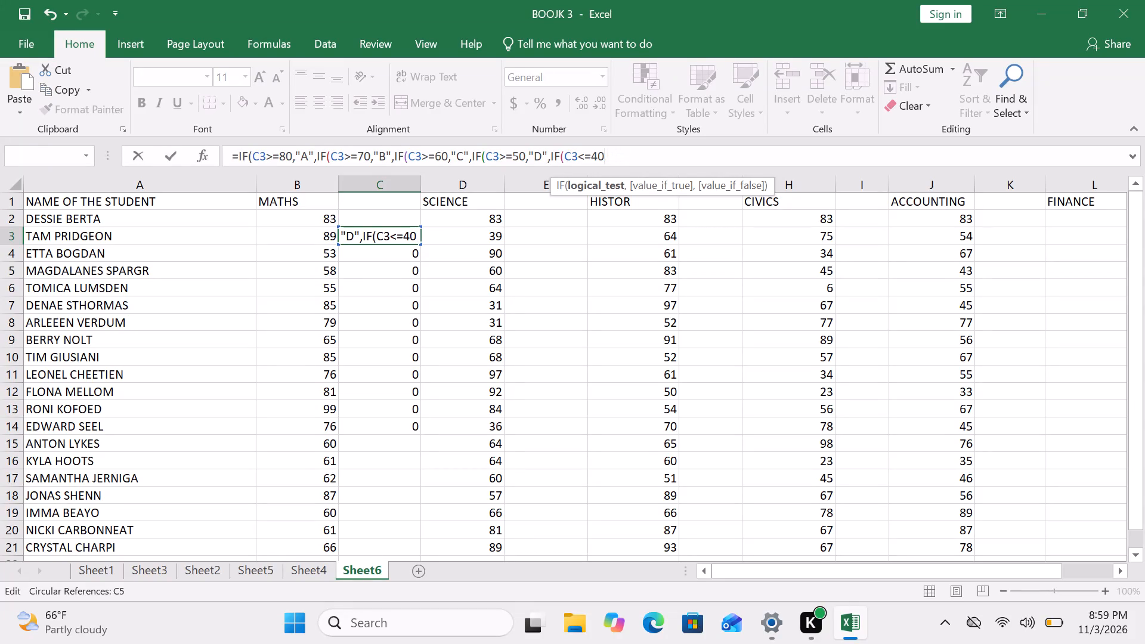
{"action": "key", "text": "BackSpace"}
{"action": "key", "text": "BackSpace"}
{"action": "key", "text": "BackSpace"}
{"action": "key", "text": "BackSpace"}
{"action": "key", "text": "BackSpace"}
{"action": "key", "text": "BackSpace"}
{"action": "key", "text": "BackSpace"}
{"action": "key", "text": "BackSpace"}
{"action": "key", "text": "BackSpace"}
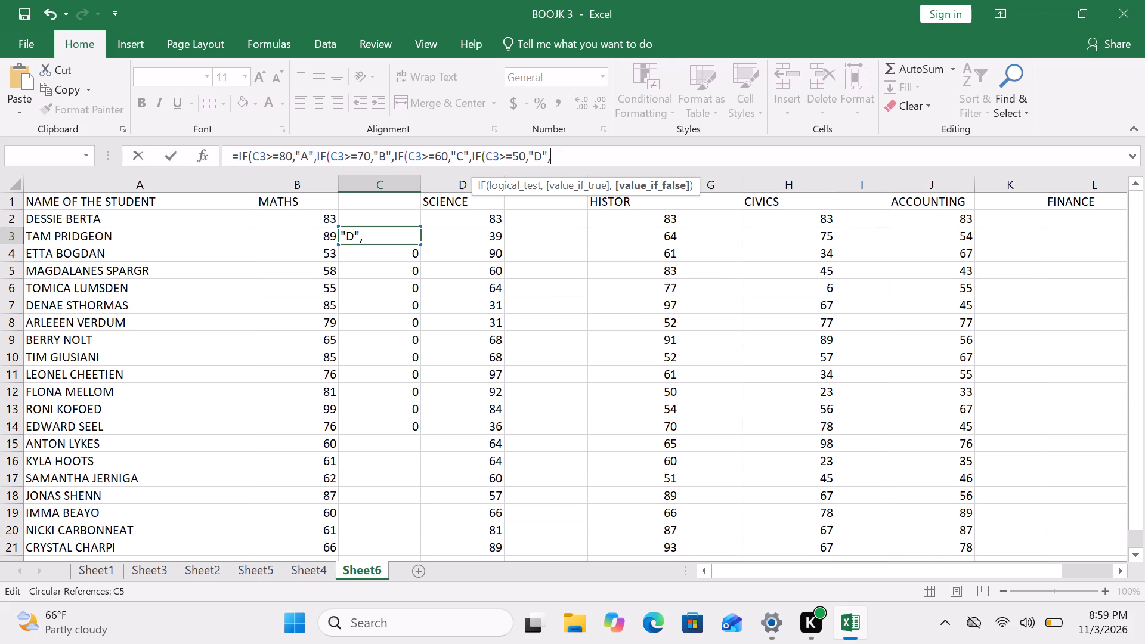
{"action": "key", "text": "shift+quotedbl"}
{"action": "key", "text": "e"}
{"action": "key", "text": "shift+quotedbl"}
{"action": "type", "text": ")))"}
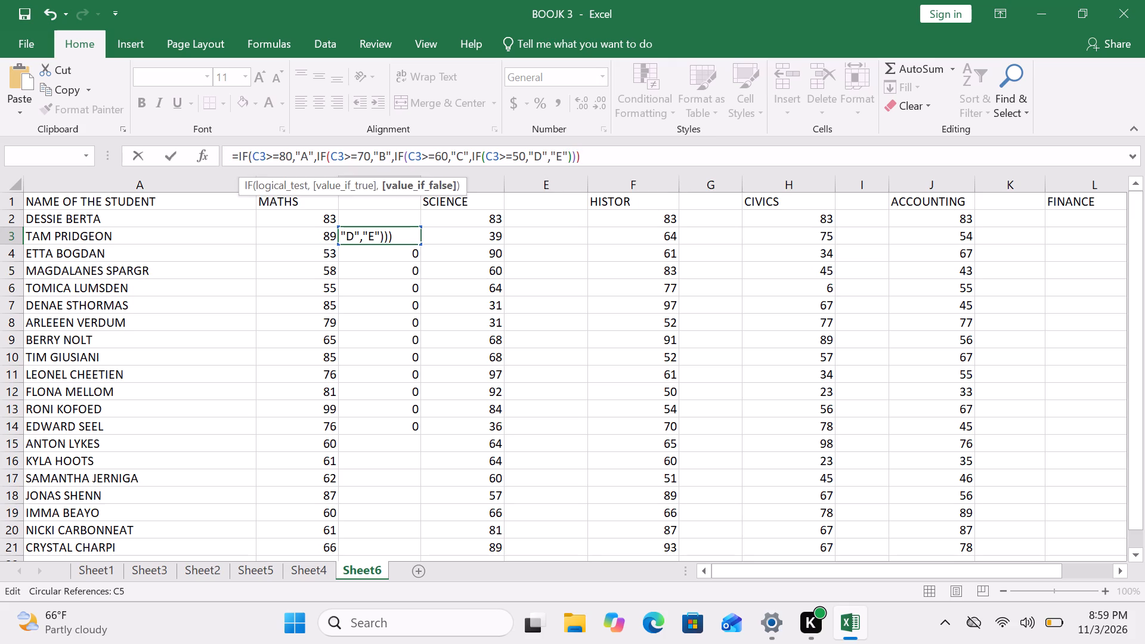
{"action": "key", "text": "Return"}
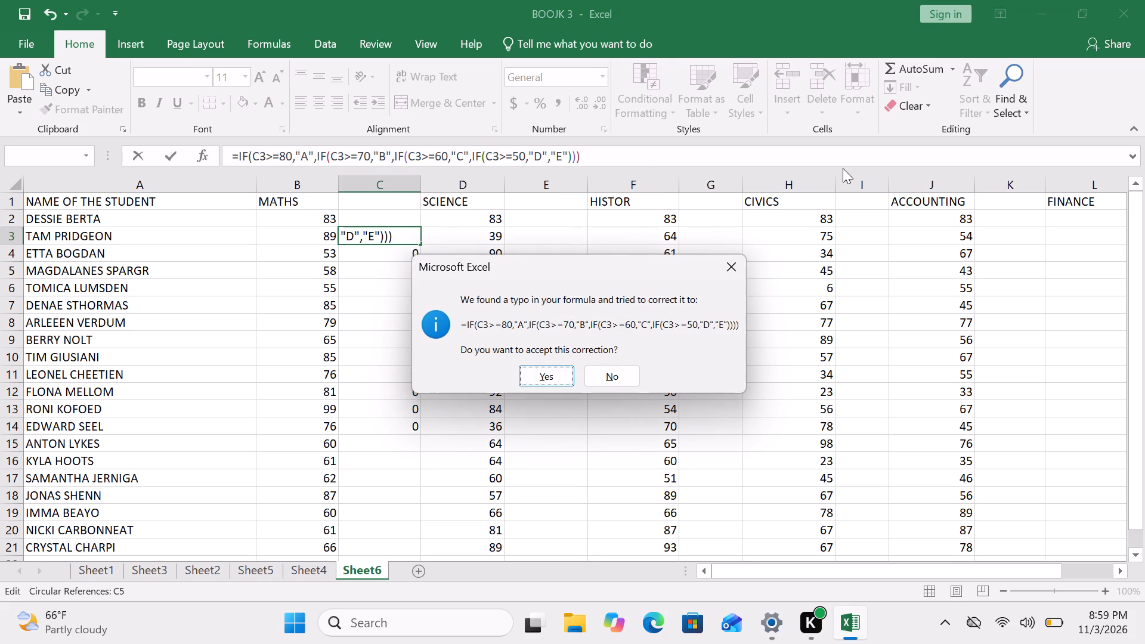
{"action": "left_click", "coordinate": [723, 277]}
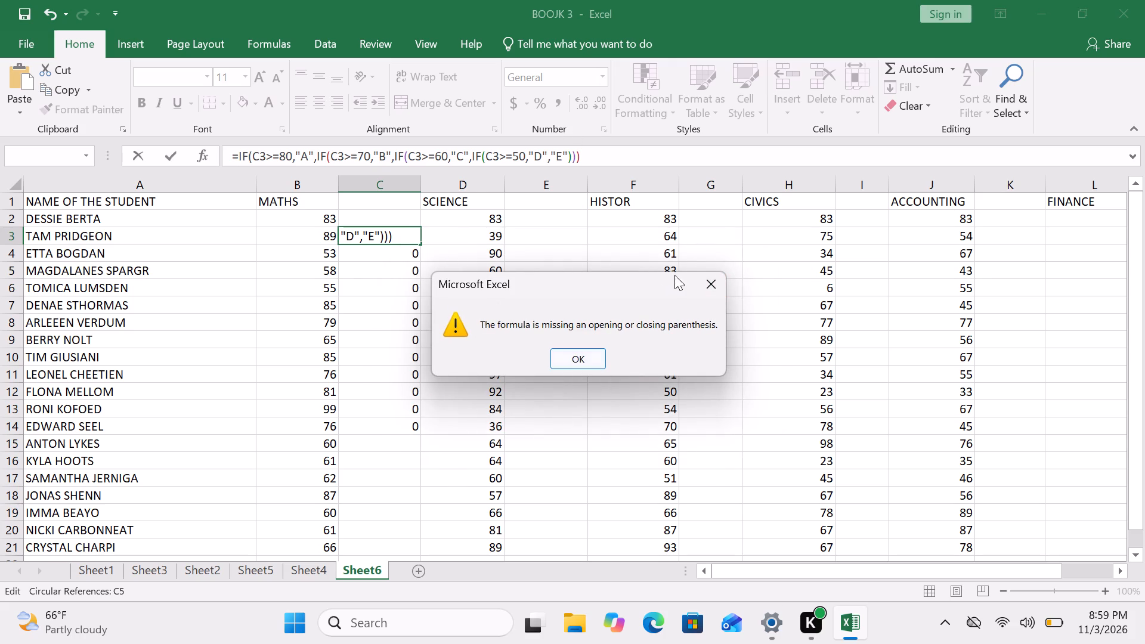
{"action": "left_click", "coordinate": [709, 280]}
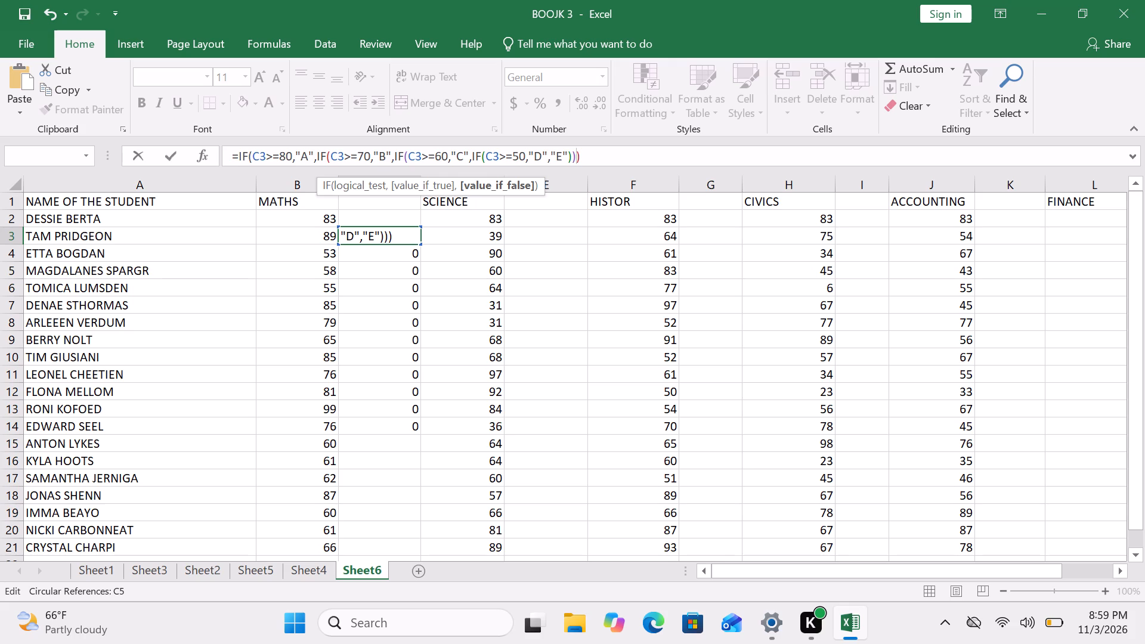
Complete the C3 grade formula with four closing parentheses after "E" and enter it.
{"action": "left_click", "coordinate": [592, 152]}
{"action": "left_click", "coordinate": [592, 152]}
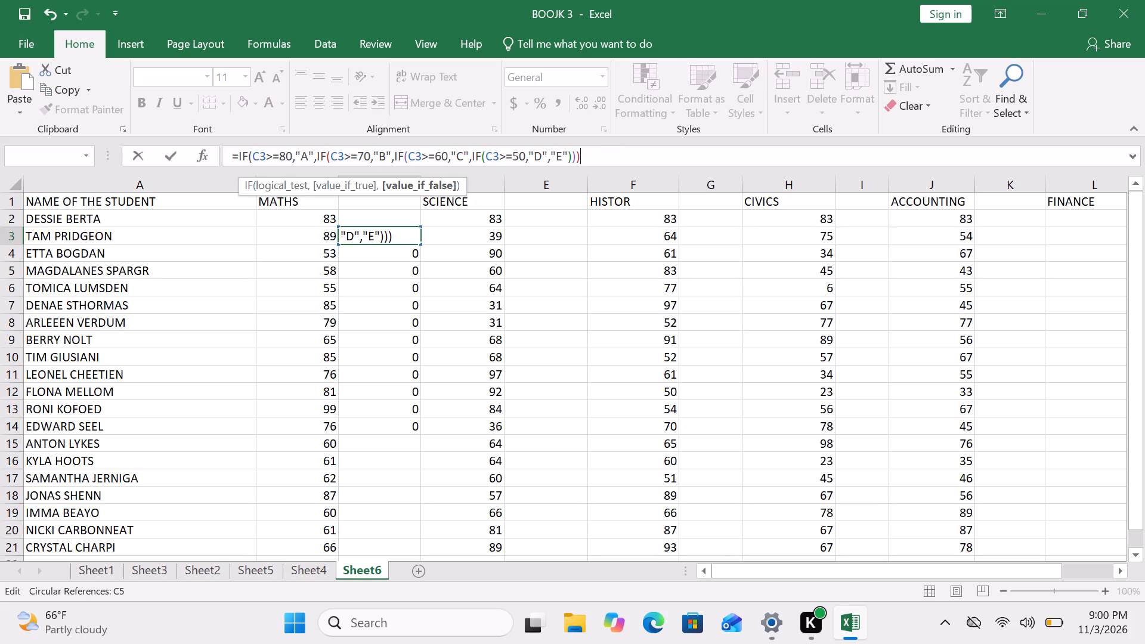
{"action": "type", "text": "))))"}
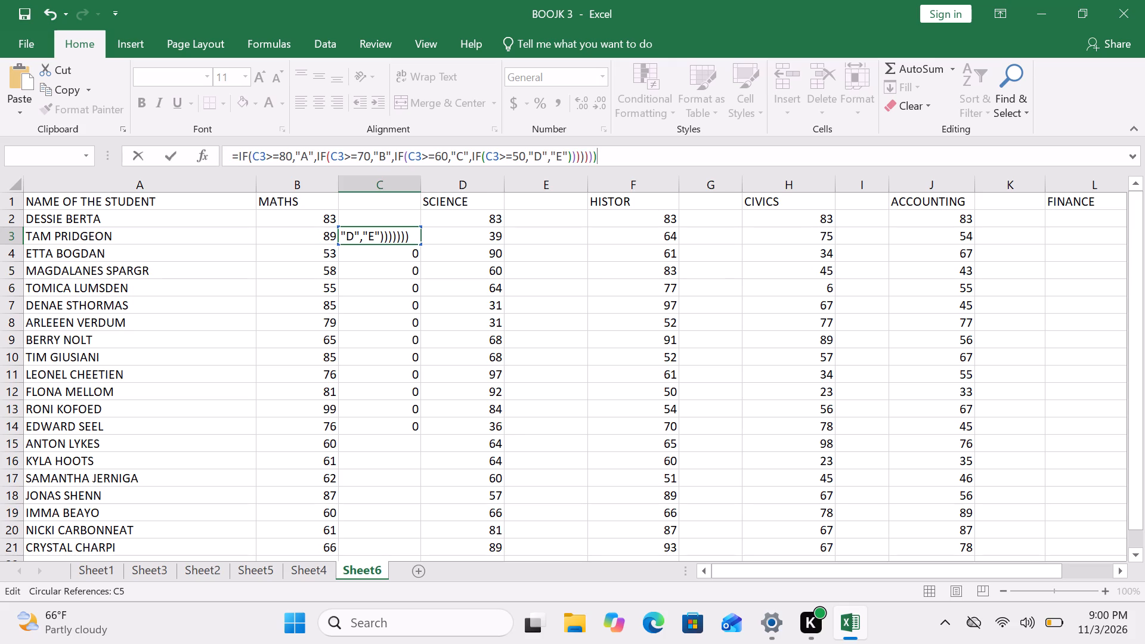
{"action": "key", "text": "BackSpace"}
{"action": "key", "text": "BackSpace"}
{"action": "key", "text": "BackSpace"}
{"action": "key", "text": "Return"}
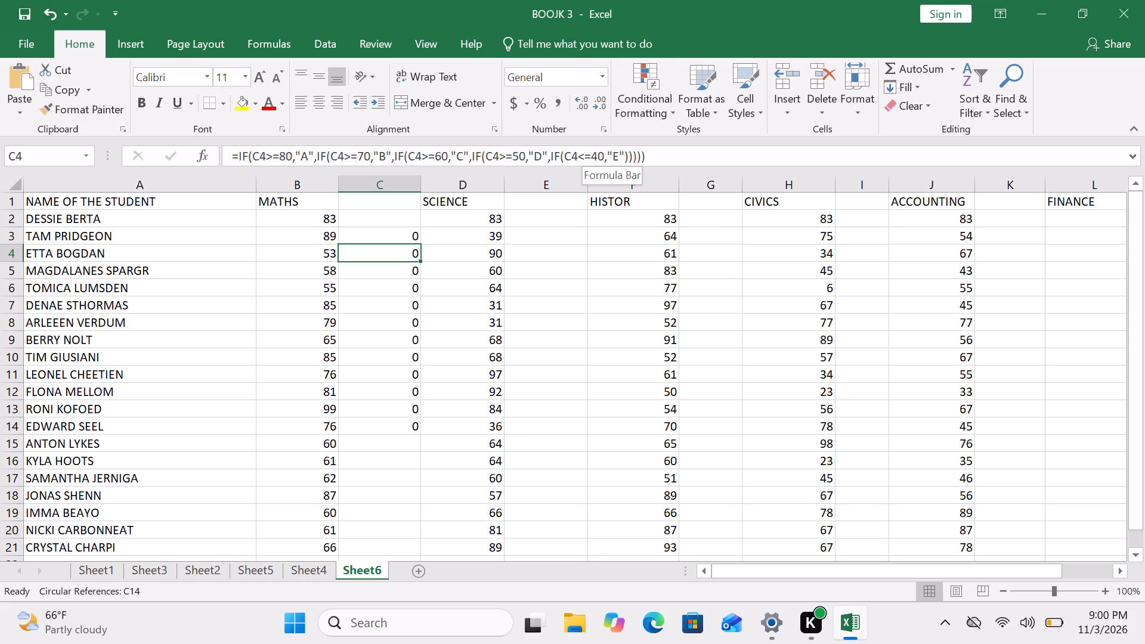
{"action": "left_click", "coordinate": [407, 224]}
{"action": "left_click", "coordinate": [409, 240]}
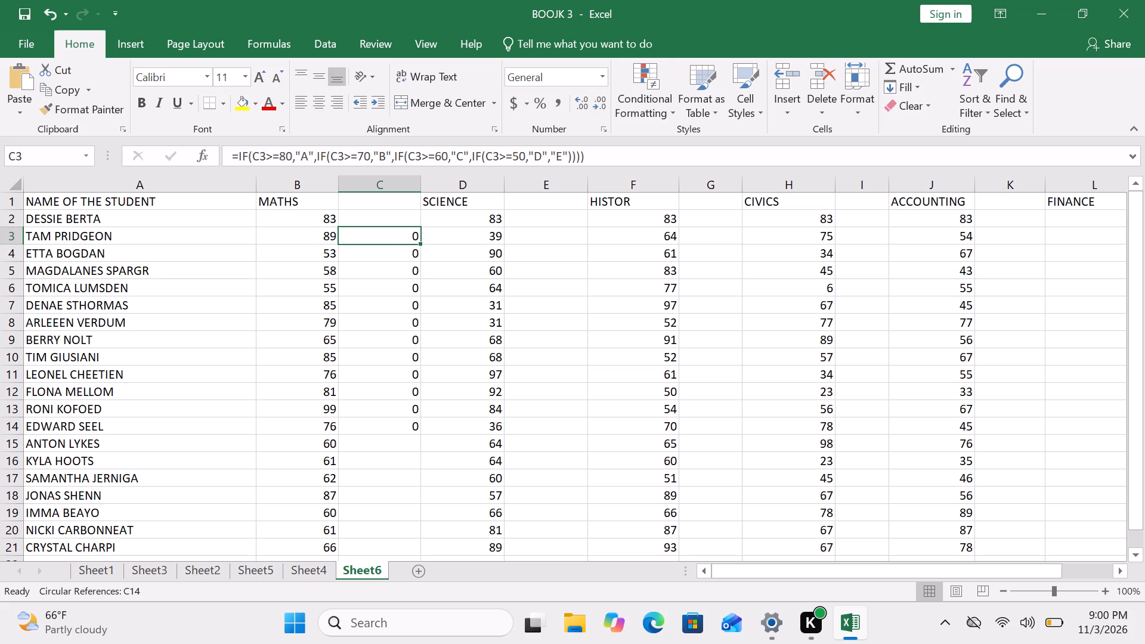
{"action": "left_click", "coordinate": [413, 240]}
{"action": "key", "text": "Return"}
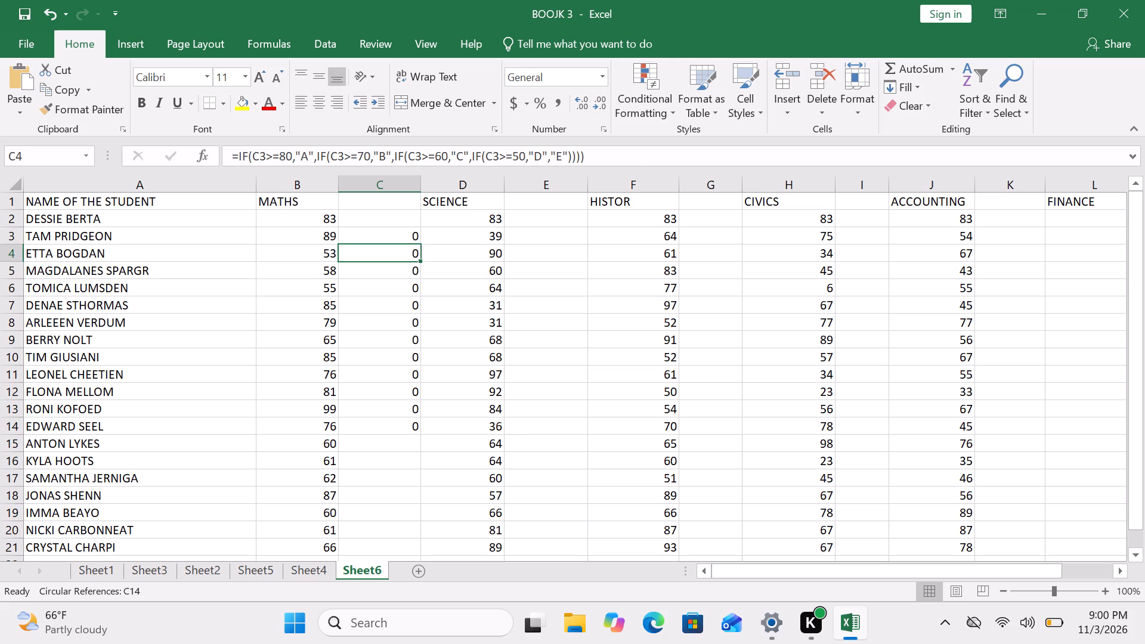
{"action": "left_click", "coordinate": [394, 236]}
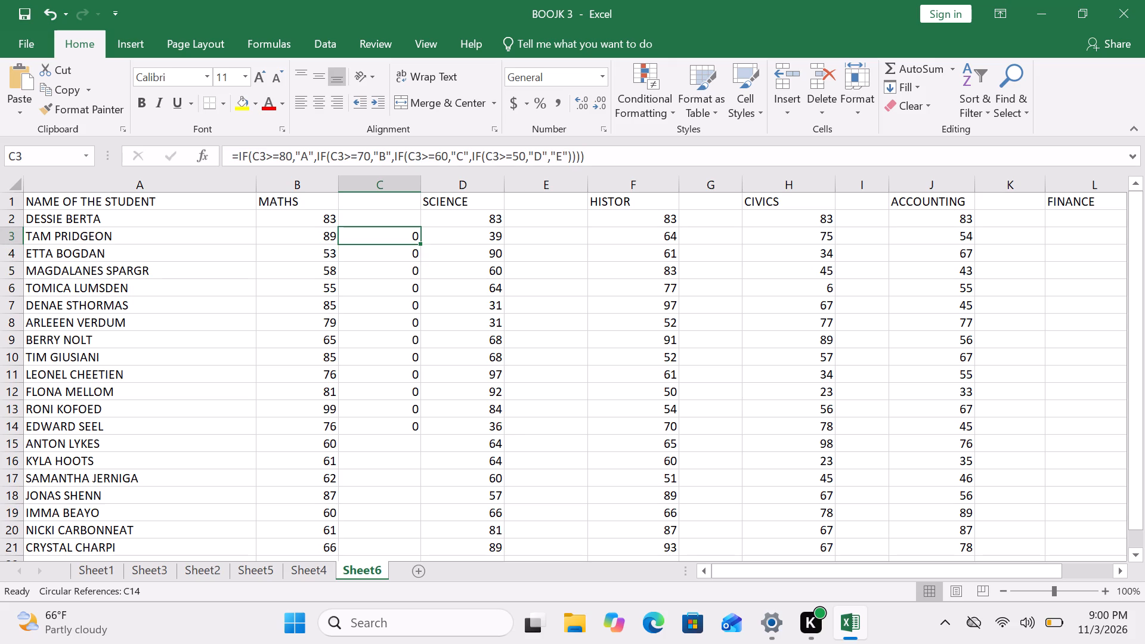
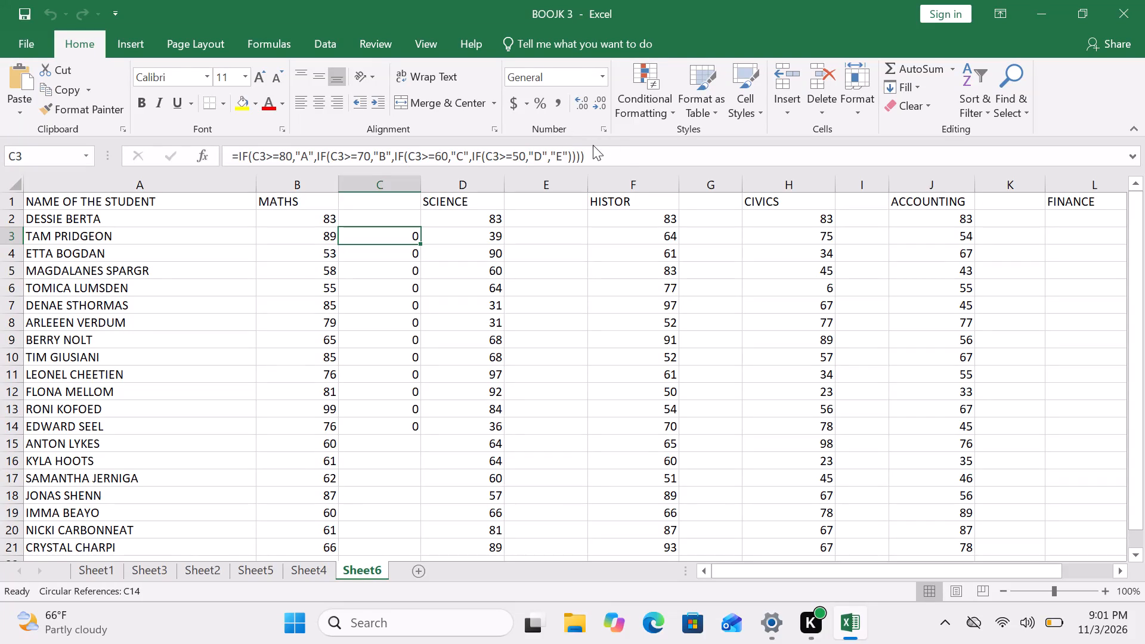
Replace the final "E" and closing parentheses in the C3 grade formula with another nested IF that tests C3.
{"action": "double_click", "coordinate": [590, 157]}
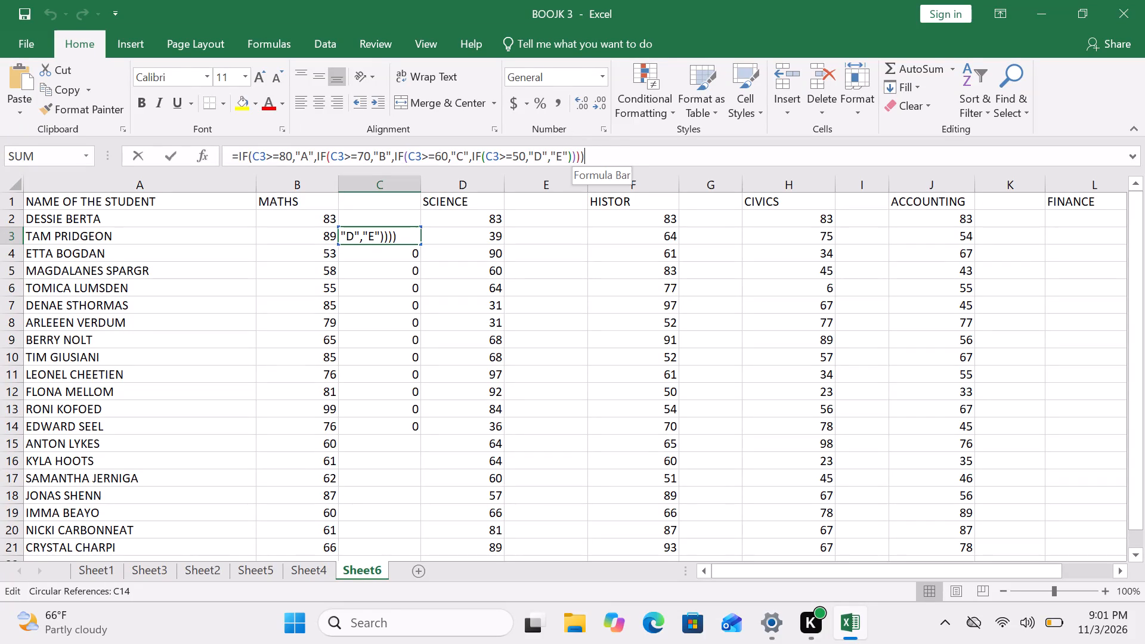
{"action": "key", "text": "BackSpace"}
{"action": "key", "text": "BackSpace"}
{"action": "key", "text": "BackSpace"}
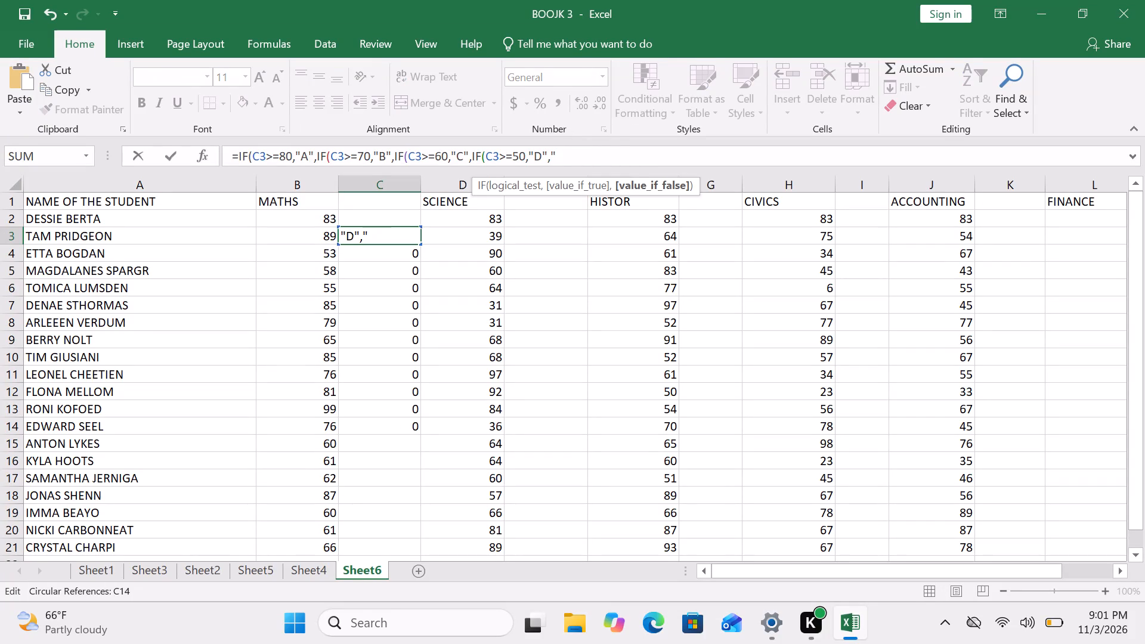
{"action": "key", "text": "BackSpace"}
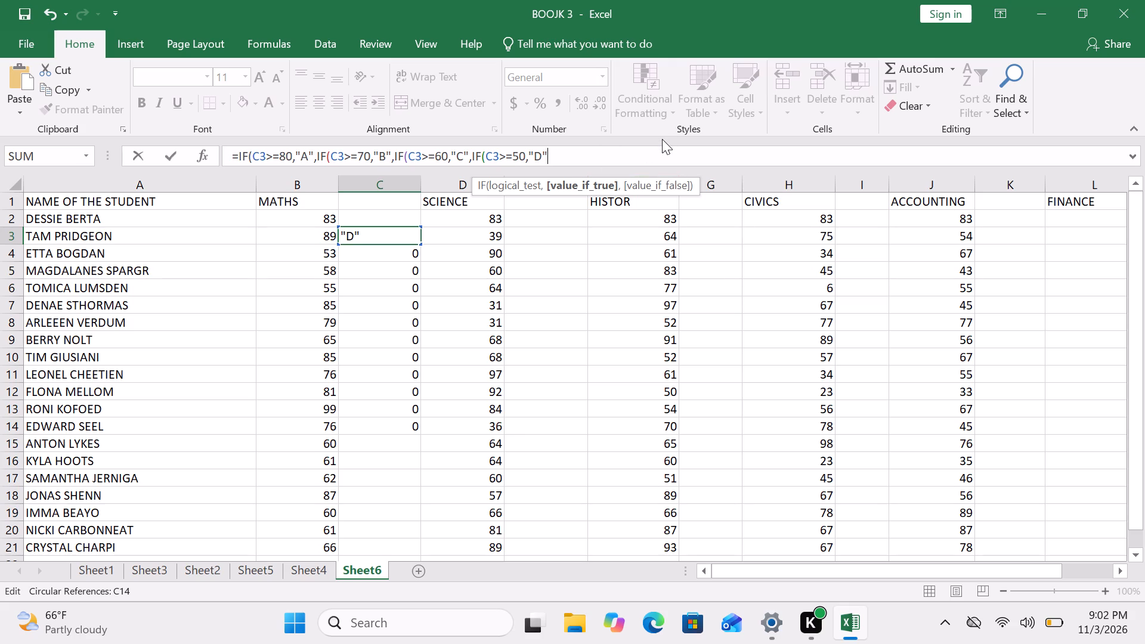
{"action": "key", "text": "comma"}
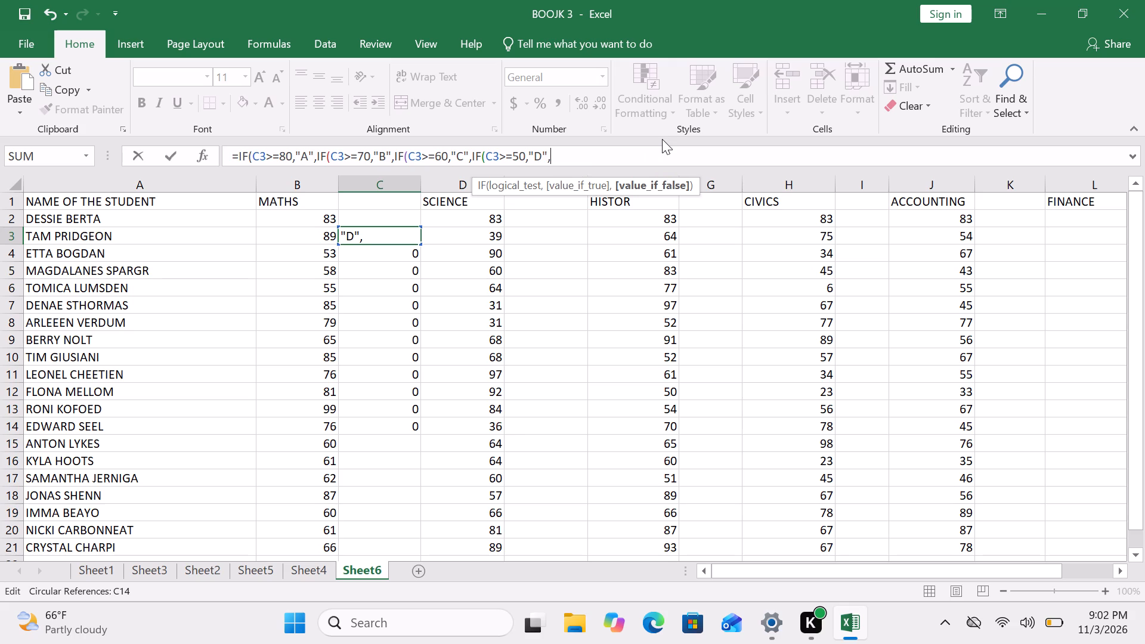
{"action": "key", "text": "i"}
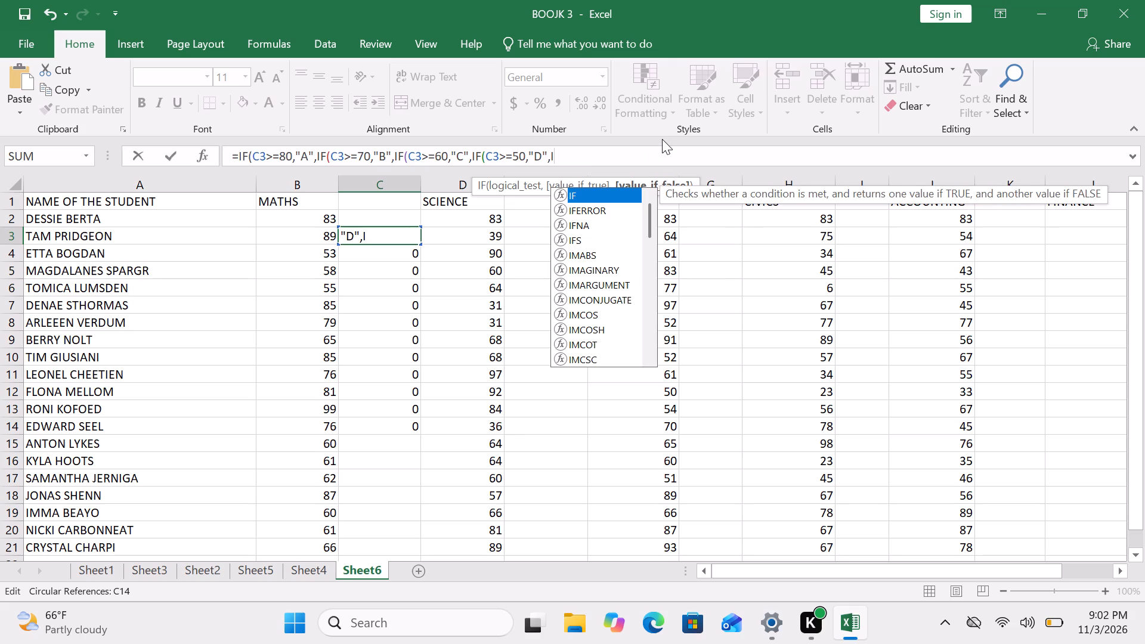
{"action": "key", "text": "f"}
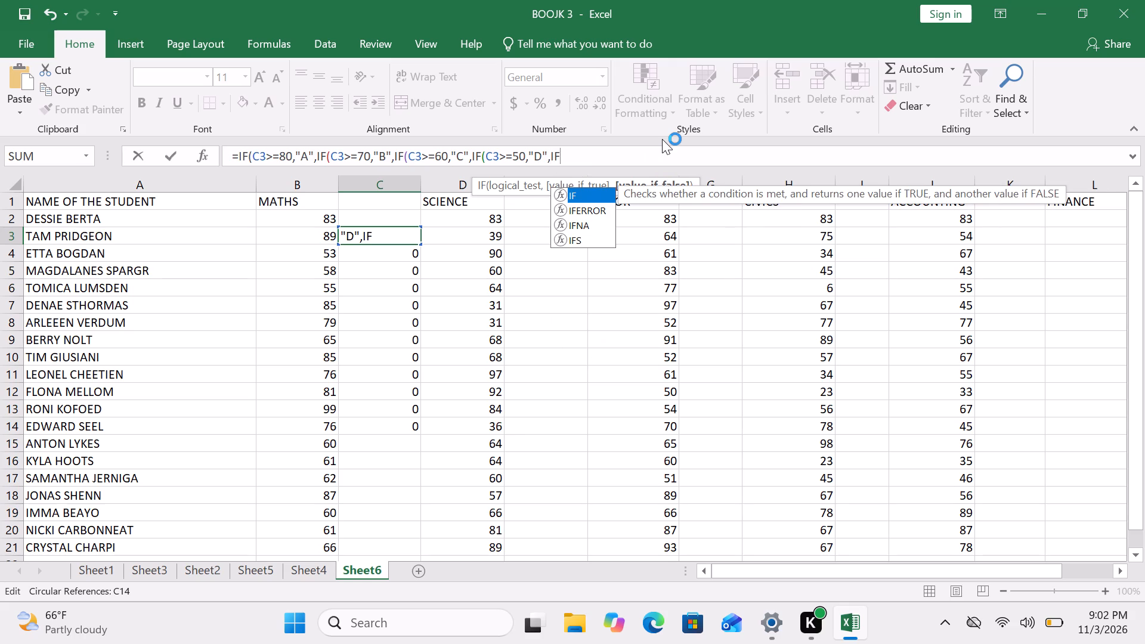
{"action": "key", "text": "shift+parenleft"}
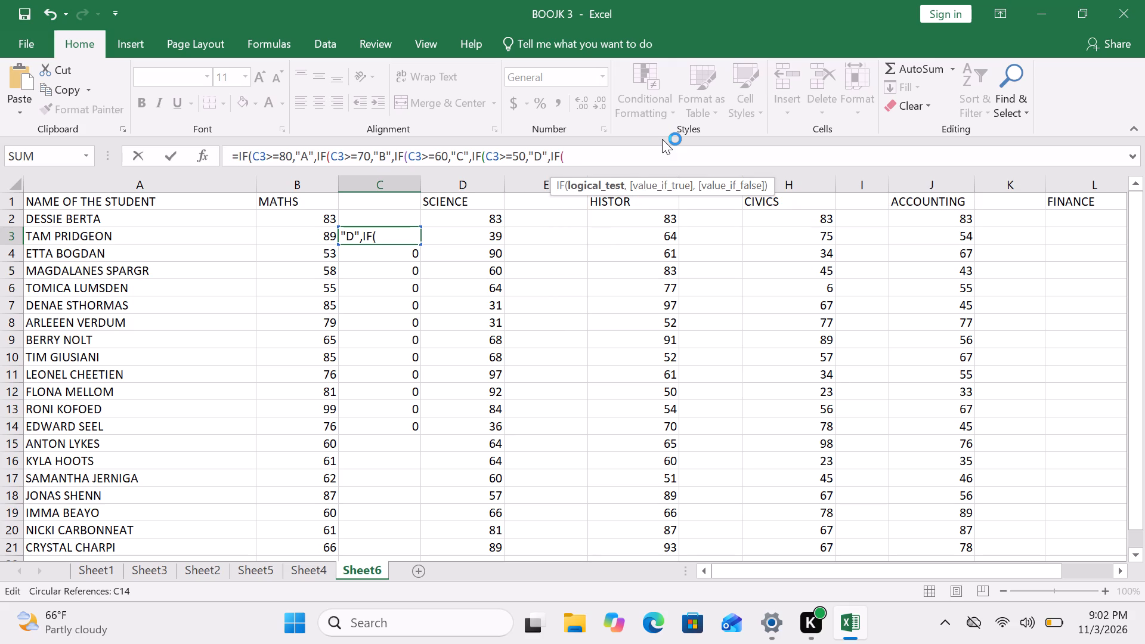
{"action": "key", "text": "c"}
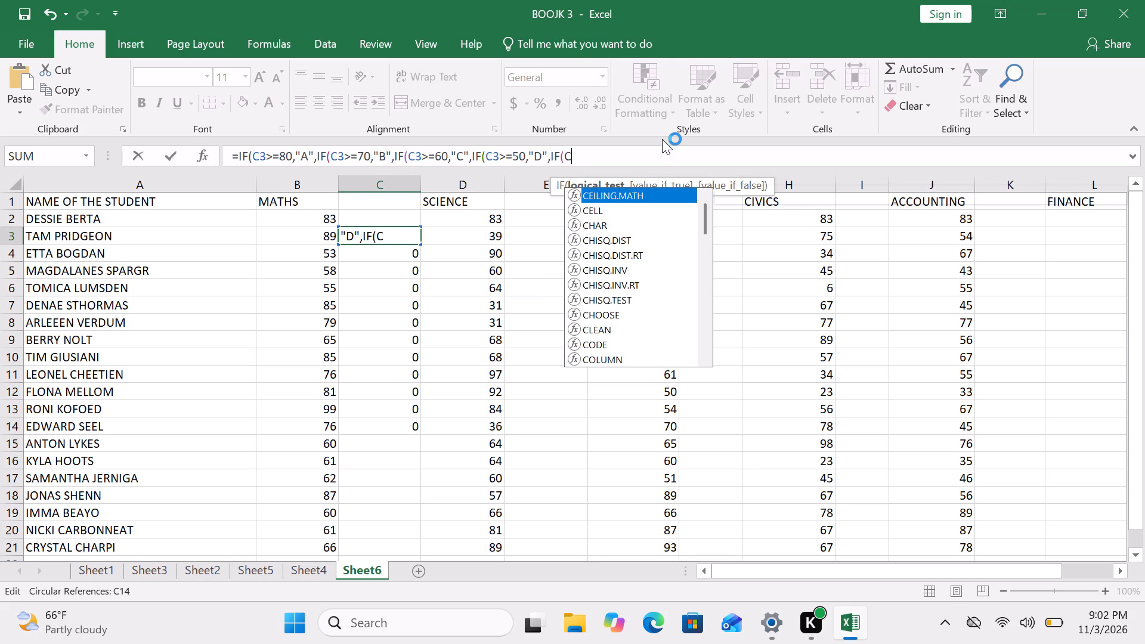
{"action": "key", "text": "3"}
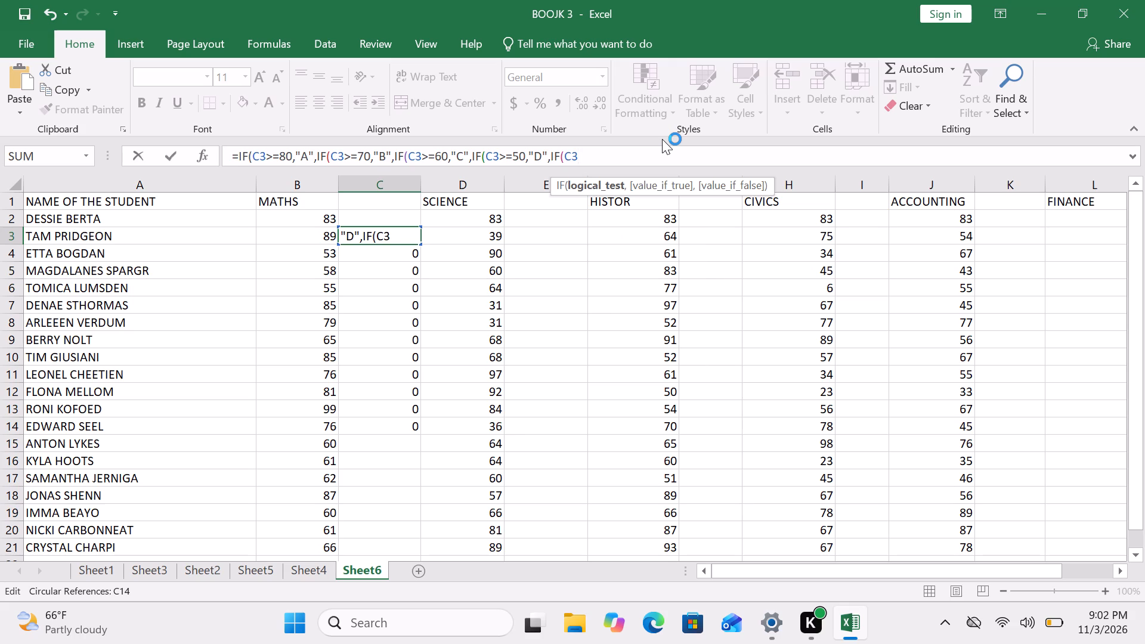
Set the condition of the last nested IF in the C3 formula to C3<=49.
{"action": "key", "text": "shift+greater"}
{"action": "key", "text": "BackSpace"}
{"action": "key", "text": "shift+less"}
{"action": "key", "text": "equal"}
{"action": "key", "text": "5"}
{"action": "key", "text": "0"}
{"action": "key", "text": "BackSpace"}
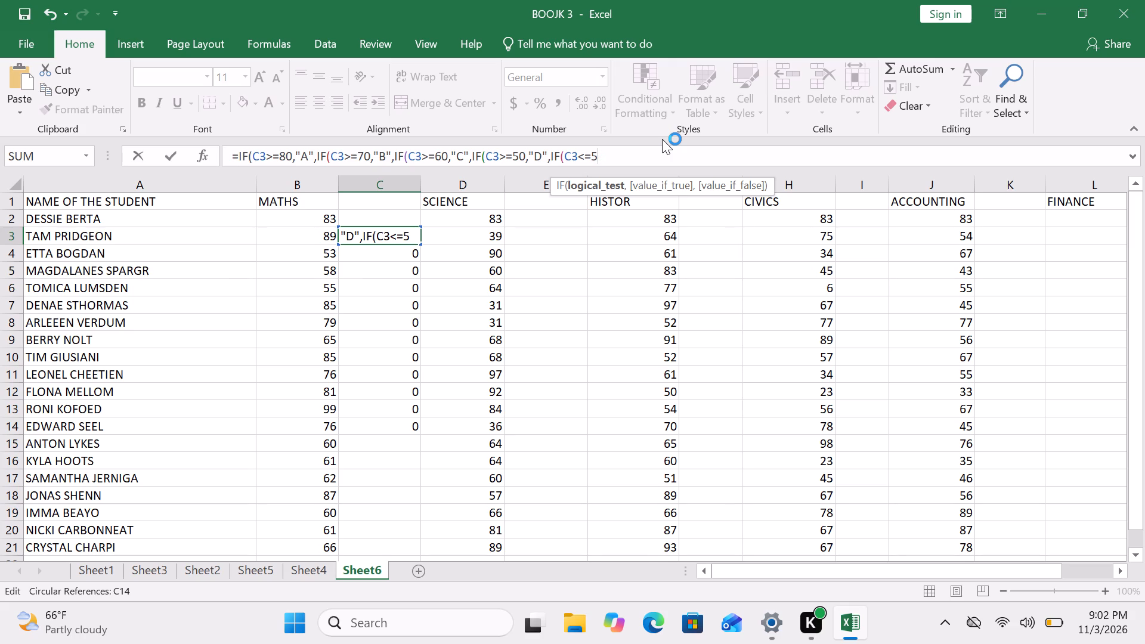
{"action": "key", "text": "4"}
{"action": "key", "text": "9"}
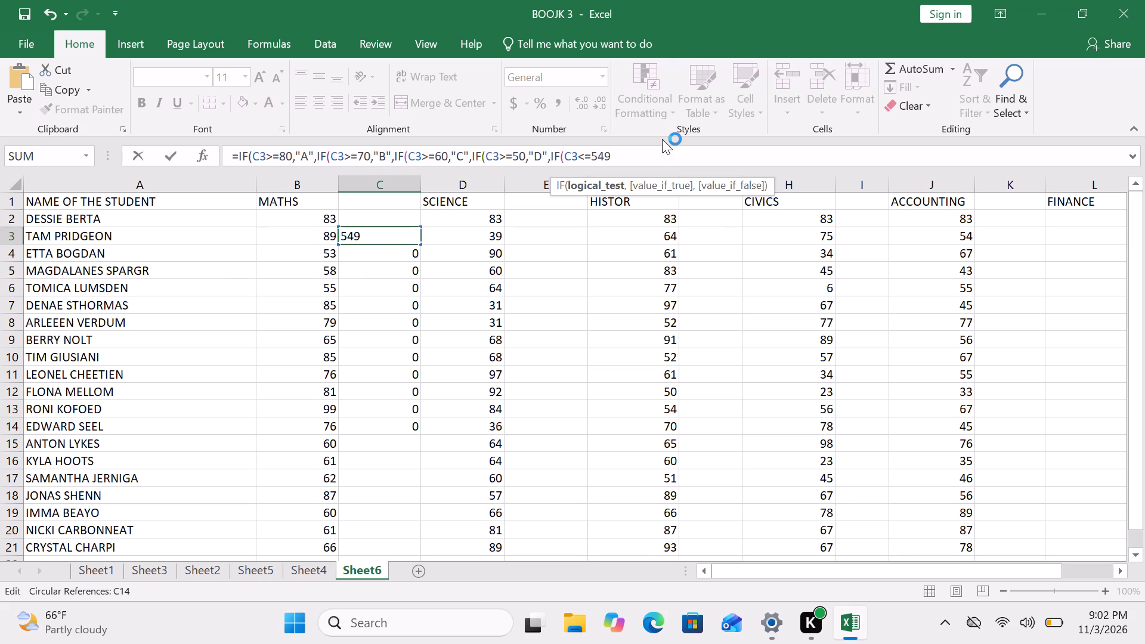
{"action": "key", "text": "BackSpace"}
{"action": "key", "text": "BackSpace"}
{"action": "key", "text": "BackSpace"}
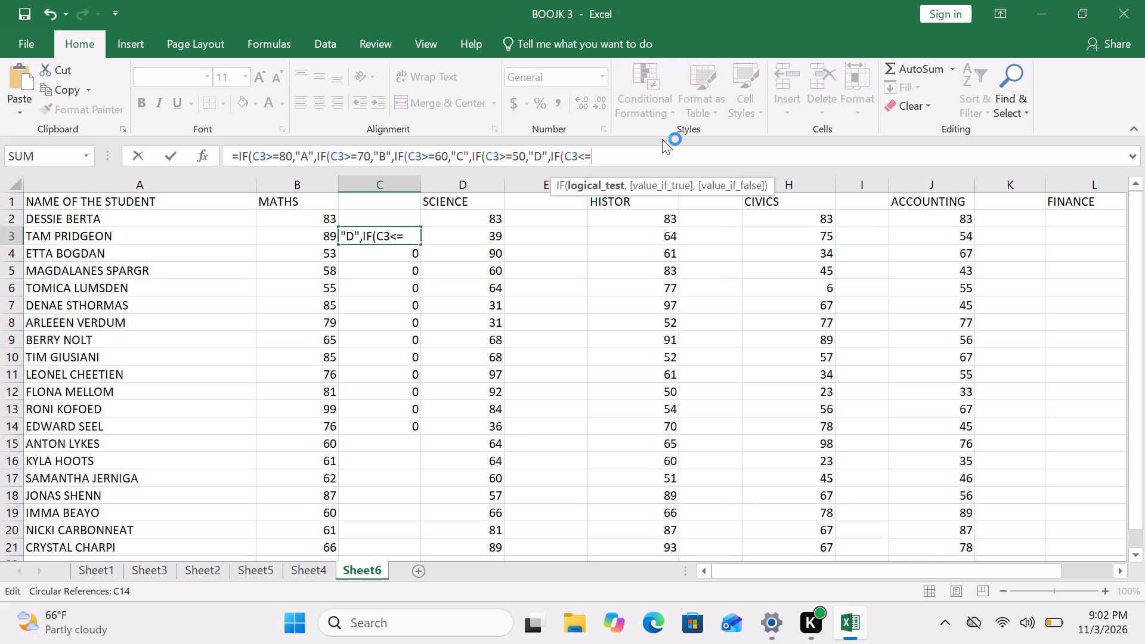
{"action": "type", "text": "49"}
{"action": "left_click", "coordinate": [368, 154]}
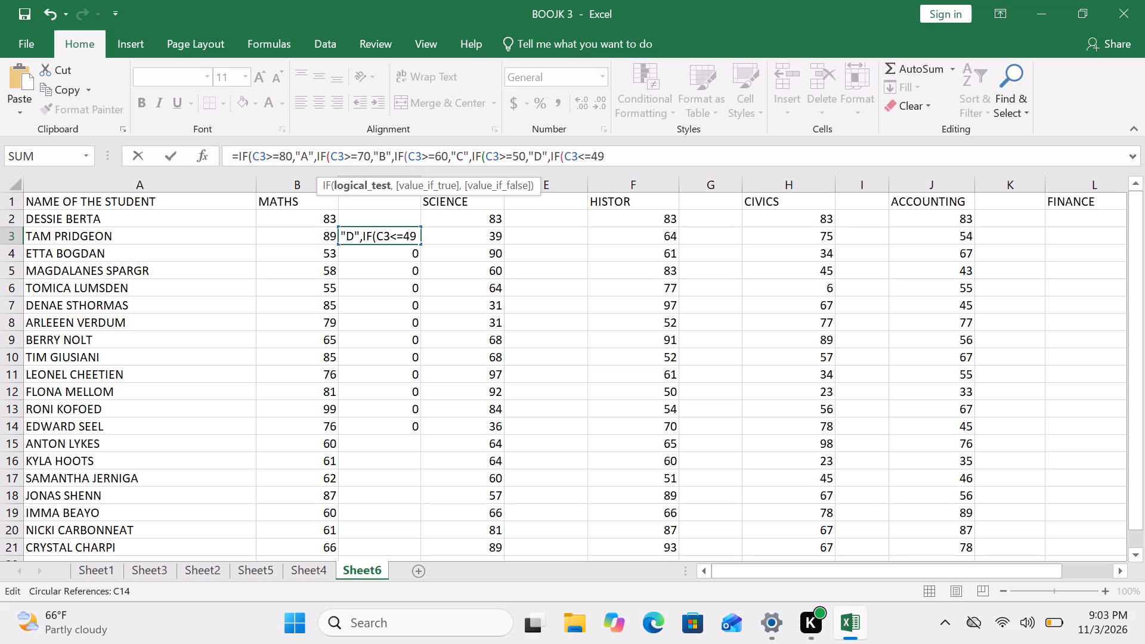
{"action": "left_click", "coordinate": [624, 151]}
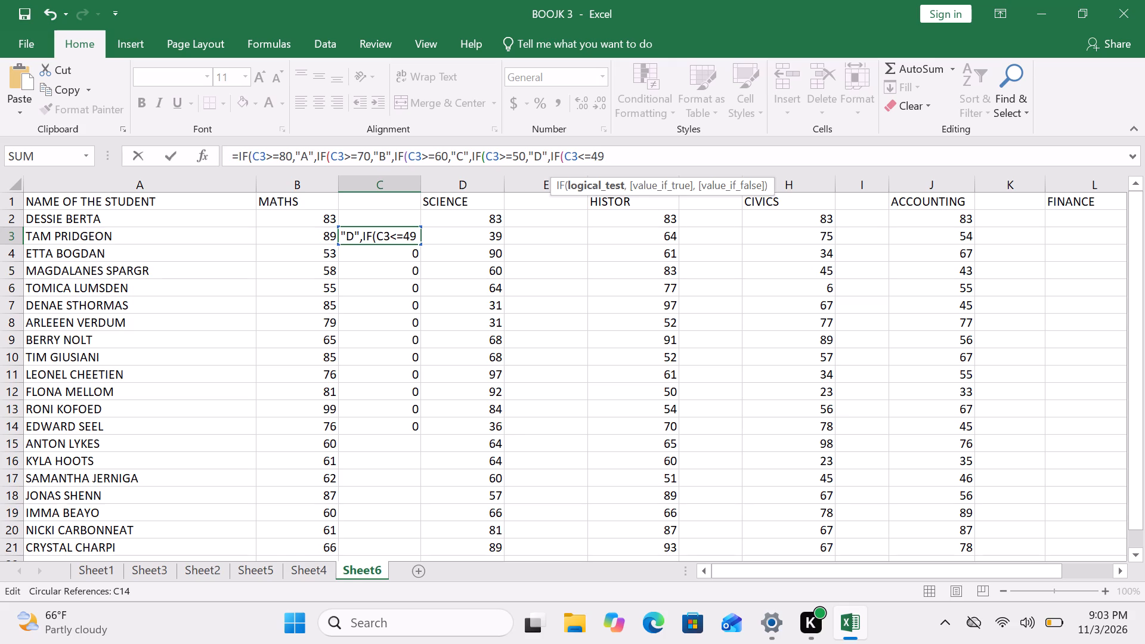
Complete the C3 formula with "E" as the last IF's true result and five closing parentheses, and enter it.
{"action": "key", "text": "comma"}
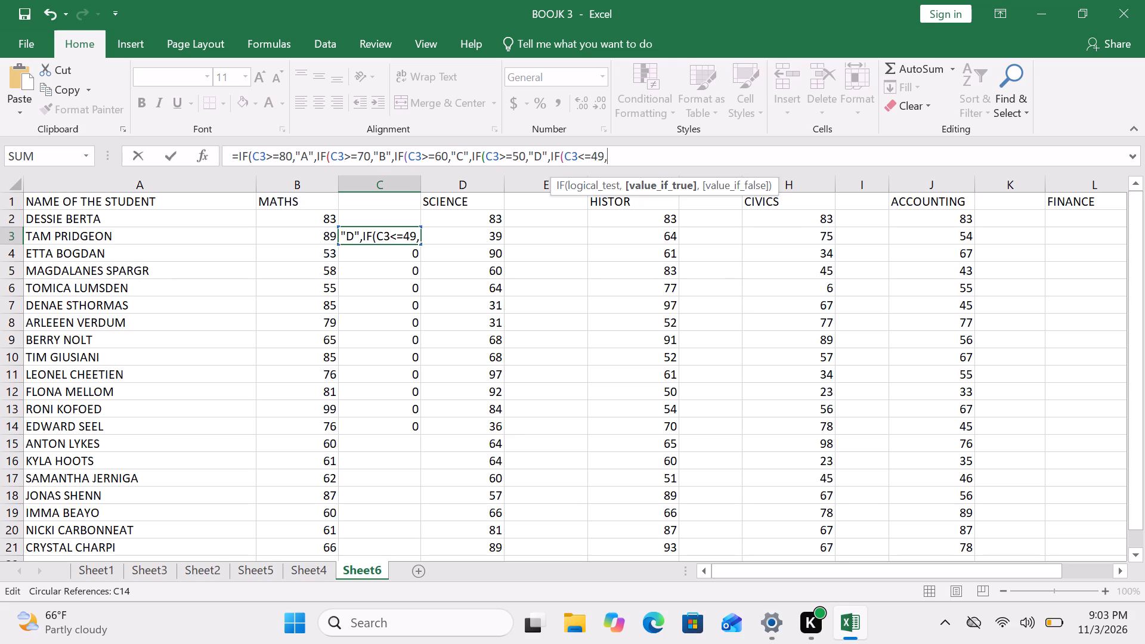
{"action": "key", "text": "shift+quotedbl"}
{"action": "key", "text": "e"}
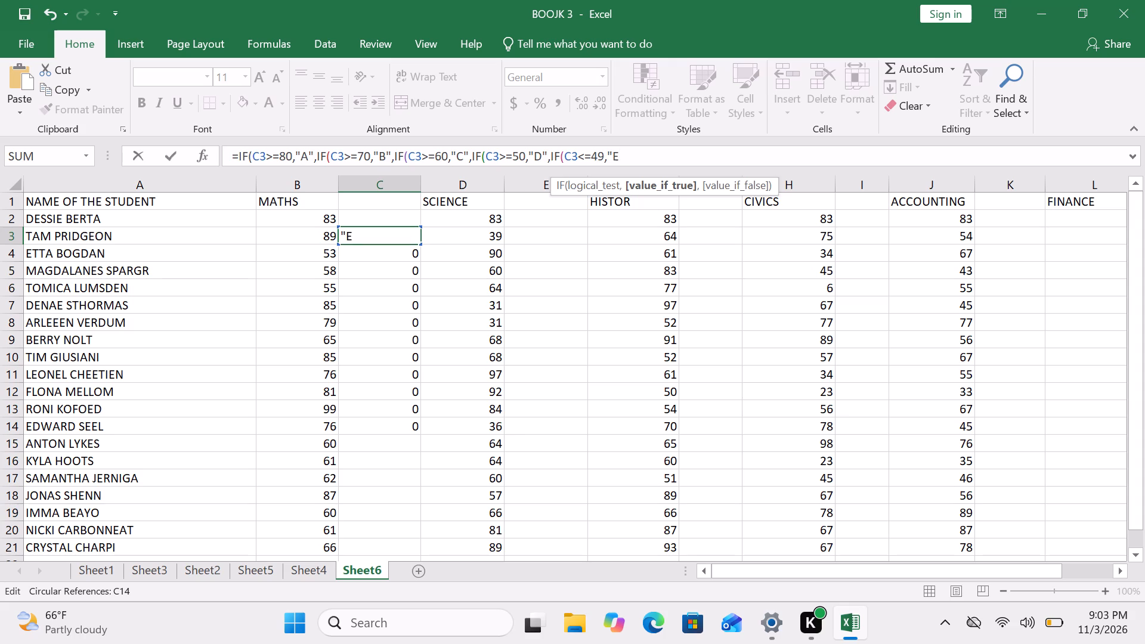
{"action": "key", "text": "shift+quotedbl"}
{"action": "type", "text": ")))0"}
{"action": "key", "text": "BackSpace"}
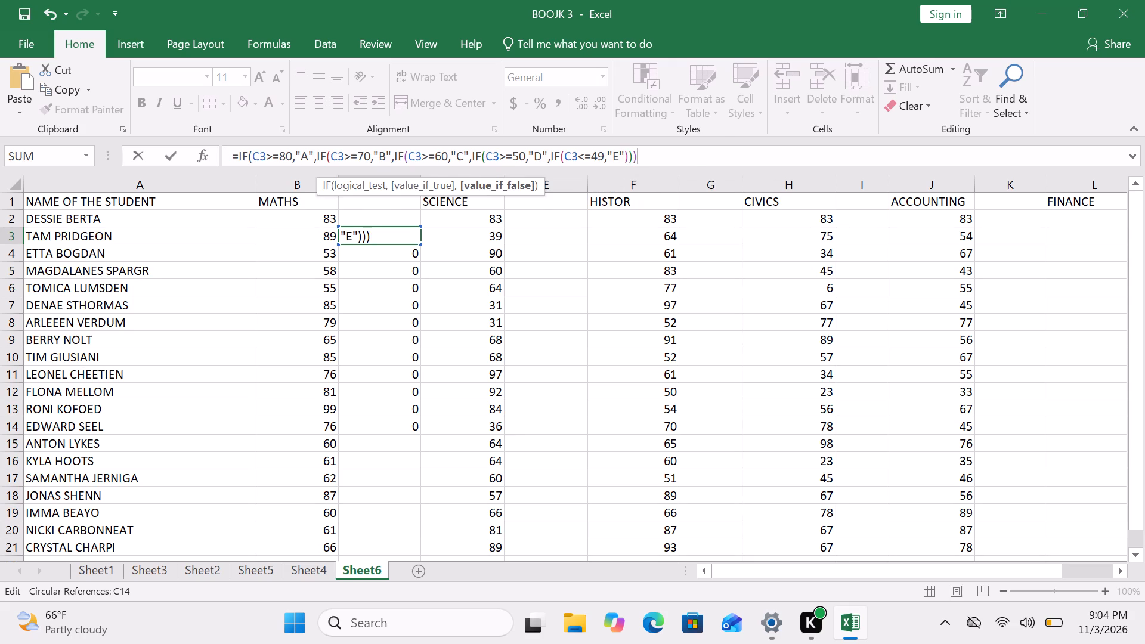
{"action": "type", "text": "))"}
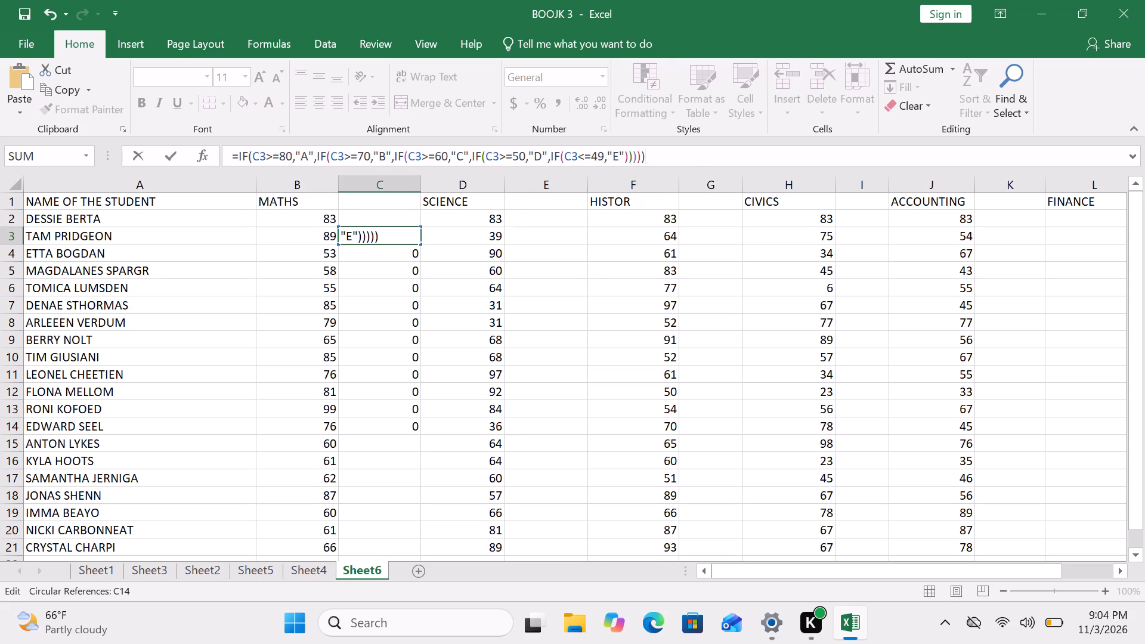
{"action": "key", "text": "Return"}
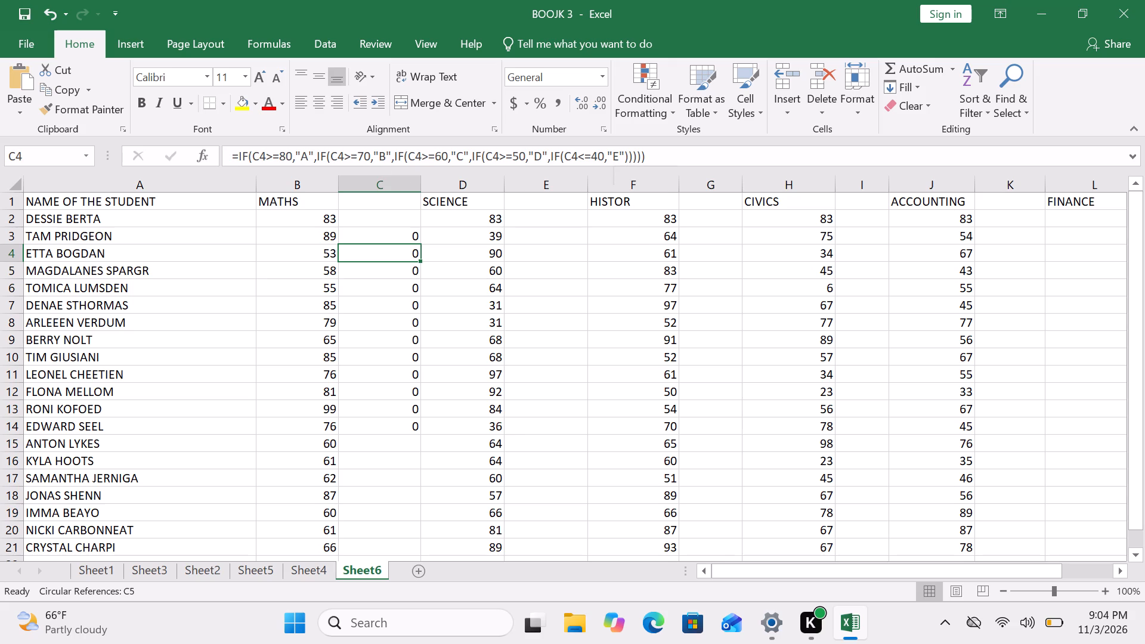
Reopen the grade formula in C3 for editing.
{"action": "left_click", "coordinate": [373, 237]}
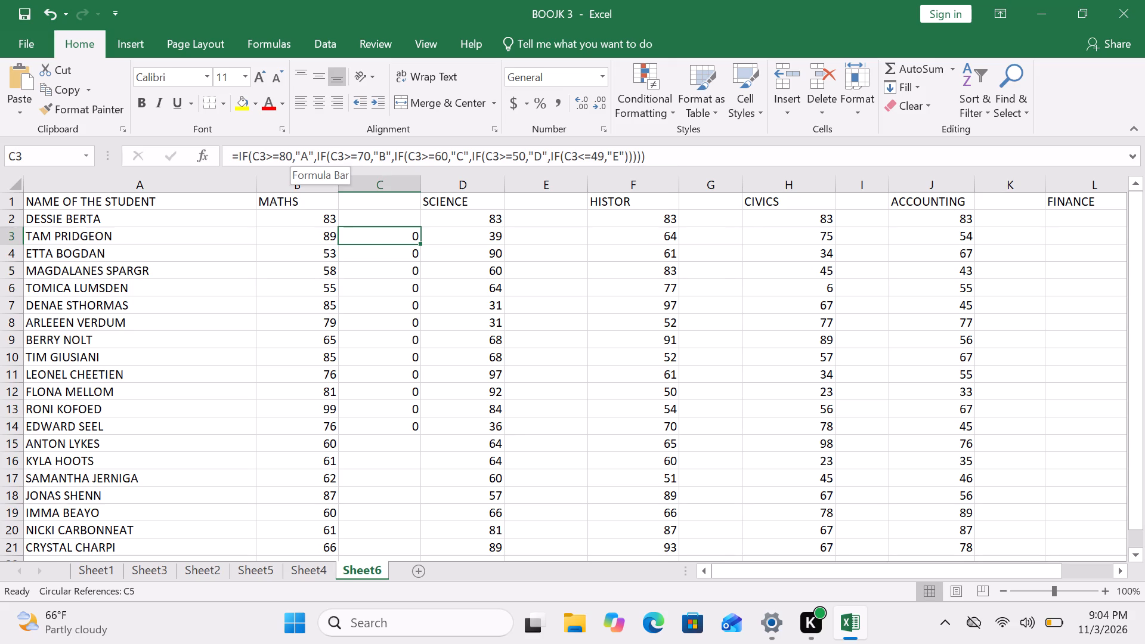
{"action": "left_click", "coordinate": [293, 154]}
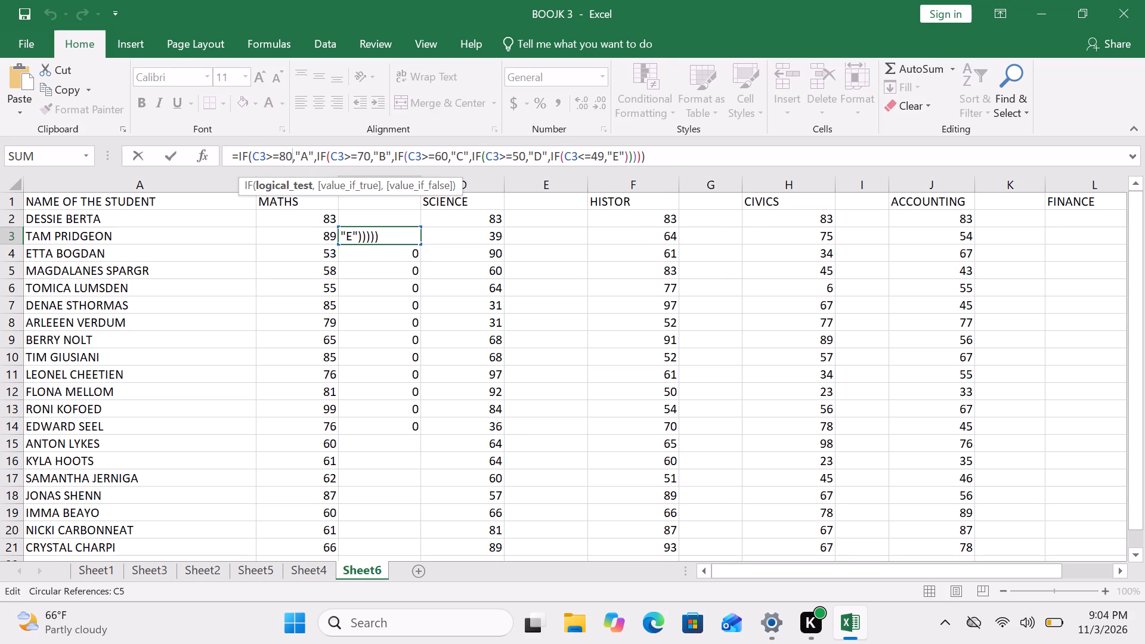
{"action": "left_click_drag", "start_coordinate": [734, 119], "coordinate": [658, 153]}
{"action": "left_click", "coordinate": [658, 153]}
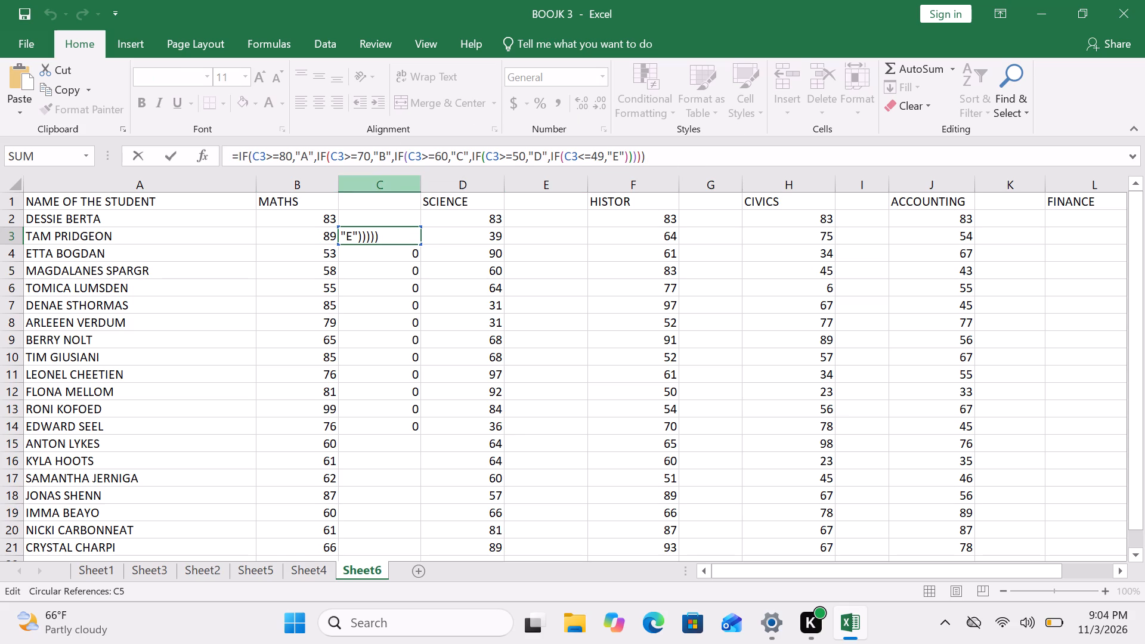
{"action": "left_click", "coordinate": [399, 237]}
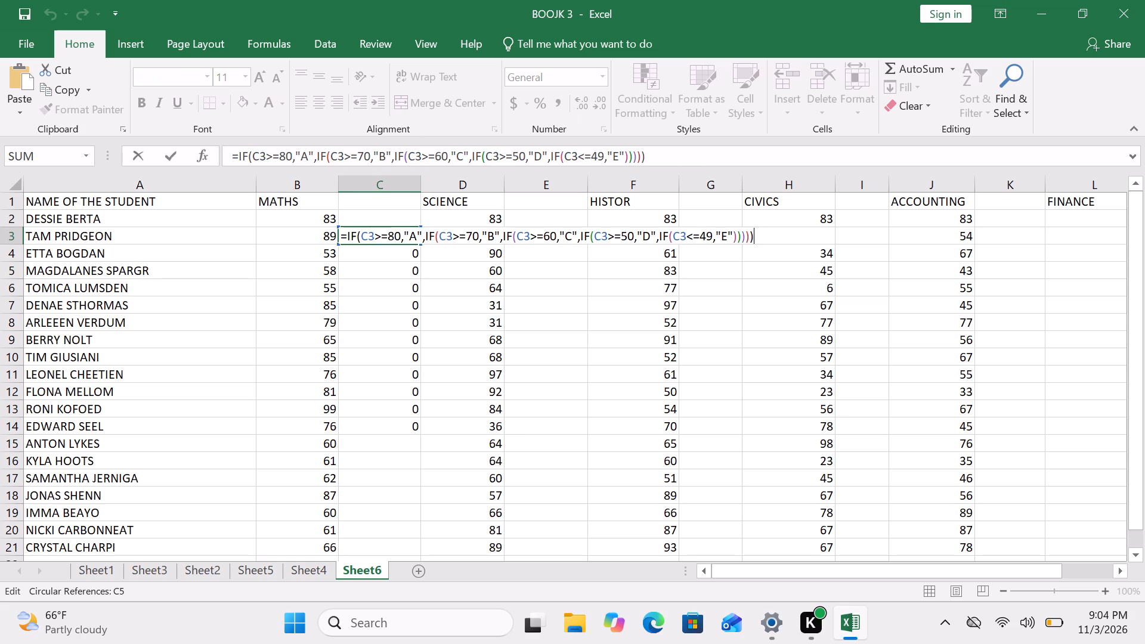
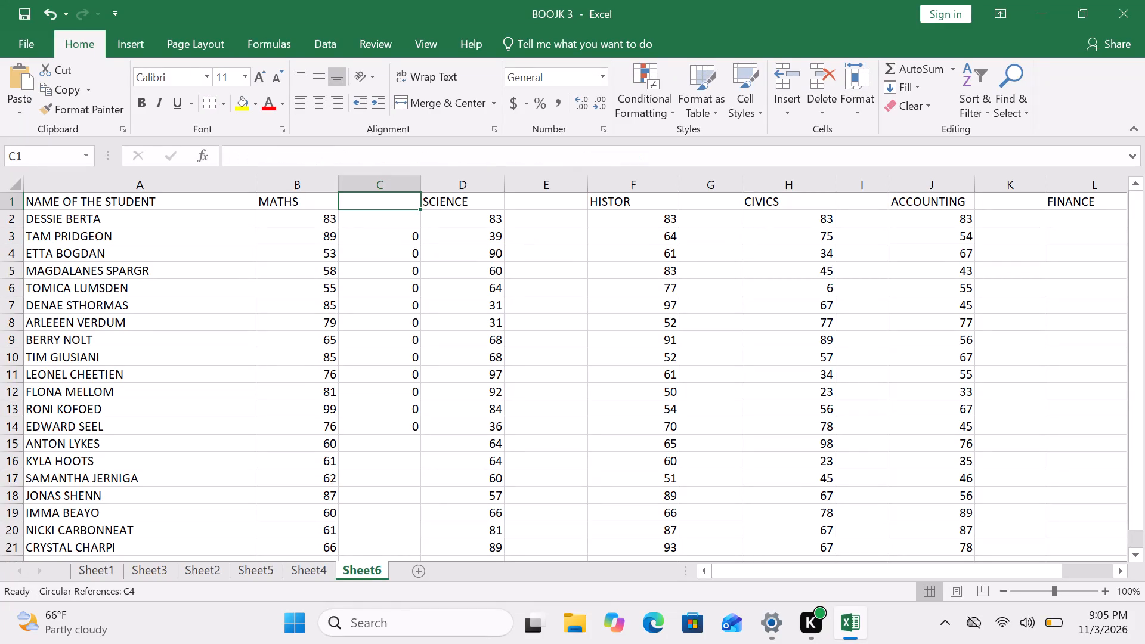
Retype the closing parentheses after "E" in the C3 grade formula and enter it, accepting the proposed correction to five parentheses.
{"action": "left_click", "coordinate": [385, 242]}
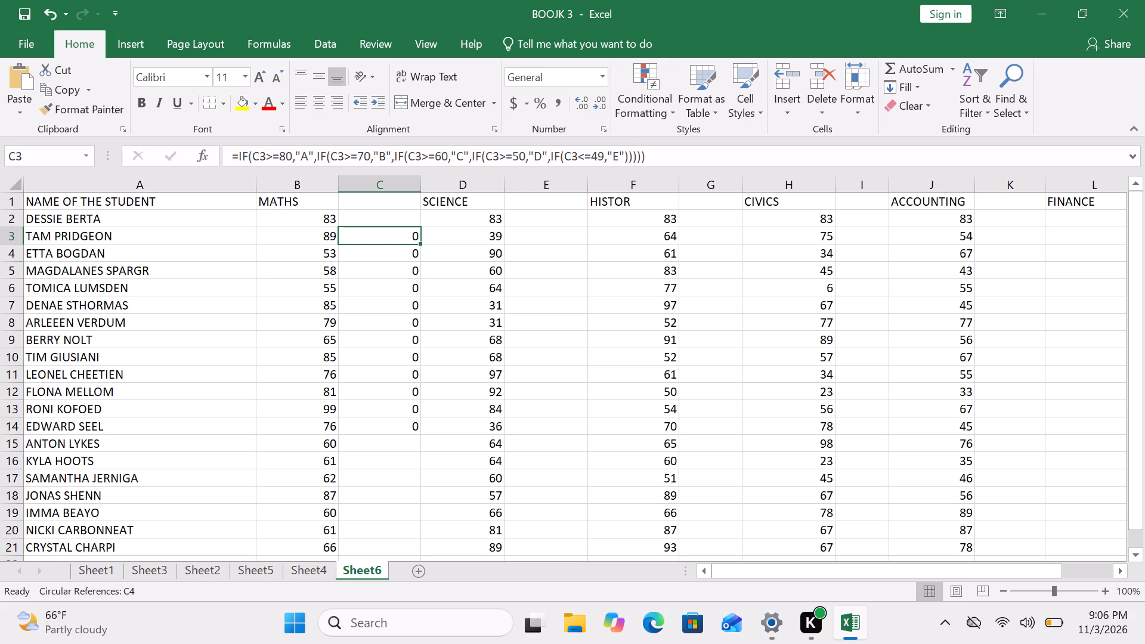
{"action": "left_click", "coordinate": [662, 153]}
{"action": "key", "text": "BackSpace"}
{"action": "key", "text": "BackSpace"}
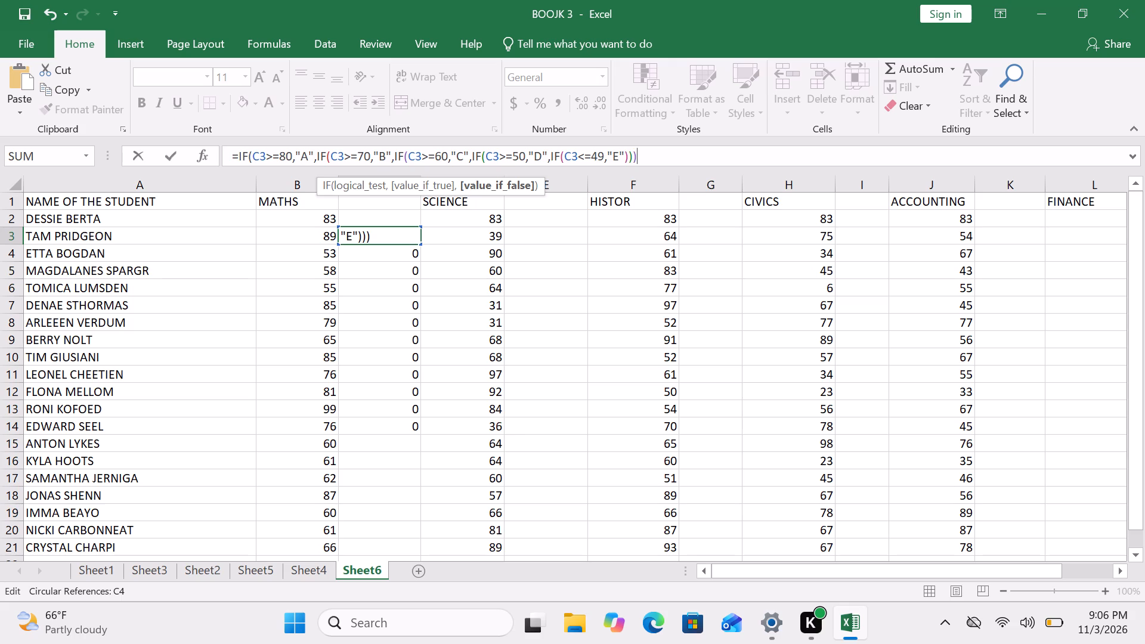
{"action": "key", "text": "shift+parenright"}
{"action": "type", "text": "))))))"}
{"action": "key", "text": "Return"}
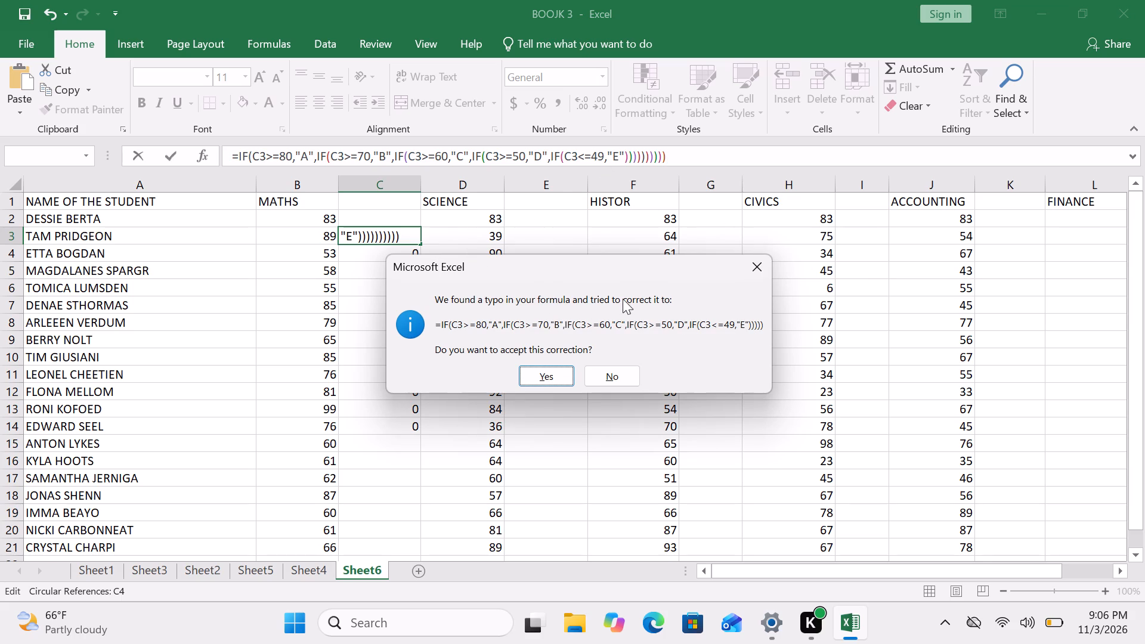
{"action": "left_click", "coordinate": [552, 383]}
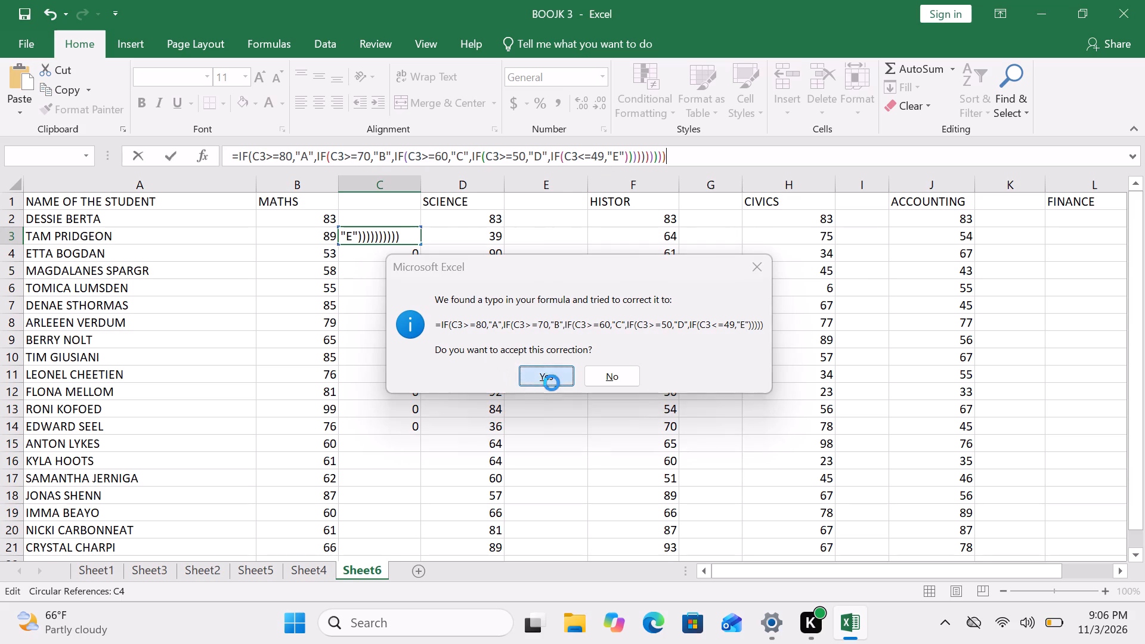
Select the MATHS grade formula cell C3 again.
{"action": "left_click", "coordinate": [371, 239]}
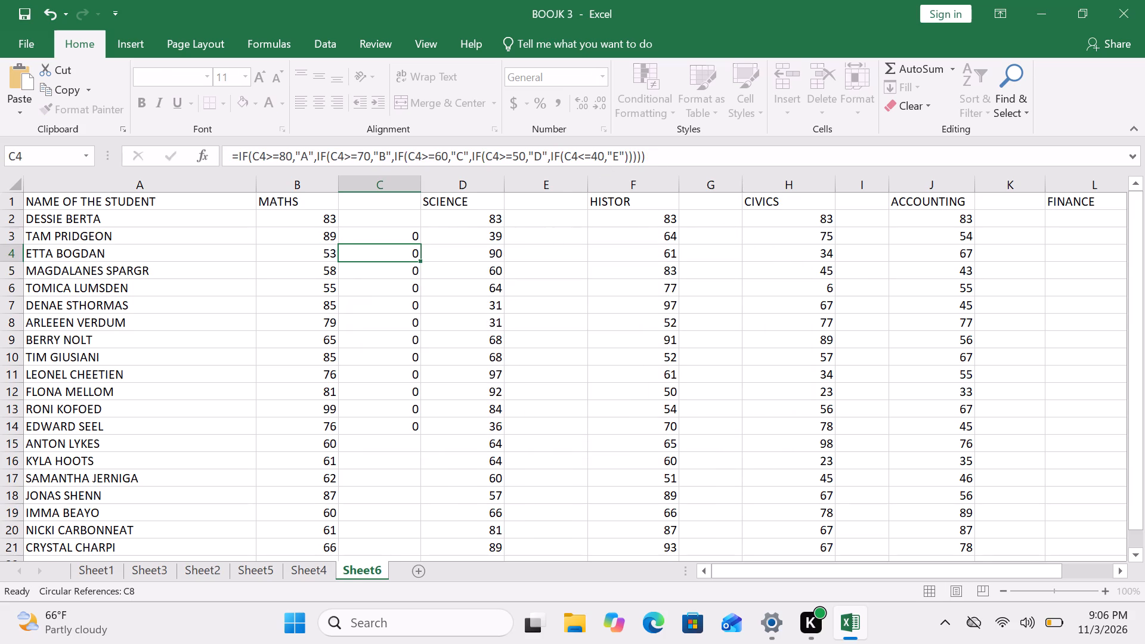
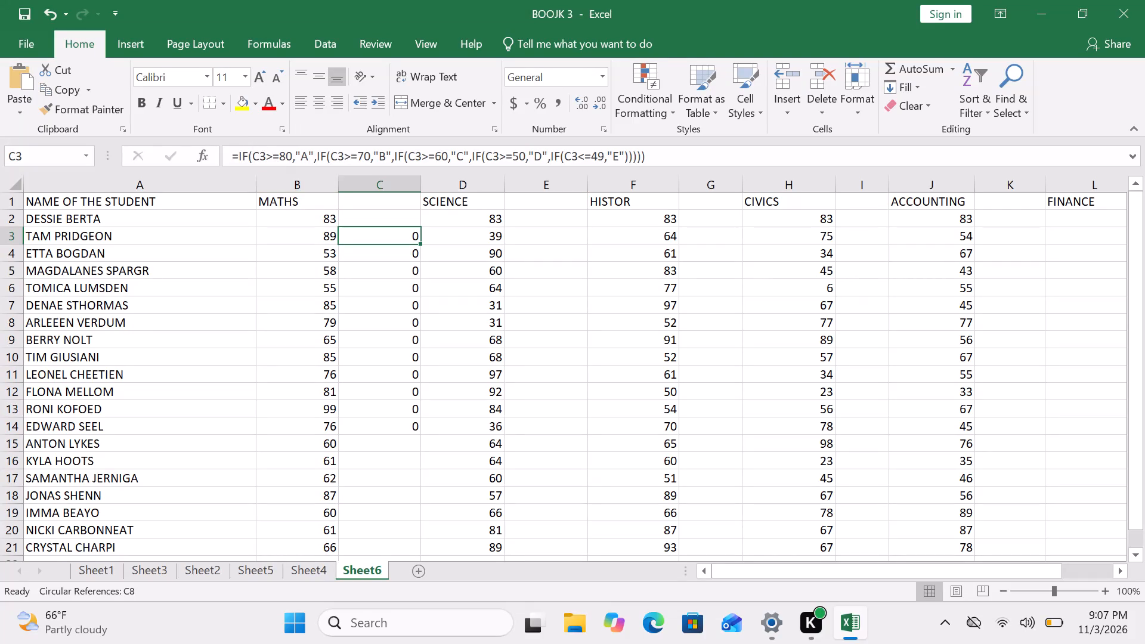
Change all five C3 references in the C3 grade formula to B3 and enter it.
{"action": "left_click", "coordinate": [260, 152]}
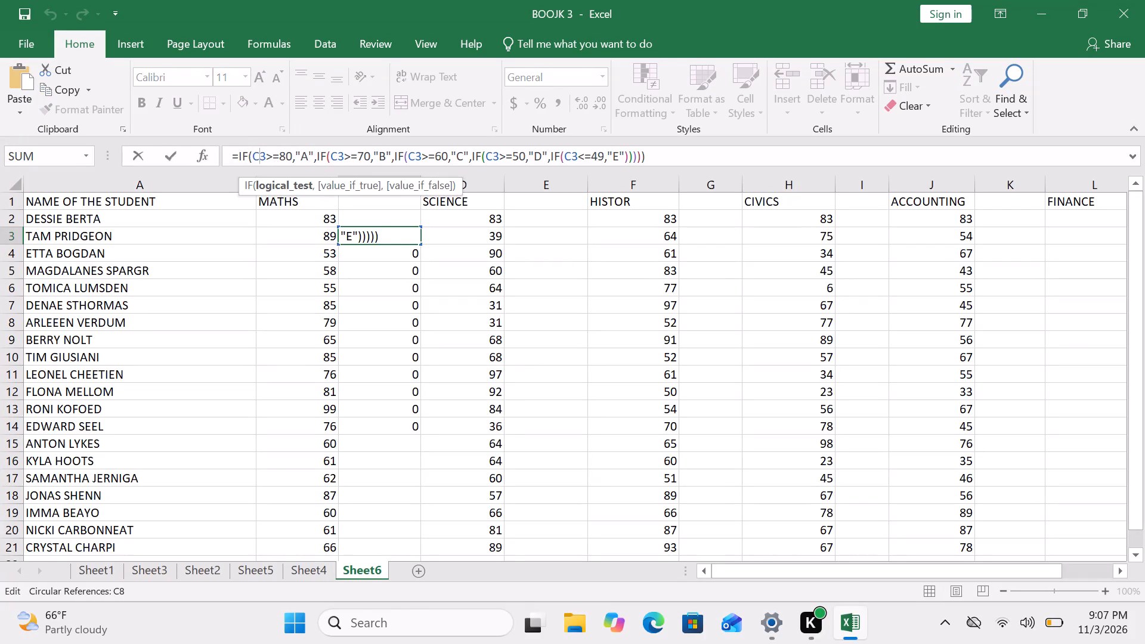
{"action": "key", "text": "BackSpace"}
{"action": "key", "text": "b"}
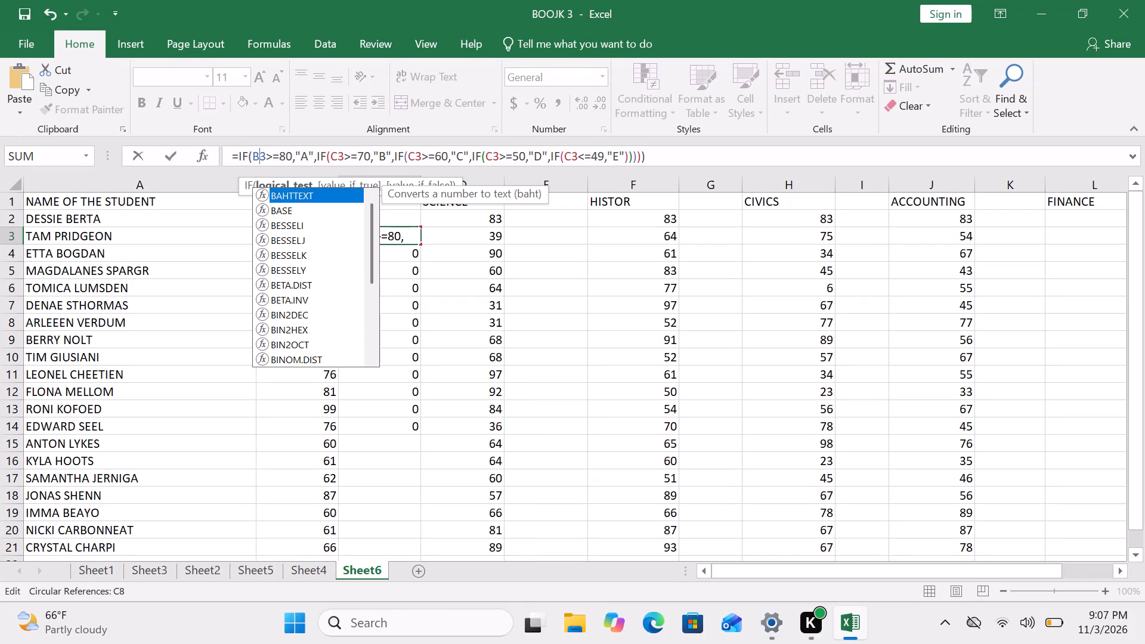
{"action": "left_click", "coordinate": [335, 157]}
{"action": "key", "text": "BackSpace"}
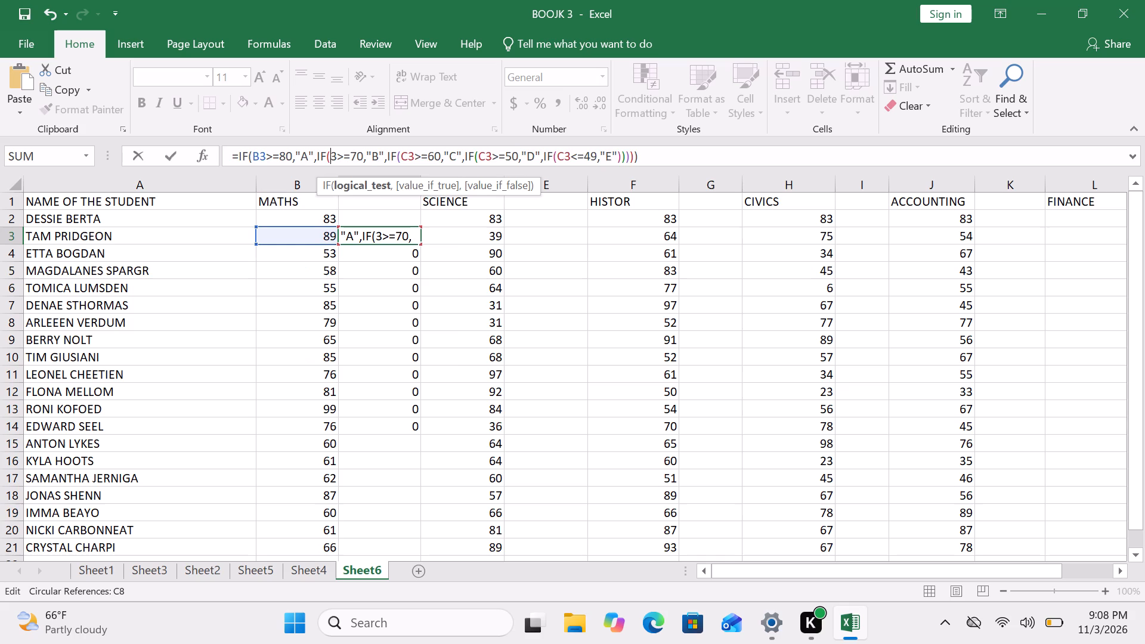
{"action": "key", "text": "b"}
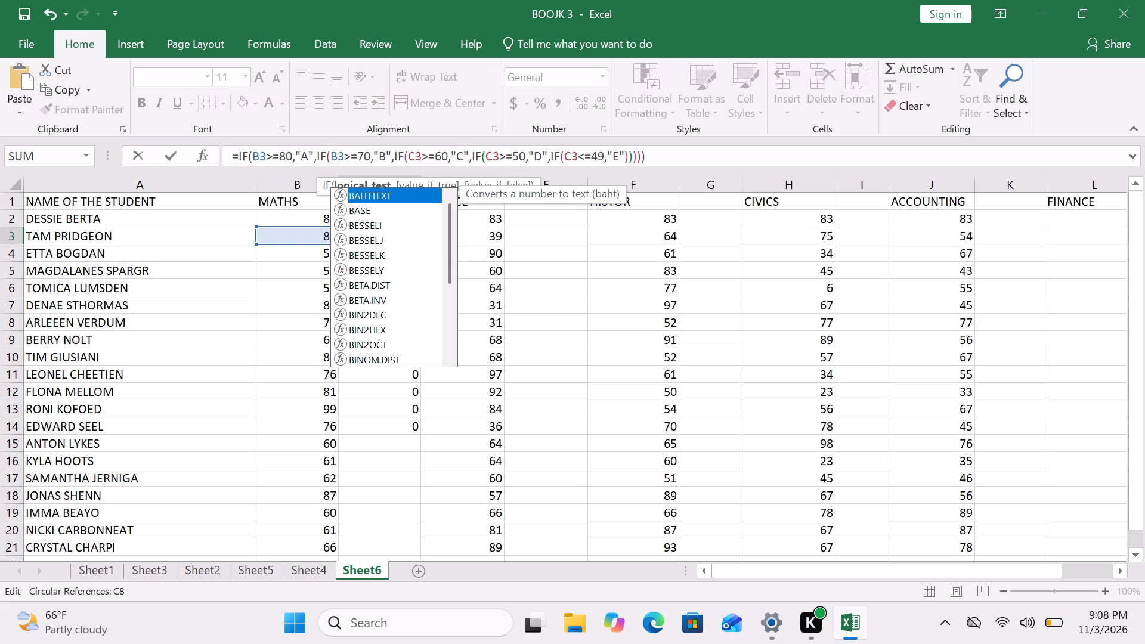
{"action": "left_click", "coordinate": [416, 157]}
{"action": "key", "text": "BackSpace"}
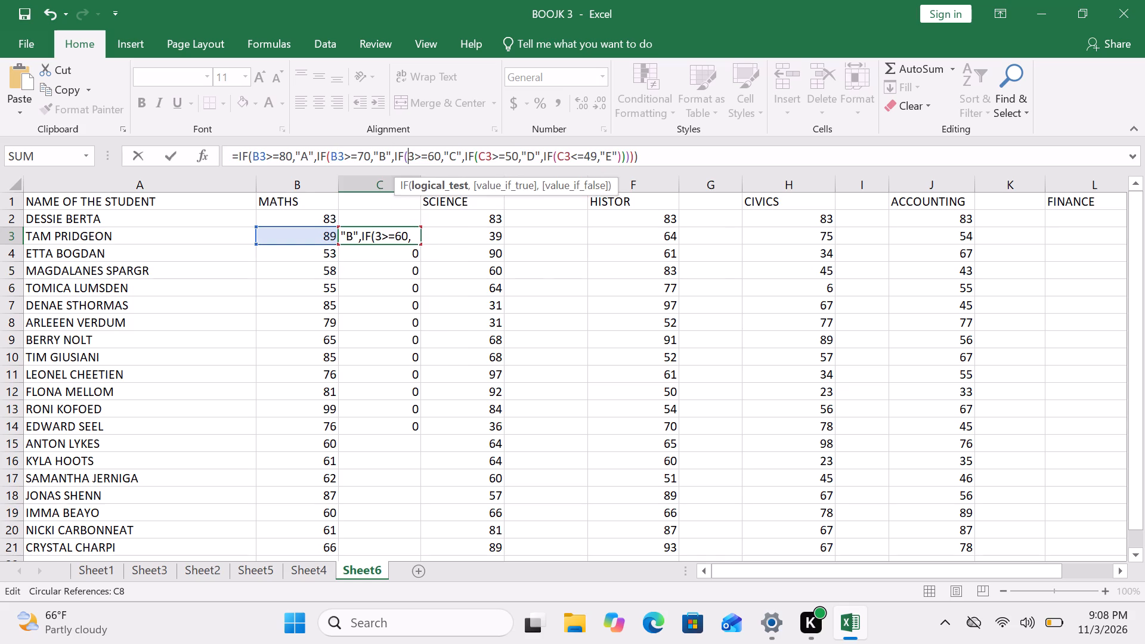
{"action": "key", "text": "b"}
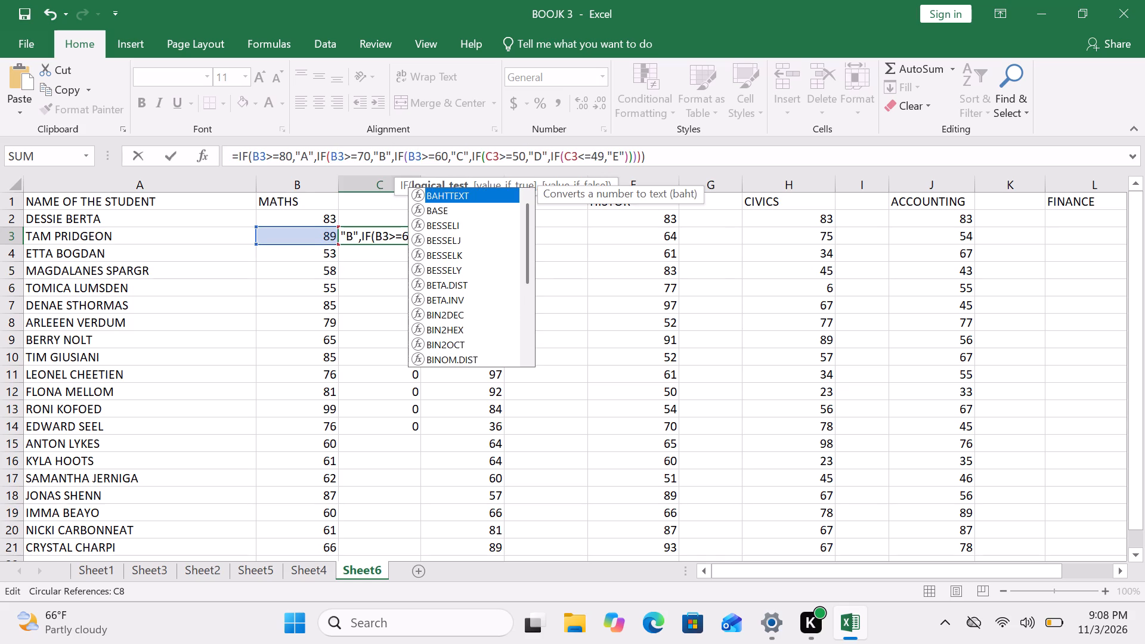
{"action": "left_click", "coordinate": [493, 154]}
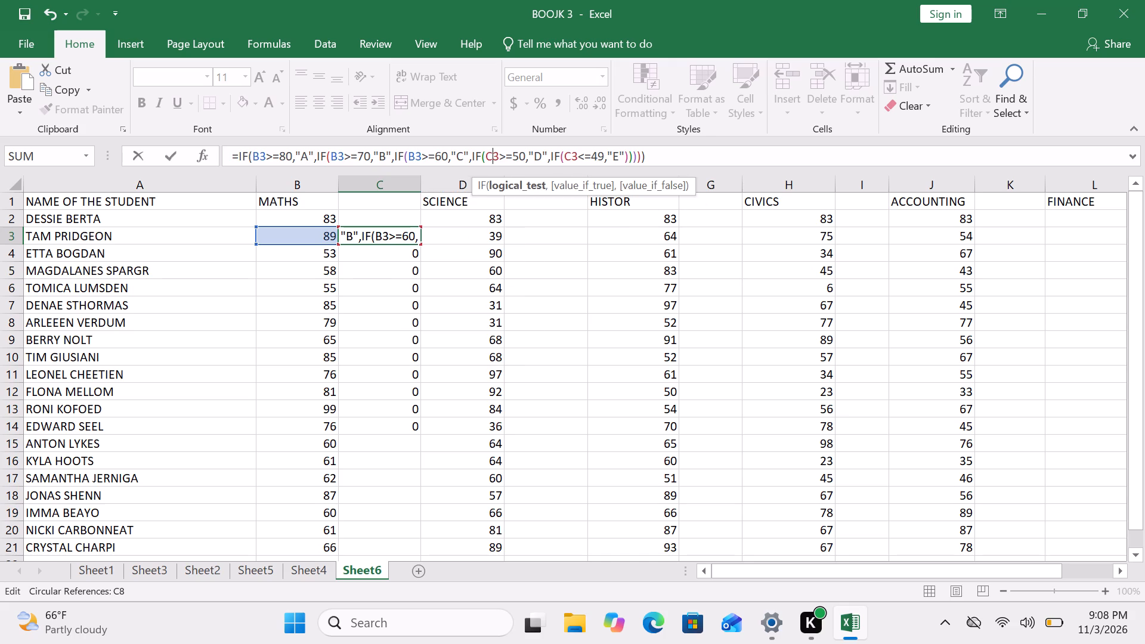
{"action": "key", "text": "BackSpace"}
{"action": "key", "text": "b"}
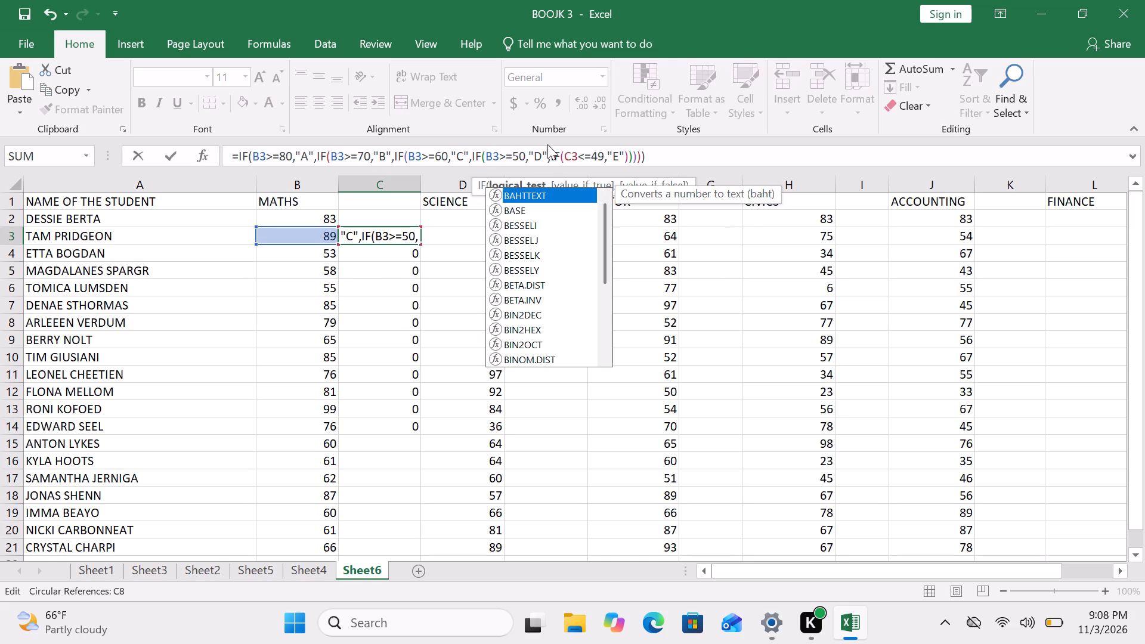
{"action": "left_click", "coordinate": [572, 155]}
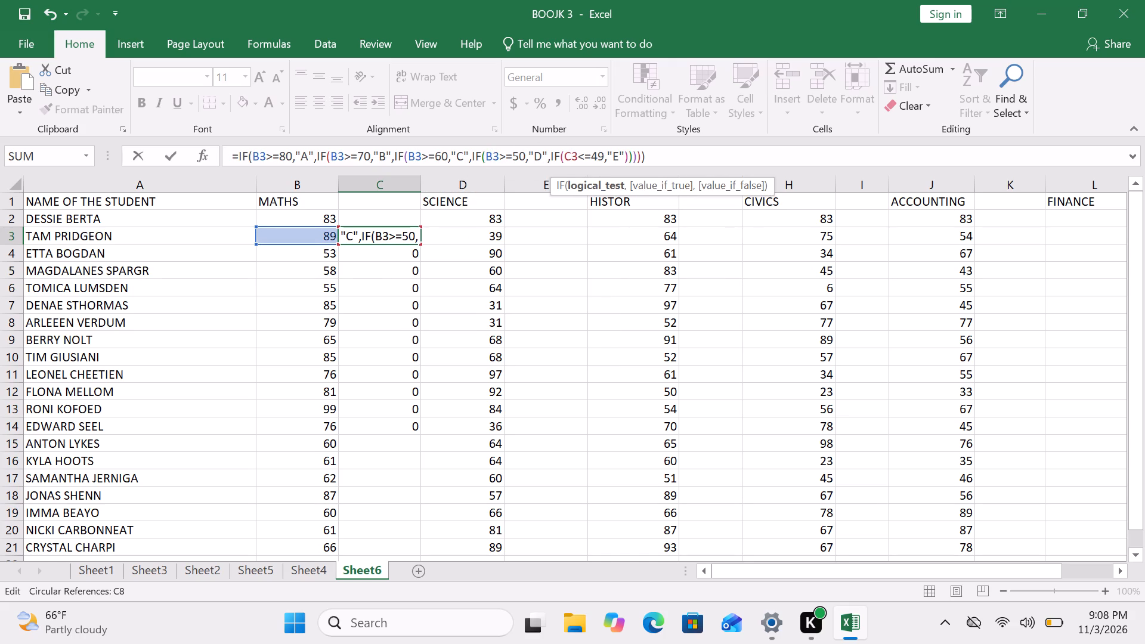
{"action": "key", "text": "BackSpace"}
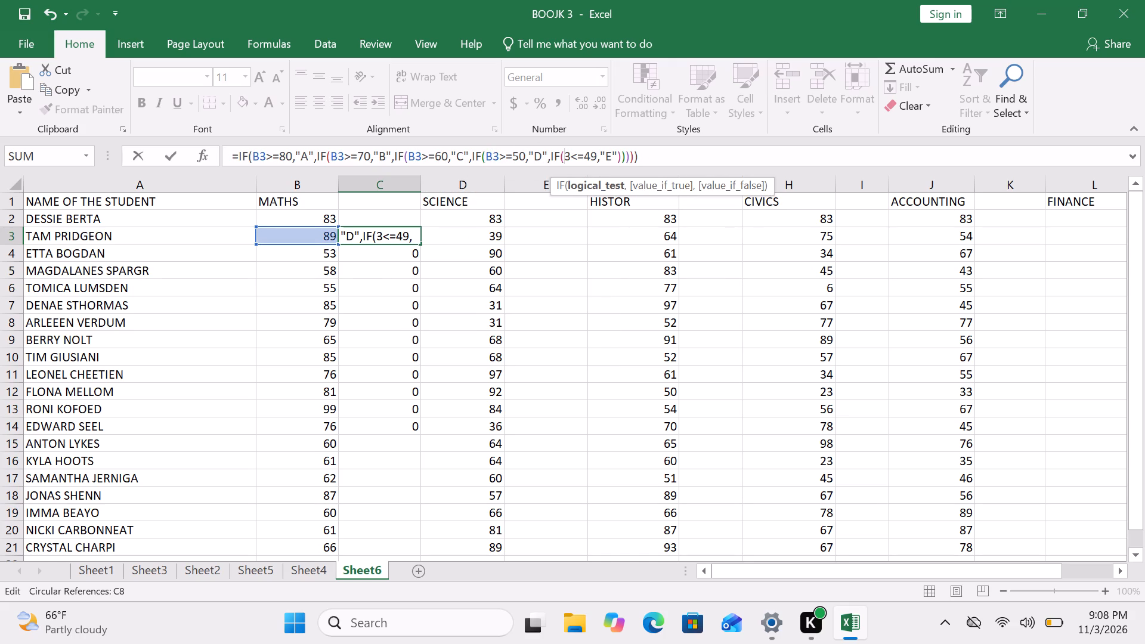
{"action": "key", "text": "b"}
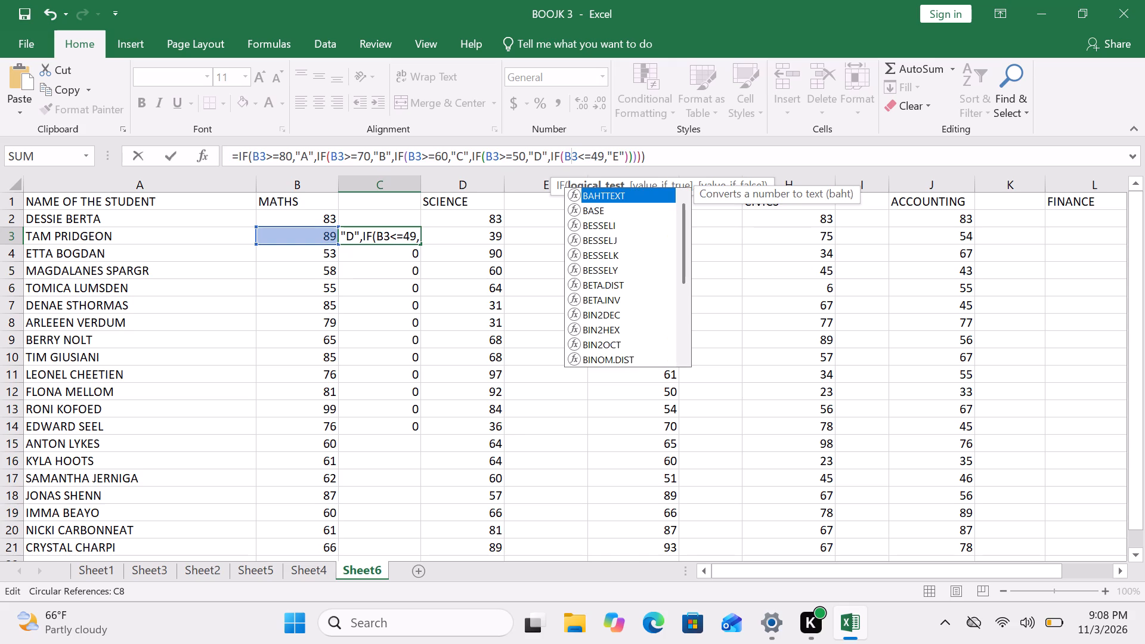
{"action": "left_click", "coordinate": [657, 165]}
{"action": "key", "text": "Return"}
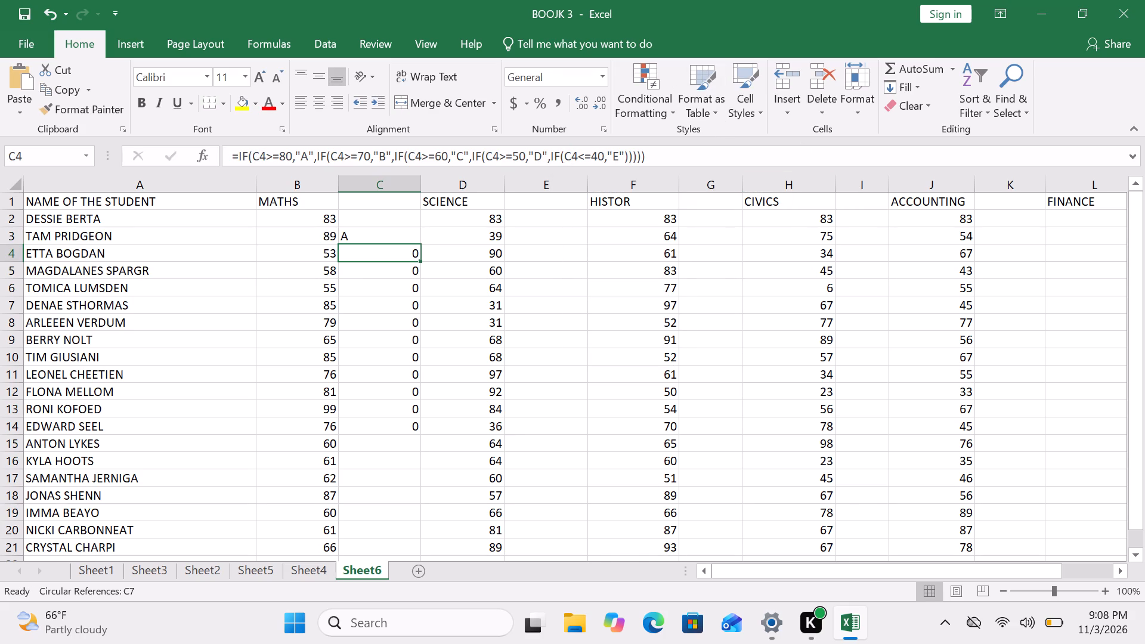
Fill the corrected MATHS grade formula from C3 down through C21.
{"action": "left_click", "coordinate": [405, 234]}
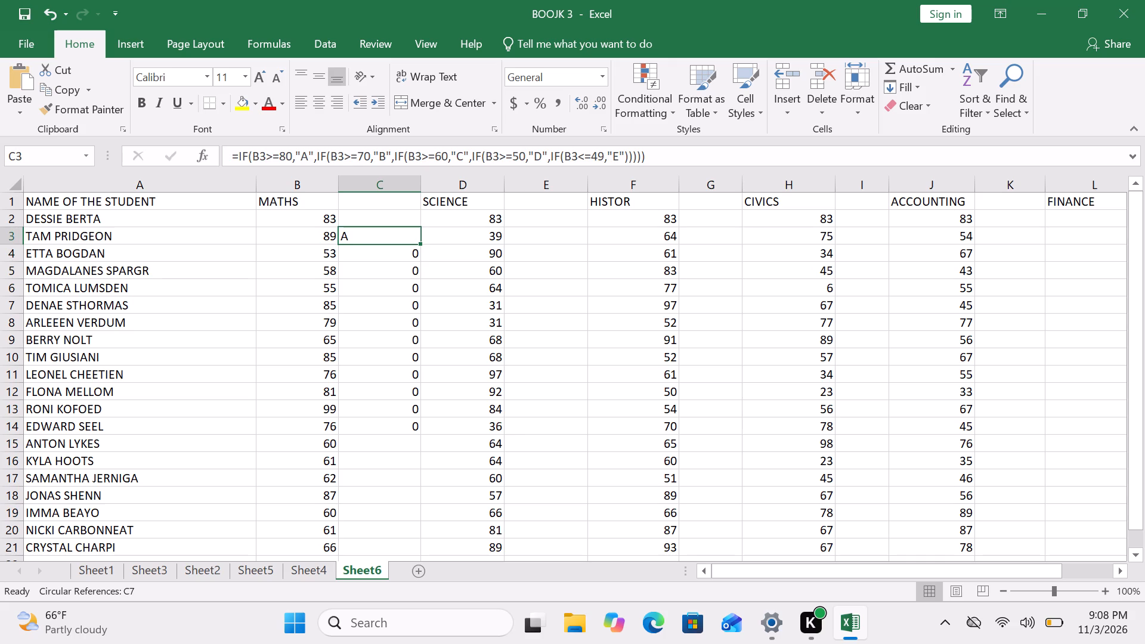
{"action": "scroll", "coordinate": [434, 218], "scroll_direction": "up", "scroll_amount": 1}
{"action": "left_click_drag", "start_coordinate": [419, 243], "coordinate": [409, 439]}
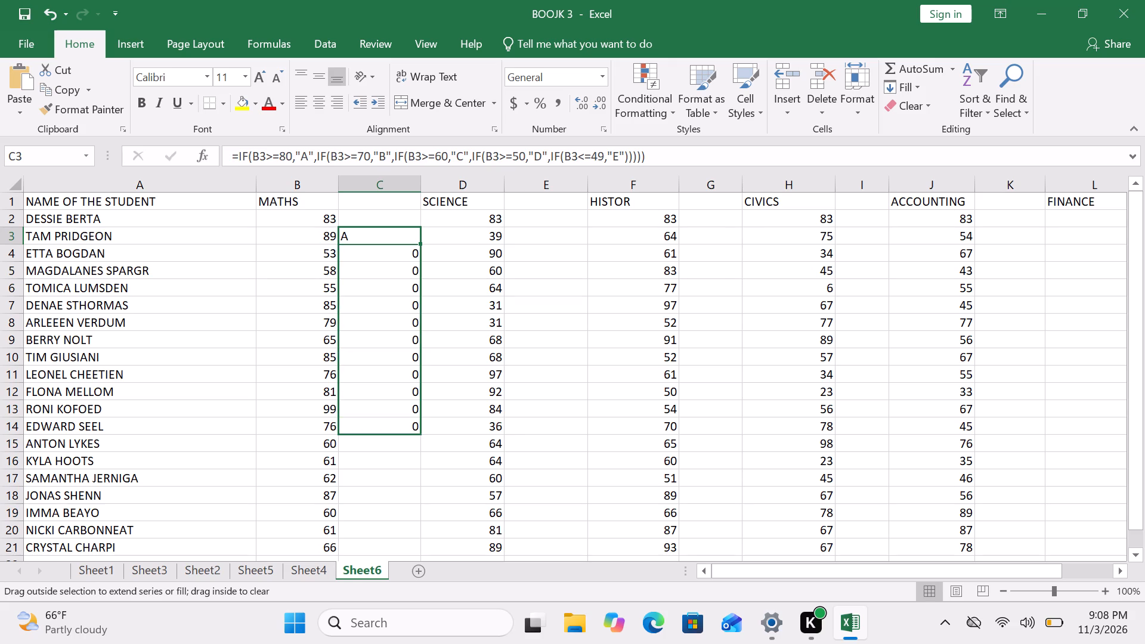
{"action": "left_click_drag", "start_coordinate": [409, 439], "coordinate": [427, 578]}
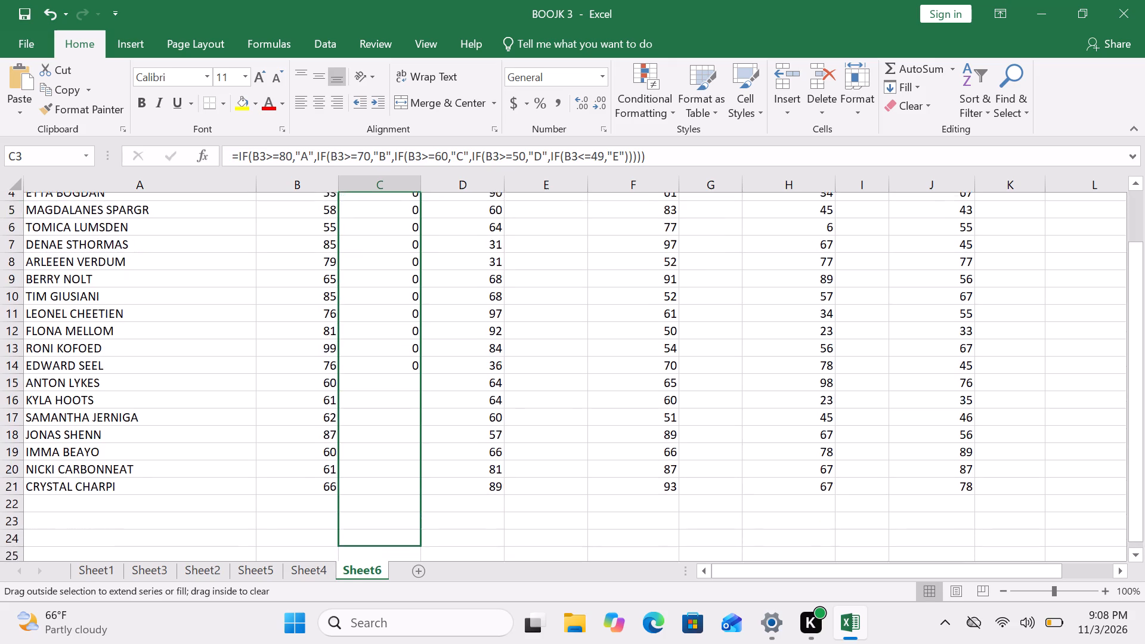
{"action": "left_click_drag", "start_coordinate": [427, 578], "coordinate": [411, 404]}
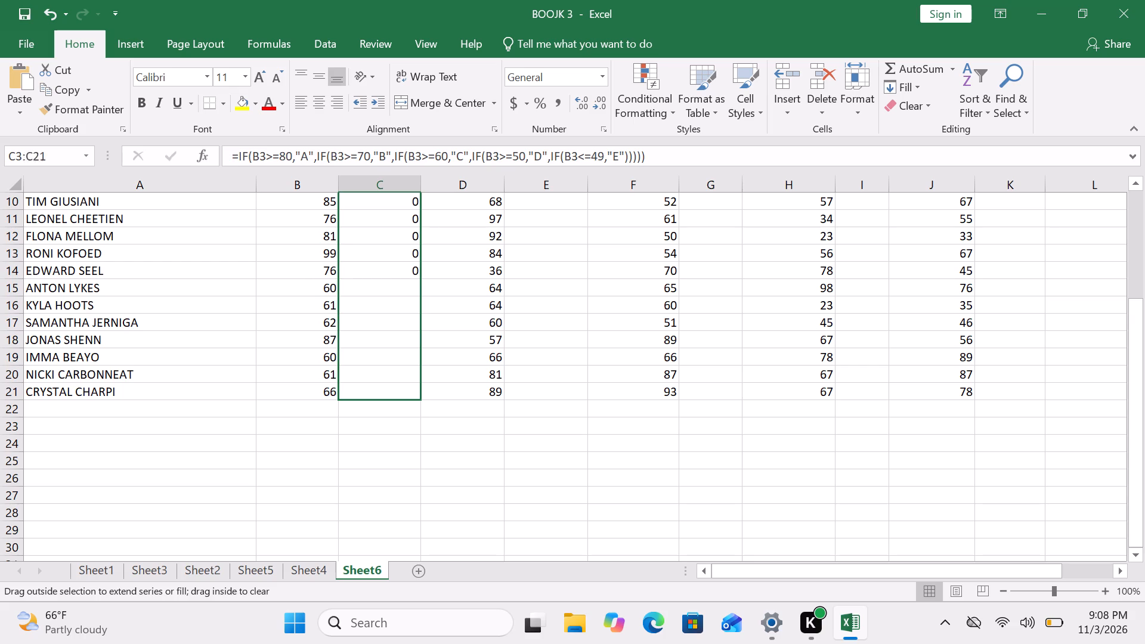
{"action": "scroll", "coordinate": [420, 304], "scroll_direction": "up", "scroll_amount": 2}
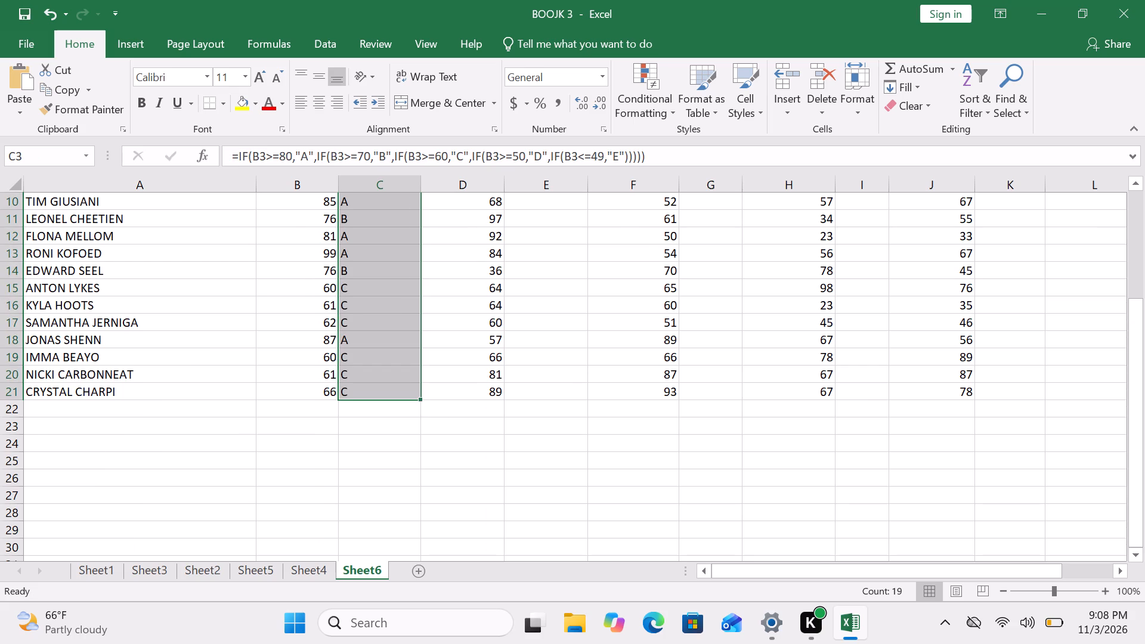
{"action": "scroll", "coordinate": [420, 304], "scroll_direction": "up", "scroll_amount": 2}
Try to extend the MATHS grade formula from C3 up into C2.
{"action": "left_click", "coordinate": [417, 243]}
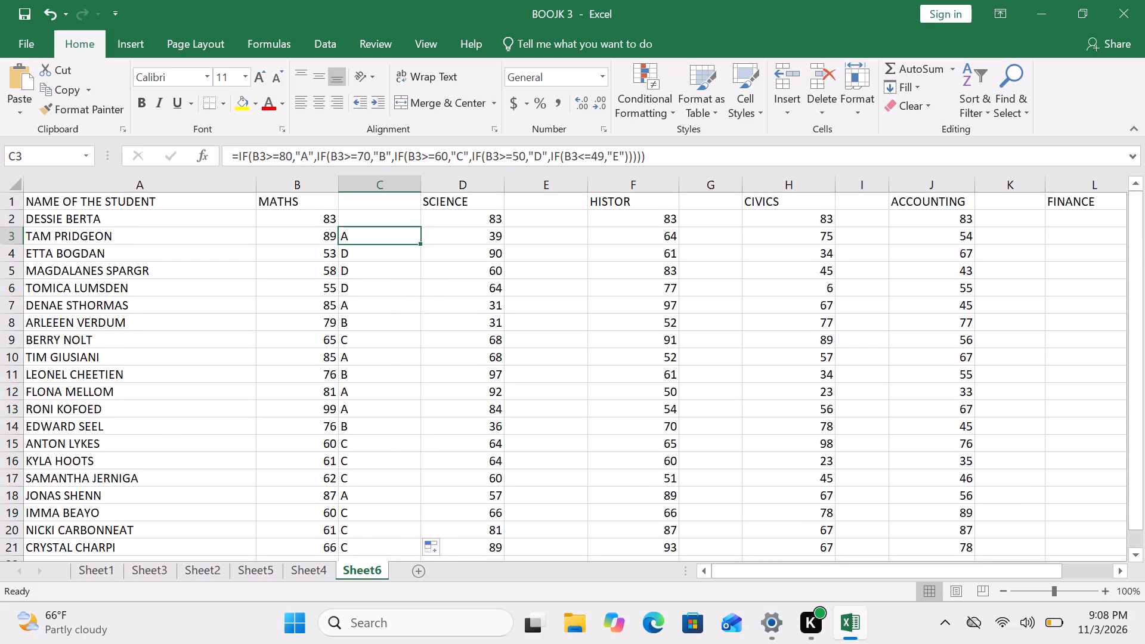
{"action": "left_click", "coordinate": [419, 224]}
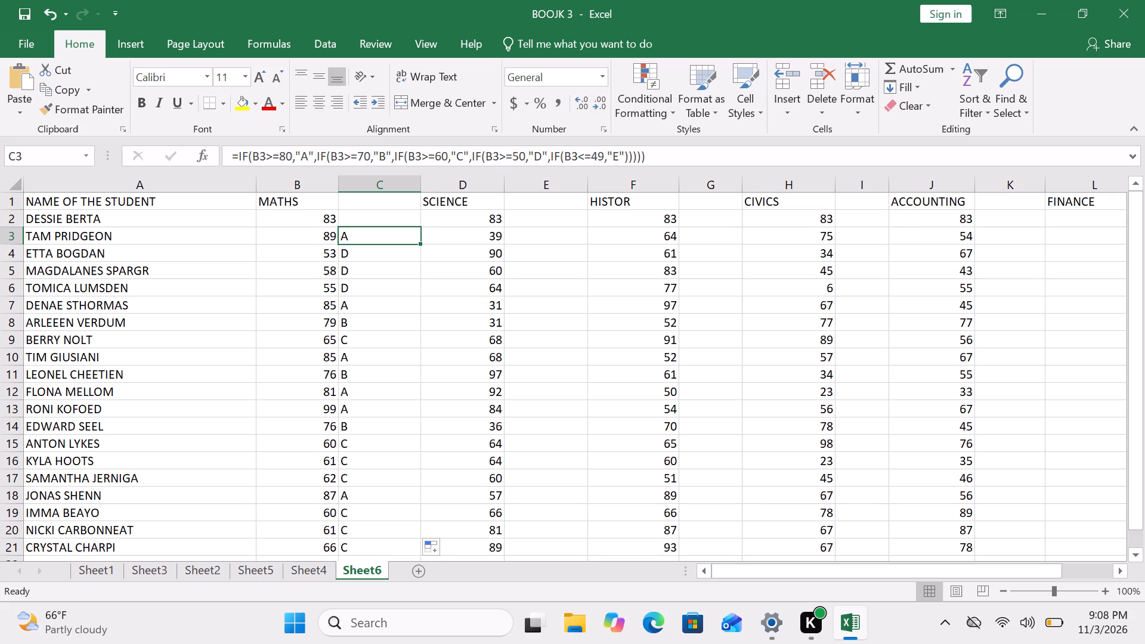
{"action": "left_click_drag", "start_coordinate": [417, 240], "coordinate": [417, 231]}
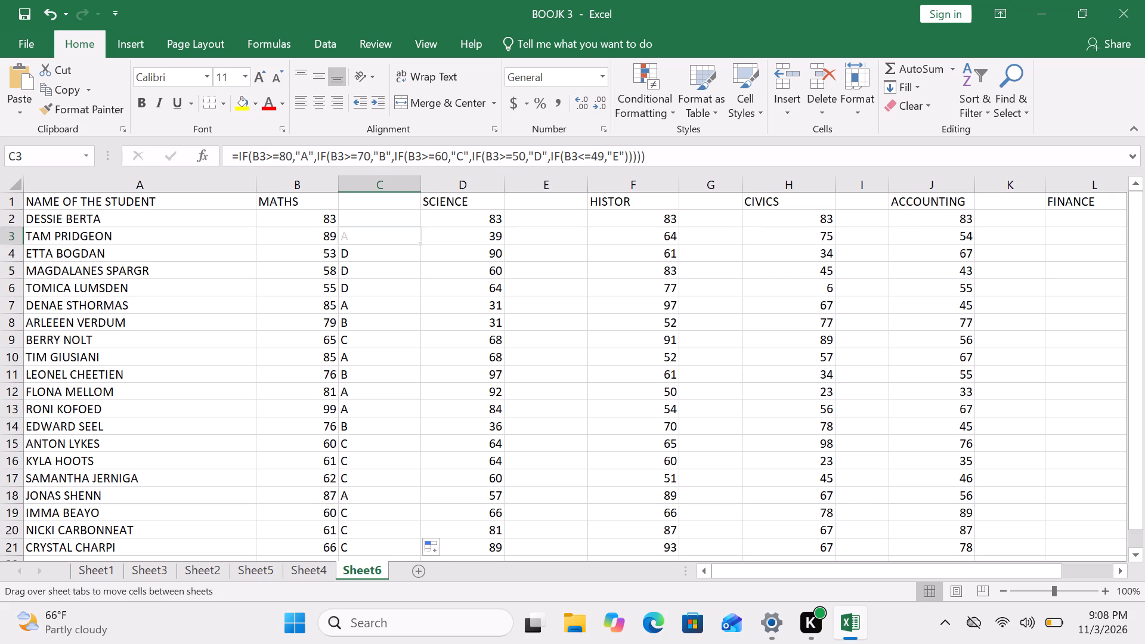
{"action": "left_click_drag", "start_coordinate": [417, 231], "coordinate": [417, 227]}
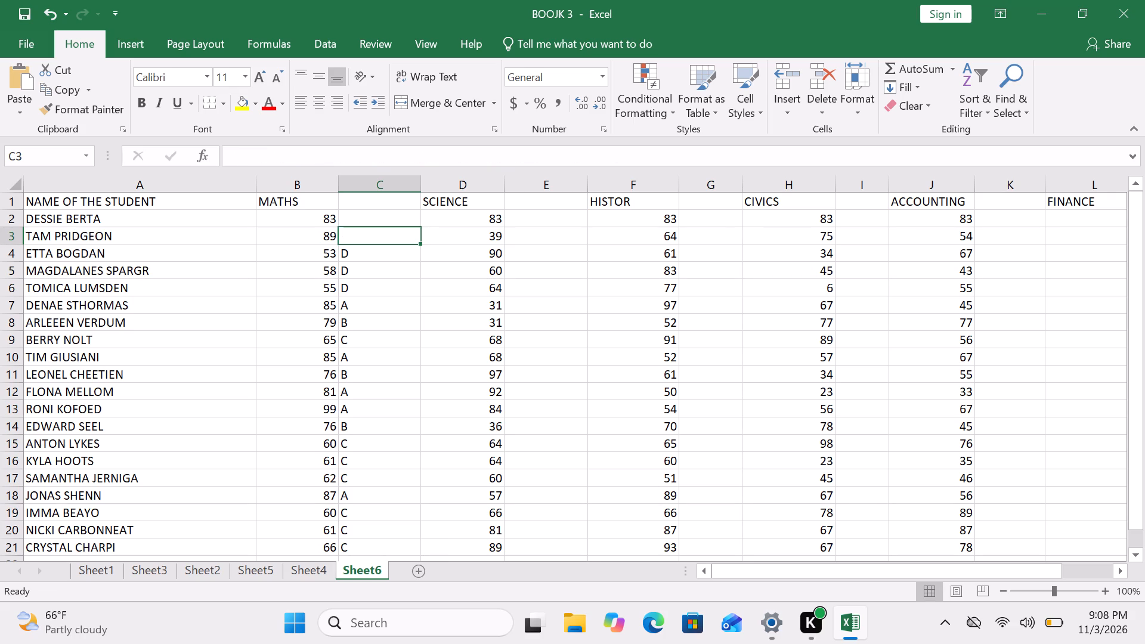
{"action": "left_click_drag", "start_coordinate": [420, 244], "coordinate": [411, 219]}
{"action": "left_click", "coordinate": [411, 219]}
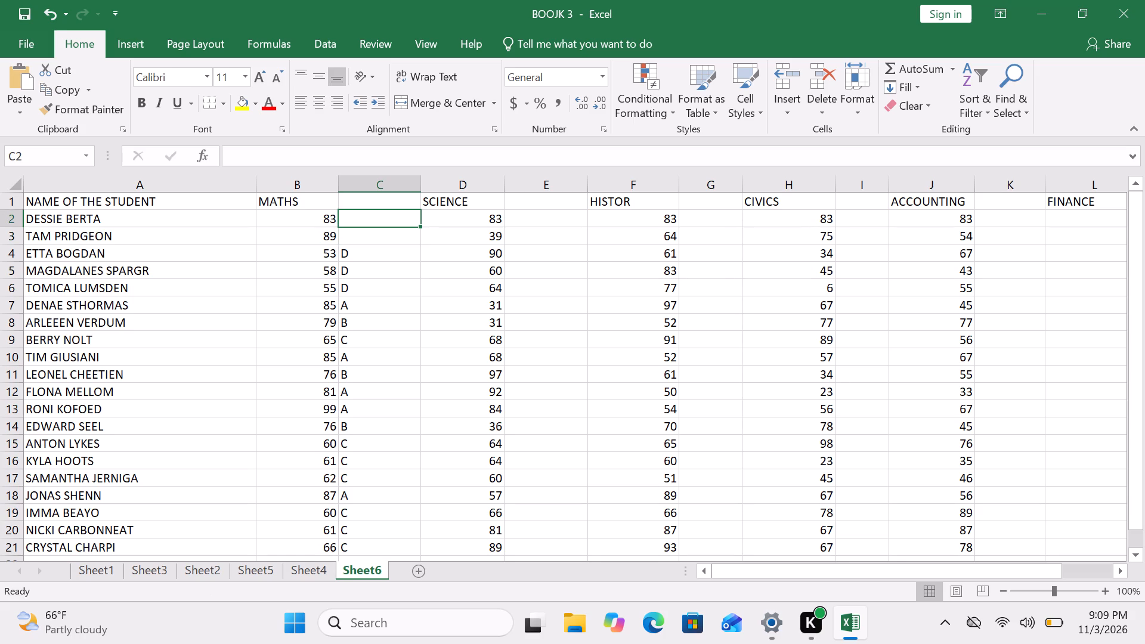
{"action": "left_click", "coordinate": [402, 236]}
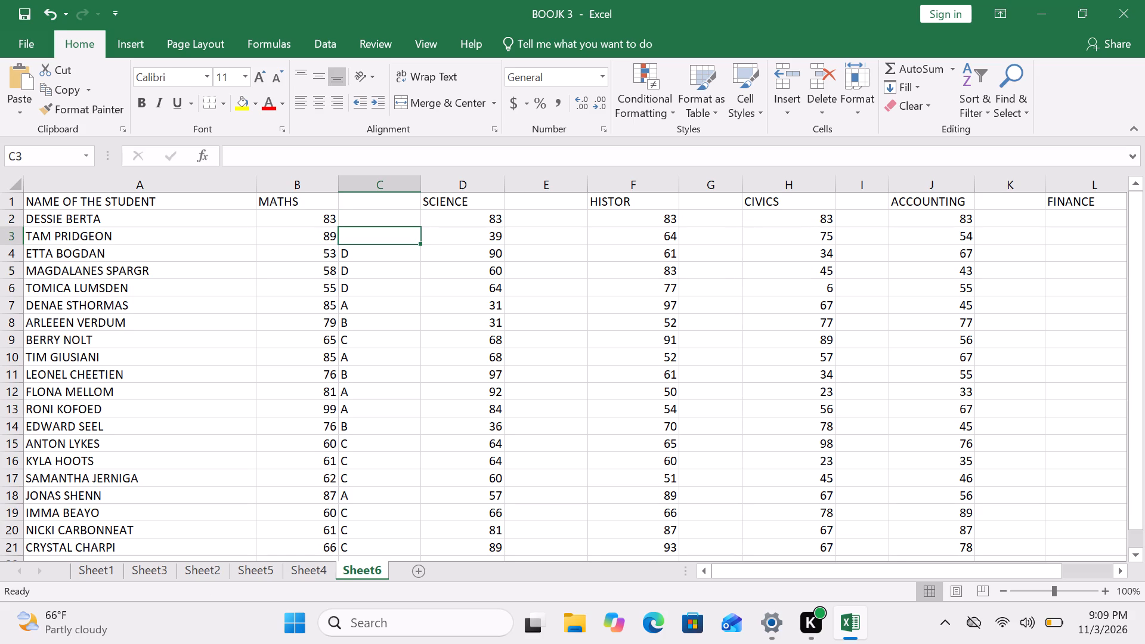
{"action": "left_click", "coordinate": [421, 242]}
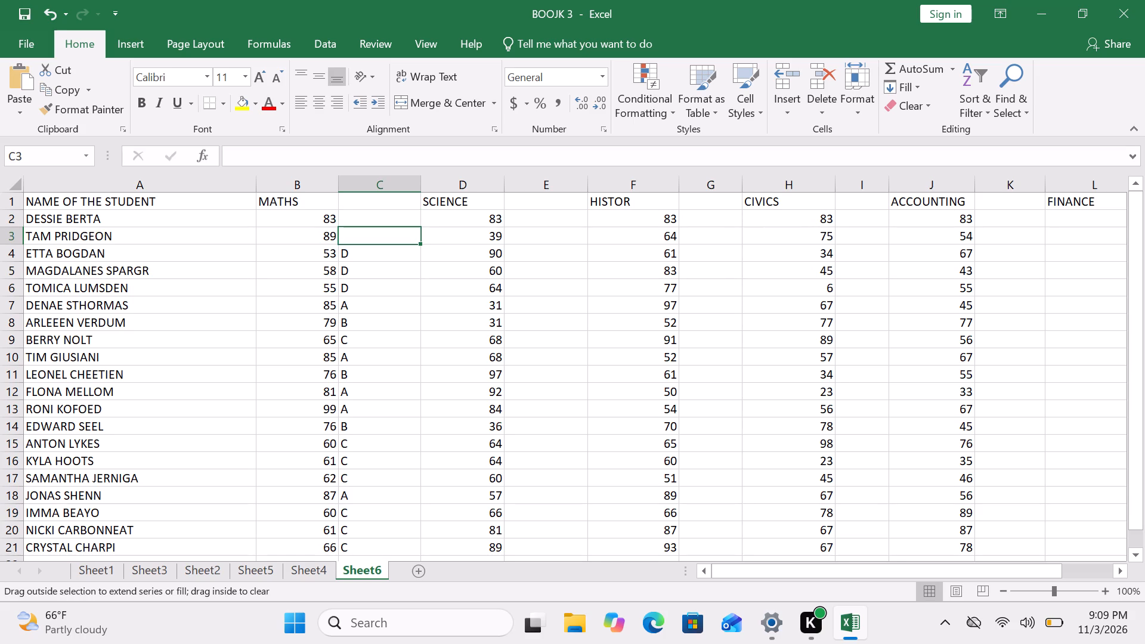
{"action": "left_click", "coordinate": [409, 219]}
Copy the full nested IF formula text from C5 and try to paste it into the empty C3.
{"action": "left_click", "coordinate": [375, 275]}
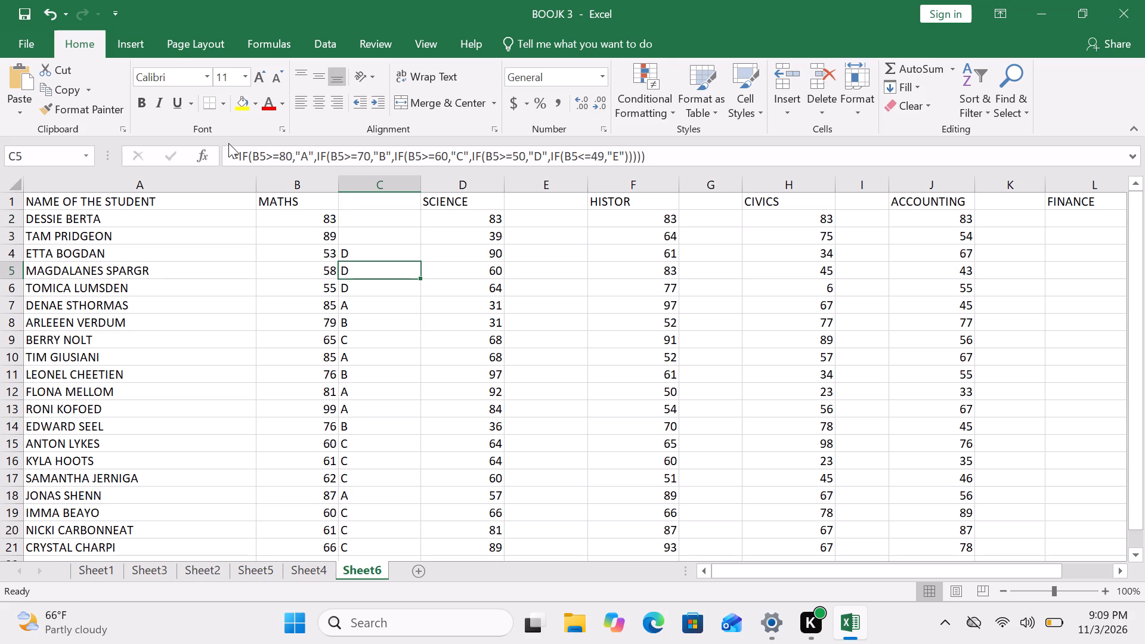
{"action": "left_click", "coordinate": [276, 145]}
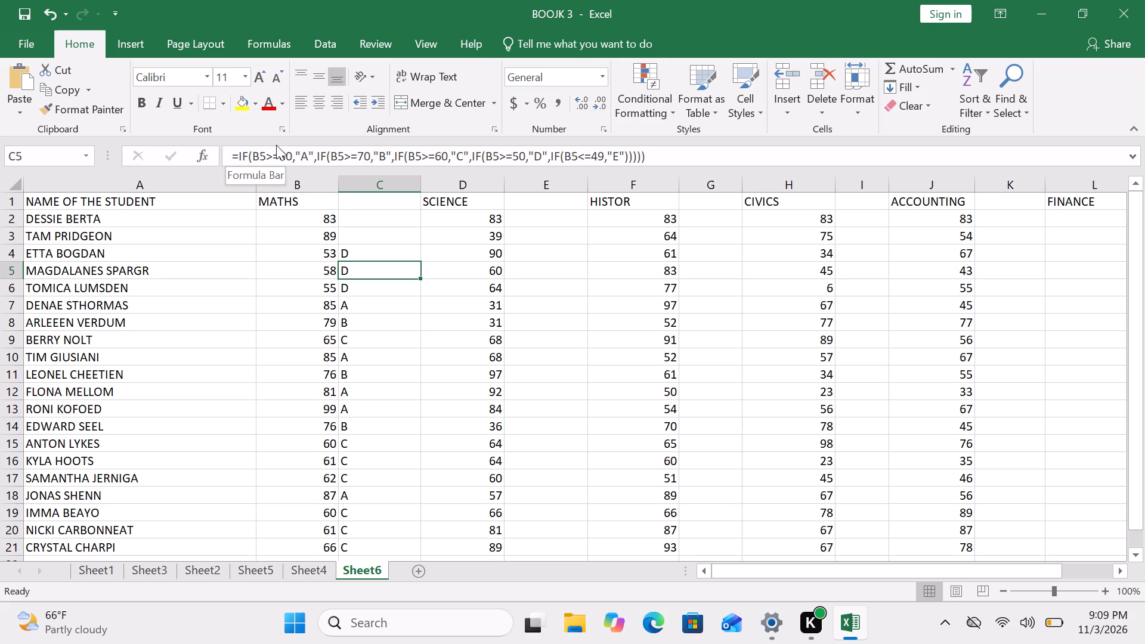
{"action": "left_click_drag", "start_coordinate": [229, 155], "coordinate": [426, 143]}
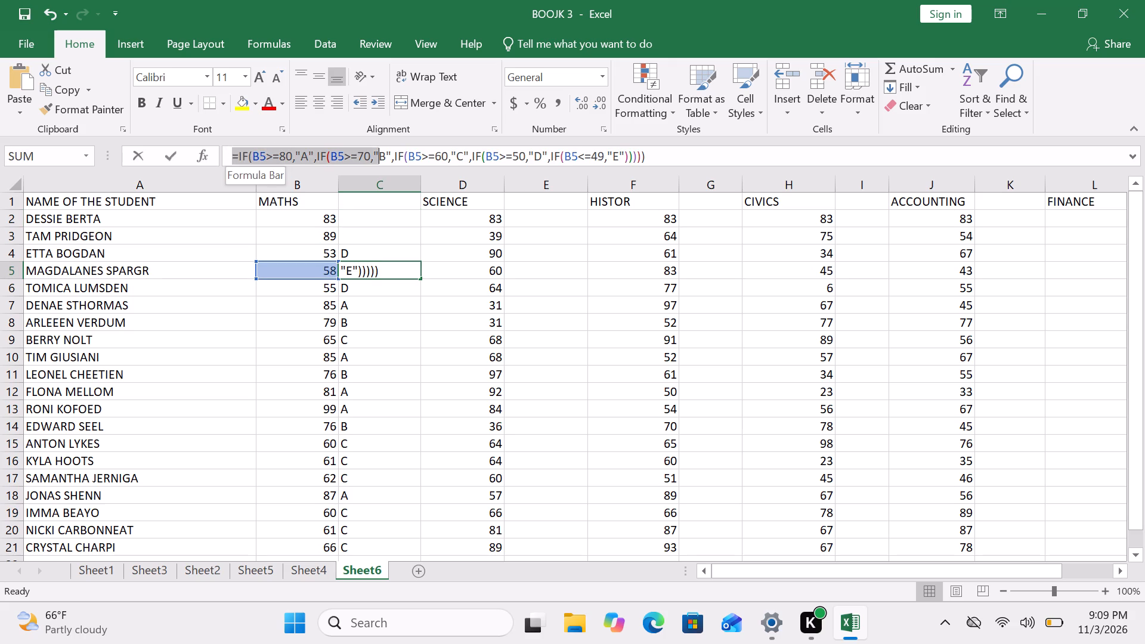
{"action": "left_click_drag", "start_coordinate": [426, 143], "coordinate": [654, 141]}
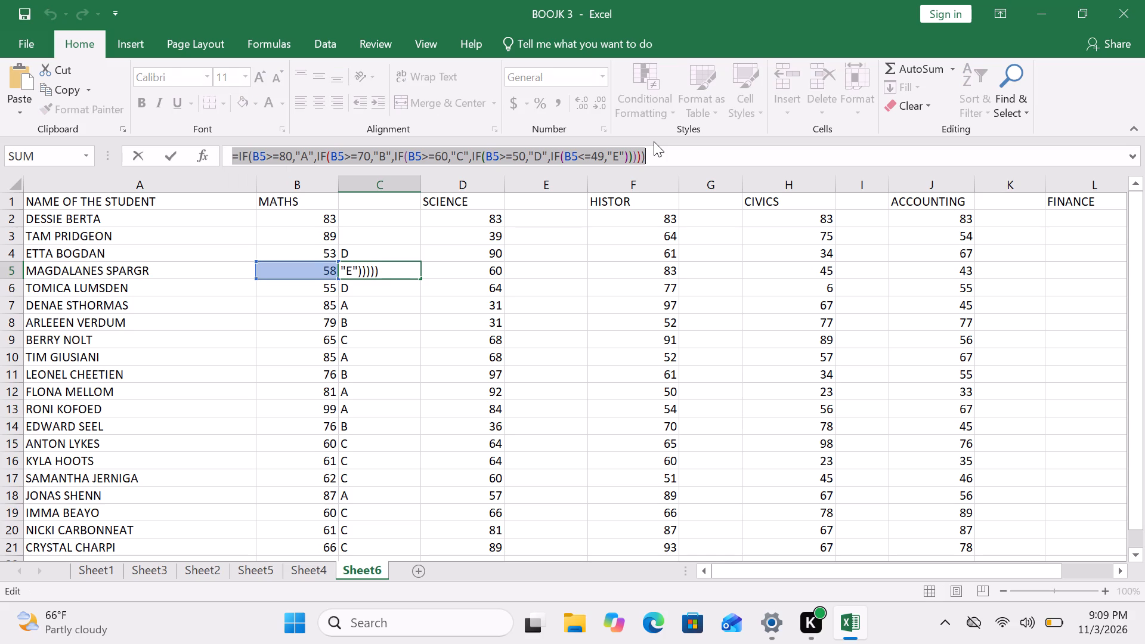
{"action": "key", "text": "ctrl+c"}
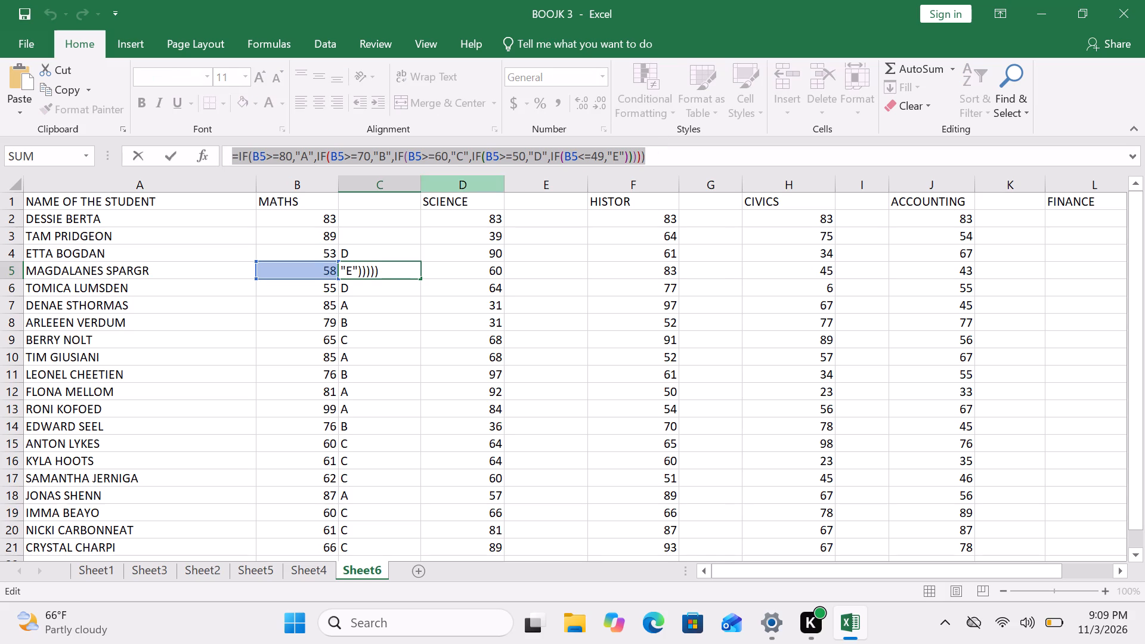
{"action": "left_click", "coordinate": [374, 240]}
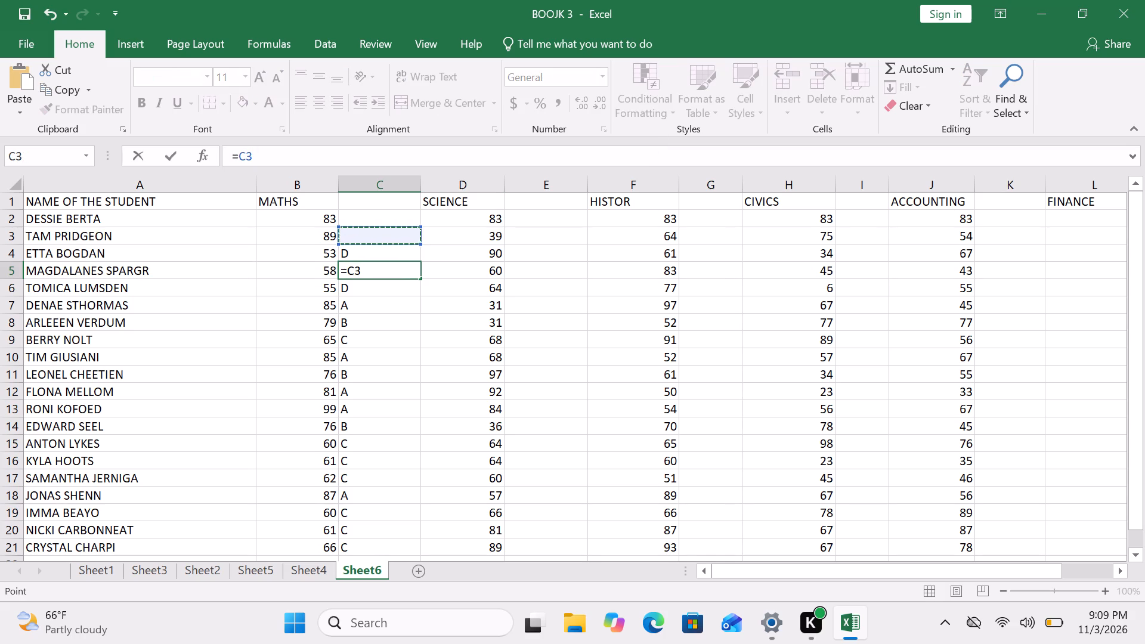
{"action": "key", "text": "ctrl+v"}
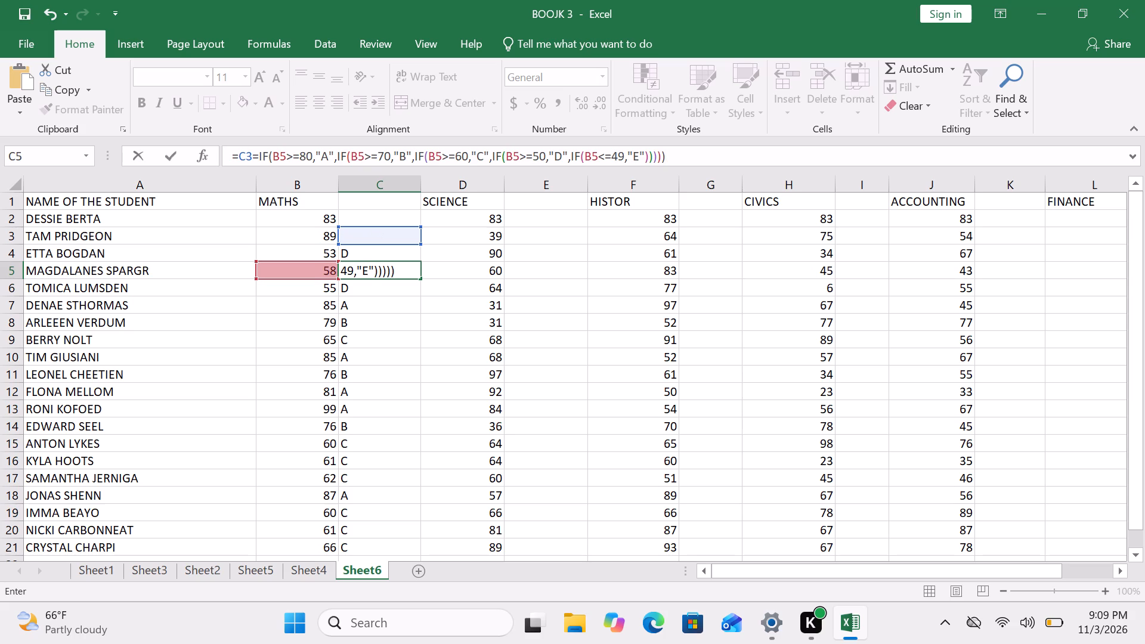
{"action": "left_click", "coordinate": [377, 240]}
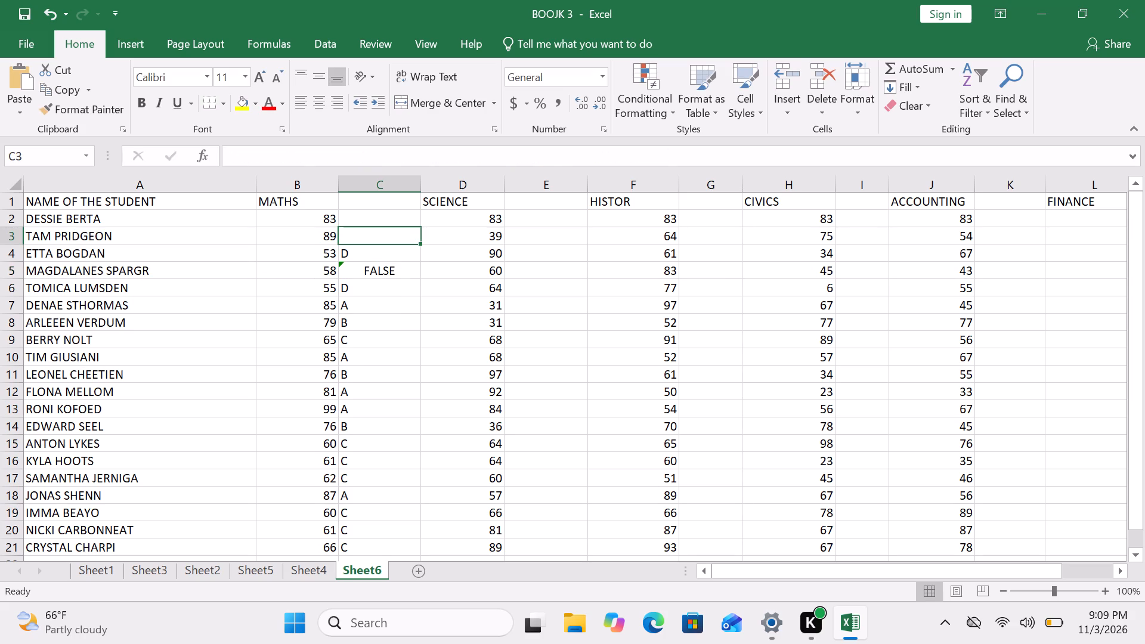
Fill the MATHS grade formula from C4 down into C5.
{"action": "left_click", "coordinate": [355, 280]}
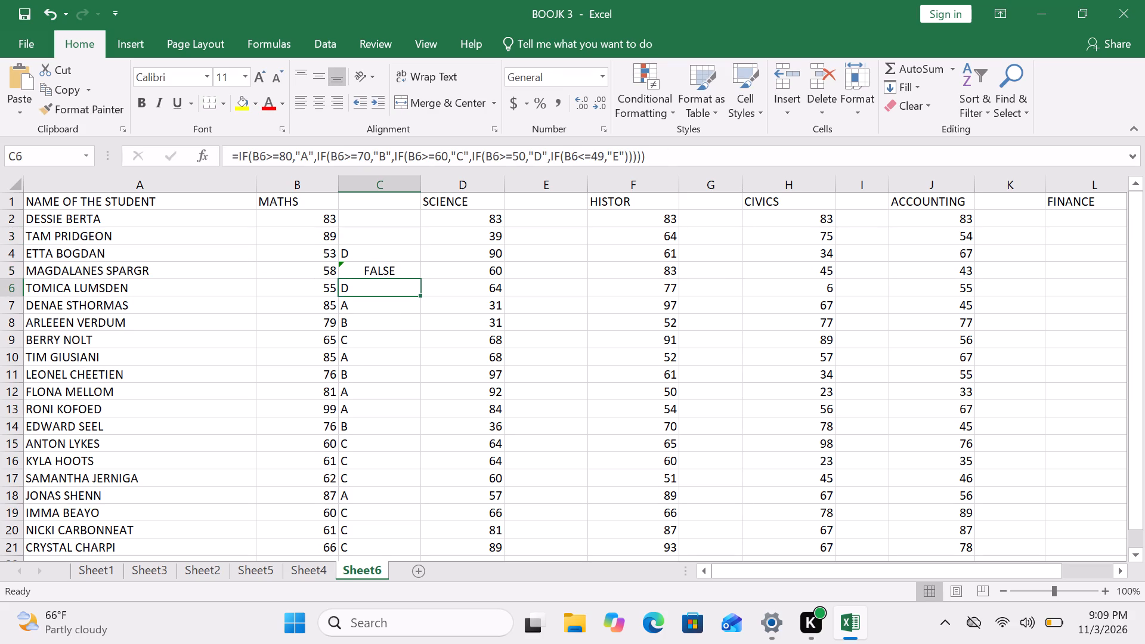
{"action": "left_click", "coordinate": [413, 249]}
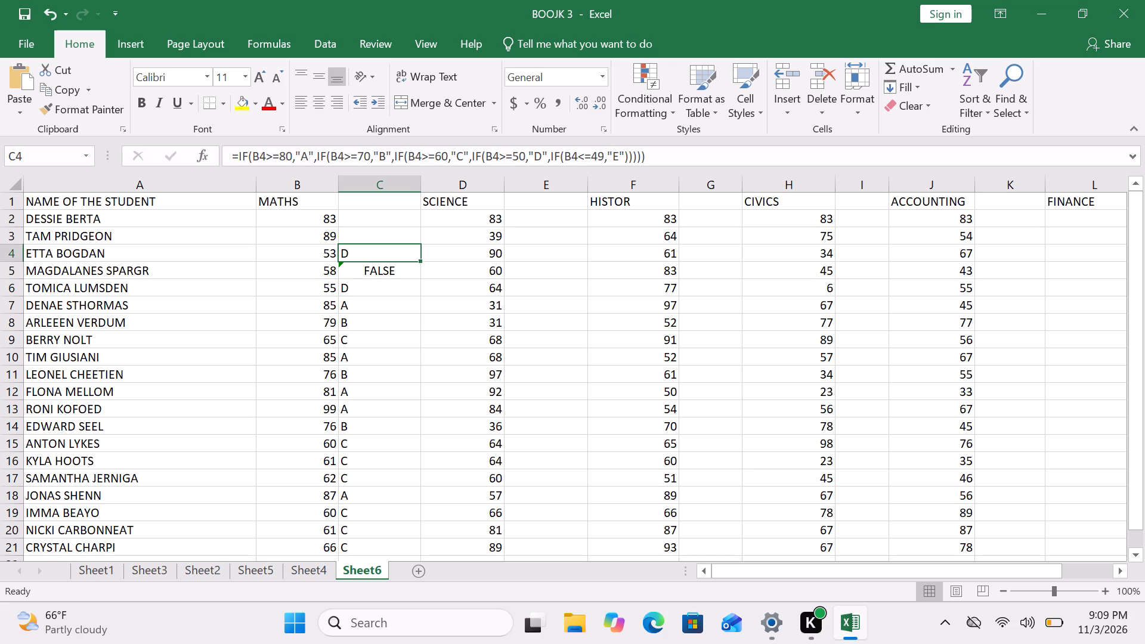
{"action": "left_click_drag", "start_coordinate": [419, 258], "coordinate": [419, 275]}
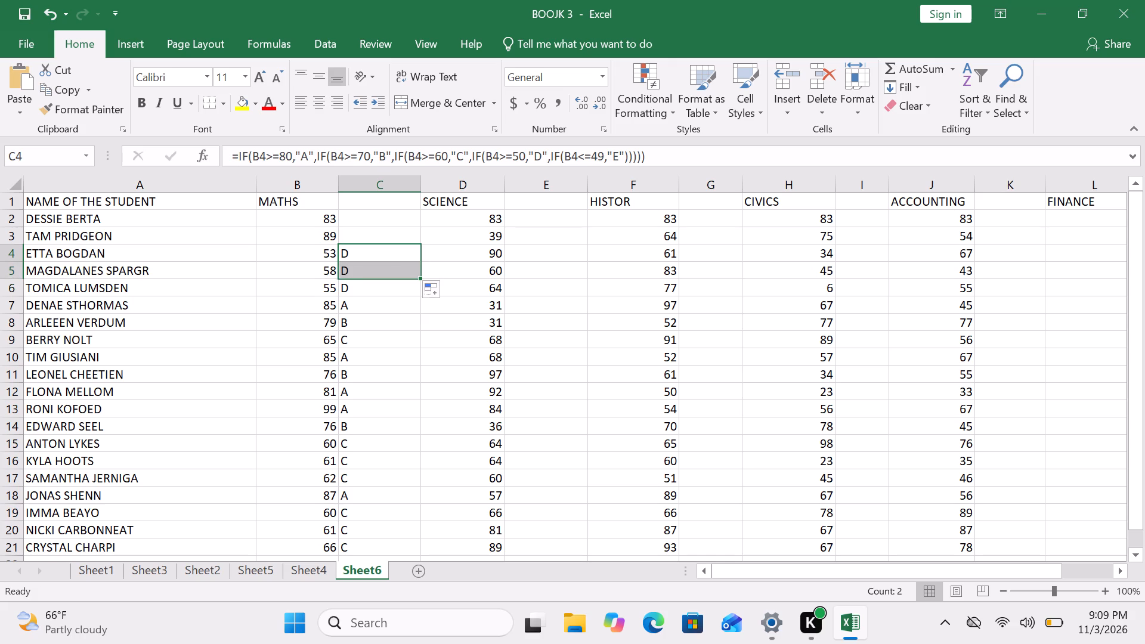
{"action": "left_click", "coordinate": [419, 249]}
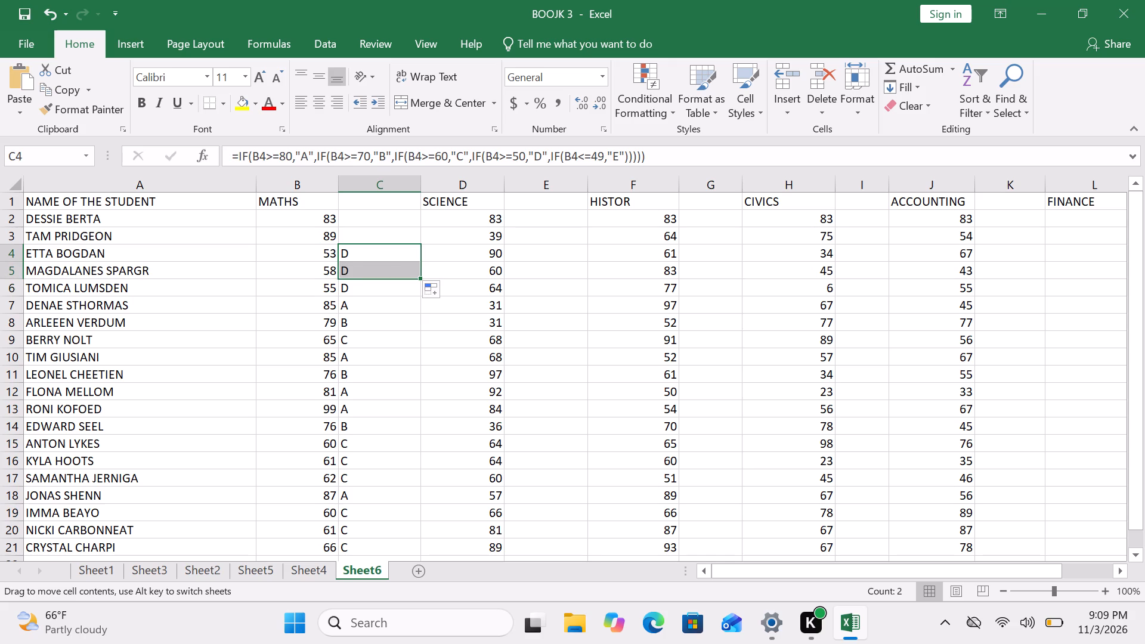
{"action": "left_click", "coordinate": [339, 258]}
{"action": "left_click", "coordinate": [356, 251]}
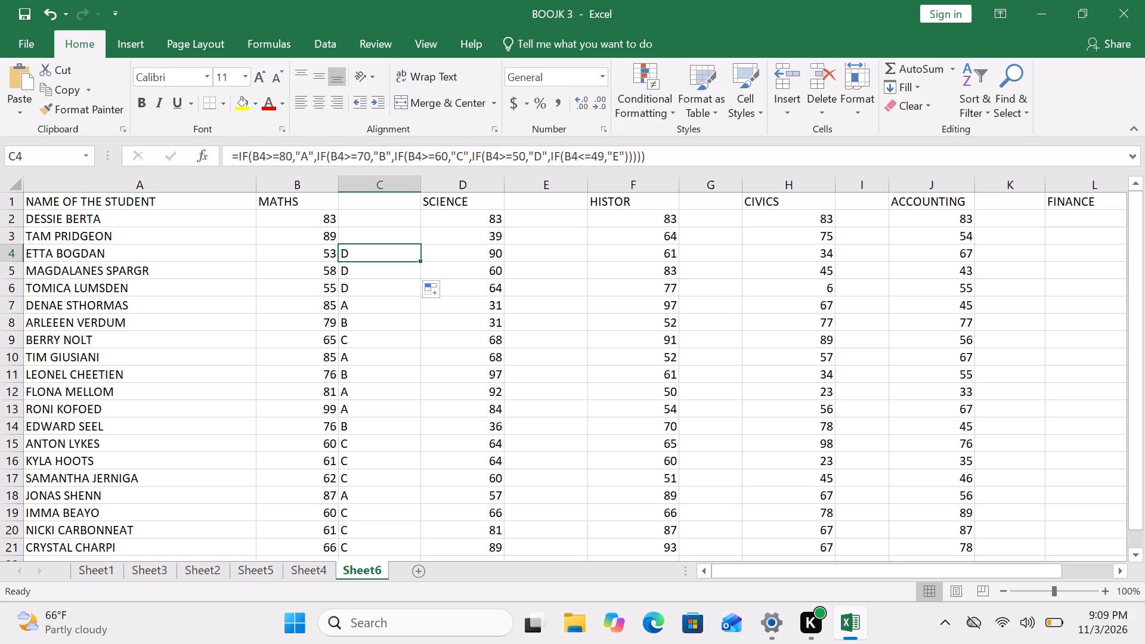
Try to transfer the full nested IF formula text from C4 into the empty C2.
{"action": "left_click", "coordinate": [379, 240]}
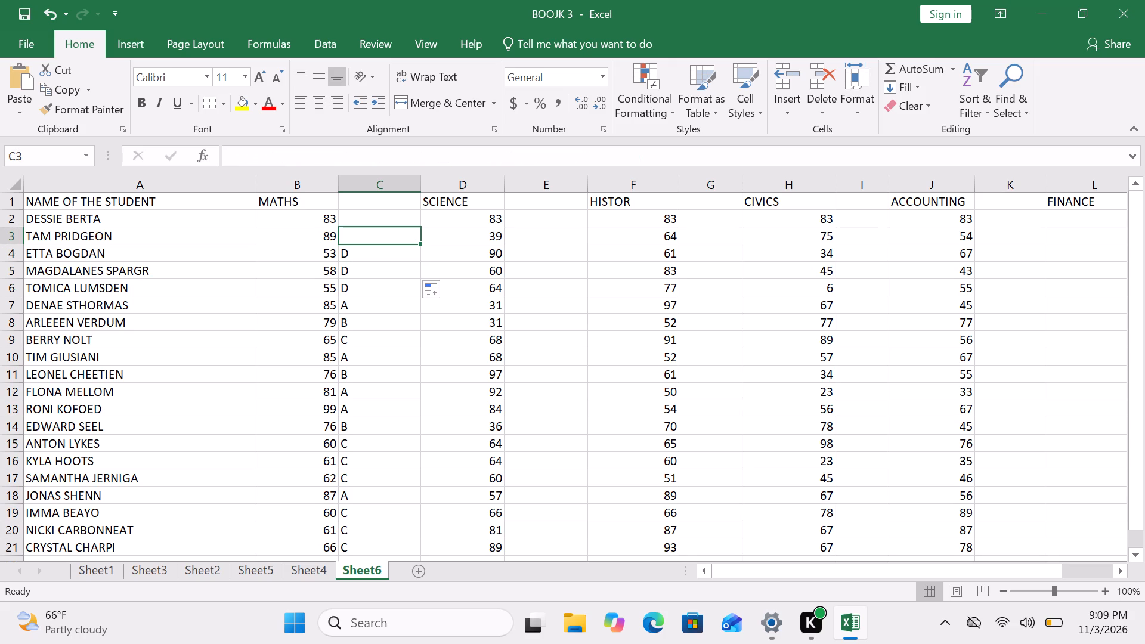
{"action": "left_click", "coordinate": [376, 262]}
{"action": "left_click", "coordinate": [369, 248]}
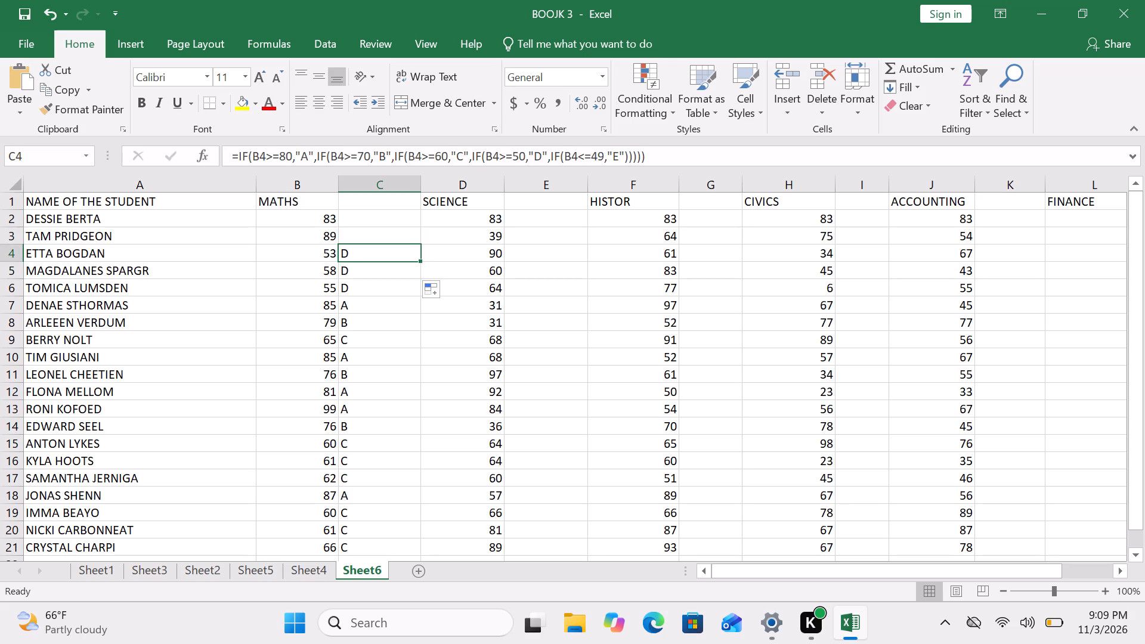
{"action": "left_click", "coordinate": [236, 151]}
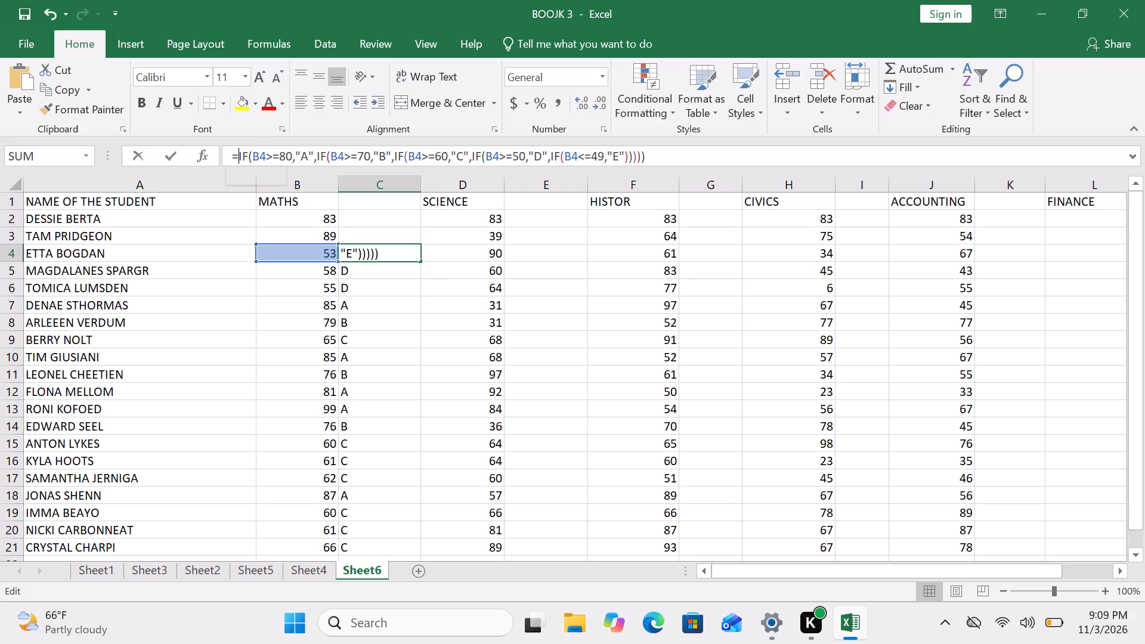
{"action": "left_click", "coordinate": [230, 152]}
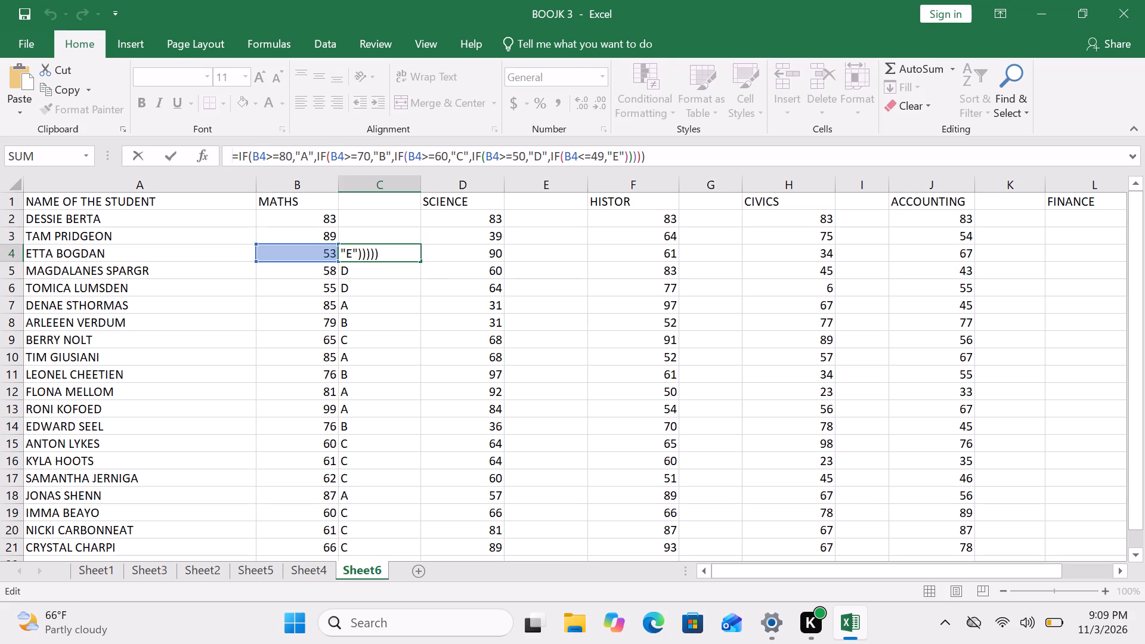
{"action": "left_click_drag", "start_coordinate": [225, 156], "coordinate": [649, 145]}
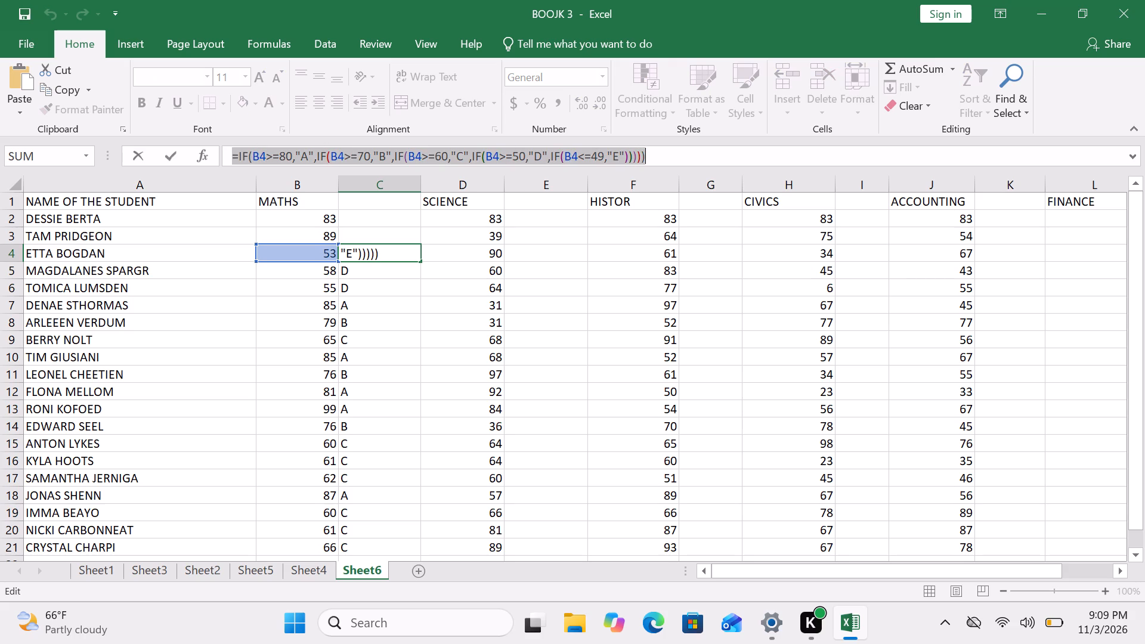
{"action": "left_click_drag", "start_coordinate": [649, 145], "coordinate": [649, 145]}
{"action": "left_click", "coordinate": [371, 221]}
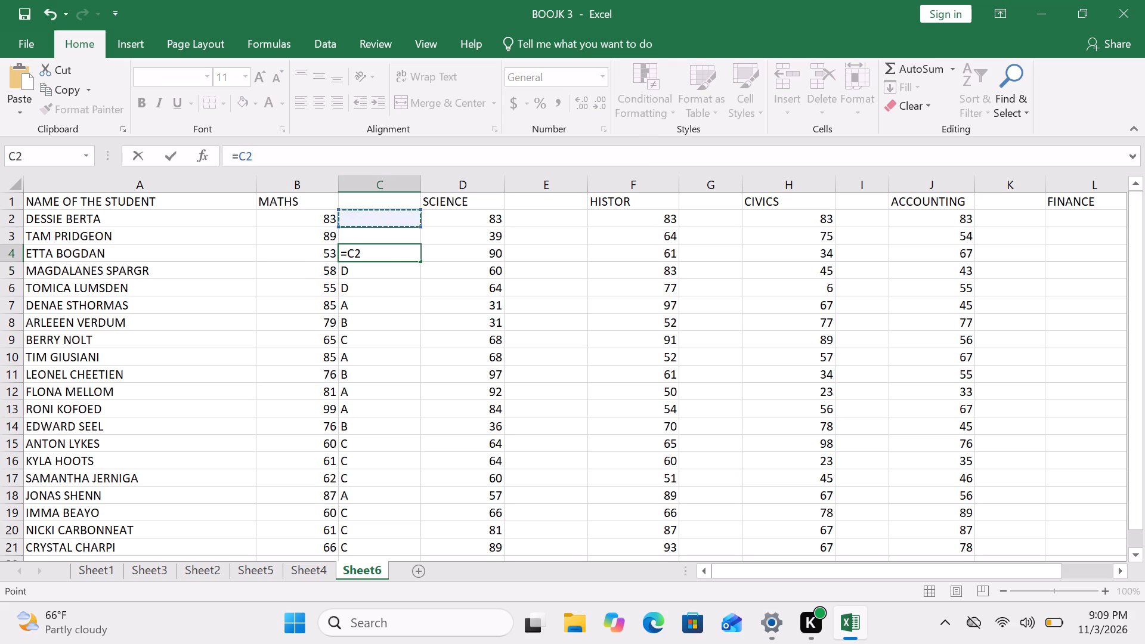
{"action": "key", "text": "ctrl+v"}
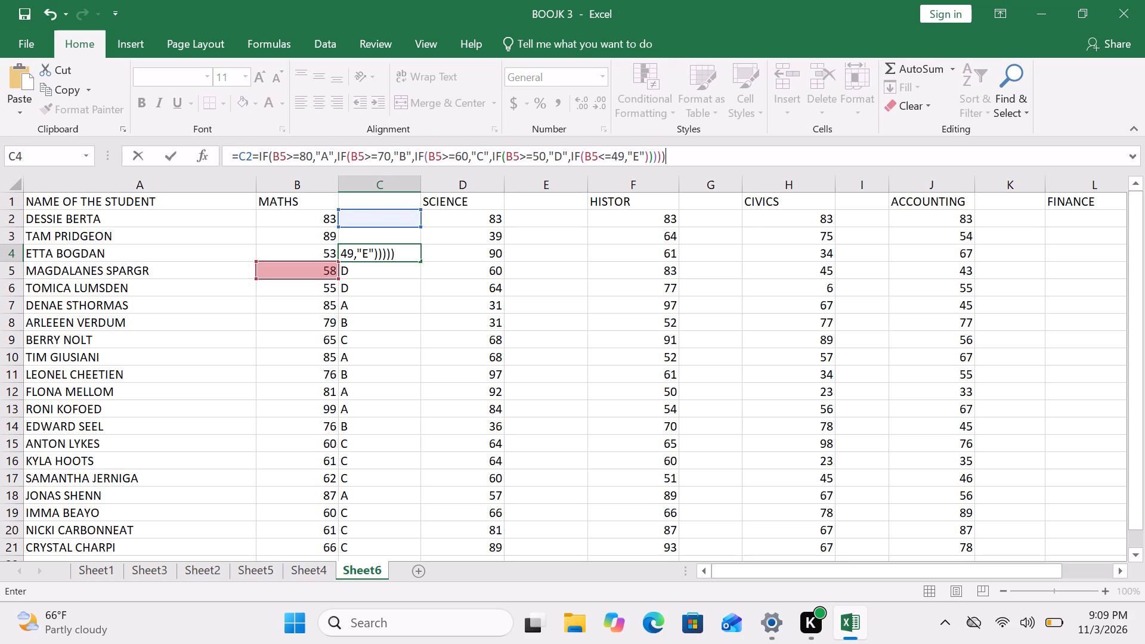
{"action": "left_click", "coordinate": [376, 219]}
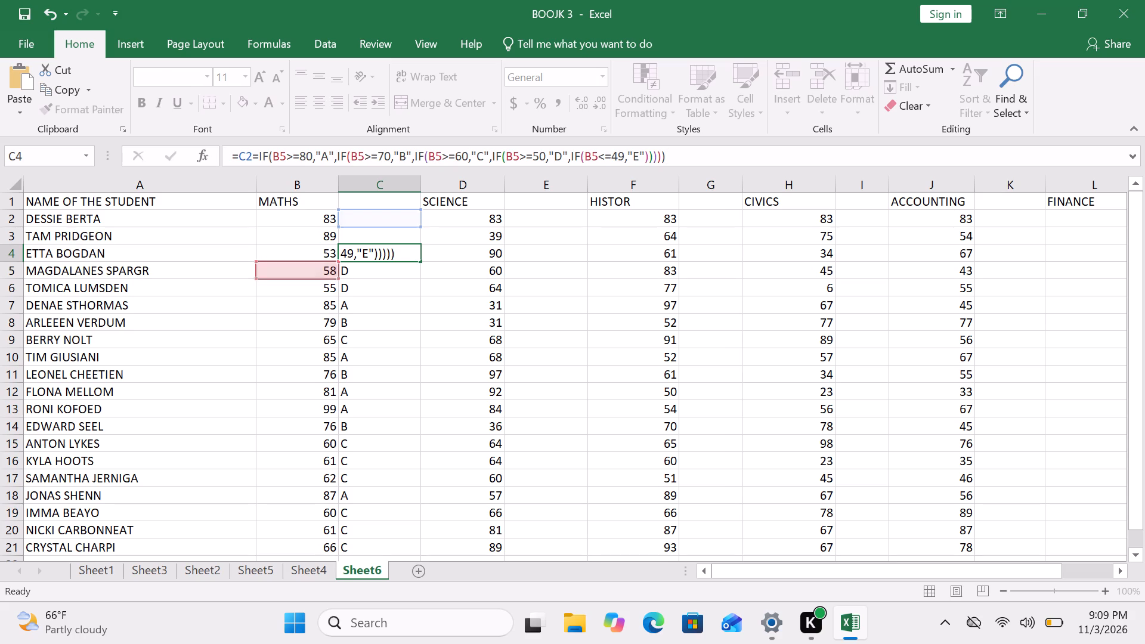
{"action": "left_click", "coordinate": [404, 255]}
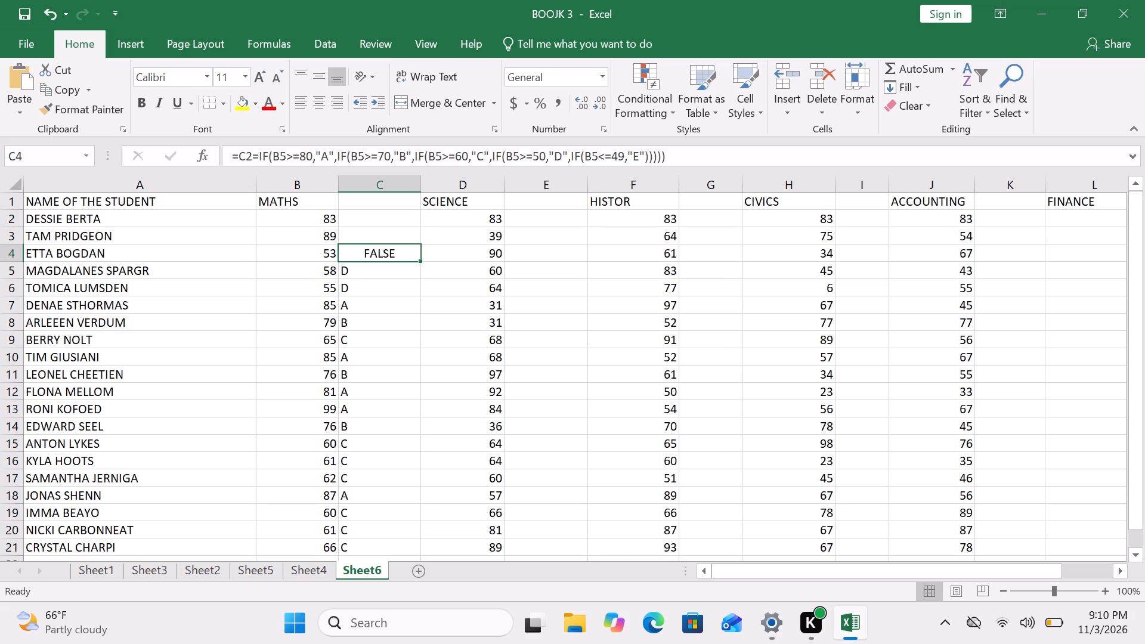
Copy the C5 nested IF formula text without its leading equals sign and try to paste it into the empty C2.
{"action": "left_click", "coordinate": [409, 276]}
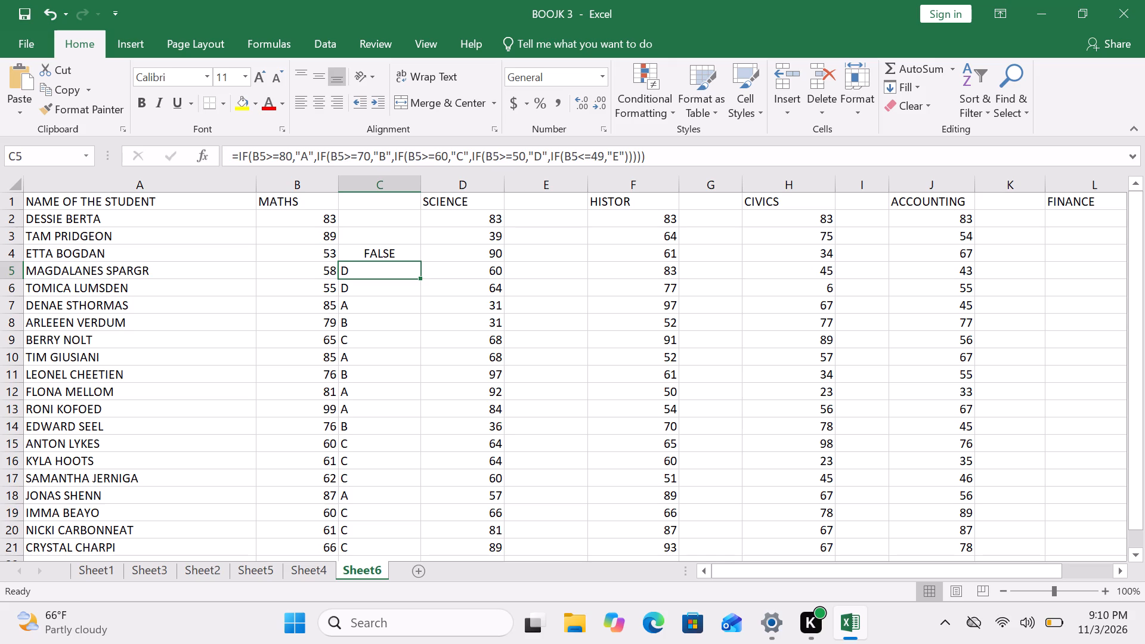
{"action": "left_click", "coordinate": [384, 275]}
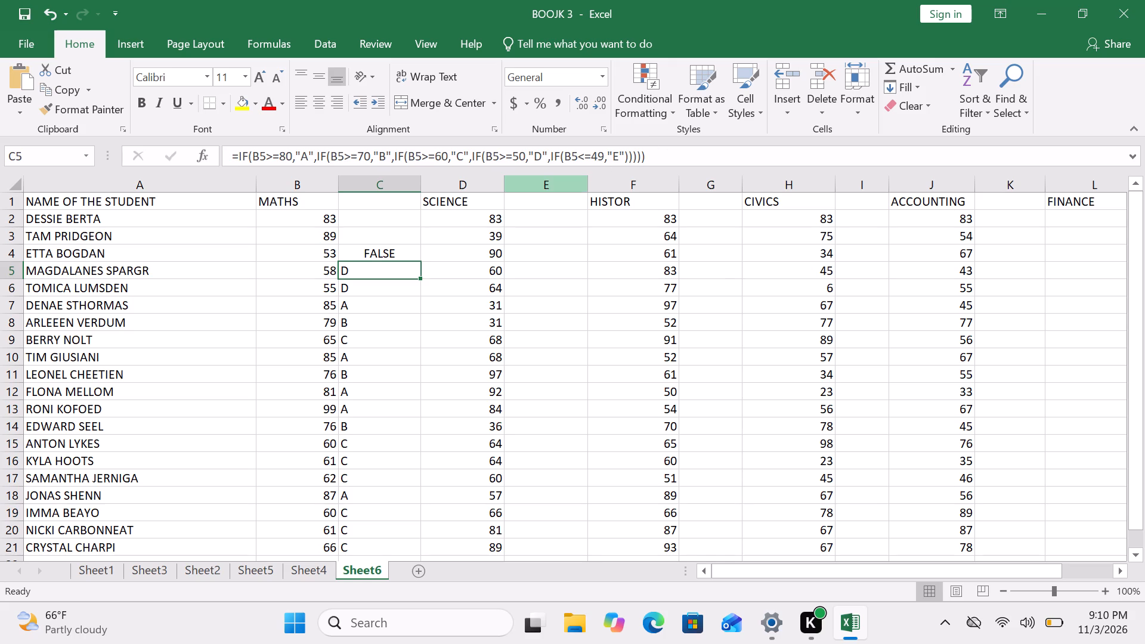
{"action": "left_click", "coordinate": [618, 162]}
{"action": "left_click", "coordinate": [686, 157]}
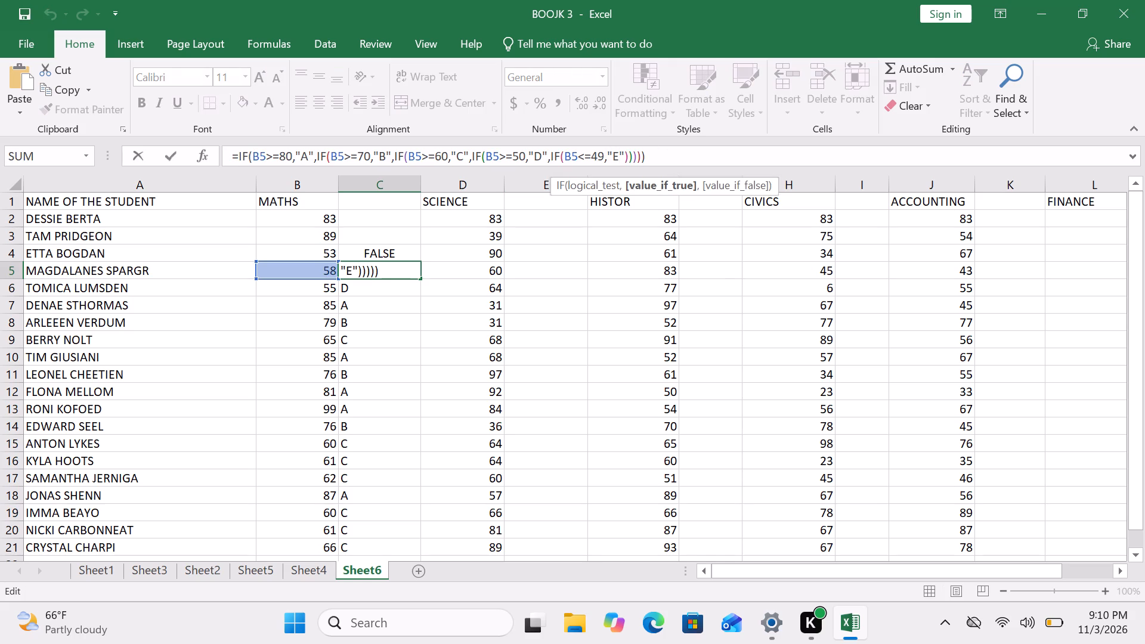
{"action": "double_click", "coordinate": [686, 157]}
{"action": "left_click_drag", "start_coordinate": [686, 157], "coordinate": [419, 160]}
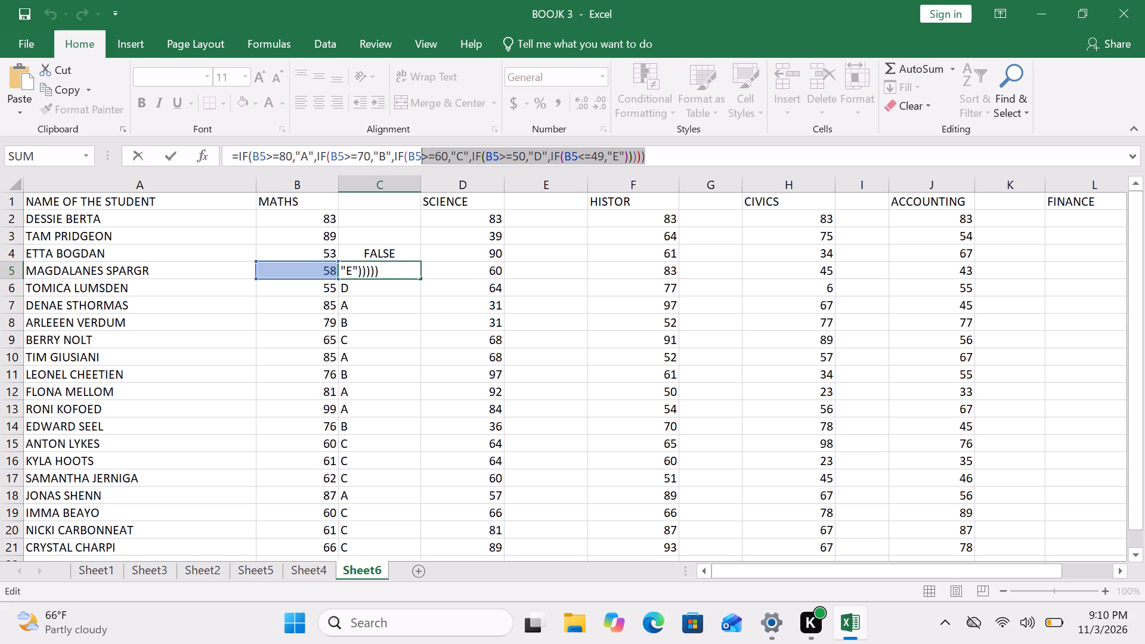
{"action": "left_click_drag", "start_coordinate": [419, 160], "coordinate": [236, 148]}
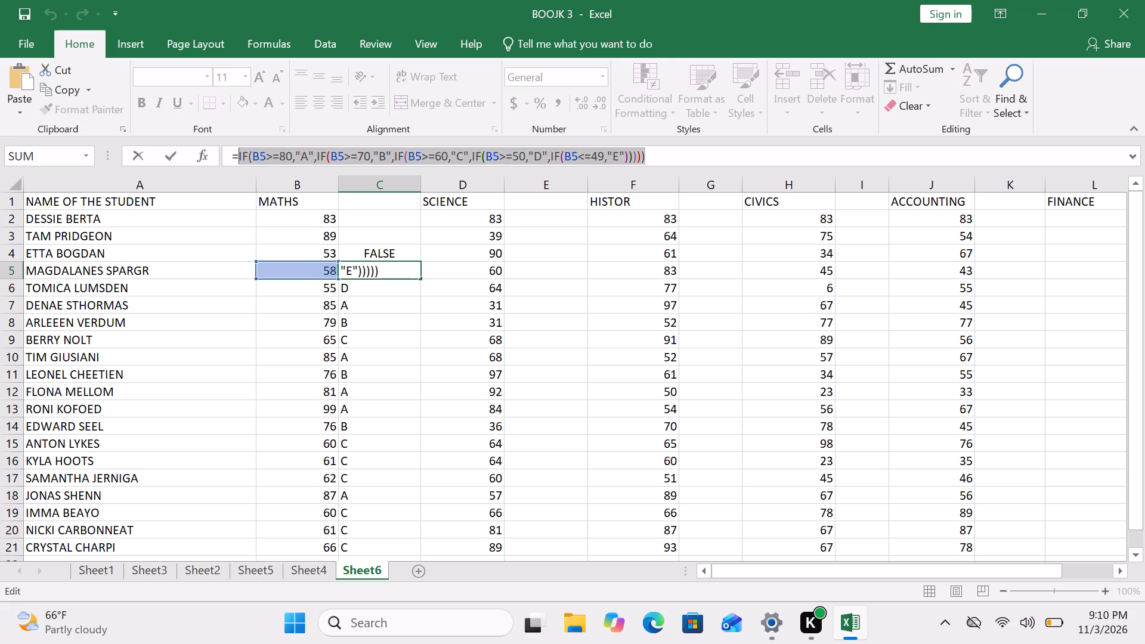
{"action": "key", "text": "ctrl+c"}
{"action": "left_click", "coordinate": [360, 217]}
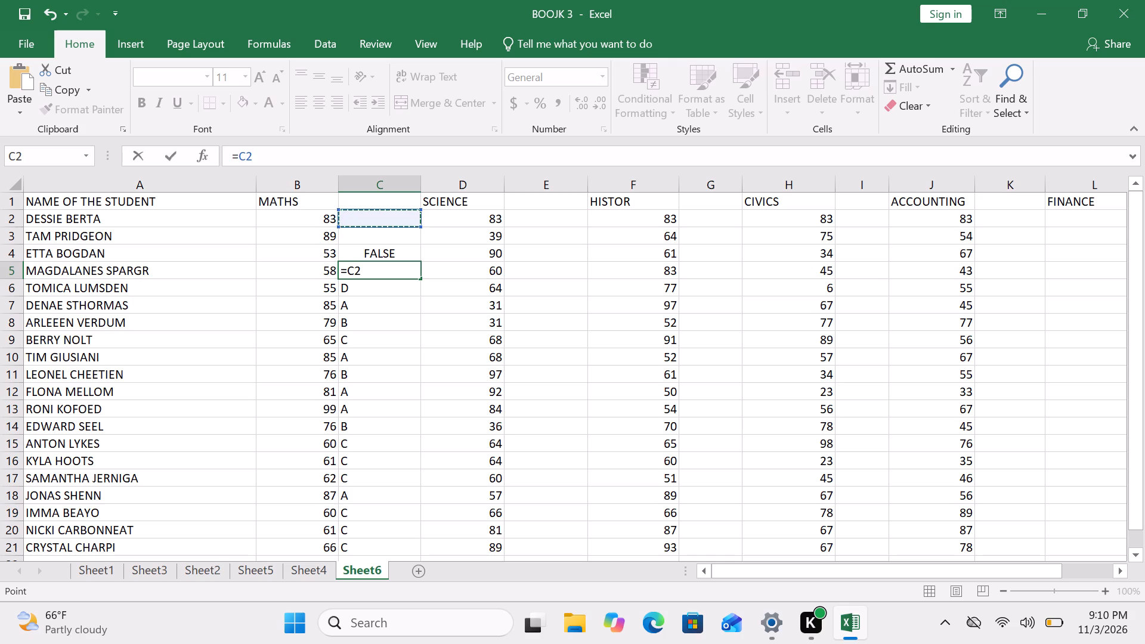
{"action": "key", "text": "ctrl+v"}
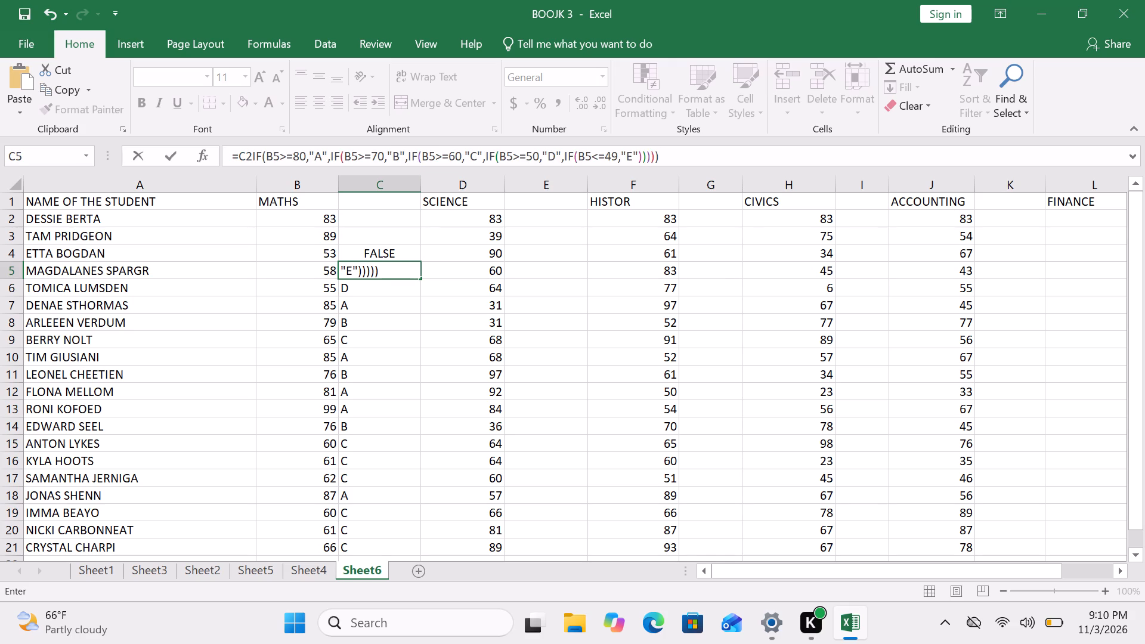
{"action": "left_click", "coordinate": [686, 144]}
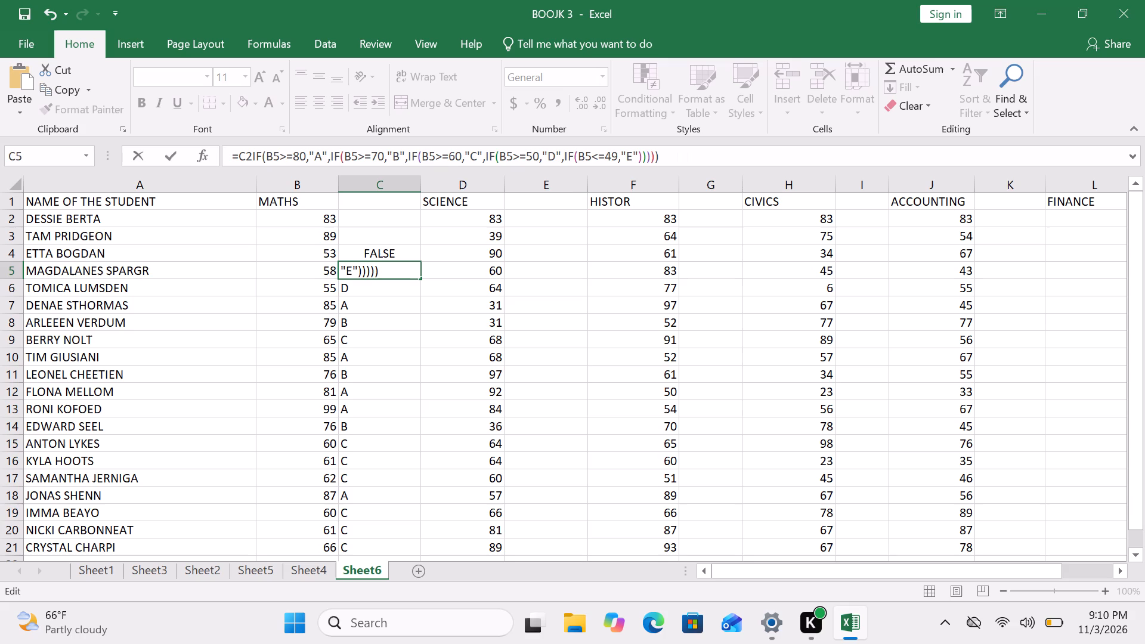
{"action": "left_click", "coordinate": [356, 219]}
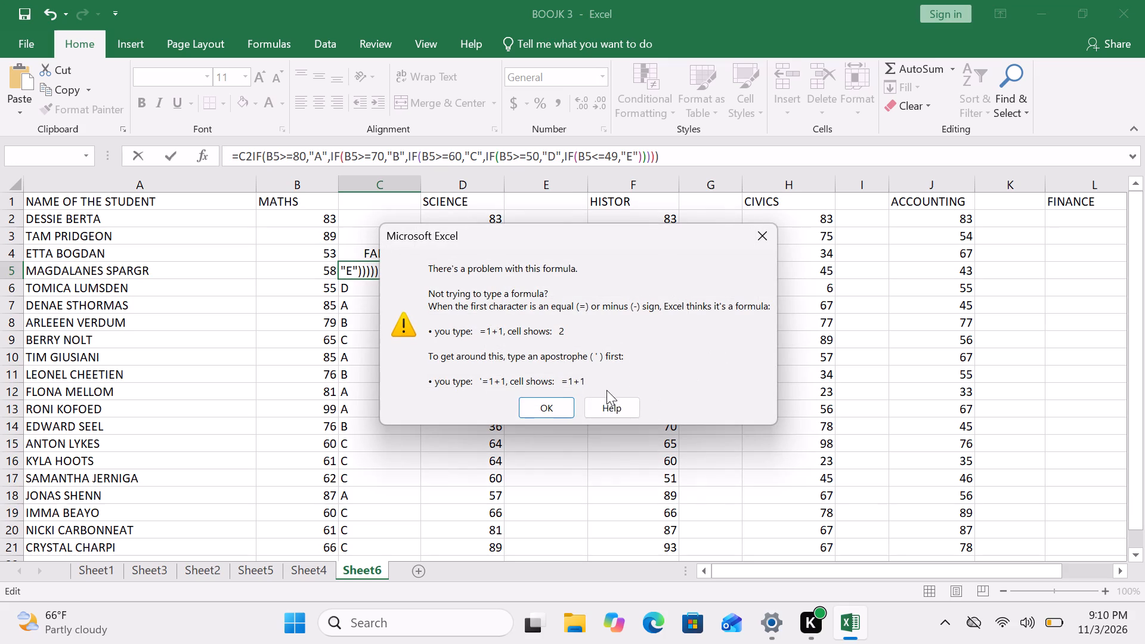
{"action": "left_click", "coordinate": [763, 239]}
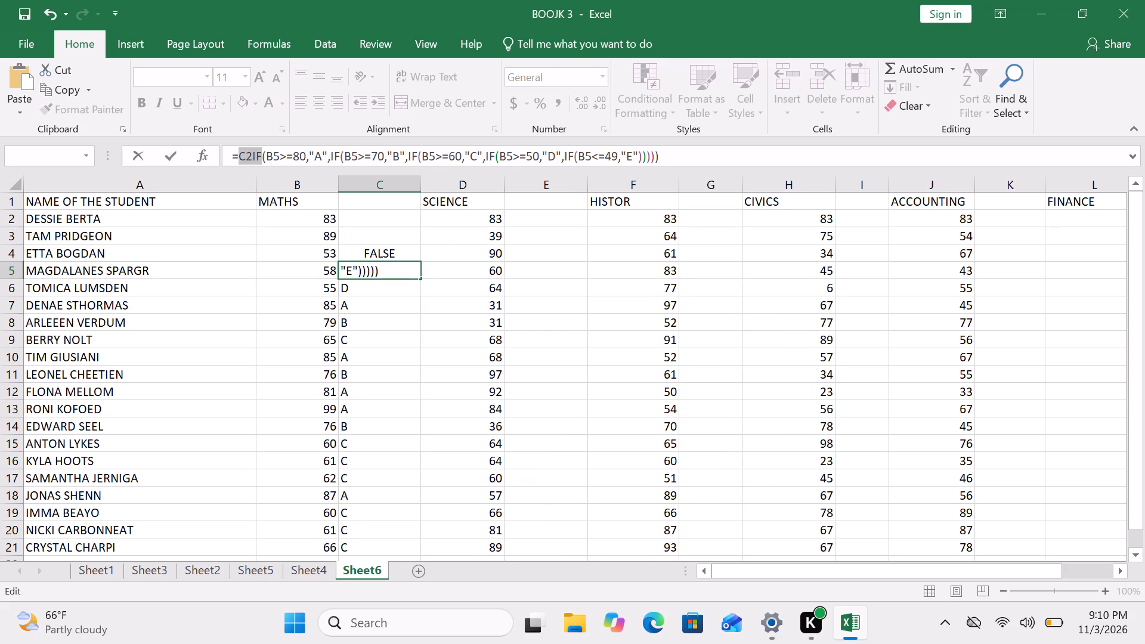
Delete the leading "=C2" from the C5 entry and enter the remaining IF(B5>=80,"A",… expression.
{"action": "left_click", "coordinate": [396, 260]}
{"action": "left_click", "coordinate": [386, 266]}
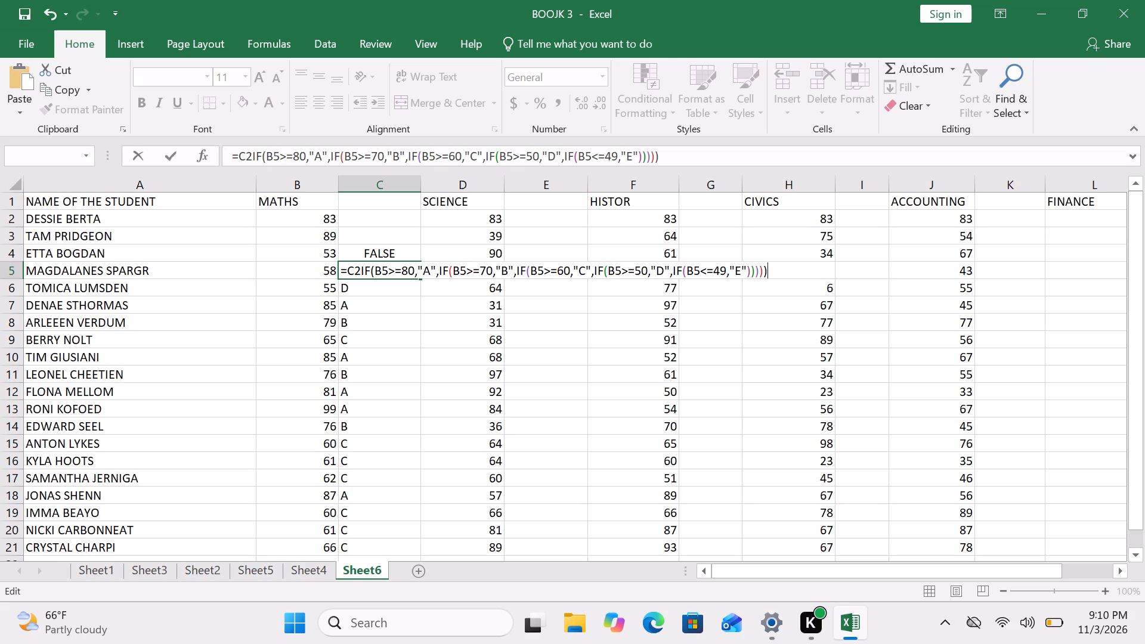
{"action": "left_click", "coordinate": [361, 271]}
{"action": "key", "text": "BackSpace"}
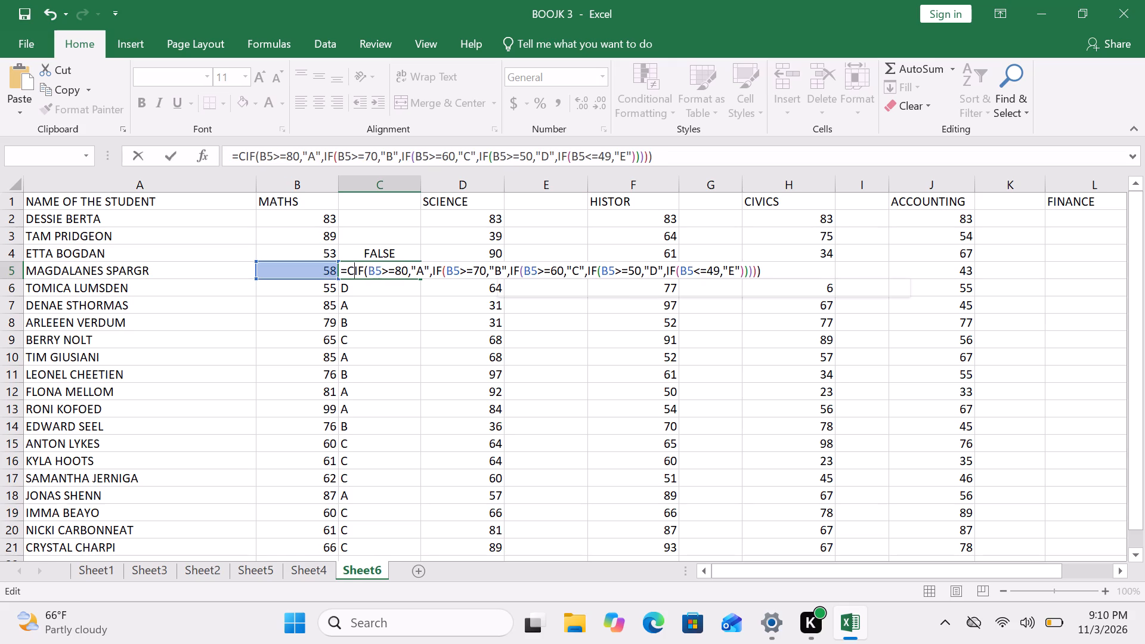
{"action": "key", "text": "BackSpace"}
{"action": "key", "text": "BackSpace"}
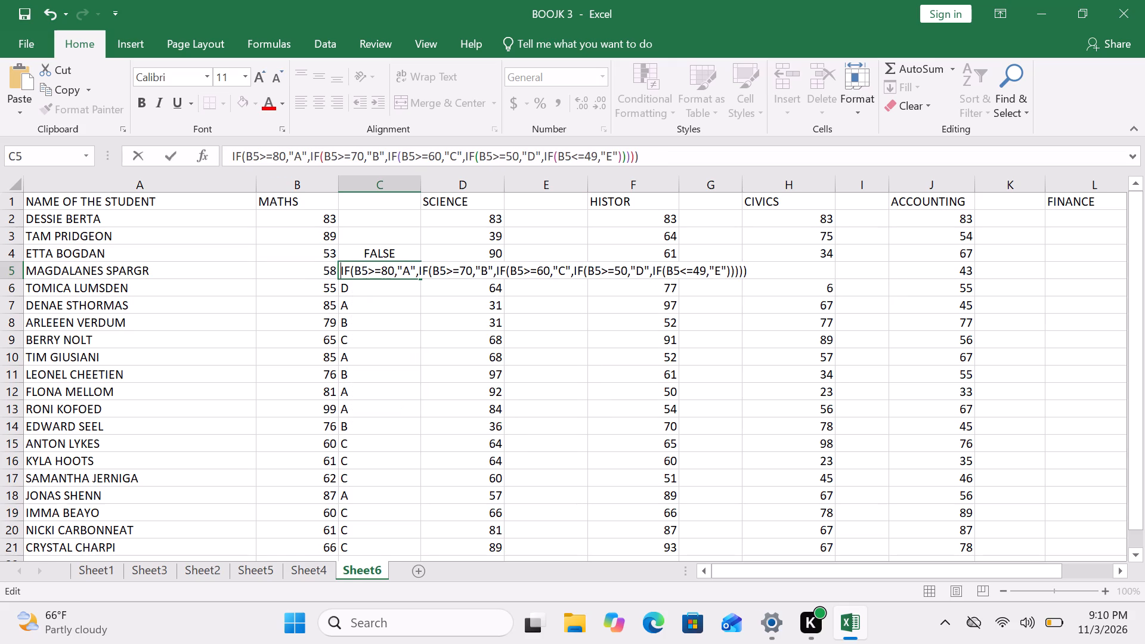
{"action": "left_click", "coordinate": [762, 273]}
{"action": "key", "text": "Return"}
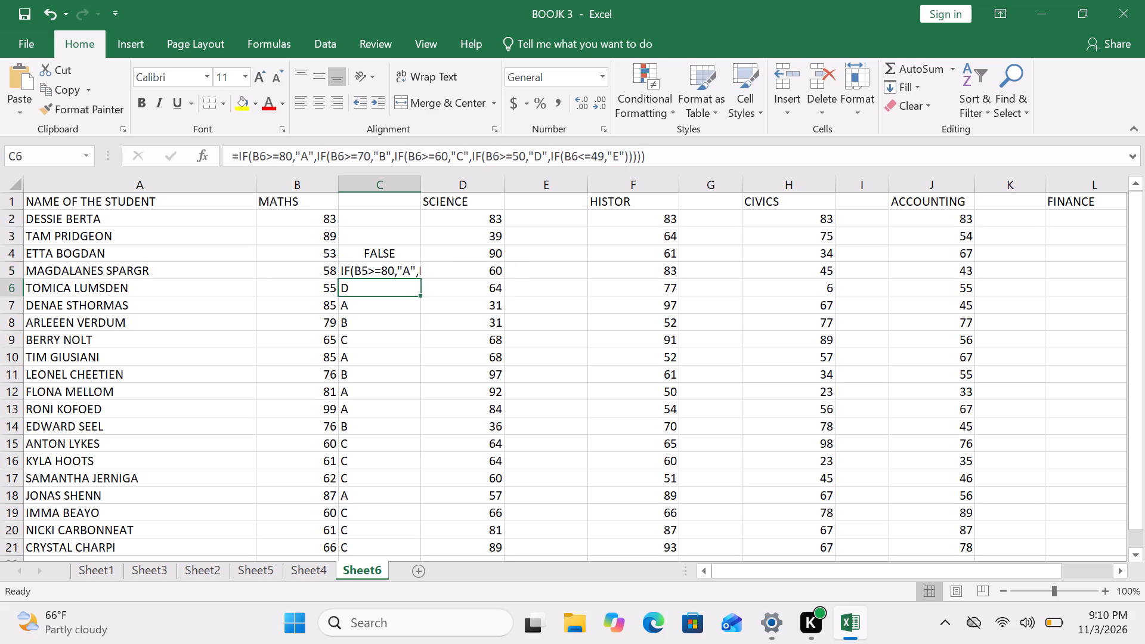
Paste the copied IF(B5>=80,"A",… expression into the empty MATHS grade cell C2.
{"action": "left_click_drag", "start_coordinate": [414, 290], "coordinate": [396, 266]}
{"action": "left_click", "coordinate": [396, 266]}
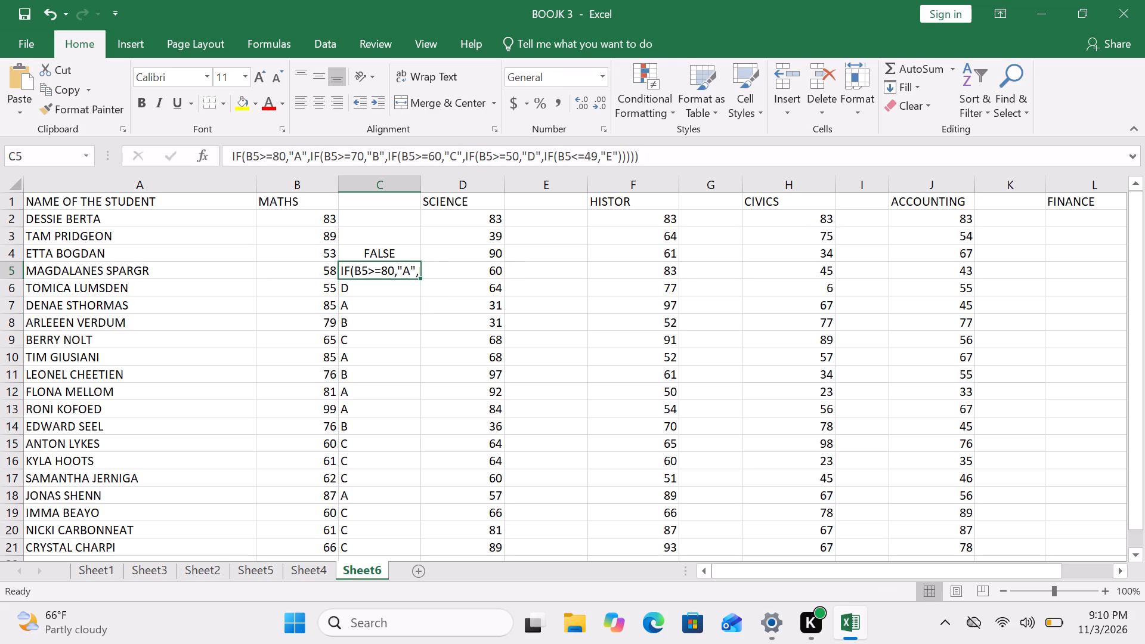
{"action": "left_click", "coordinate": [389, 221]}
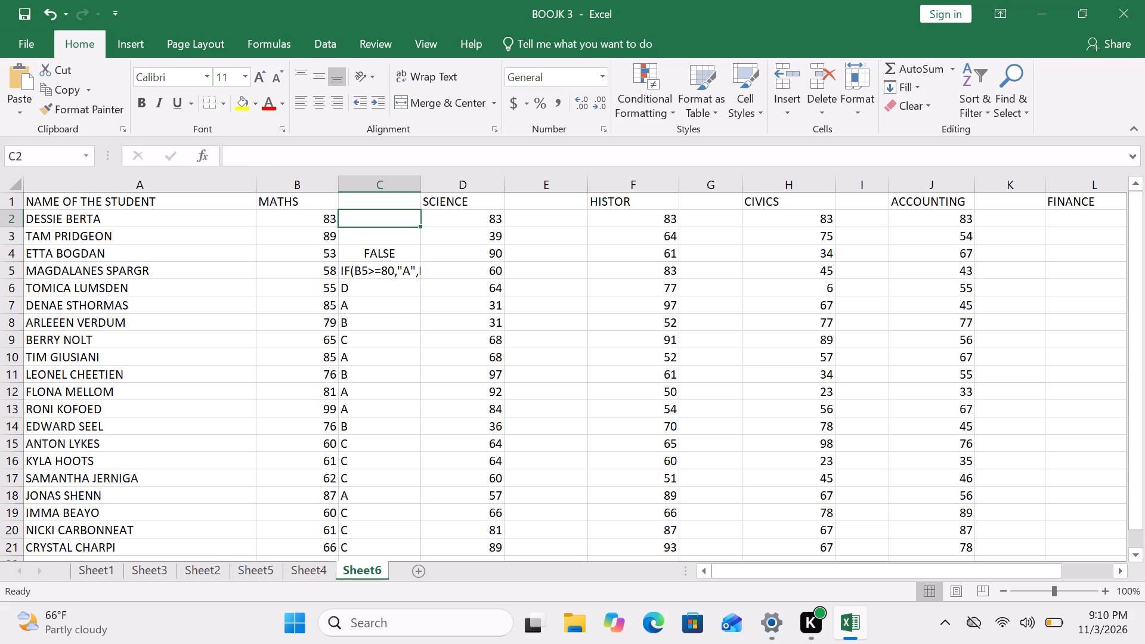
{"action": "key", "text": "ctrl+v"}
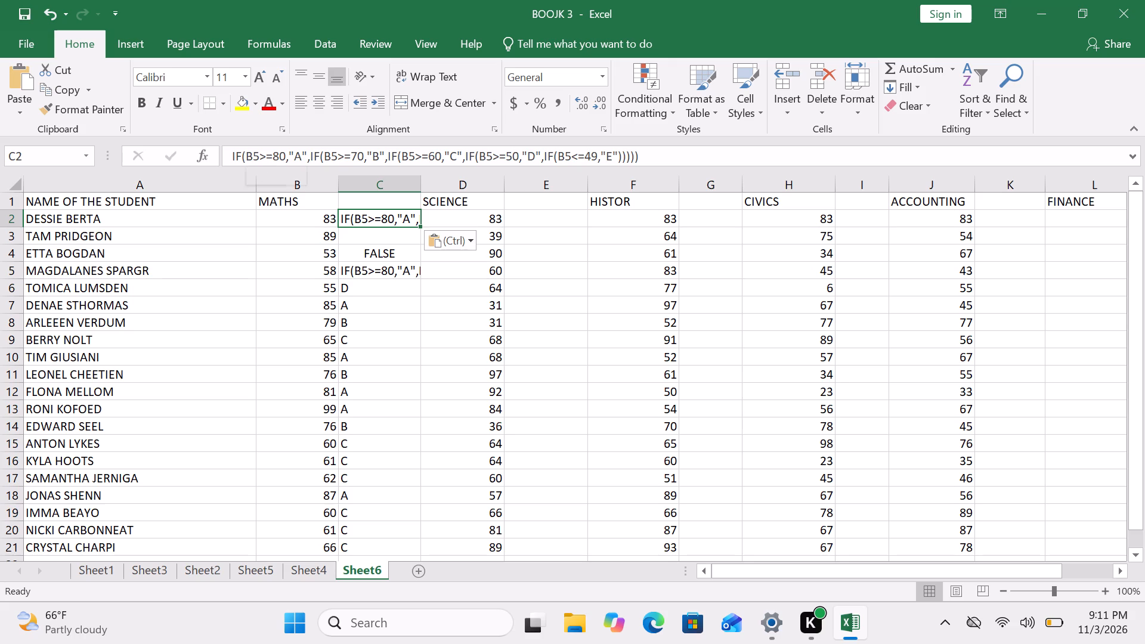
{"action": "left_click", "coordinate": [284, 219]}
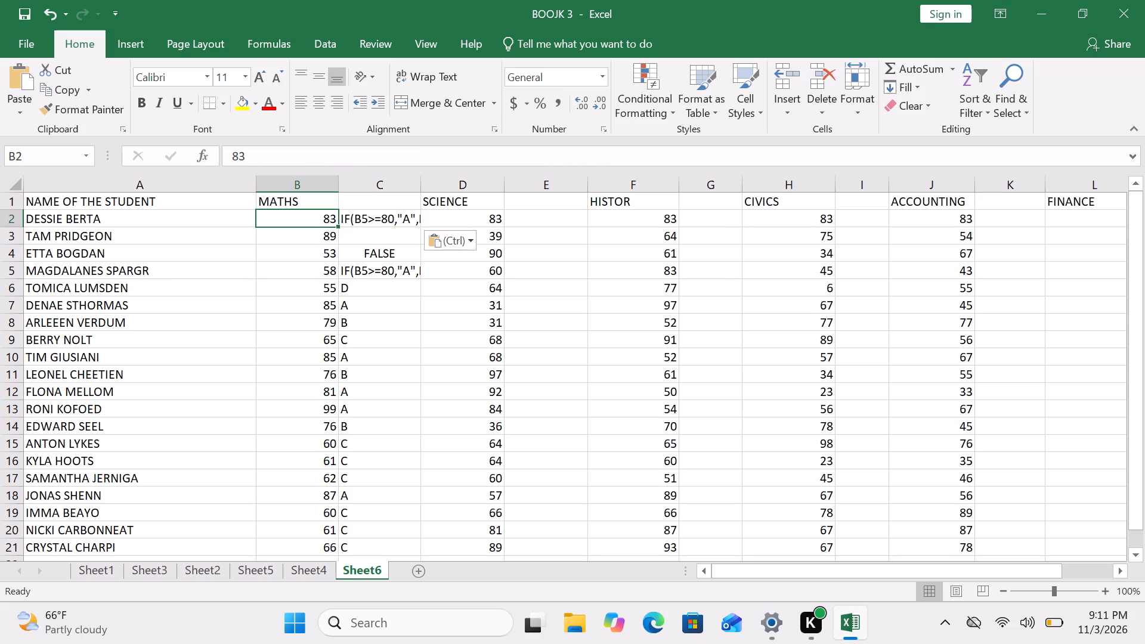
{"action": "left_click", "coordinate": [373, 218]}
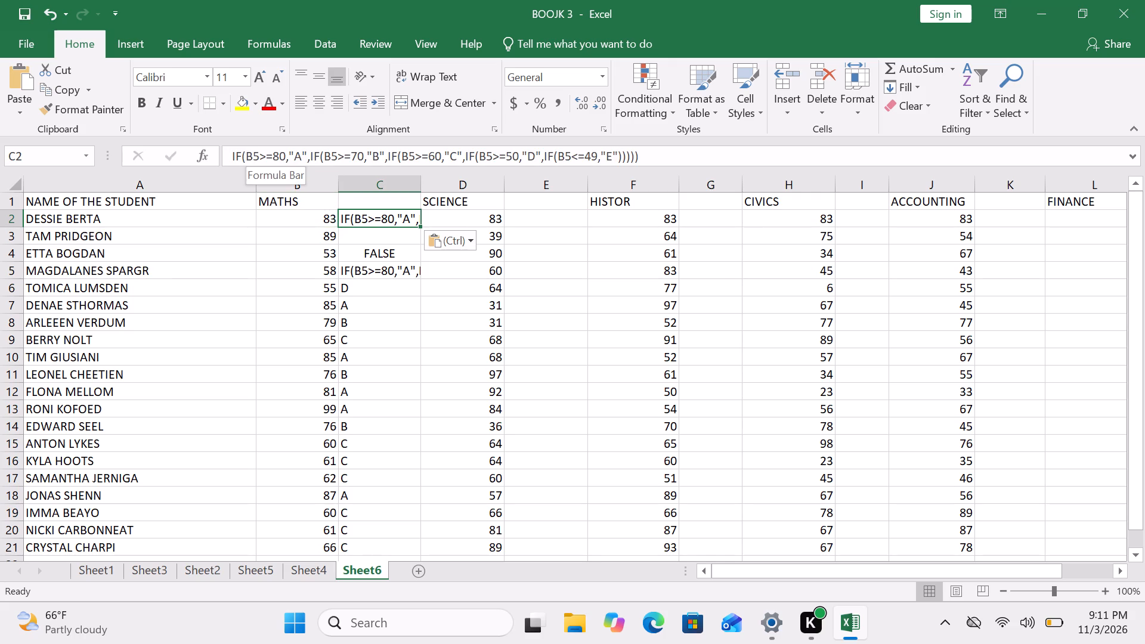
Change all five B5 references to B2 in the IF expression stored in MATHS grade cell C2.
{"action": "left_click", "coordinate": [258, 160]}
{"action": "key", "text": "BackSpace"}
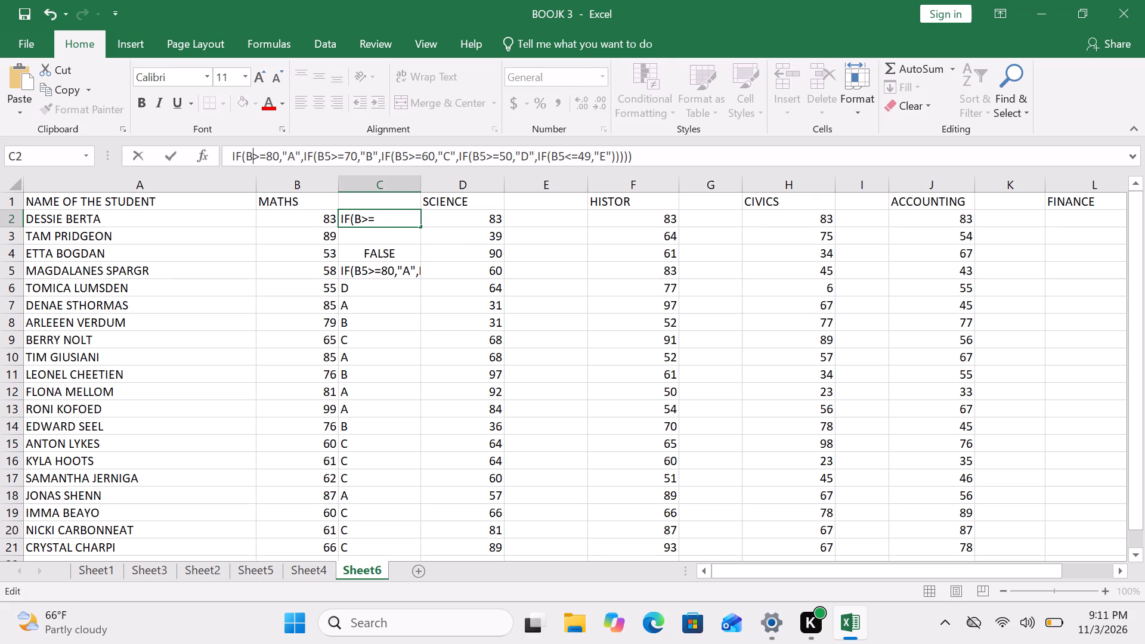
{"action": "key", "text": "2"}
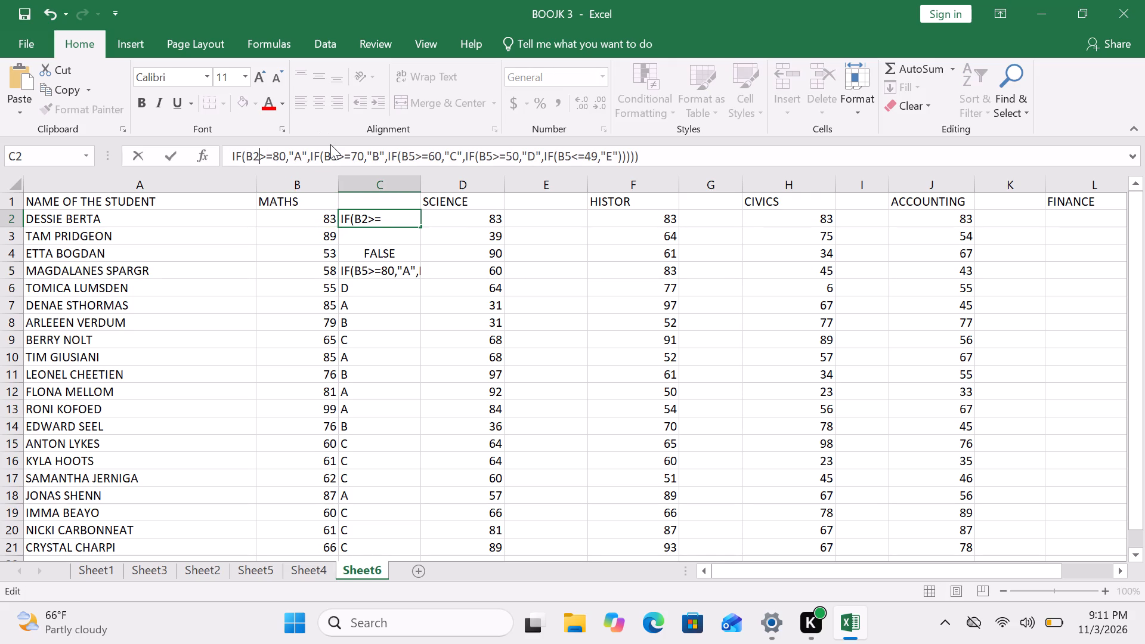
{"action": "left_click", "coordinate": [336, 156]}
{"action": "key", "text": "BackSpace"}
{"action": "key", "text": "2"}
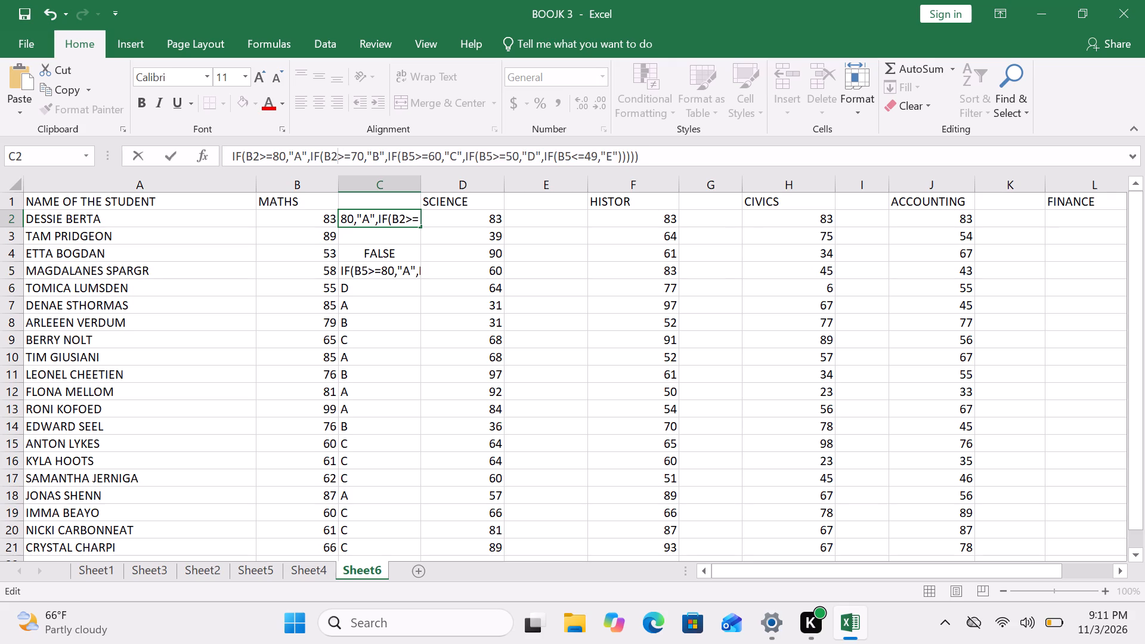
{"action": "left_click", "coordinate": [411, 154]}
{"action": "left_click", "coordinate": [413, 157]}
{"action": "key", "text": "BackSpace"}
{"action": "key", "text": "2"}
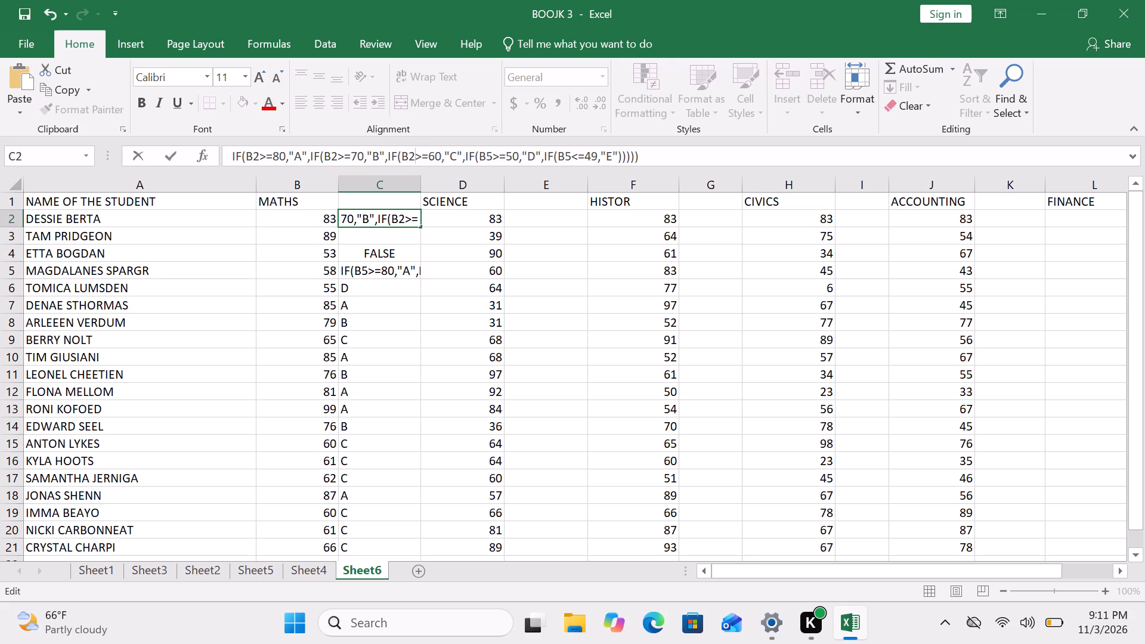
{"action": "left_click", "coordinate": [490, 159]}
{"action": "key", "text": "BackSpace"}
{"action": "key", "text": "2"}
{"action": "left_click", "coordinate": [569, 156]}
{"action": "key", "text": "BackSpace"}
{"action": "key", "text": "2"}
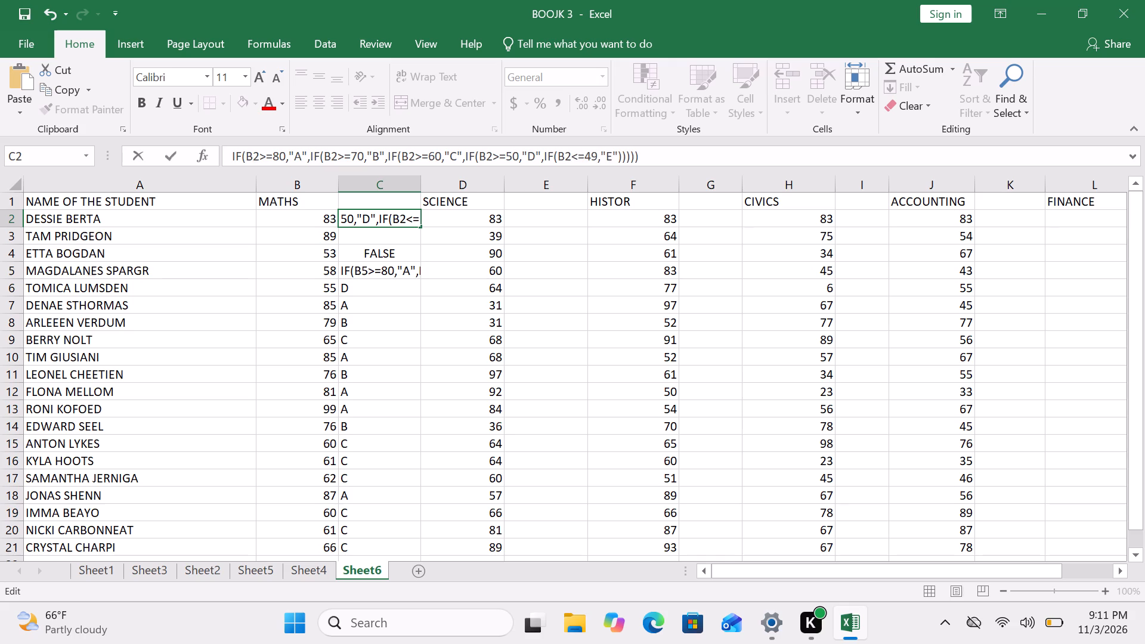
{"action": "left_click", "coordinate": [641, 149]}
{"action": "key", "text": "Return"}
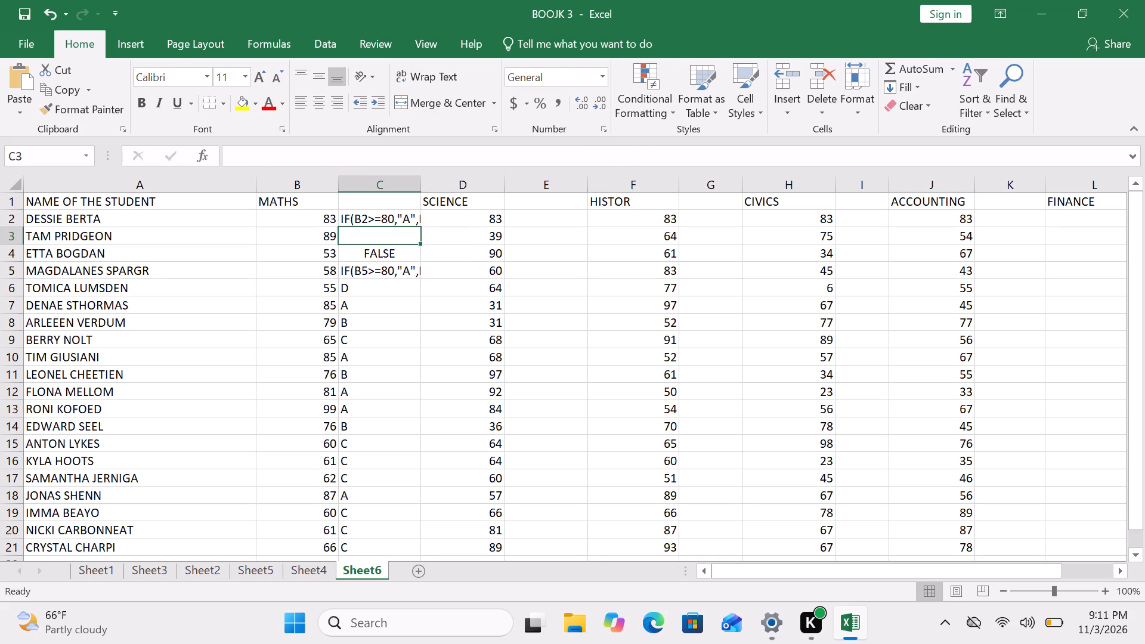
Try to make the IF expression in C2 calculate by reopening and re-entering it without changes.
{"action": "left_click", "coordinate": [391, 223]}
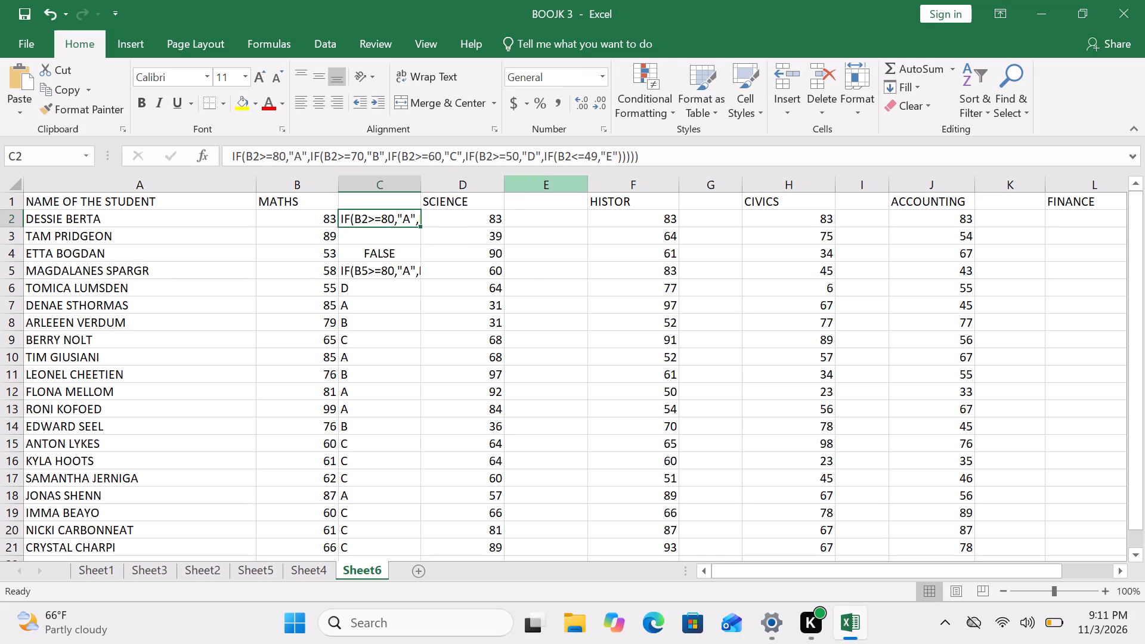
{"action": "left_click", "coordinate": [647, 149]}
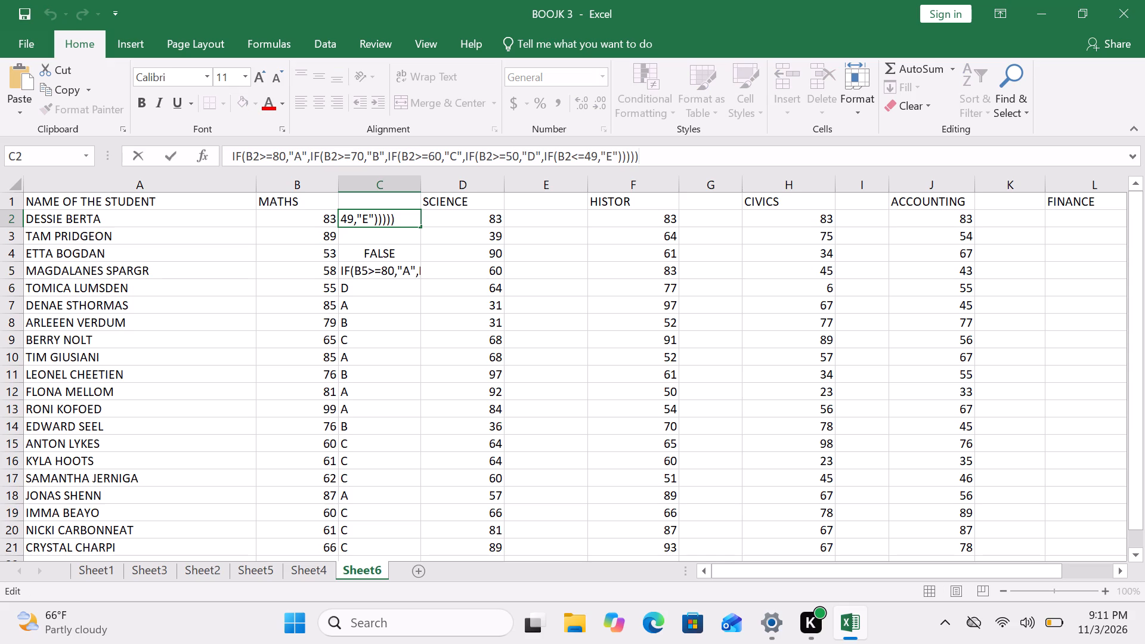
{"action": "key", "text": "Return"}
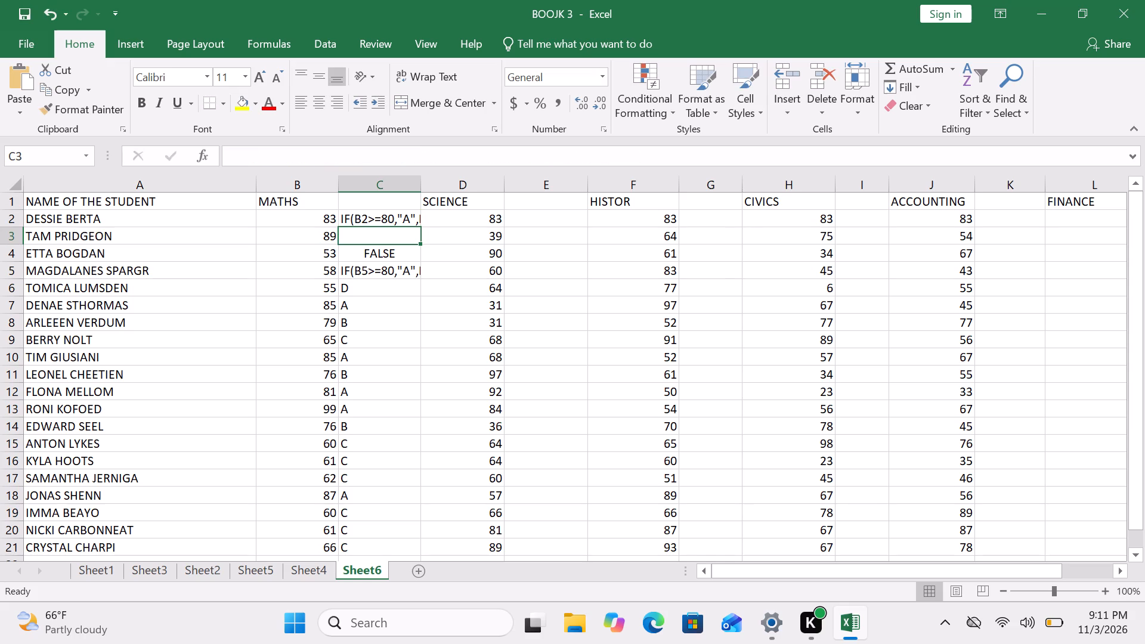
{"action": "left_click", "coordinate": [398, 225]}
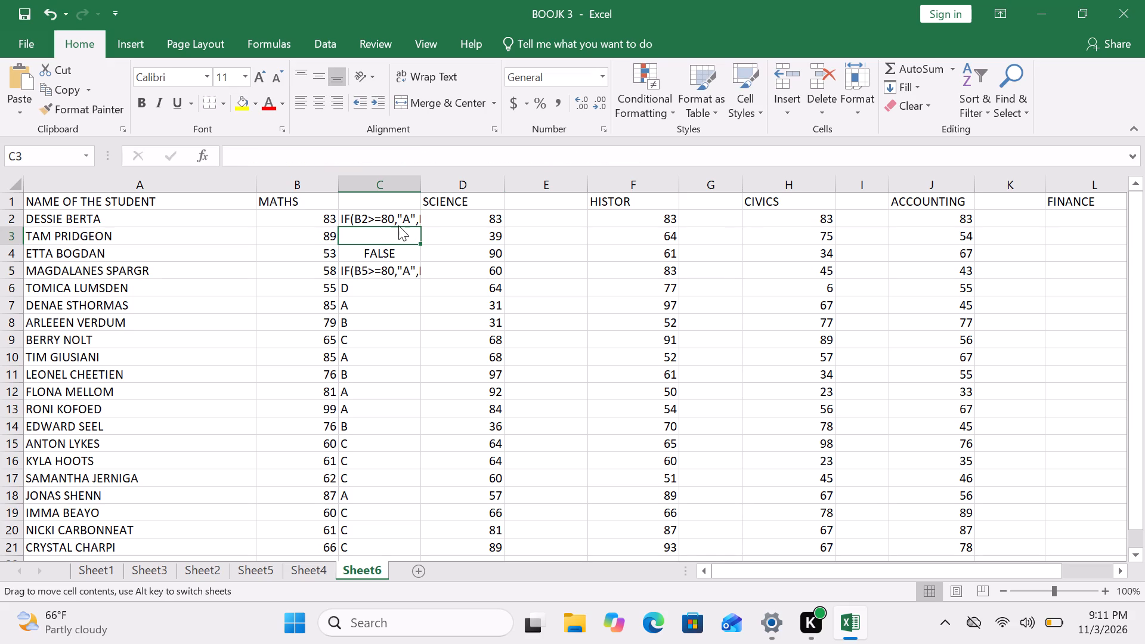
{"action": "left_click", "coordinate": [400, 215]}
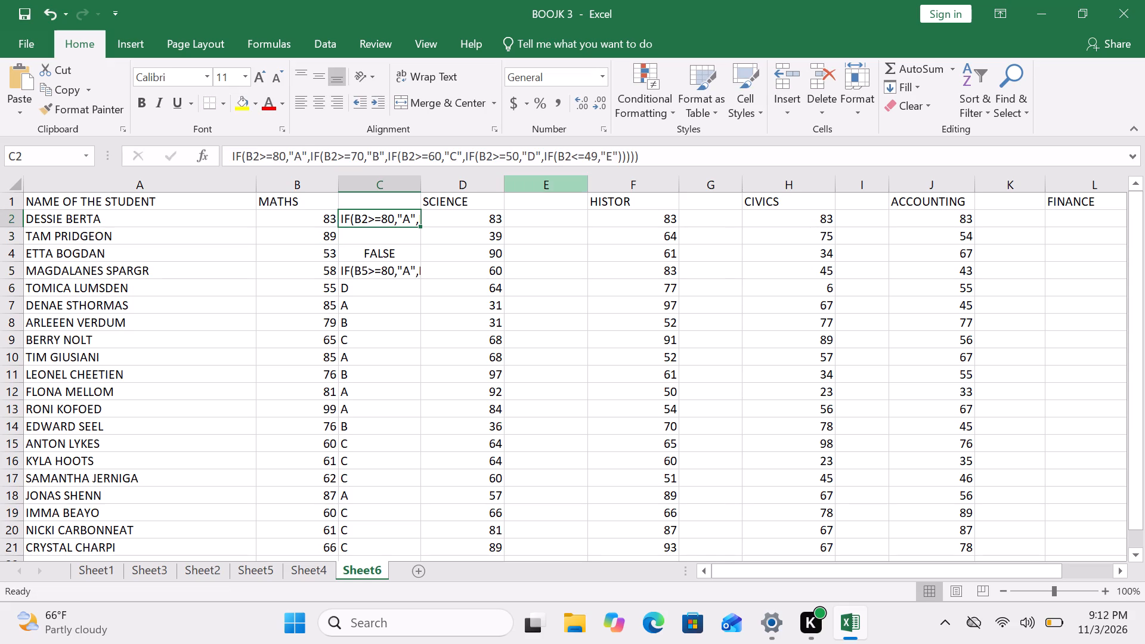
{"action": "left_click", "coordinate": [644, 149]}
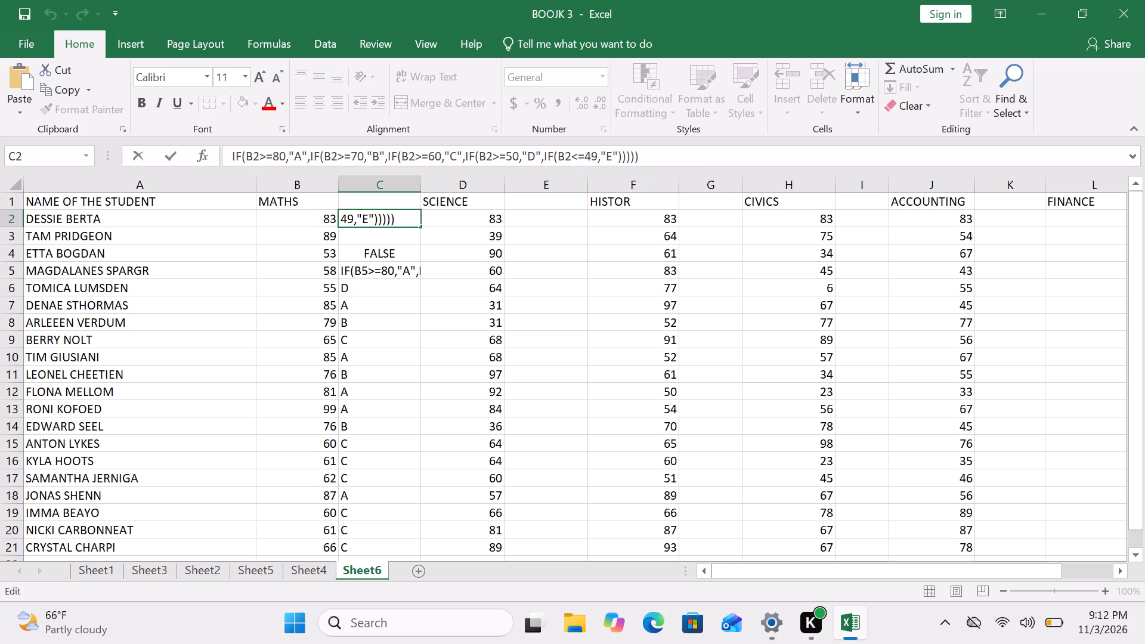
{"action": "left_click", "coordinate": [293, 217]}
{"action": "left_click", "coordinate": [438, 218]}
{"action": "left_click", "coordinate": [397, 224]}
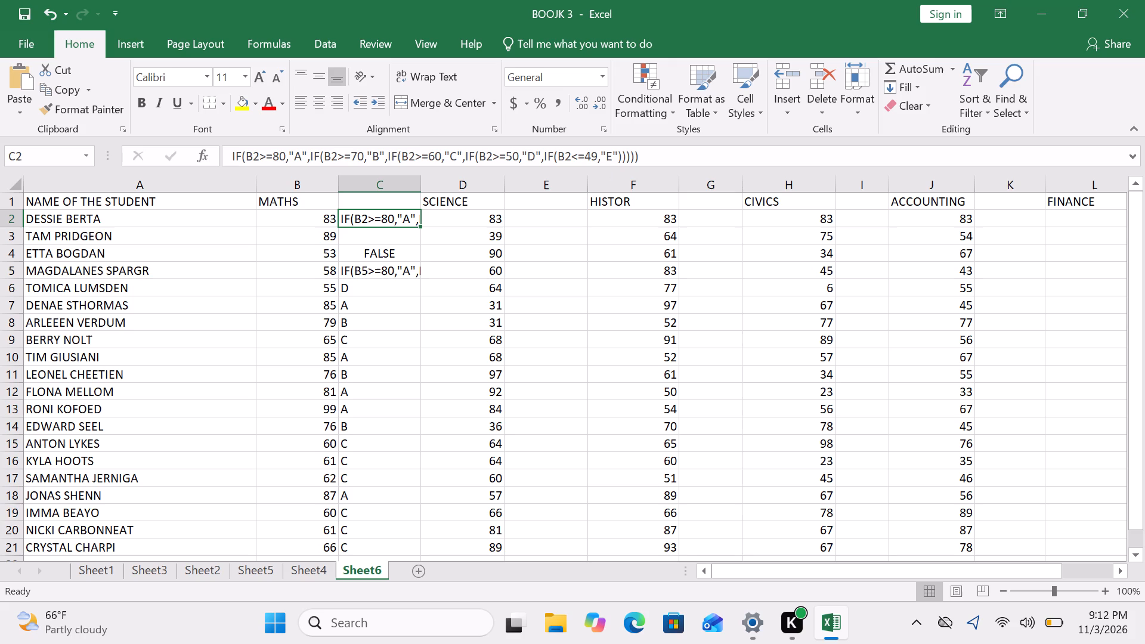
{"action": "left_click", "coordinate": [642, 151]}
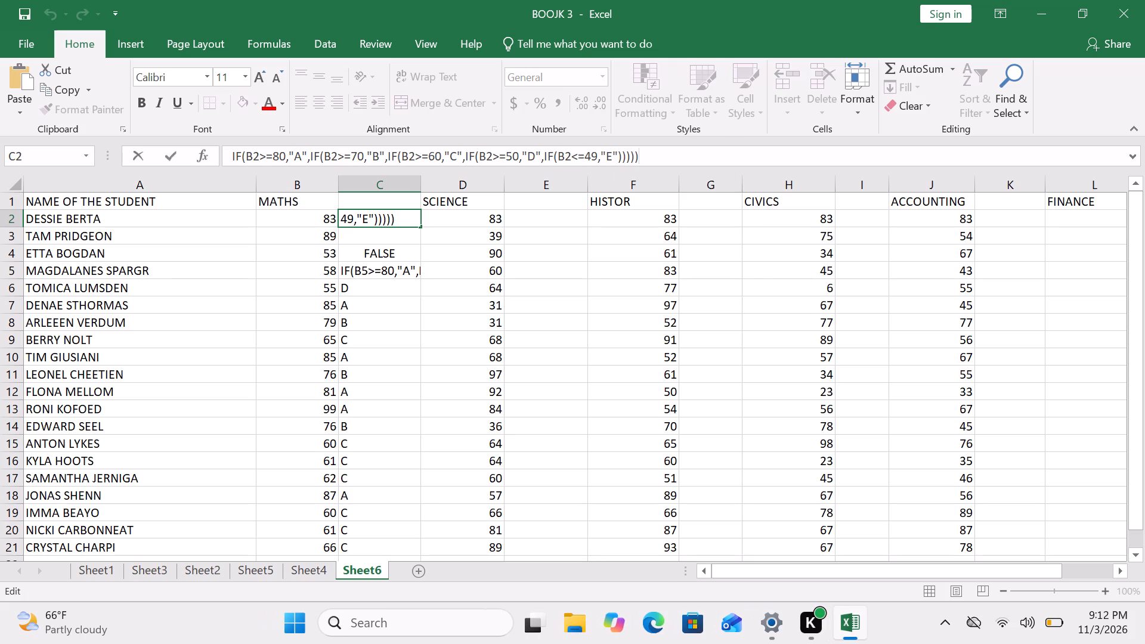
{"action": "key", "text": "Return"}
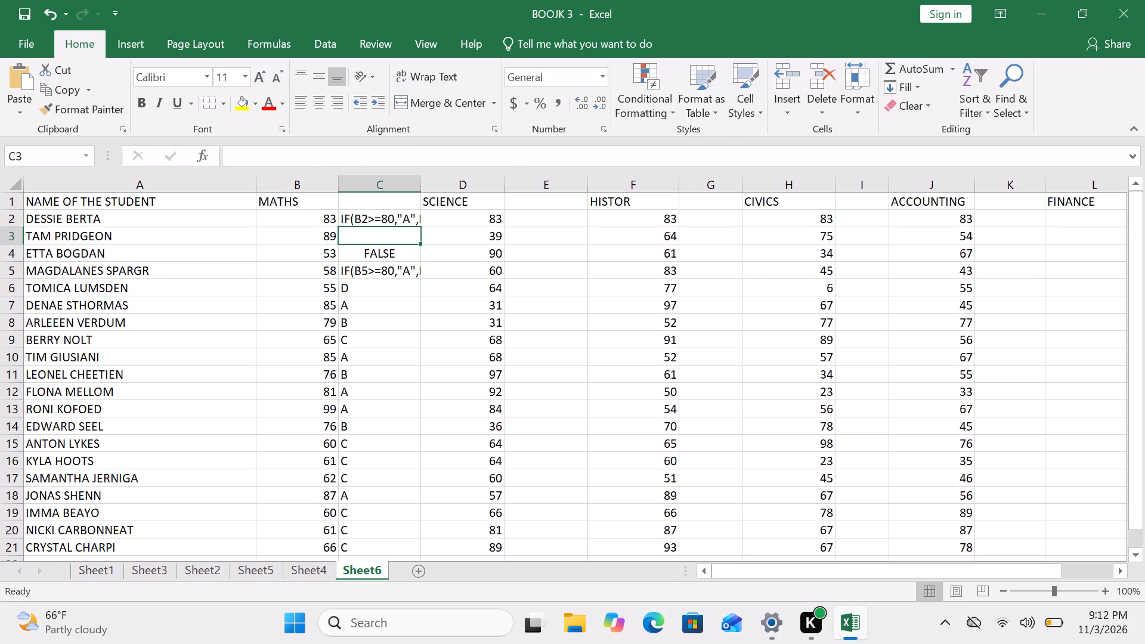
Fill the nested IF formula from C6 down through C21 in the MATHS grade column.
{"action": "left_click", "coordinate": [420, 290]}
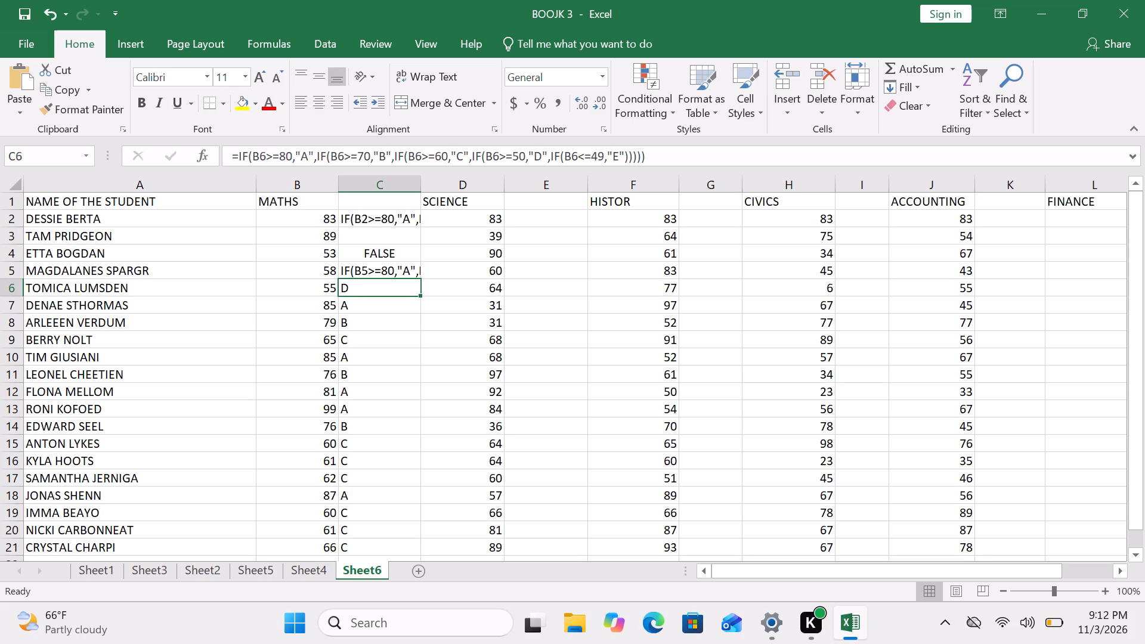
{"action": "left_click_drag", "start_coordinate": [420, 295], "coordinate": [429, 551]}
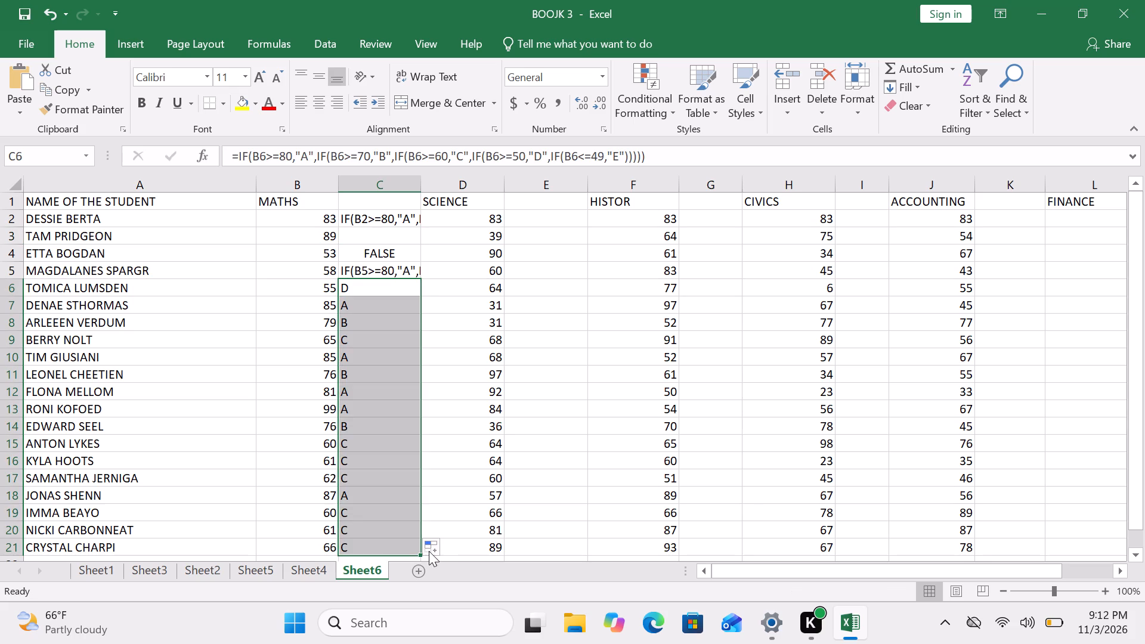
{"action": "left_click", "coordinate": [422, 282]}
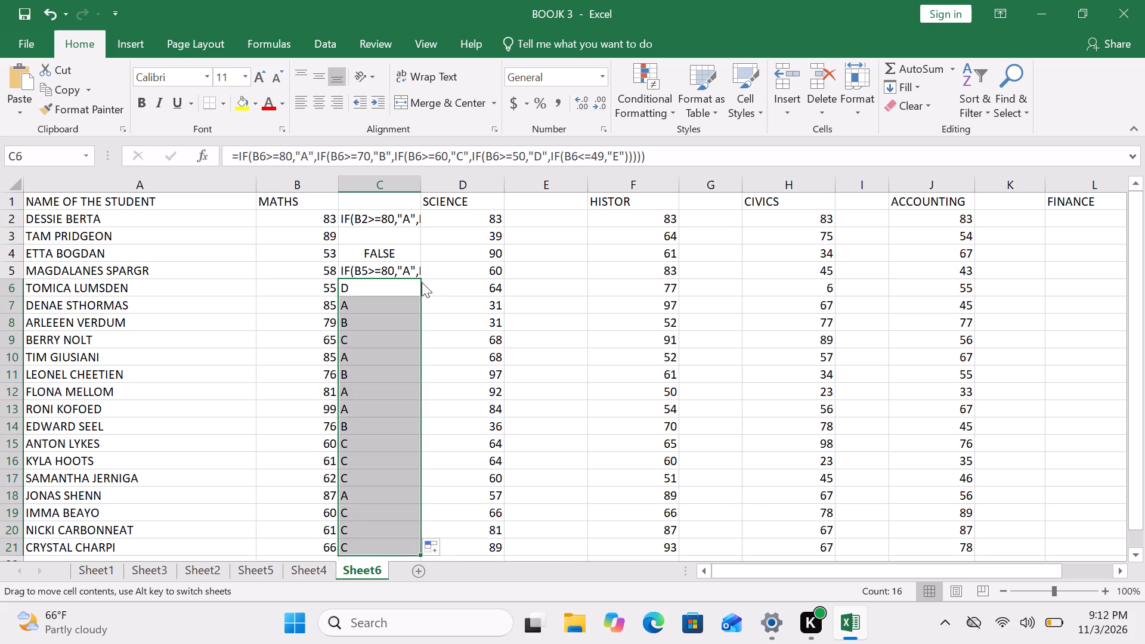
Fill the nested IF formula from C6 upward through C3, replacing the faulty MATHS grade entries.
{"action": "left_click", "coordinate": [397, 289]}
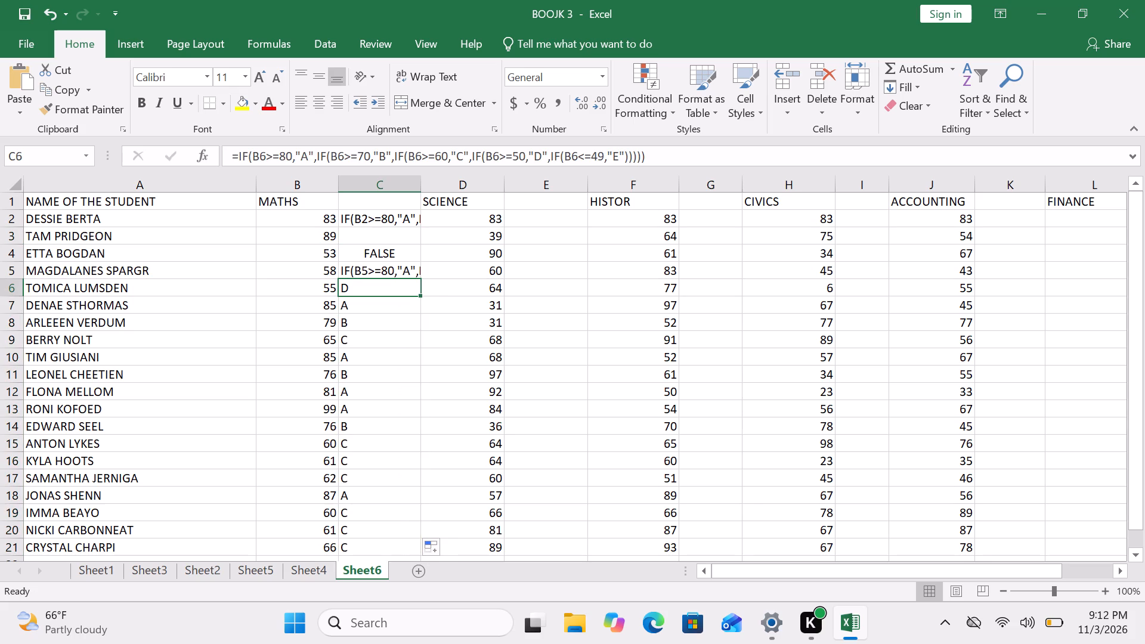
{"action": "left_click_drag", "start_coordinate": [419, 295], "coordinate": [416, 283]}
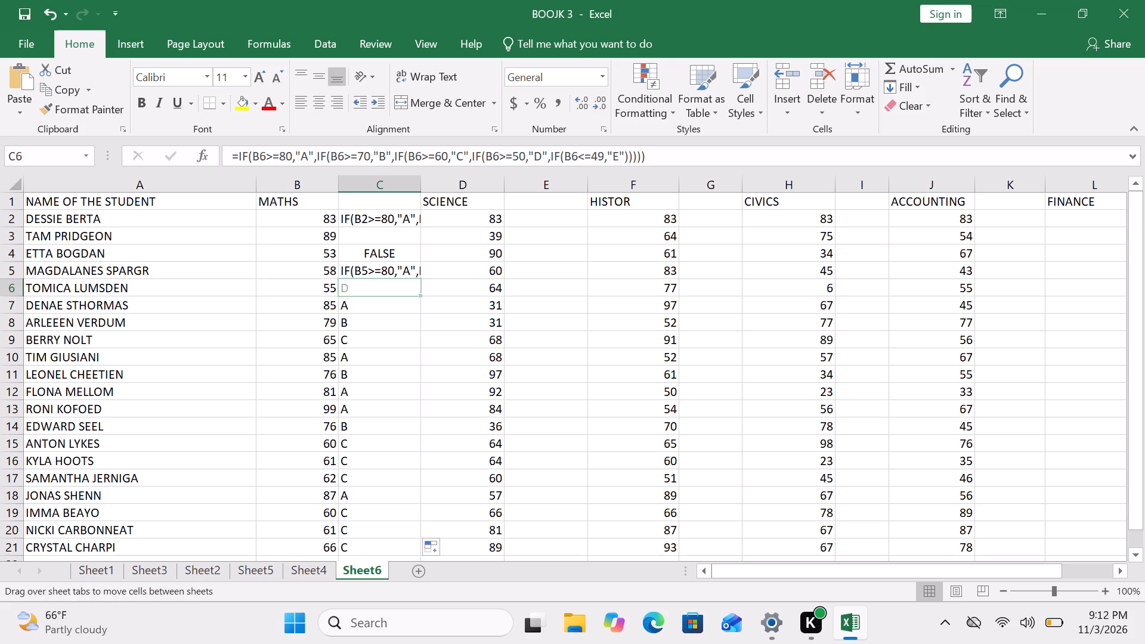
{"action": "left_click_drag", "start_coordinate": [416, 283], "coordinate": [408, 220]}
{"action": "double_click", "coordinate": [408, 220]}
{"action": "left_click", "coordinate": [405, 215]}
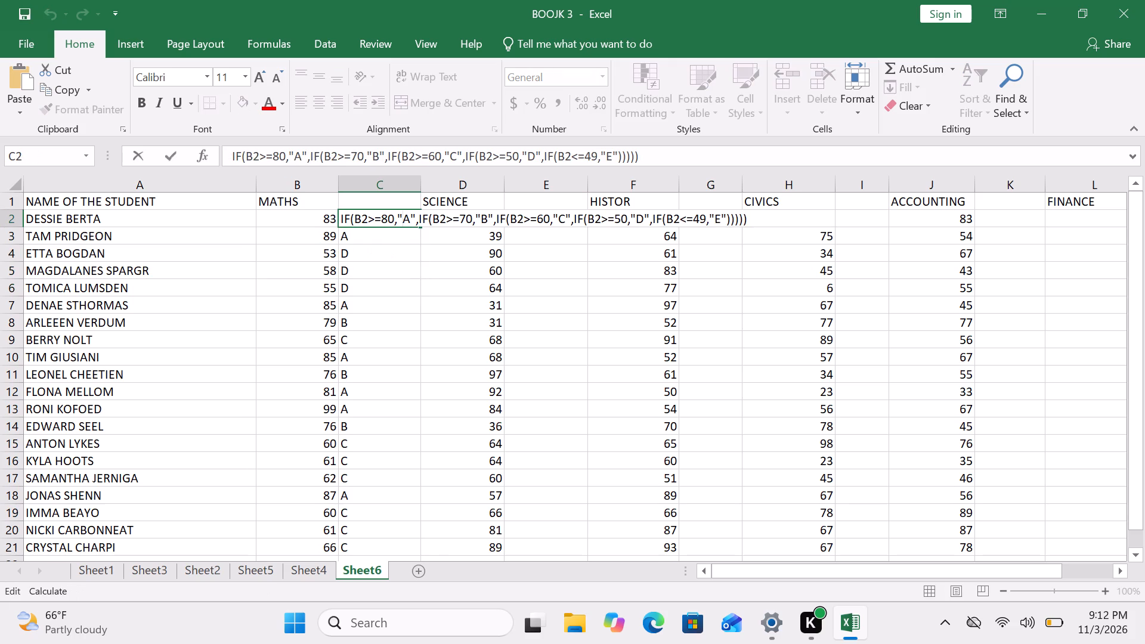
Fill the nested IF formula from C3 upward over C2 and into header cell C1.
{"action": "left_click", "coordinate": [403, 241]}
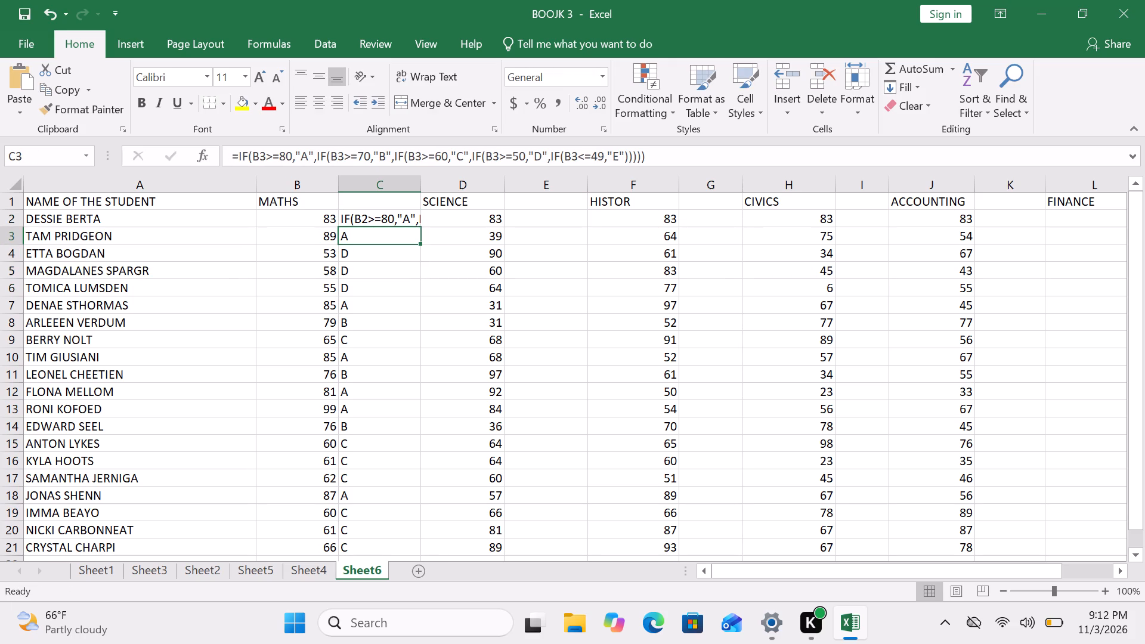
{"action": "left_click_drag", "start_coordinate": [417, 242], "coordinate": [410, 186]}
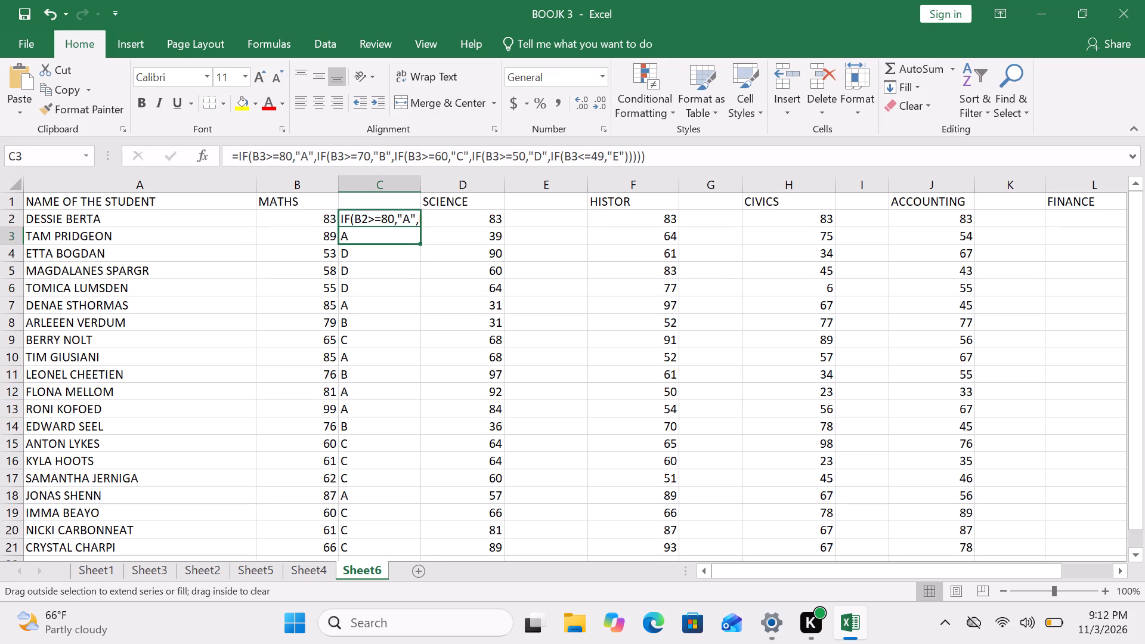
{"action": "left_click_drag", "start_coordinate": [410, 186], "coordinate": [409, 105]}
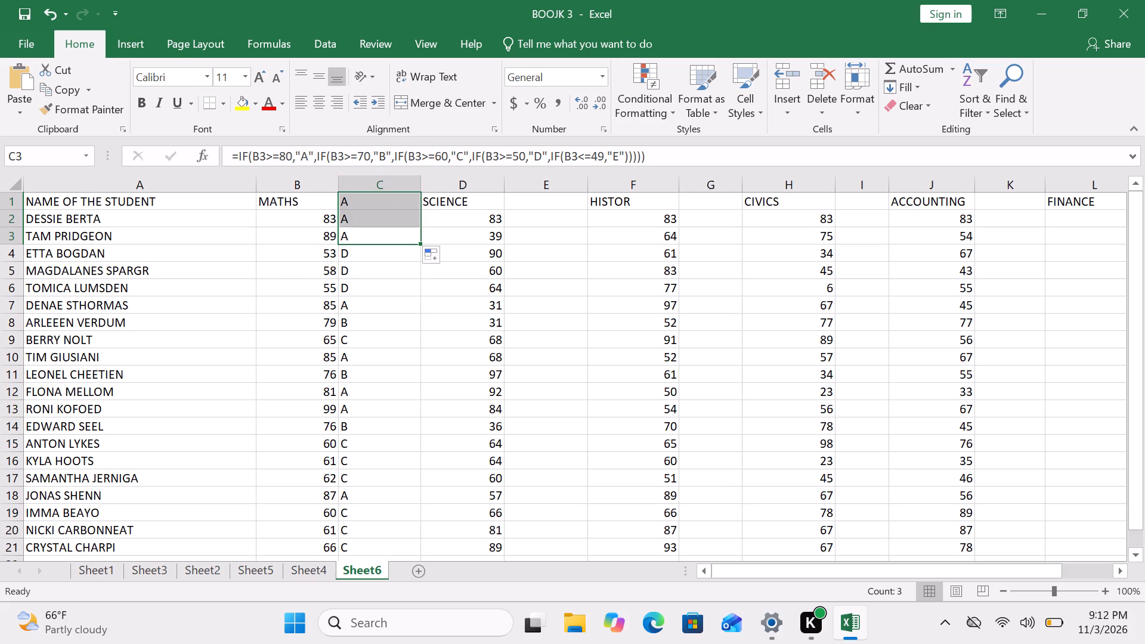
Clear the grade formula from header cell C1, between the MATHS and SCIENCE headings.
{"action": "left_click", "coordinate": [384, 205]}
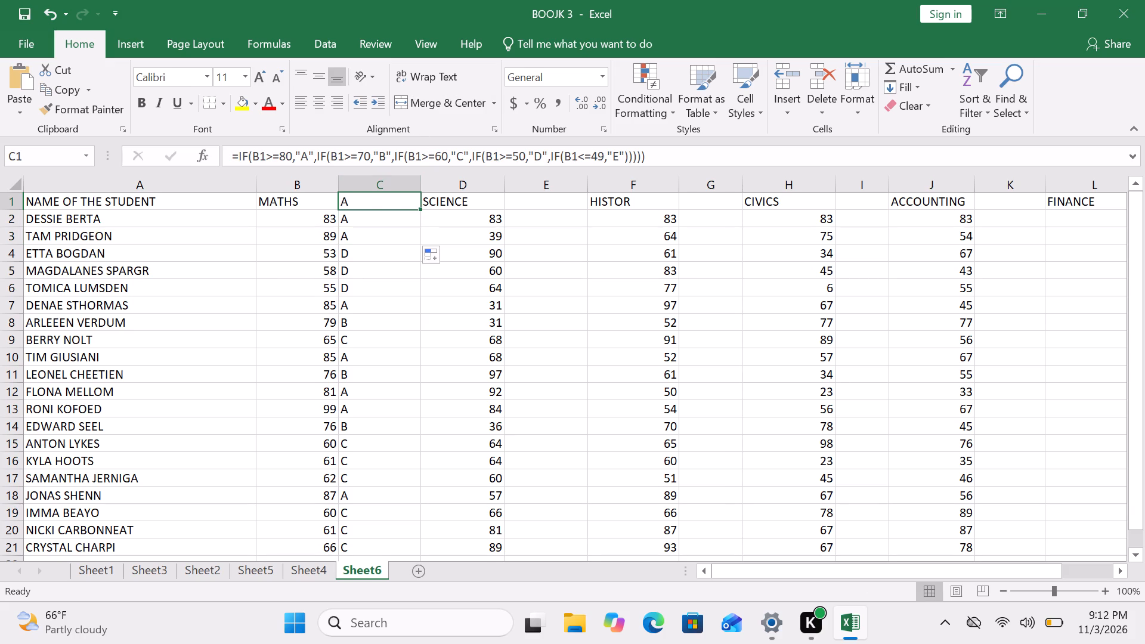
{"action": "key", "text": "BackSpace"}
{"action": "left_click", "coordinate": [384, 205]}
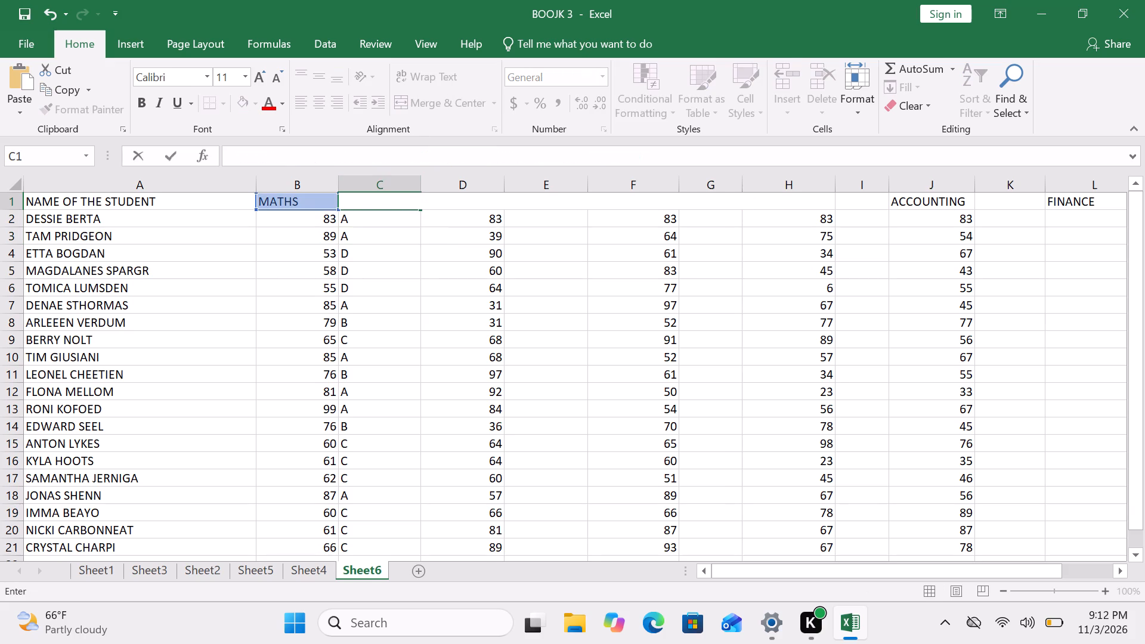
{"action": "left_click", "coordinate": [448, 203]}
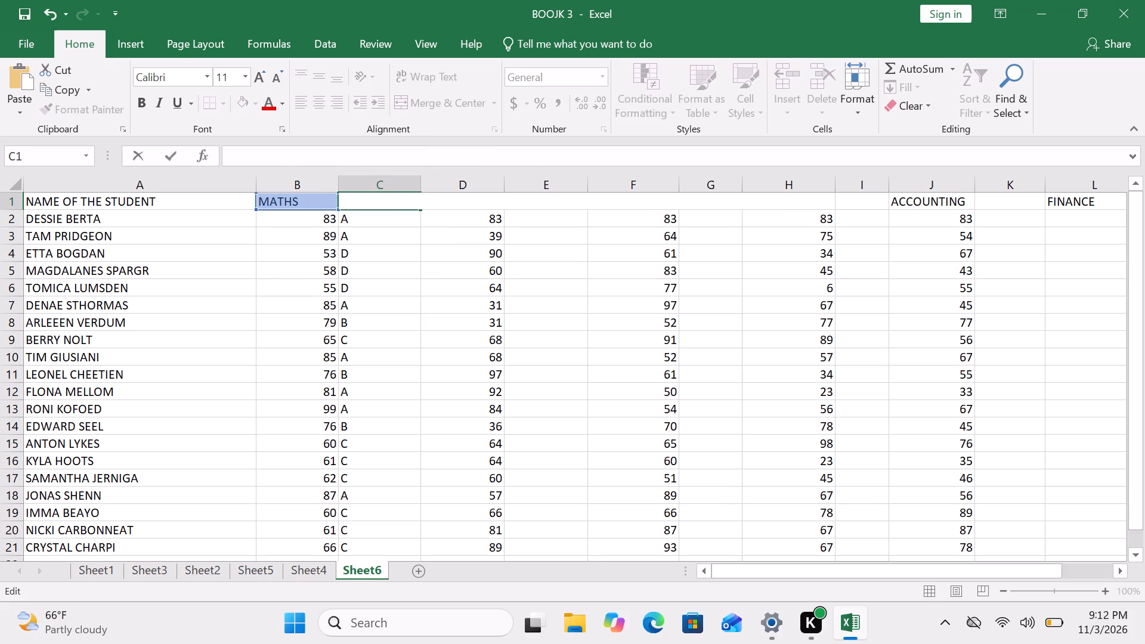
{"action": "double_click", "coordinate": [448, 203]}
{"action": "left_click", "coordinate": [482, 193]}
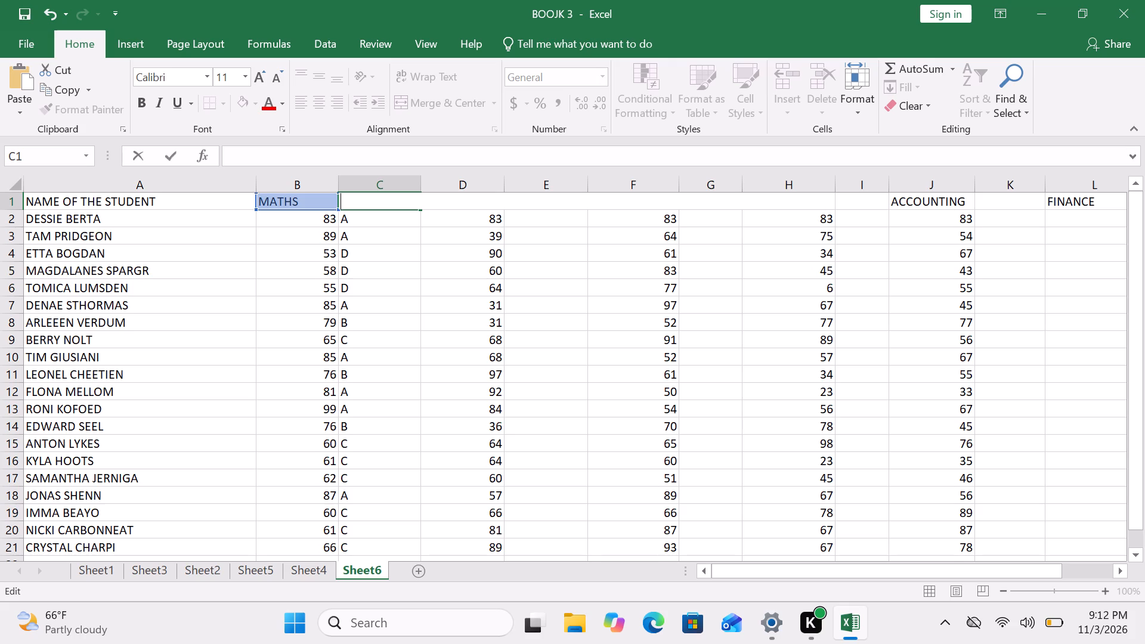
{"action": "double_click", "coordinate": [482, 193]}
{"action": "double_click", "coordinate": [472, 200]}
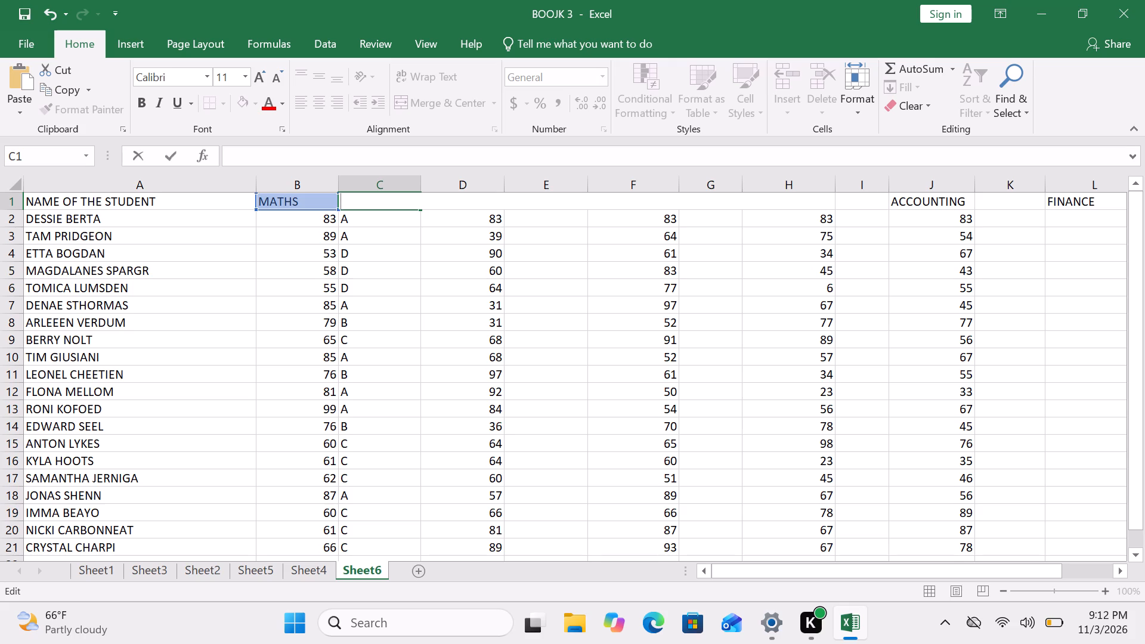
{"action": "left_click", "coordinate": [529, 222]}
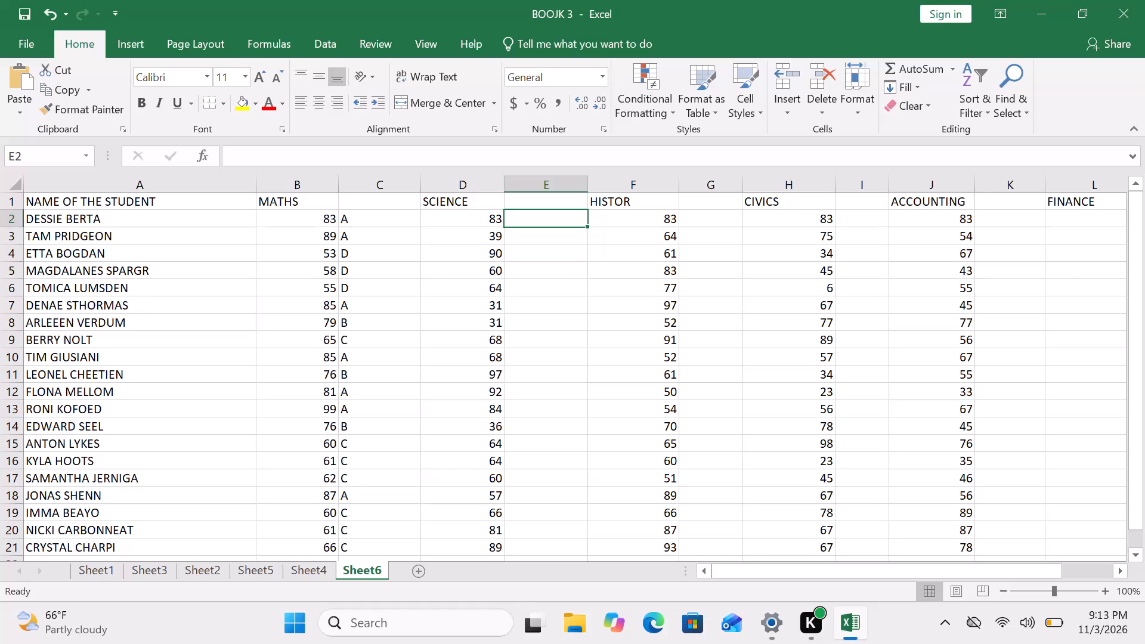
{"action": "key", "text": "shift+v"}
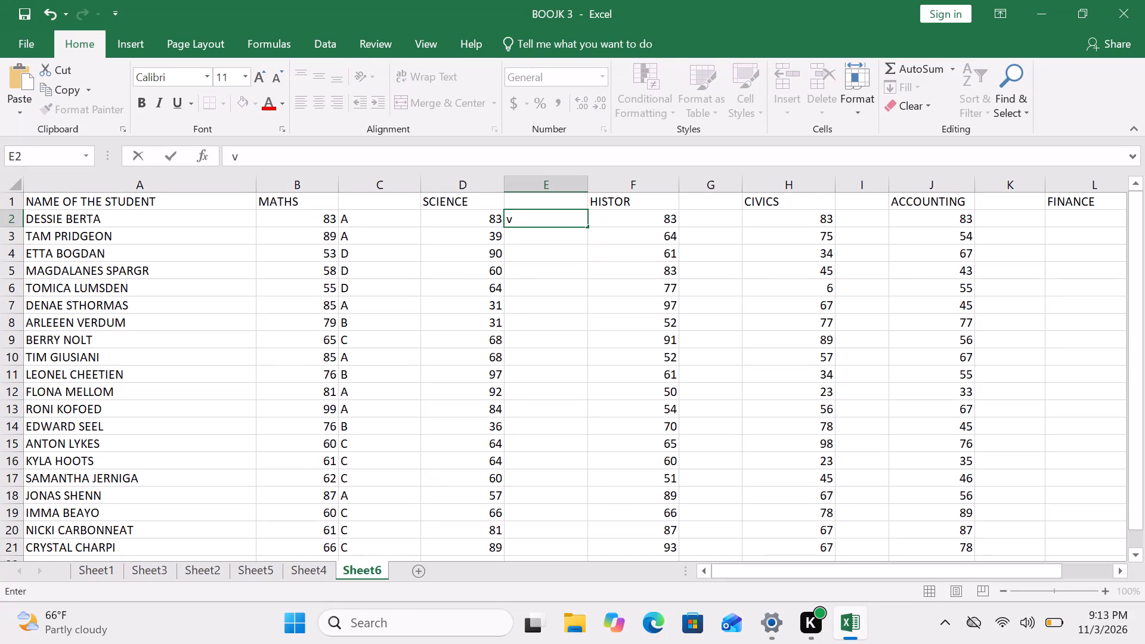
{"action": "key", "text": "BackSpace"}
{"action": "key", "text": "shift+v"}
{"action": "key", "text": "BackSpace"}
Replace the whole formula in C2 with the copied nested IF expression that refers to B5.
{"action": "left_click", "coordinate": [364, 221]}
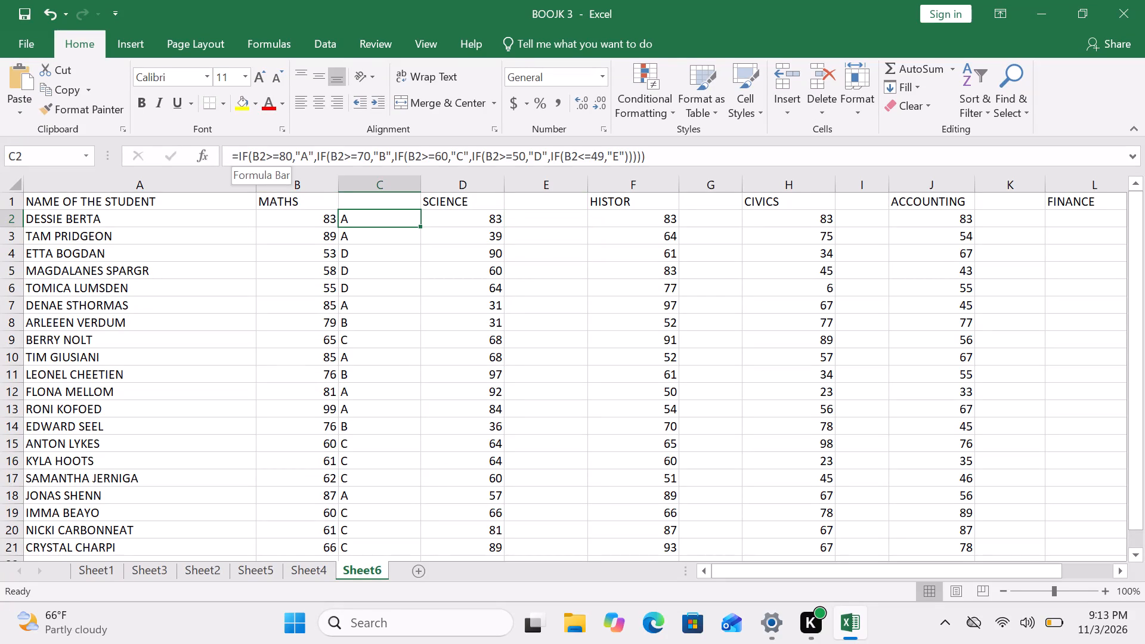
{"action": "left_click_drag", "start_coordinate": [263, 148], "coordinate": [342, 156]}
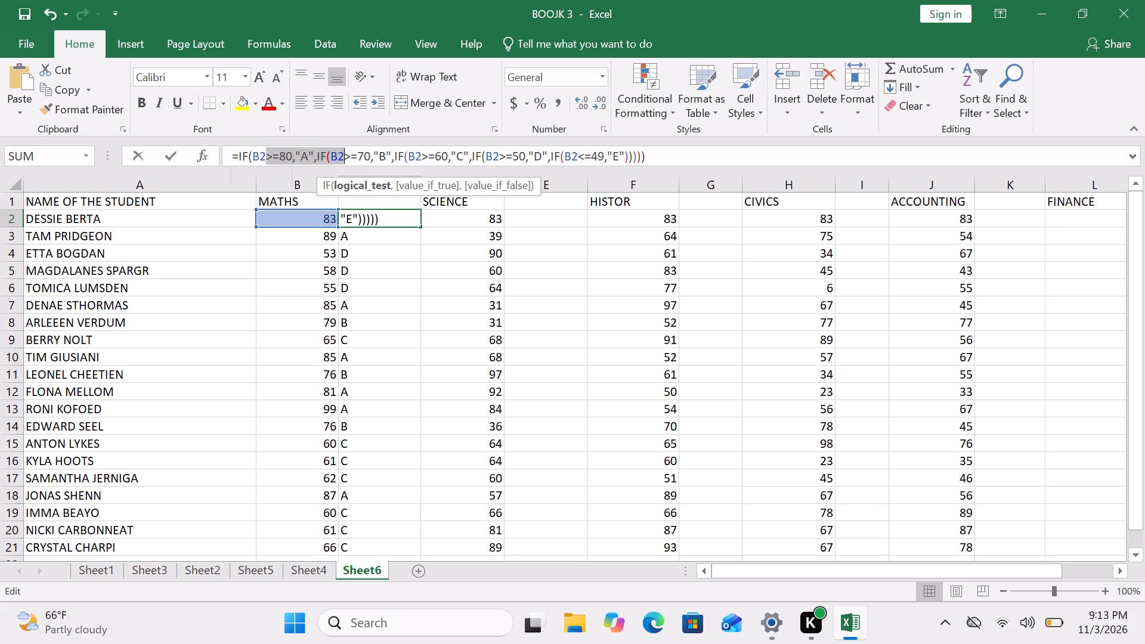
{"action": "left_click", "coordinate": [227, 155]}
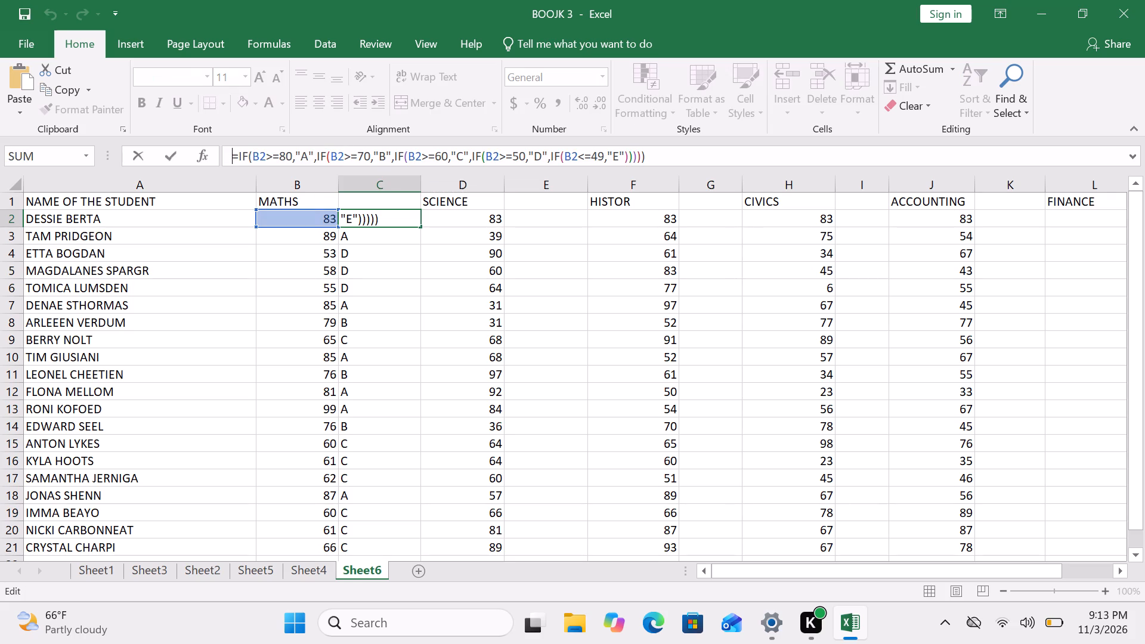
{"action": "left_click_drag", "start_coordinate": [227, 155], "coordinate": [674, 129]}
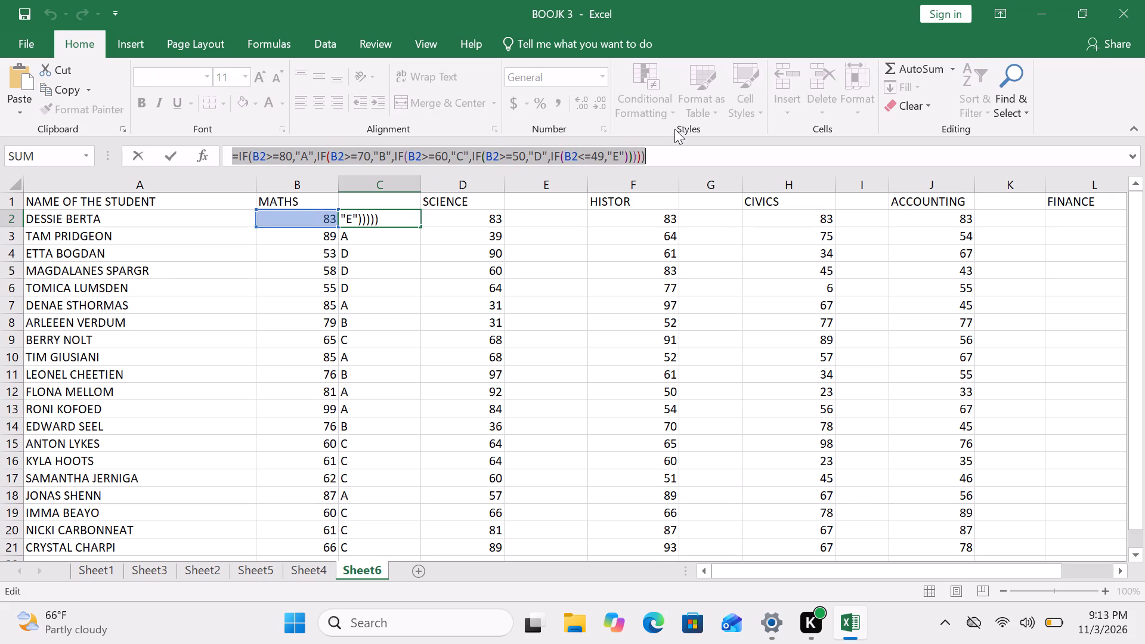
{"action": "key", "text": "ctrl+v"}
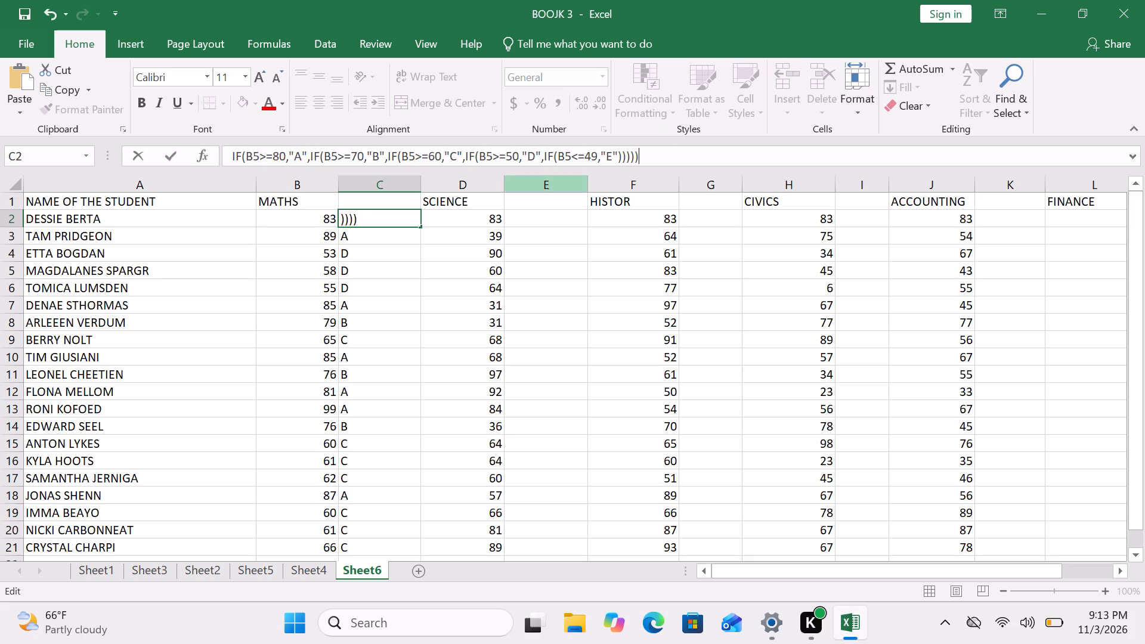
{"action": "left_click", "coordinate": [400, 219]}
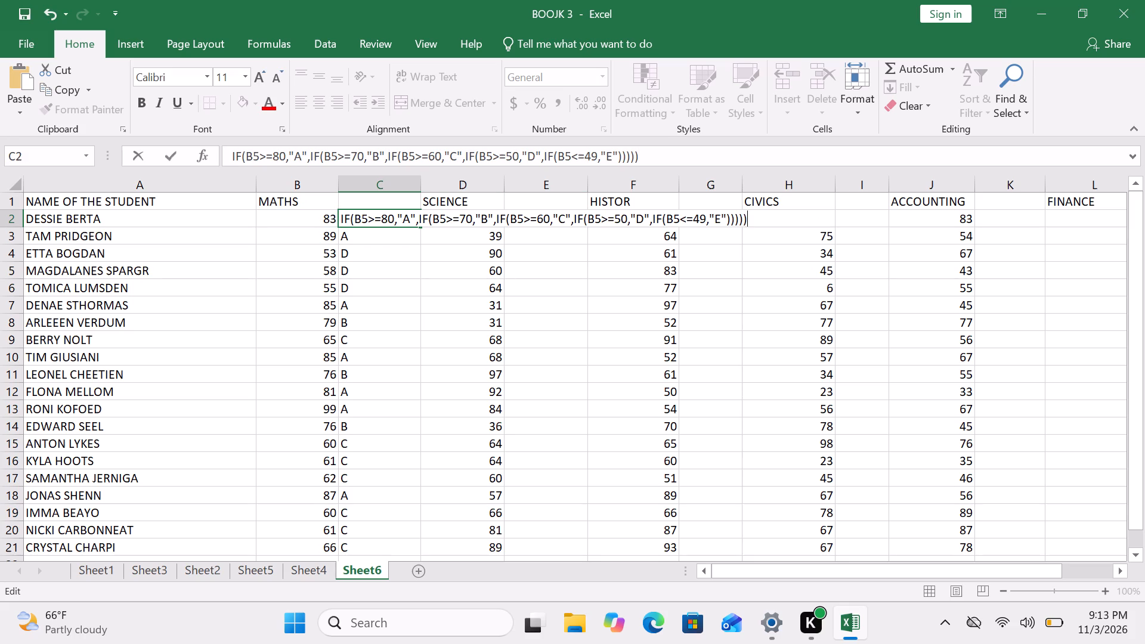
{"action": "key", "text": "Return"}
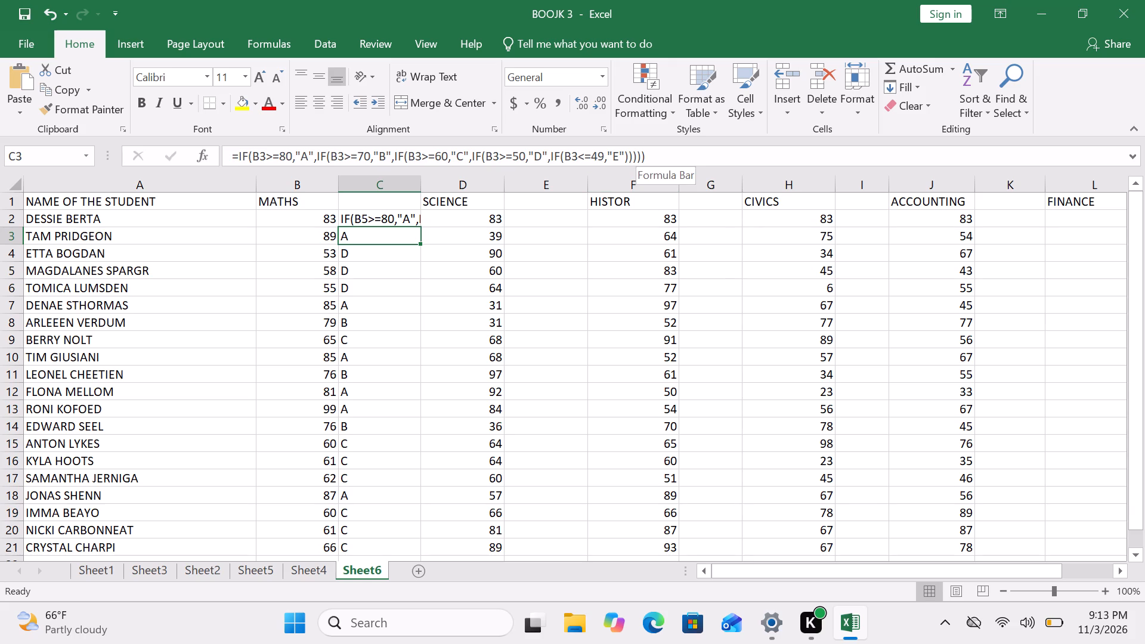
Fill the nested IF formula from C3 upward over C2 only, leaving header cell C1 out of the fill.
{"action": "left_click", "coordinate": [409, 219]}
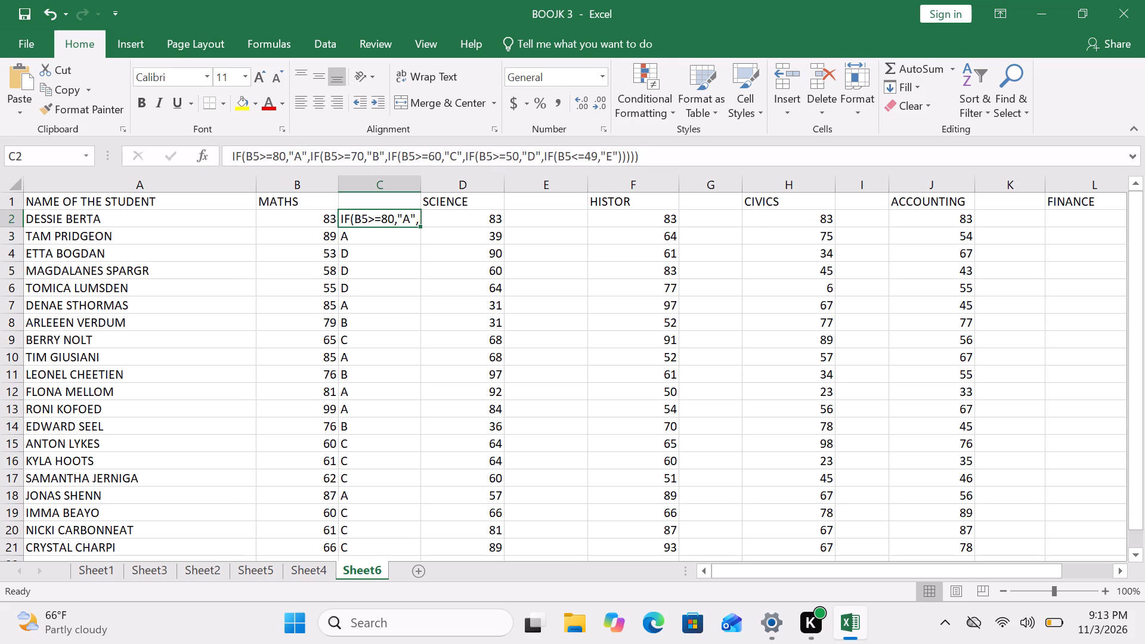
{"action": "left_click", "coordinate": [416, 246]}
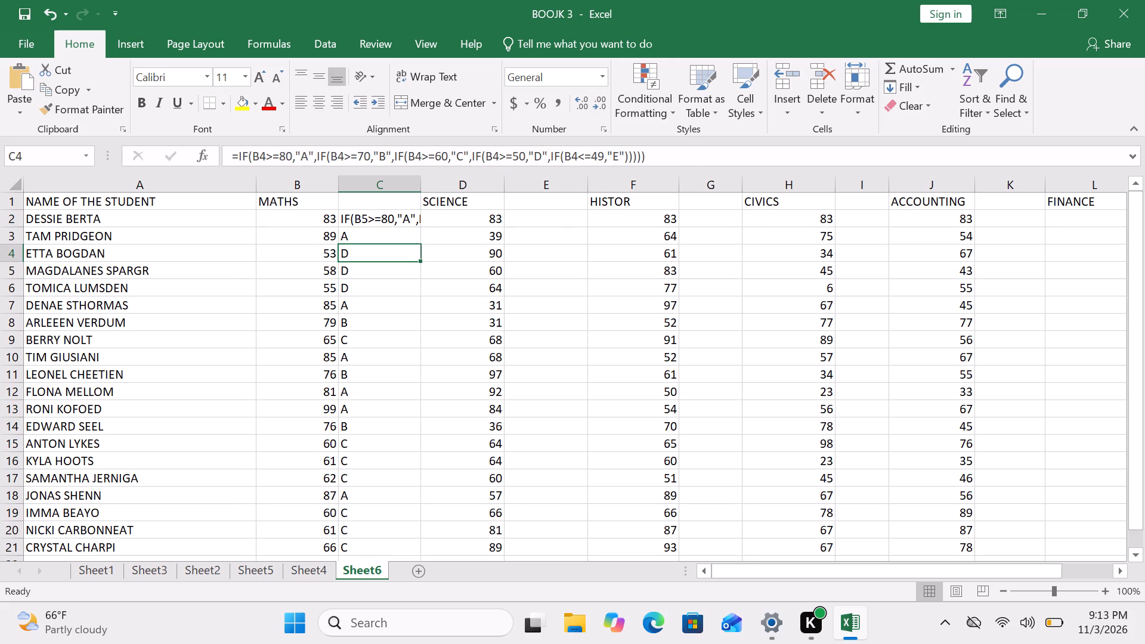
{"action": "left_click", "coordinate": [420, 240]}
{"action": "left_click_drag", "start_coordinate": [420, 240], "coordinate": [414, 141]}
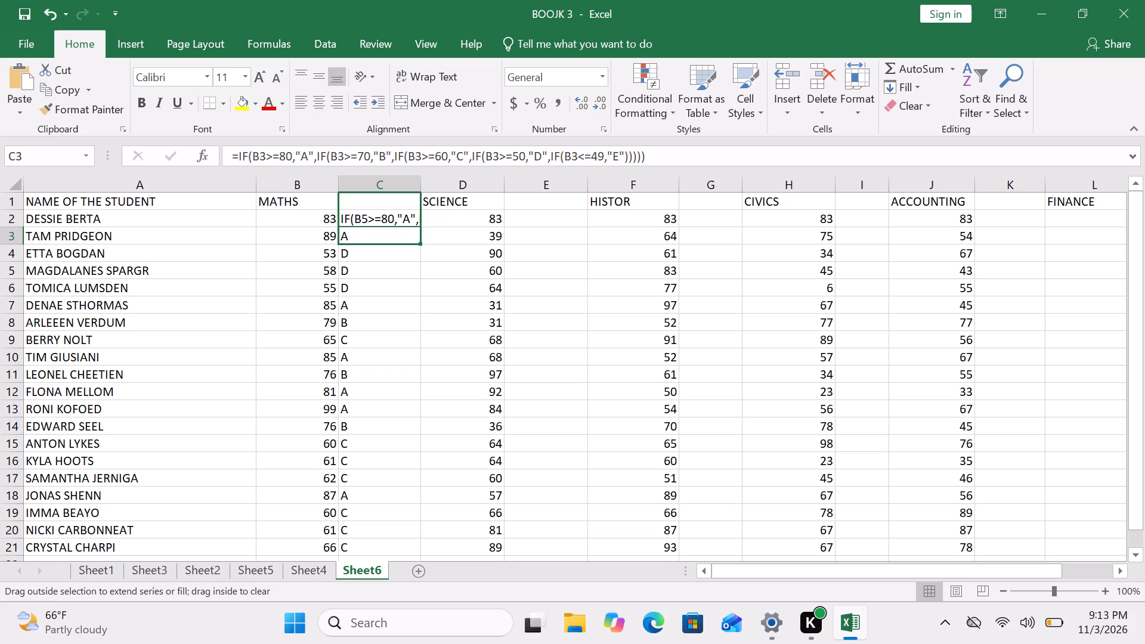
{"action": "left_click_drag", "start_coordinate": [414, 141], "coordinate": [421, 208]}
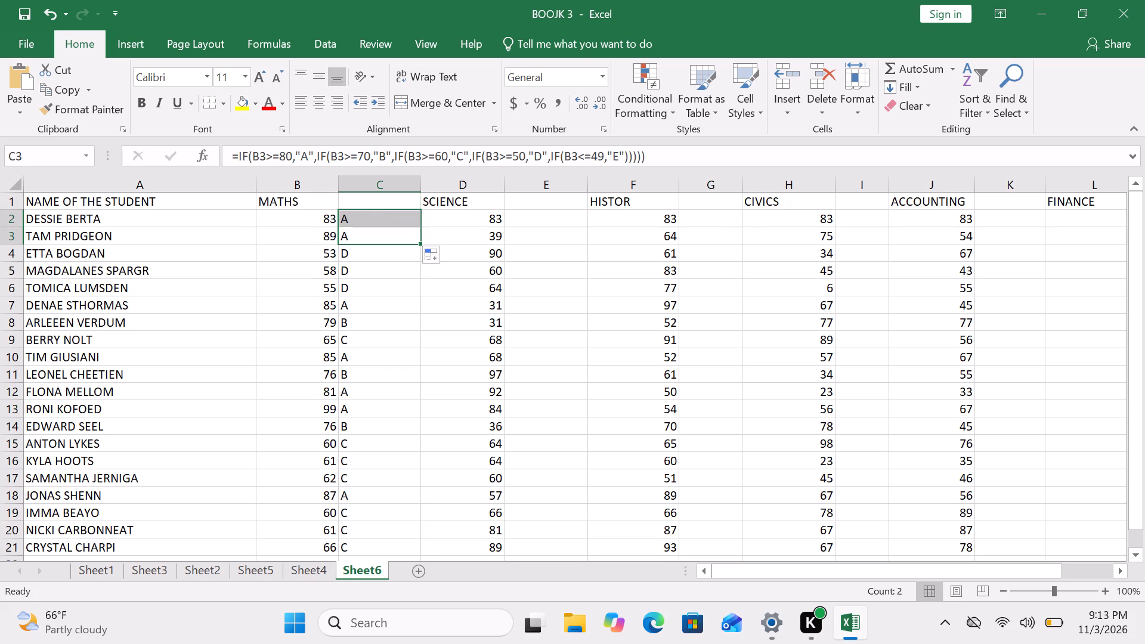
Paste the copied nested IF expression into E2, the first SCIENCE grade cell.
{"action": "left_click", "coordinate": [561, 213]}
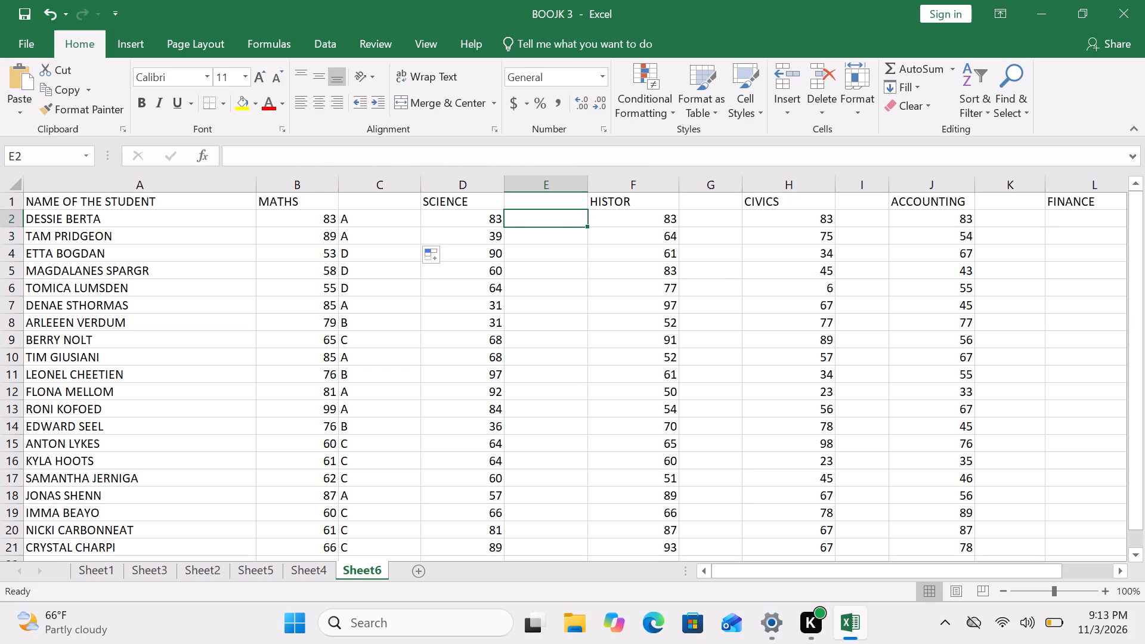
{"action": "key", "text": "ctrl+v"}
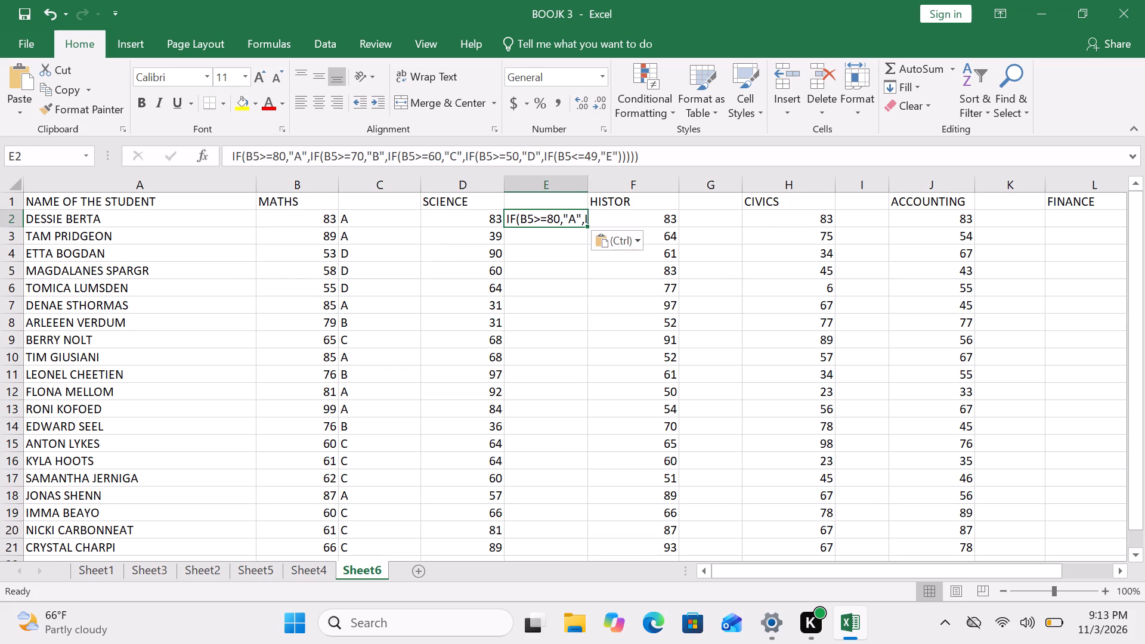
Set the cell references for the 80, 70 and 60 thresholds in the SCIENCE grade expression to E2.
{"action": "left_click", "coordinate": [259, 157]}
{"action": "key", "text": "BackSpace"}
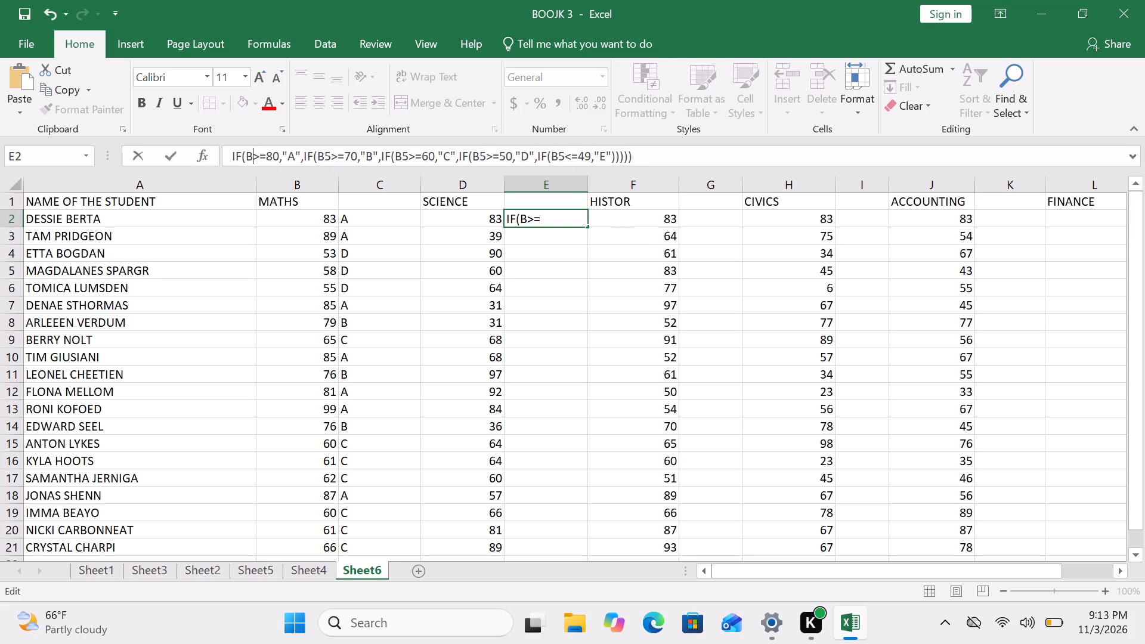
{"action": "key", "text": "BackSpace"}
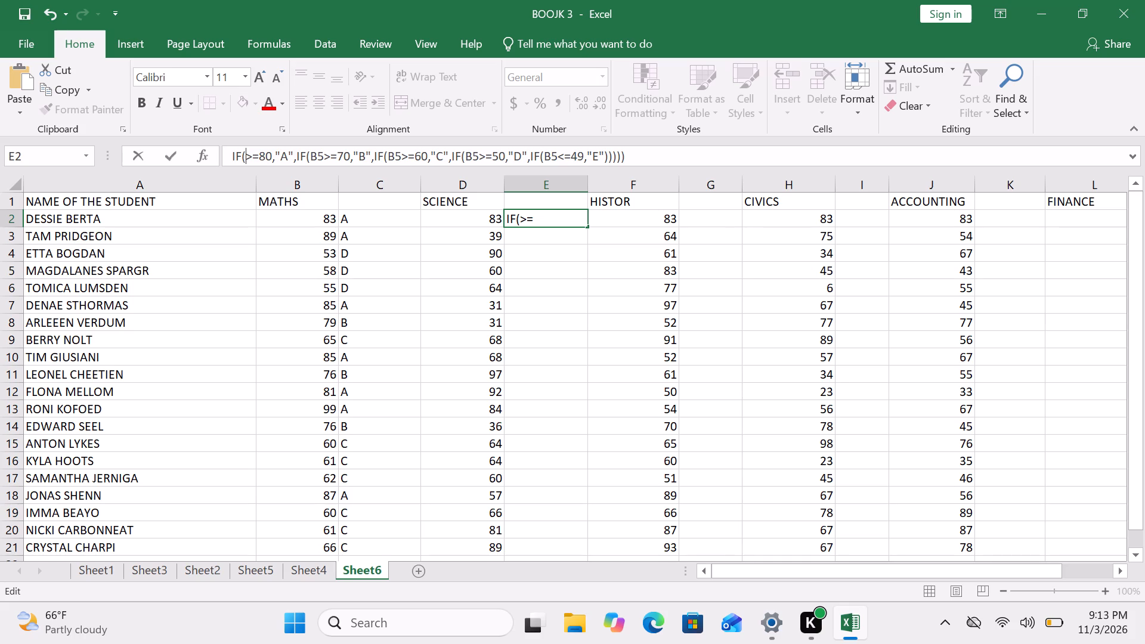
{"action": "key", "text": "e"}
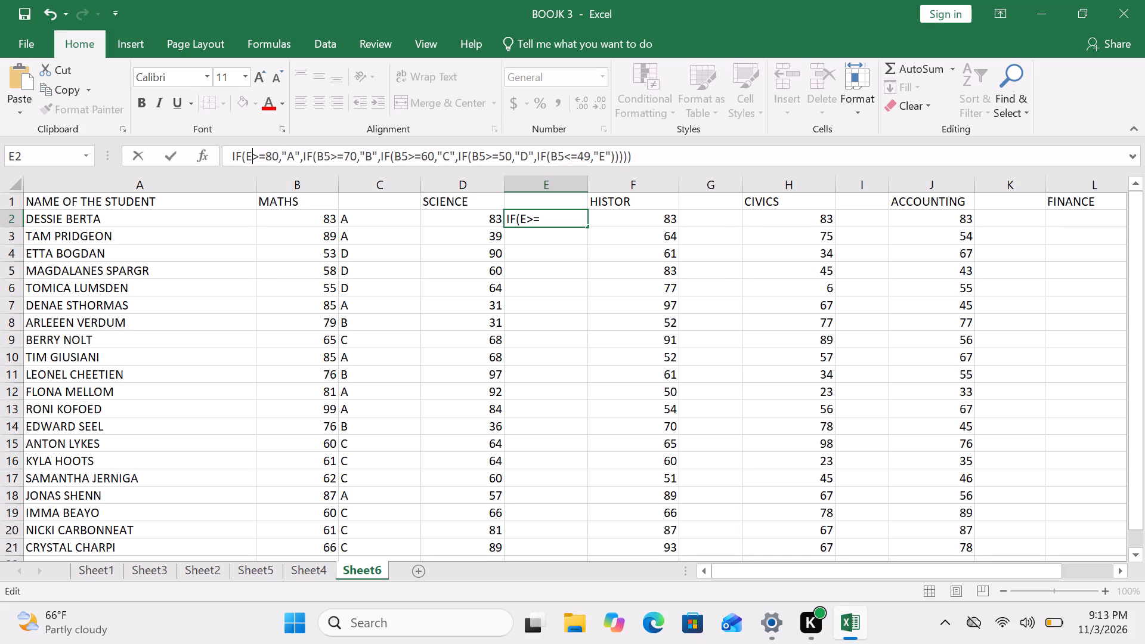
{"action": "key", "text": "2"}
{"action": "left_click", "coordinate": [336, 155]}
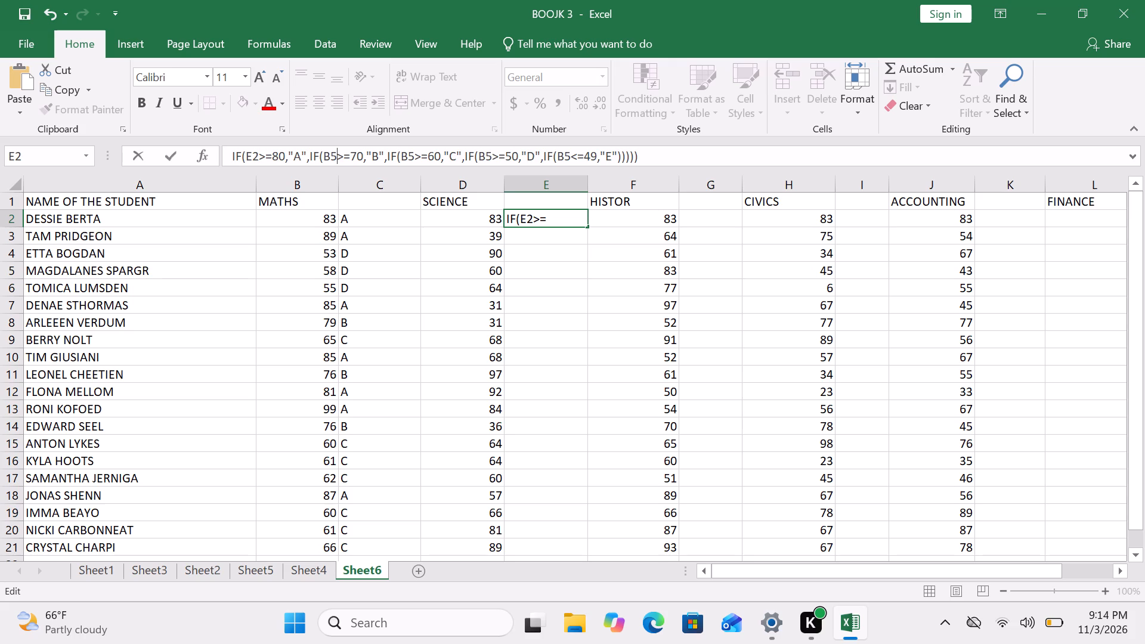
{"action": "key", "text": "BackSpace"}
{"action": "key", "text": "BackSpace"}
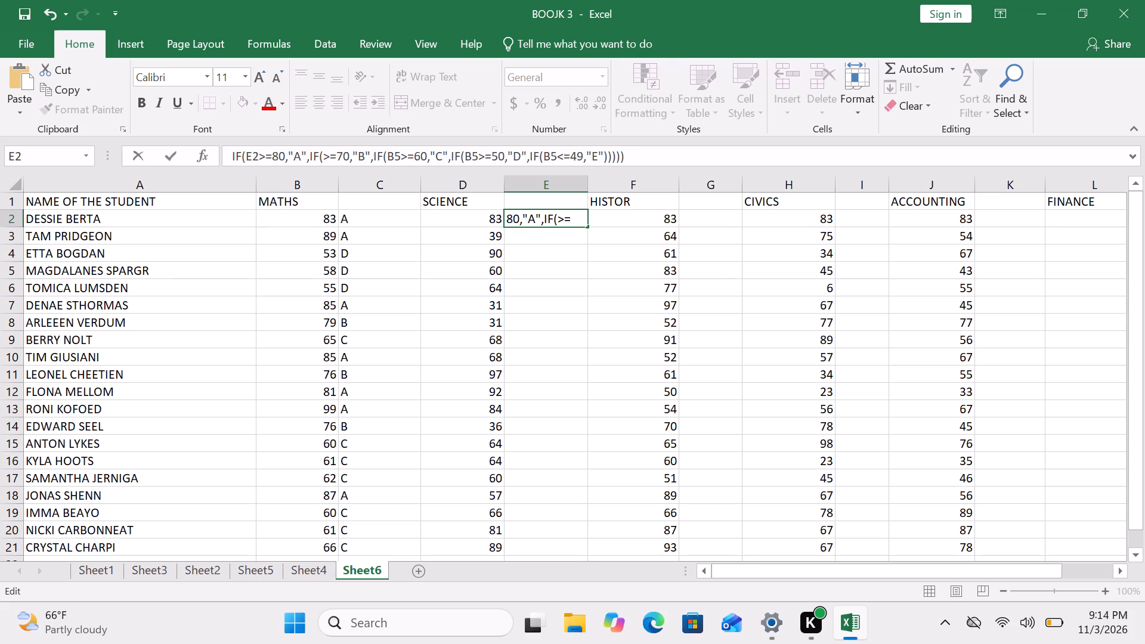
{"action": "type", "text": "E2"}
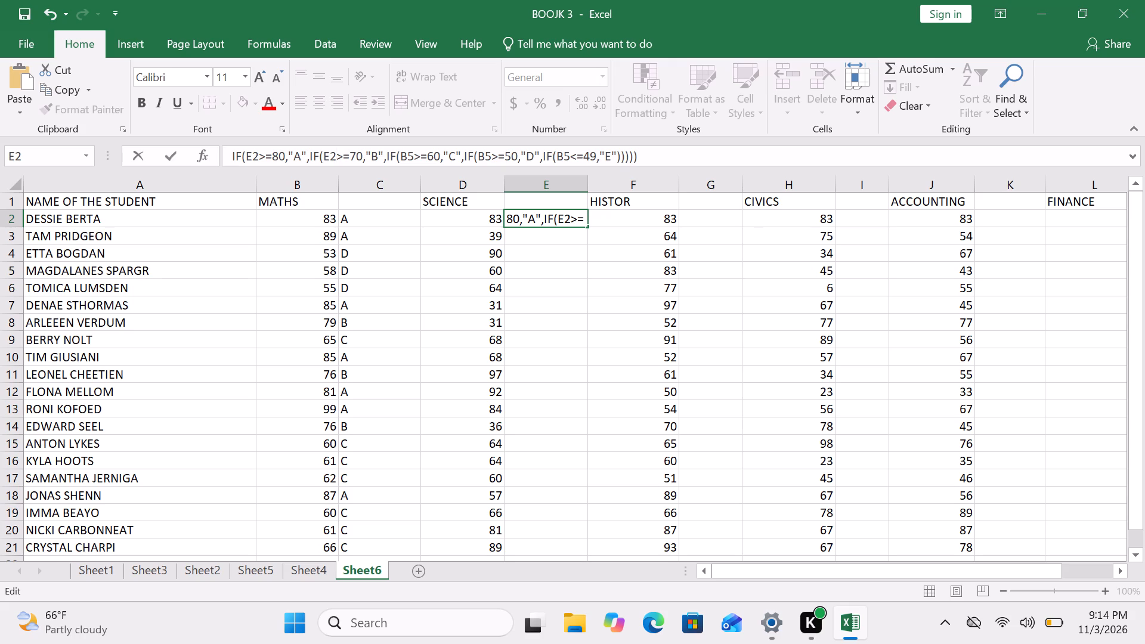
{"action": "left_click", "coordinate": [413, 156]}
{"action": "key", "text": "BackSpace"}
{"action": "key", "text": "BackSpace"}
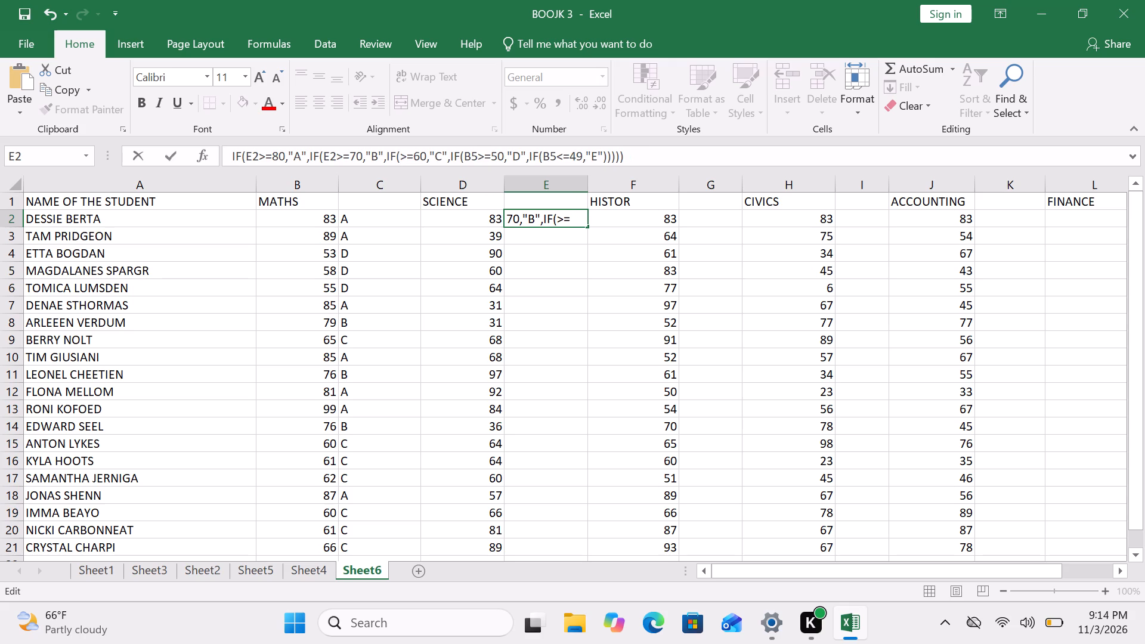
{"action": "type", "text": "E2"}
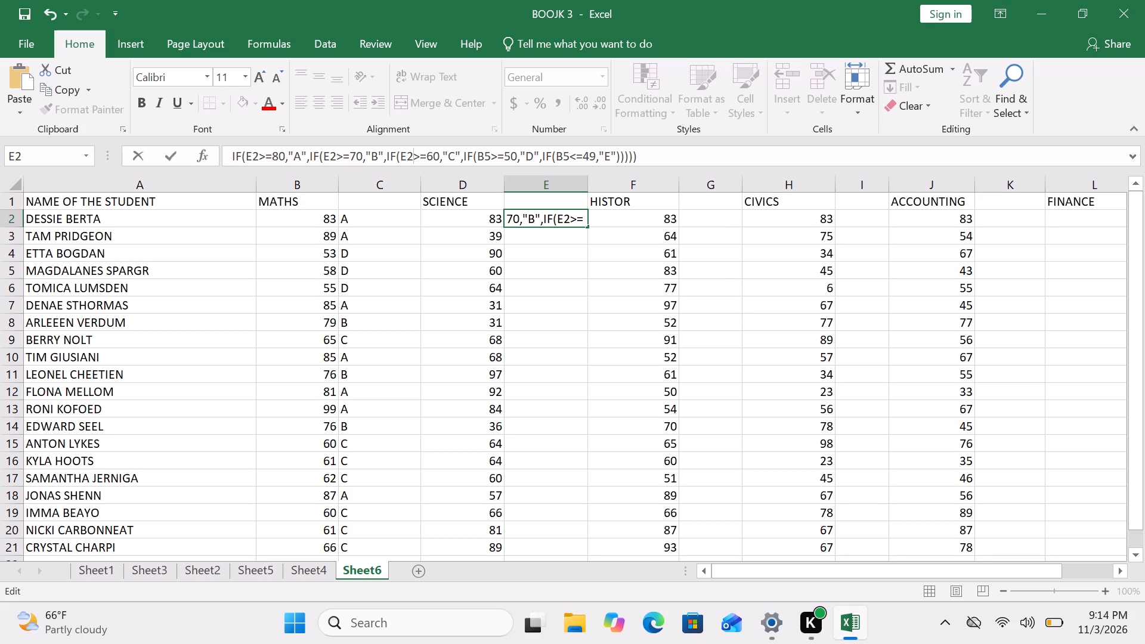
Set the cell references for the 80, 70 and 60 thresholds in the E2 SCIENCE grade expression to D2.
{"action": "left_click", "coordinate": [254, 154]}
{"action": "key", "text": "BackSpace"}
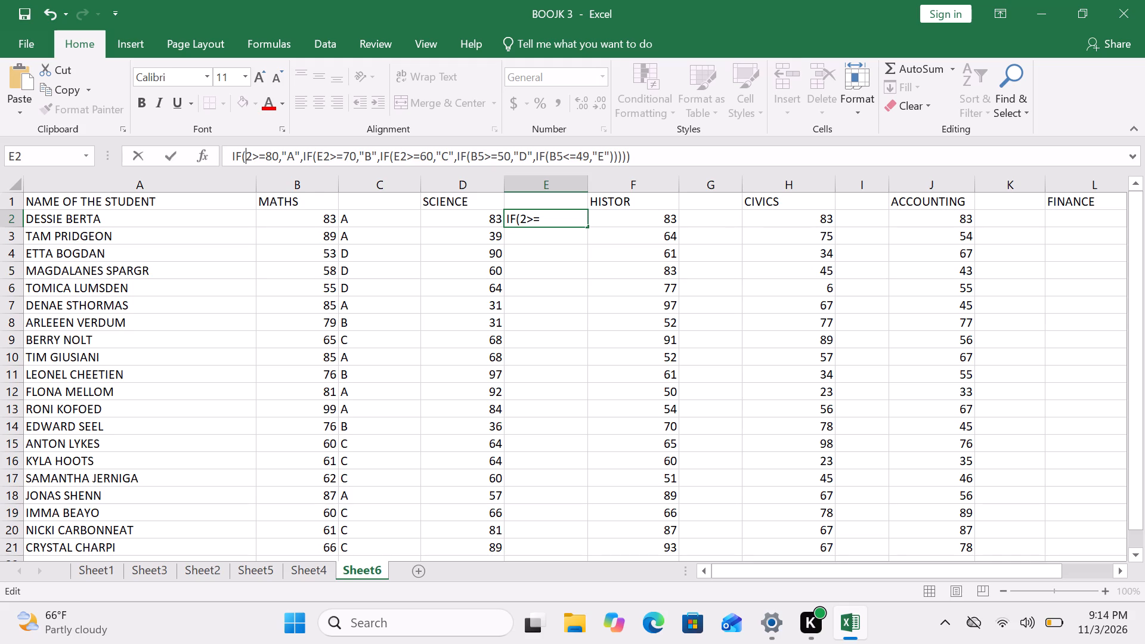
{"action": "key", "text": "d"}
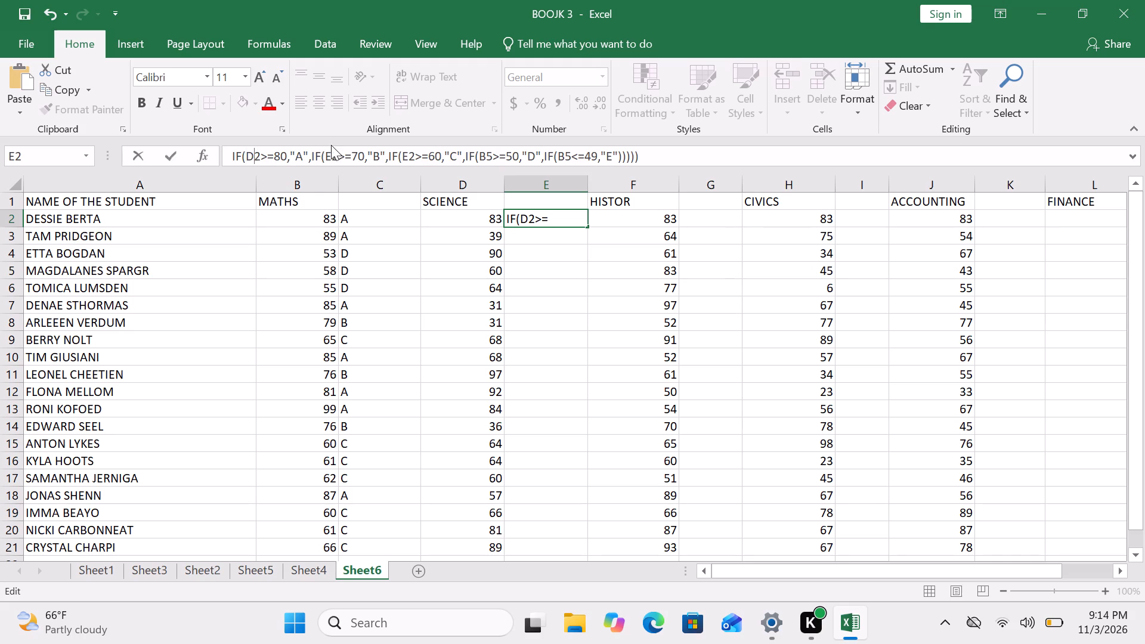
{"action": "left_click", "coordinate": [330, 153]}
{"action": "key", "text": "BackSpace"}
{"action": "key", "text": "d"}
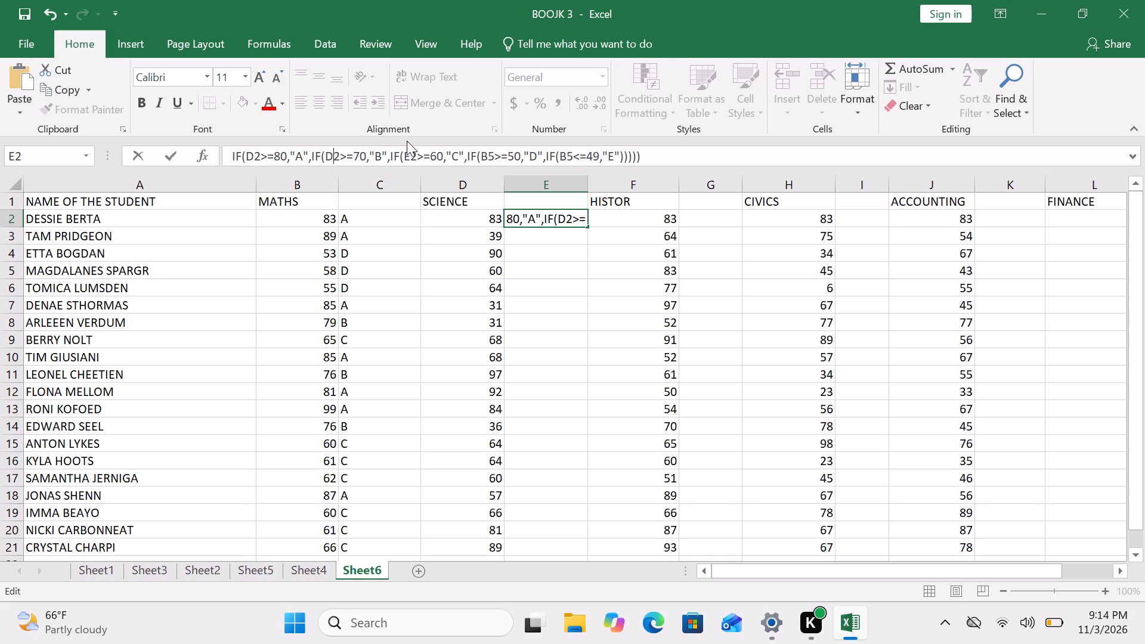
{"action": "left_click", "coordinate": [411, 155]}
{"action": "key", "text": "BackSpace"}
{"action": "key", "text": "d"}
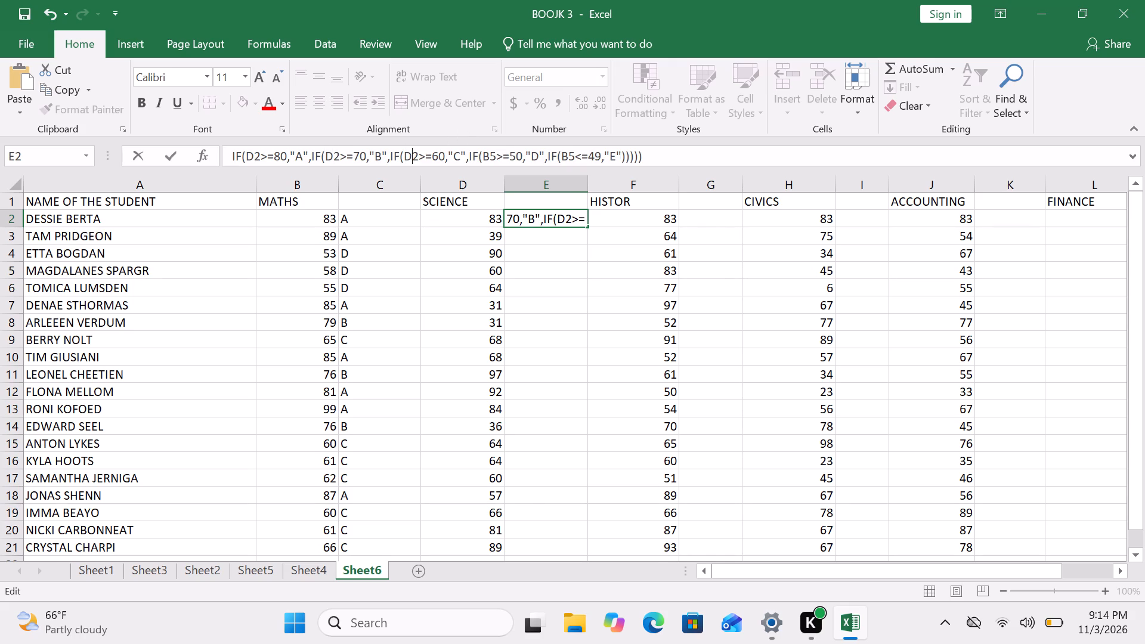
Set the cell references for the 50 and 49 thresholds in the E2 expression to D2 and enter it.
{"action": "left_click", "coordinate": [490, 156]}
{"action": "left_click", "coordinate": [496, 156]}
{"action": "key", "text": "BackSpace"}
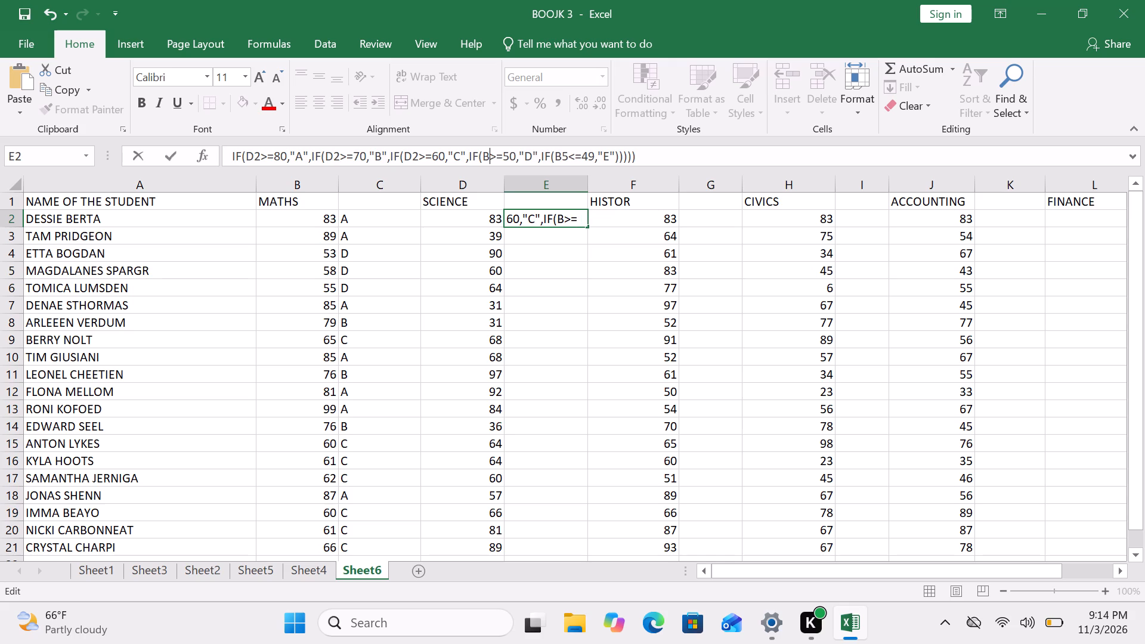
{"action": "key", "text": "BackSpace"}
{"action": "type", "text": "D2"}
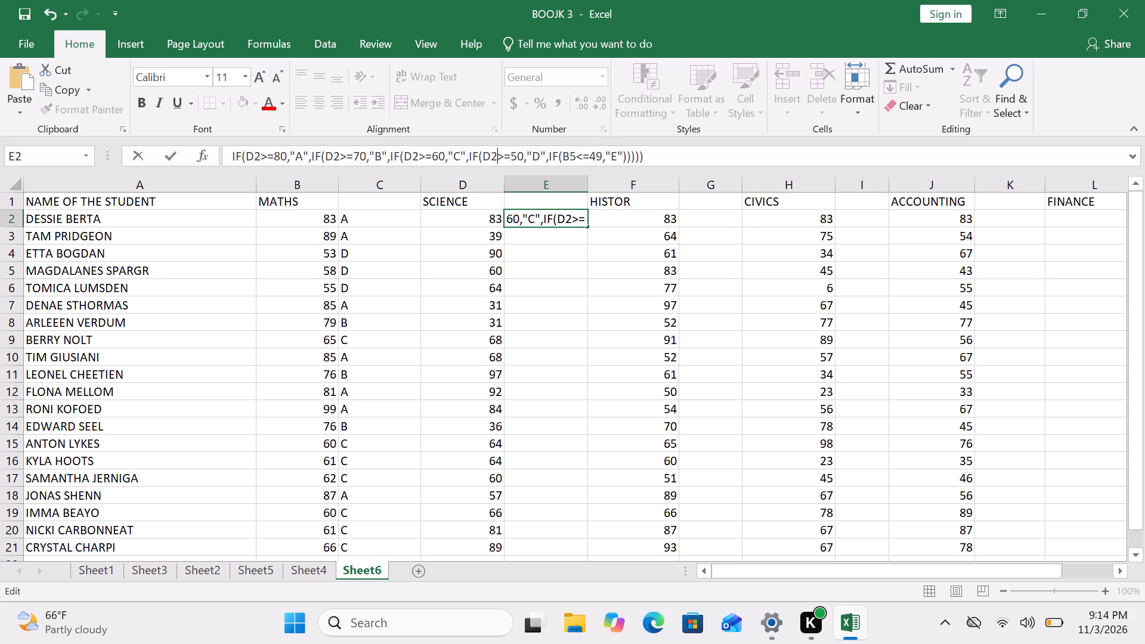
{"action": "left_click", "coordinate": [575, 155]}
{"action": "key", "text": "BackSpace"}
{"action": "key", "text": "BackSpace"}
{"action": "type", "text": "D2"}
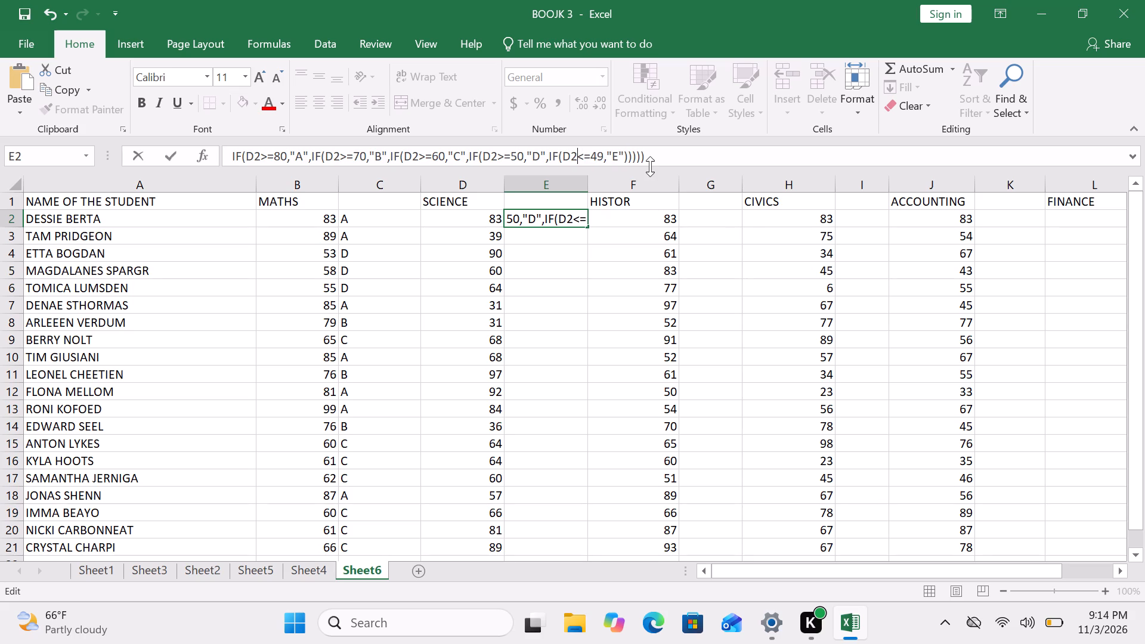
{"action": "left_click", "coordinate": [662, 149]}
{"action": "key", "text": "Return"}
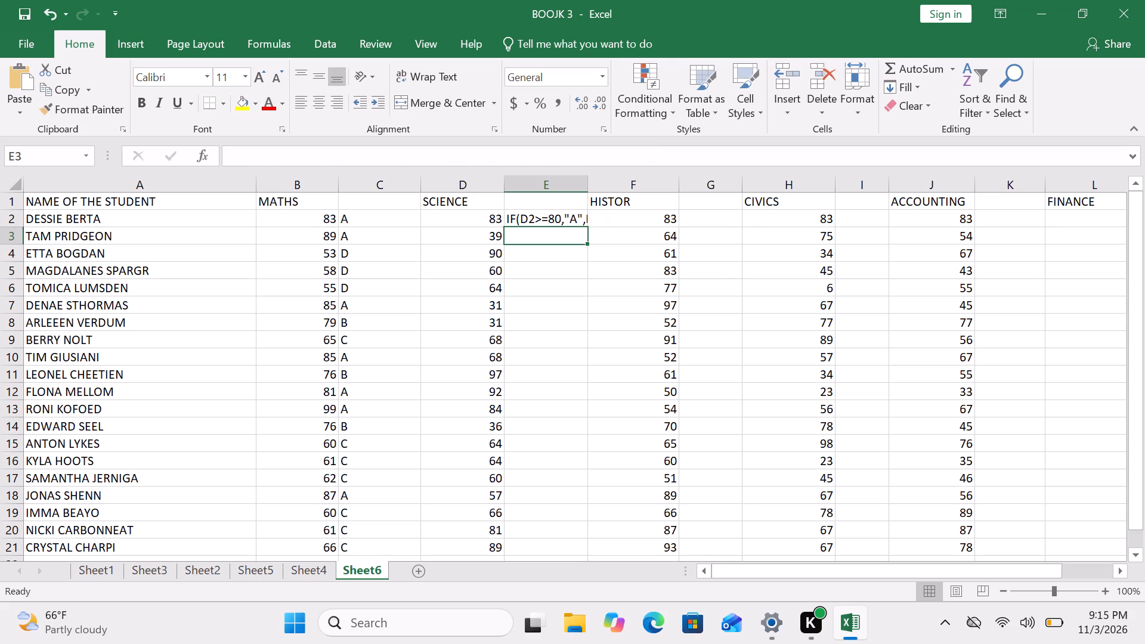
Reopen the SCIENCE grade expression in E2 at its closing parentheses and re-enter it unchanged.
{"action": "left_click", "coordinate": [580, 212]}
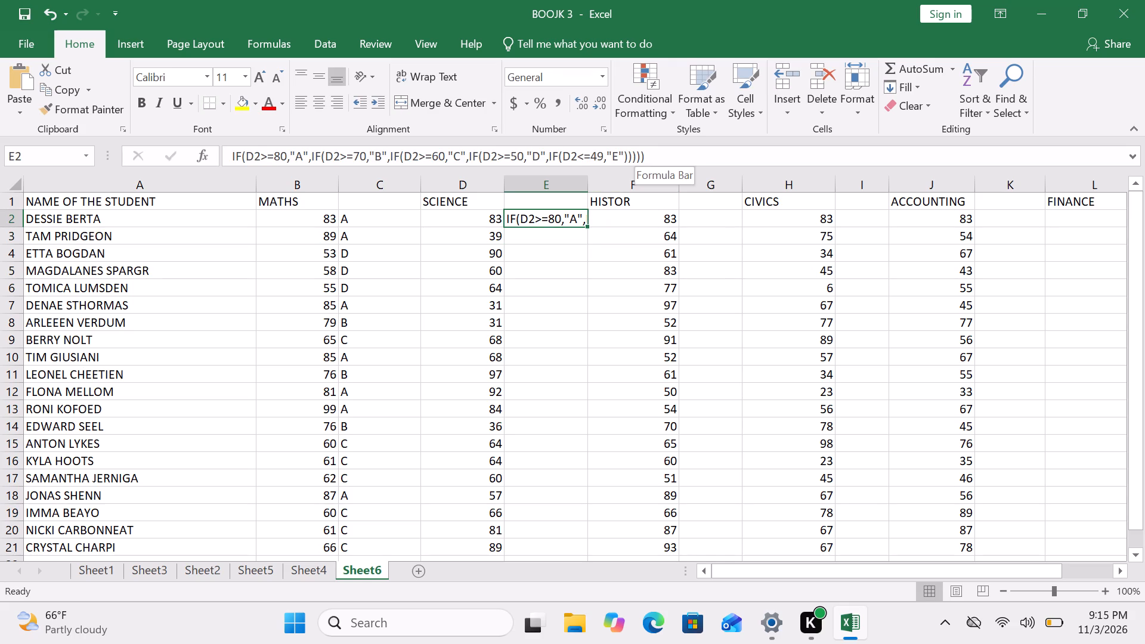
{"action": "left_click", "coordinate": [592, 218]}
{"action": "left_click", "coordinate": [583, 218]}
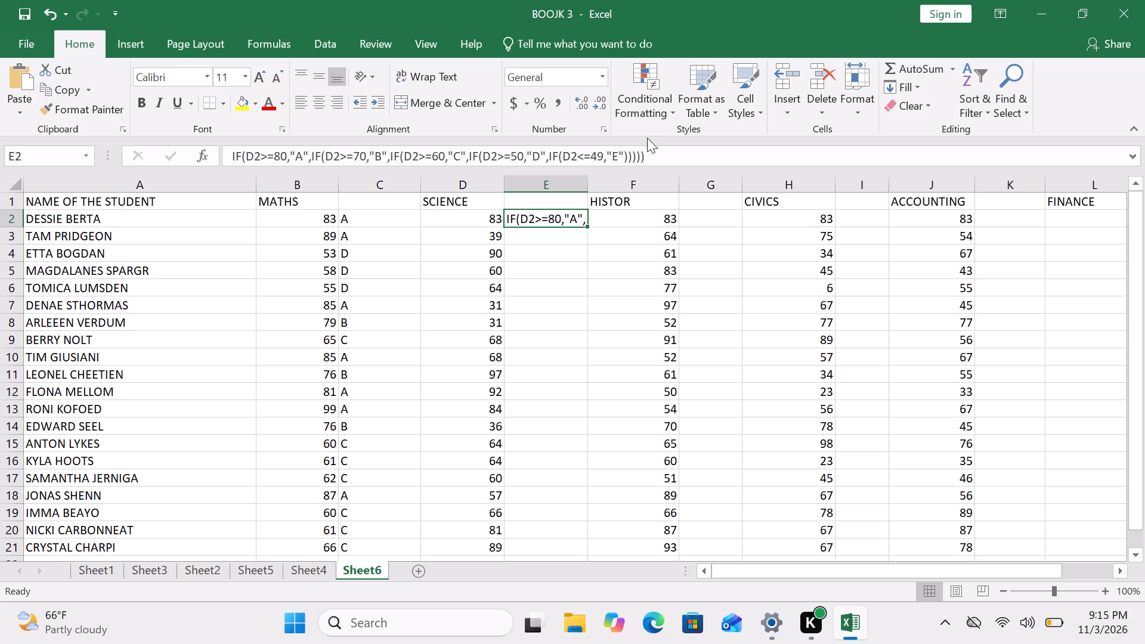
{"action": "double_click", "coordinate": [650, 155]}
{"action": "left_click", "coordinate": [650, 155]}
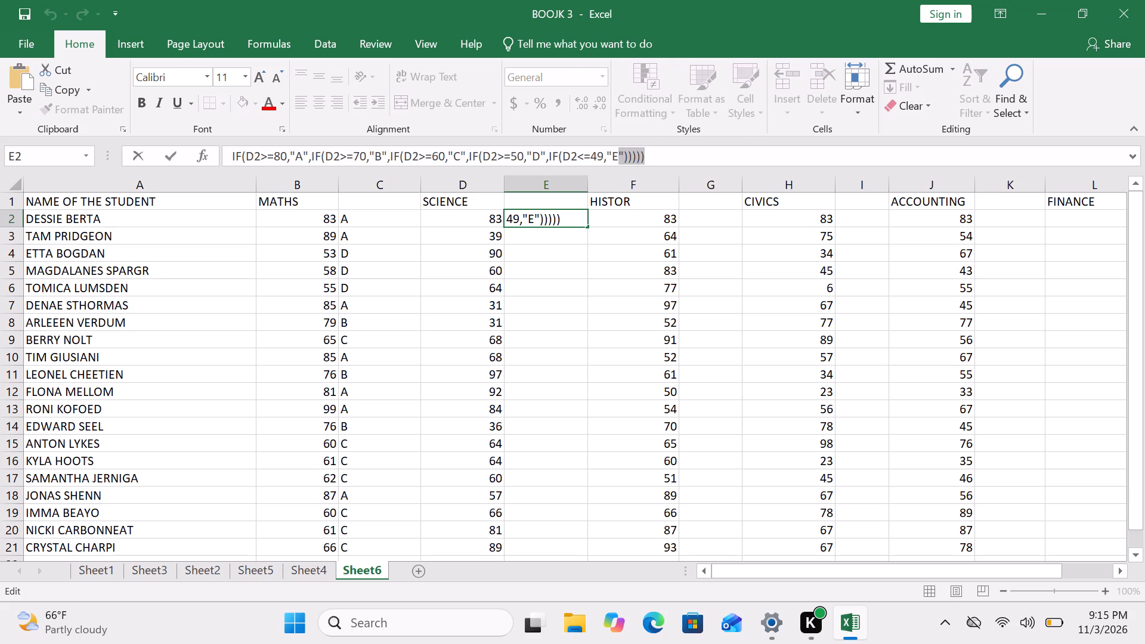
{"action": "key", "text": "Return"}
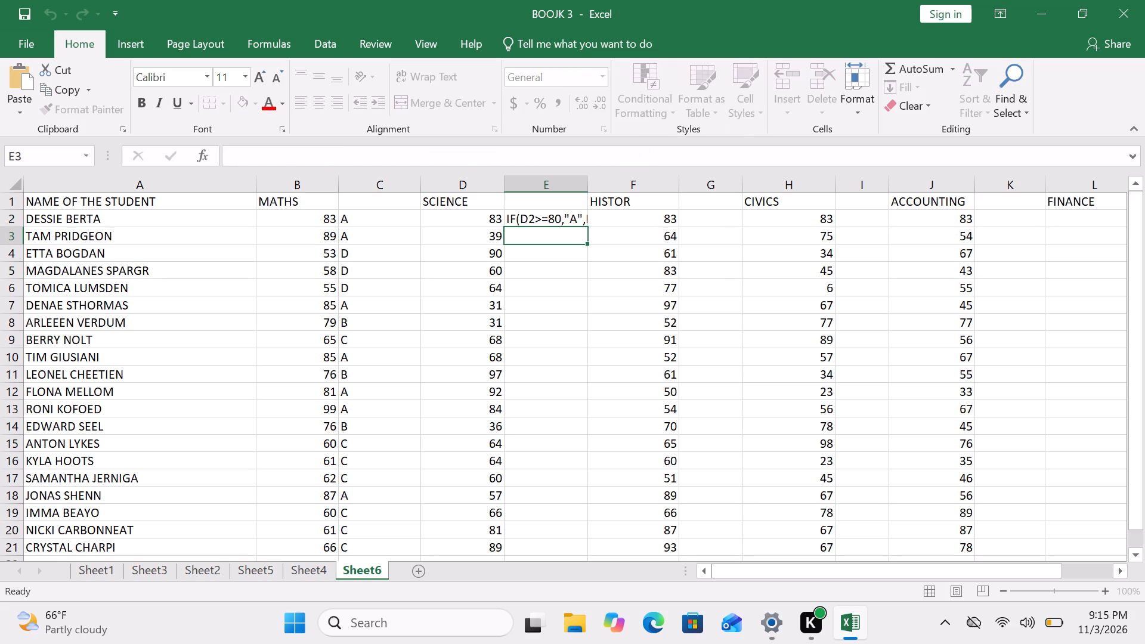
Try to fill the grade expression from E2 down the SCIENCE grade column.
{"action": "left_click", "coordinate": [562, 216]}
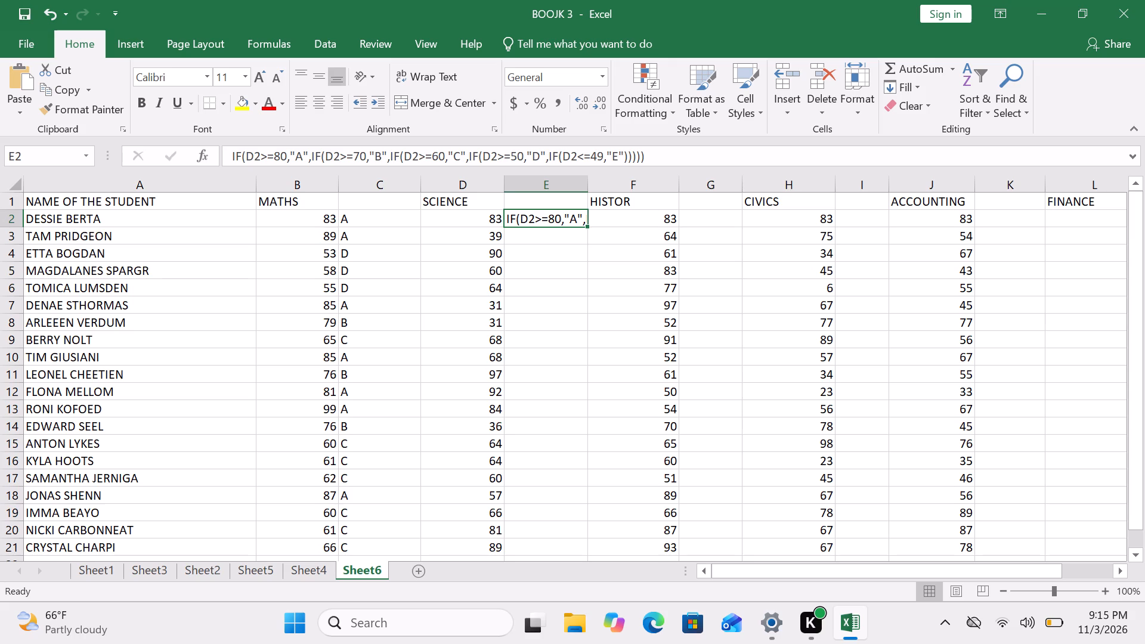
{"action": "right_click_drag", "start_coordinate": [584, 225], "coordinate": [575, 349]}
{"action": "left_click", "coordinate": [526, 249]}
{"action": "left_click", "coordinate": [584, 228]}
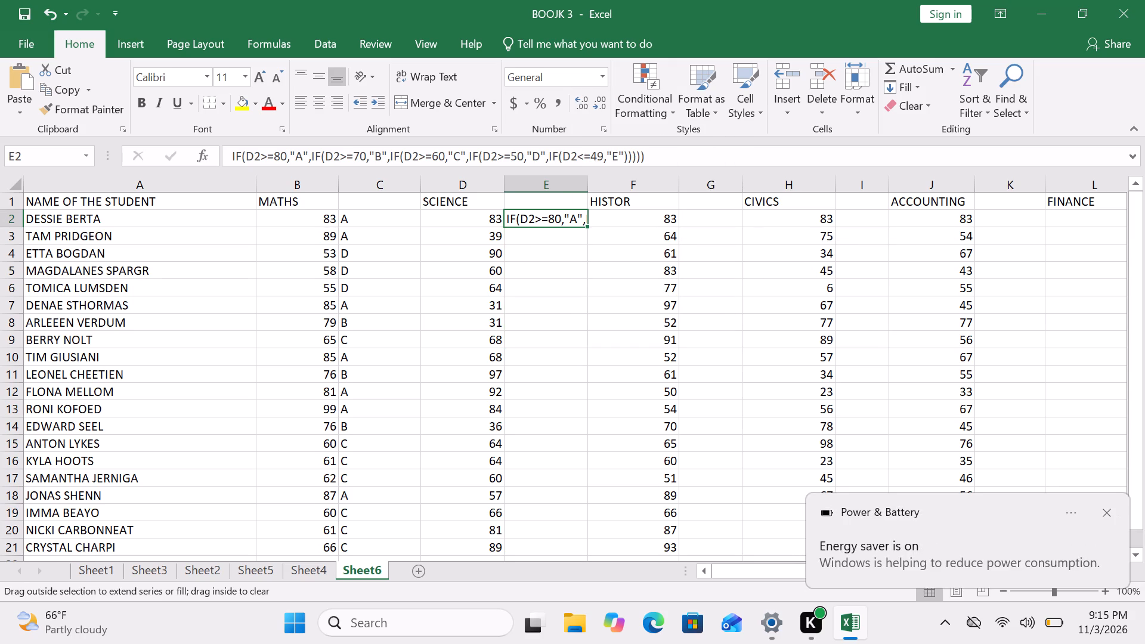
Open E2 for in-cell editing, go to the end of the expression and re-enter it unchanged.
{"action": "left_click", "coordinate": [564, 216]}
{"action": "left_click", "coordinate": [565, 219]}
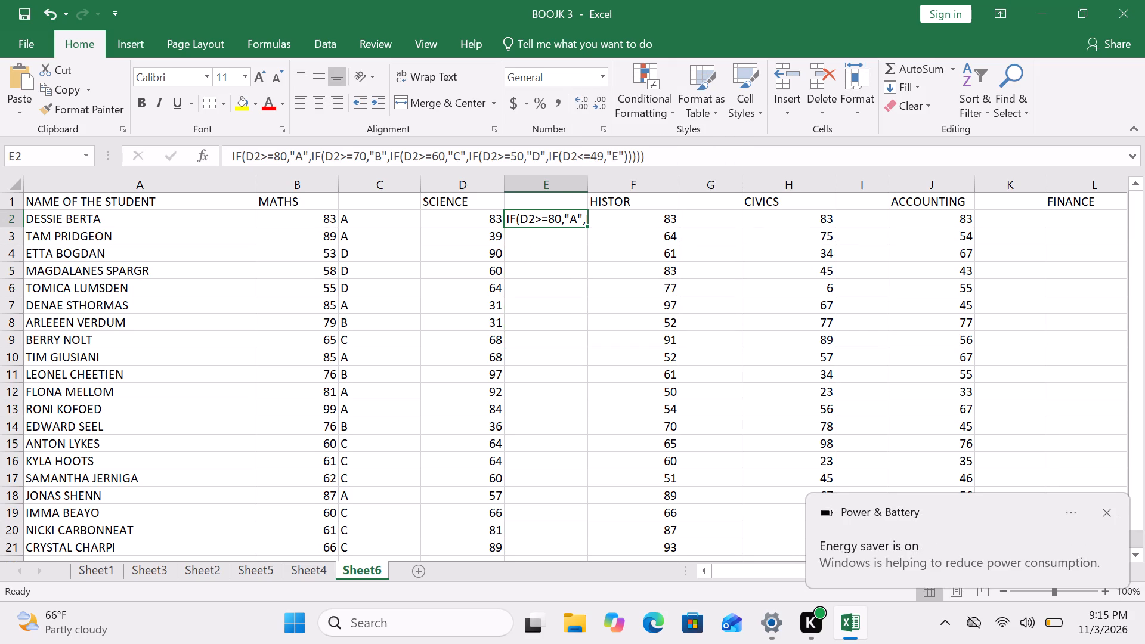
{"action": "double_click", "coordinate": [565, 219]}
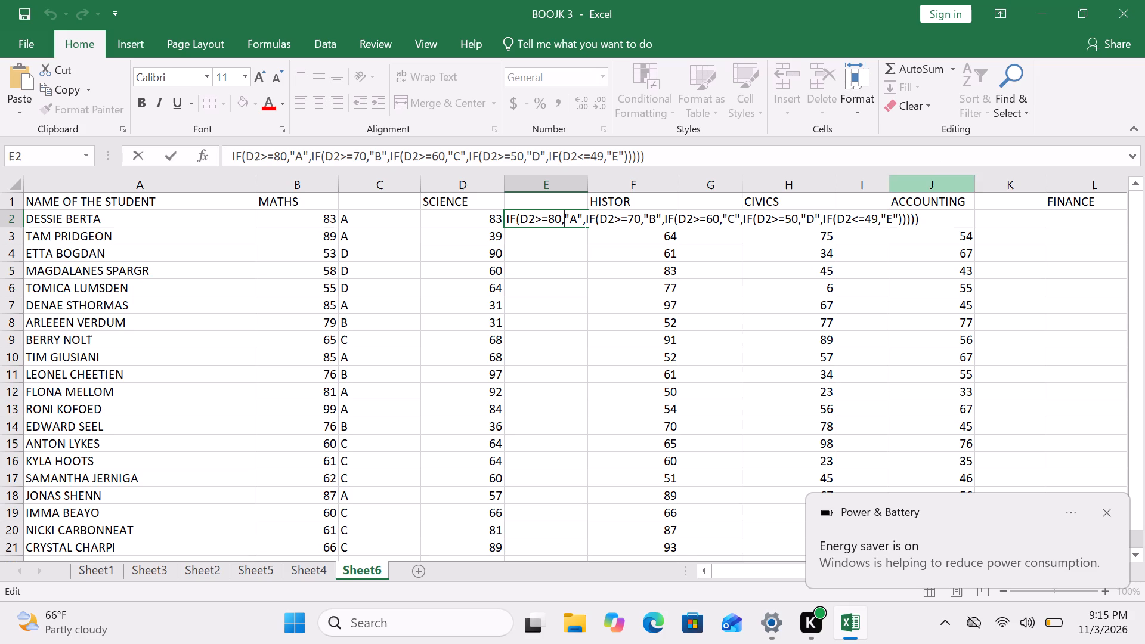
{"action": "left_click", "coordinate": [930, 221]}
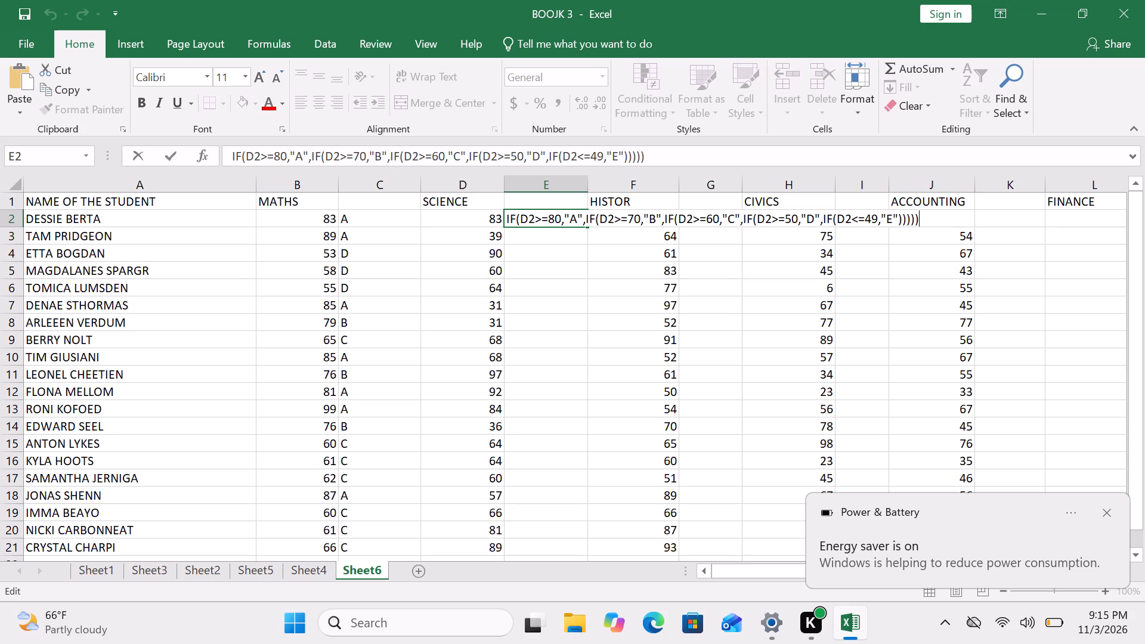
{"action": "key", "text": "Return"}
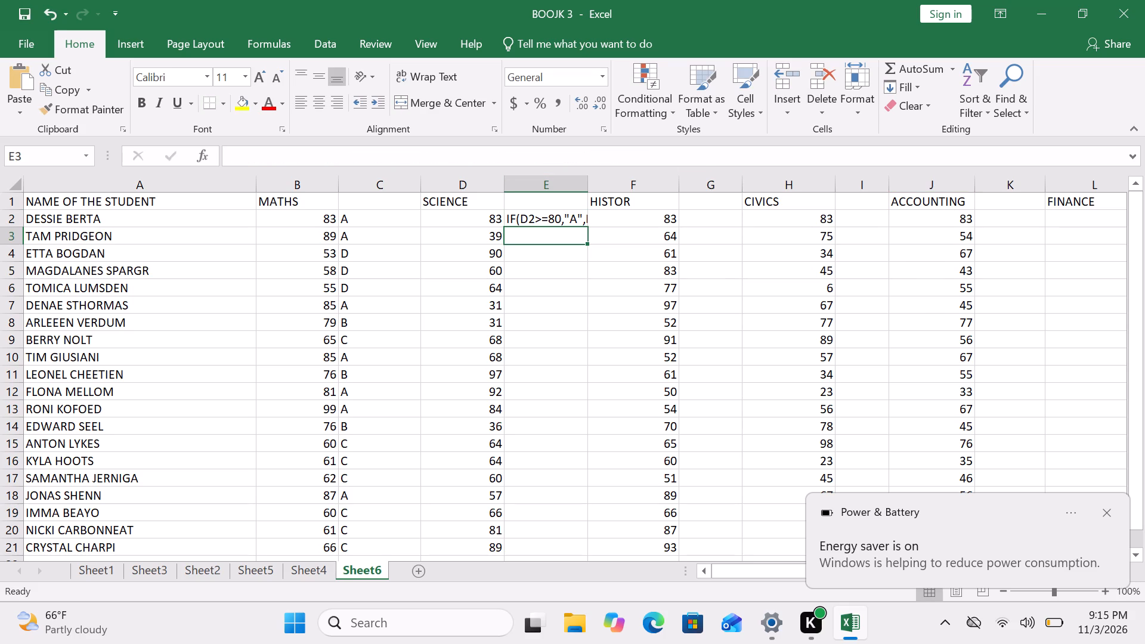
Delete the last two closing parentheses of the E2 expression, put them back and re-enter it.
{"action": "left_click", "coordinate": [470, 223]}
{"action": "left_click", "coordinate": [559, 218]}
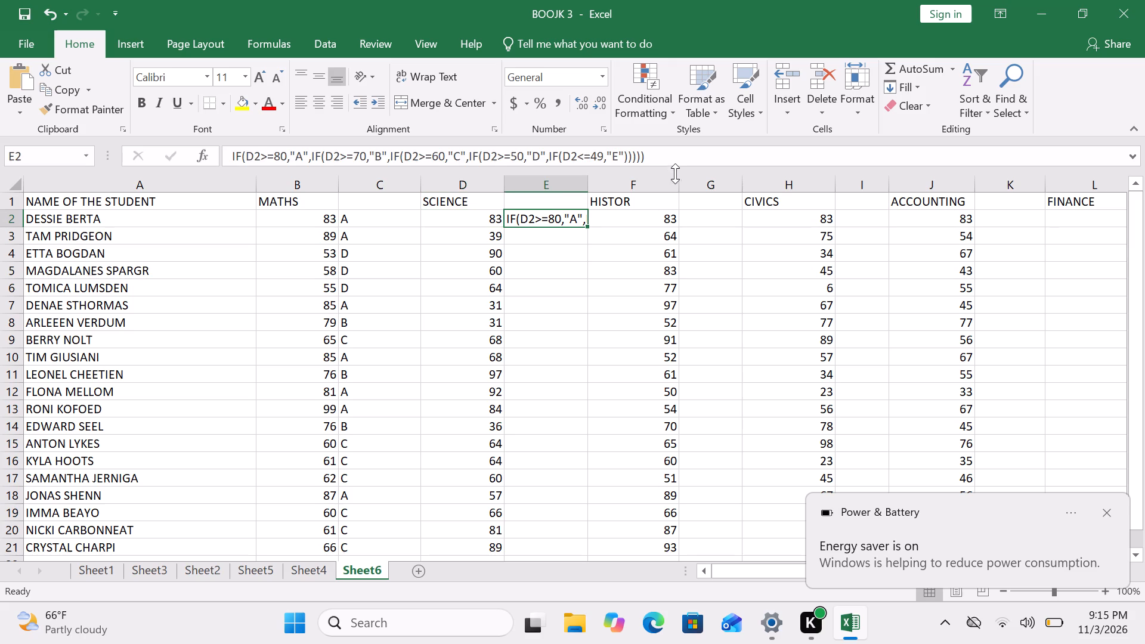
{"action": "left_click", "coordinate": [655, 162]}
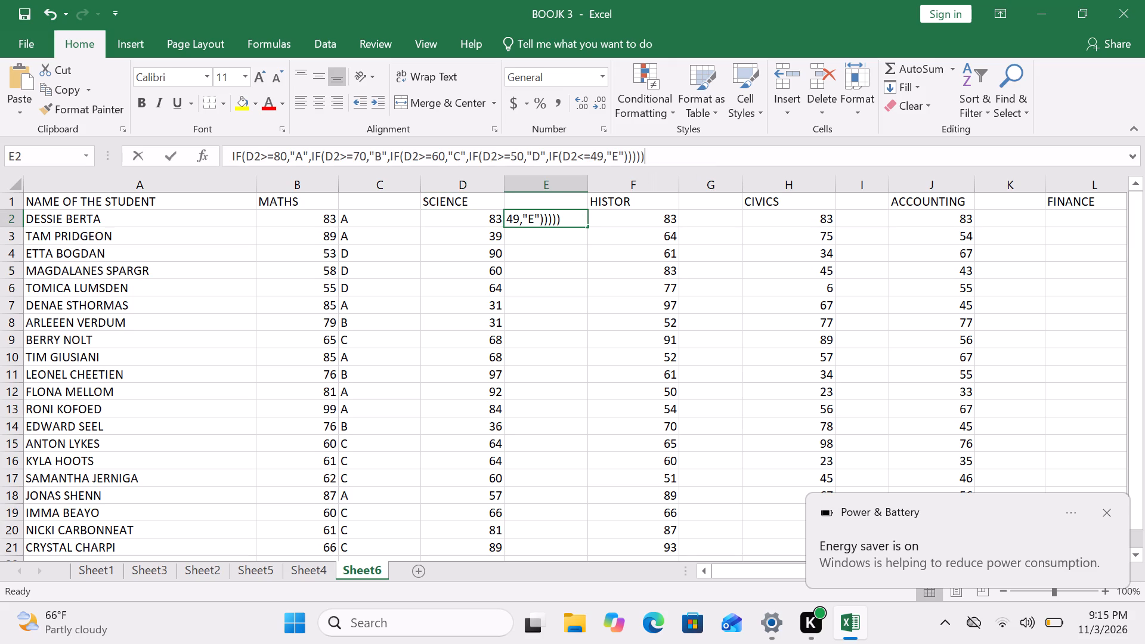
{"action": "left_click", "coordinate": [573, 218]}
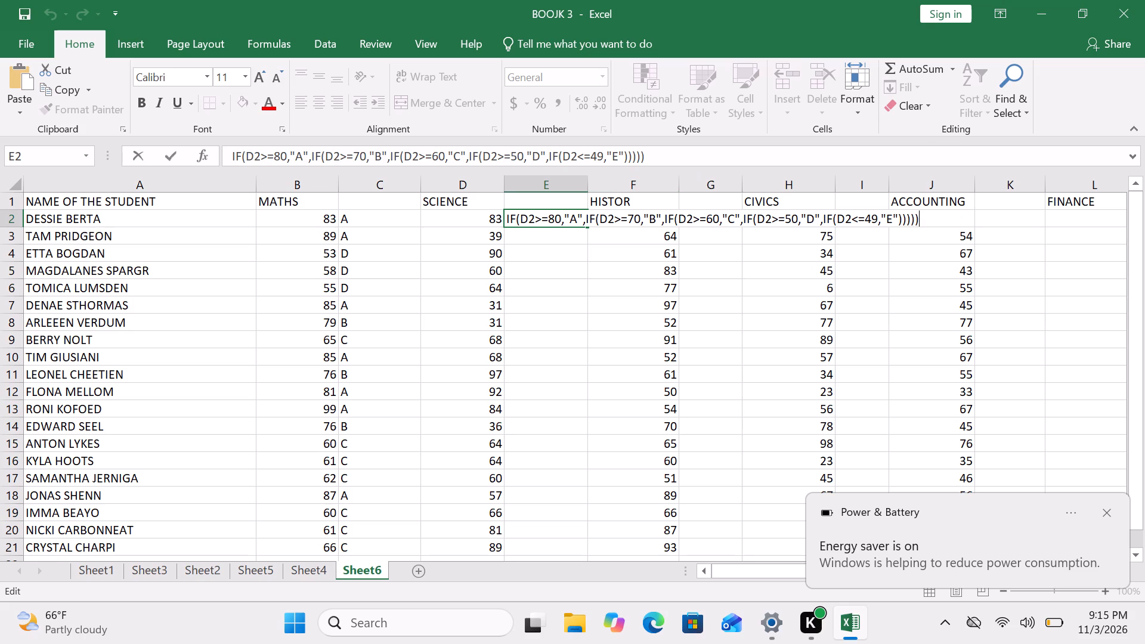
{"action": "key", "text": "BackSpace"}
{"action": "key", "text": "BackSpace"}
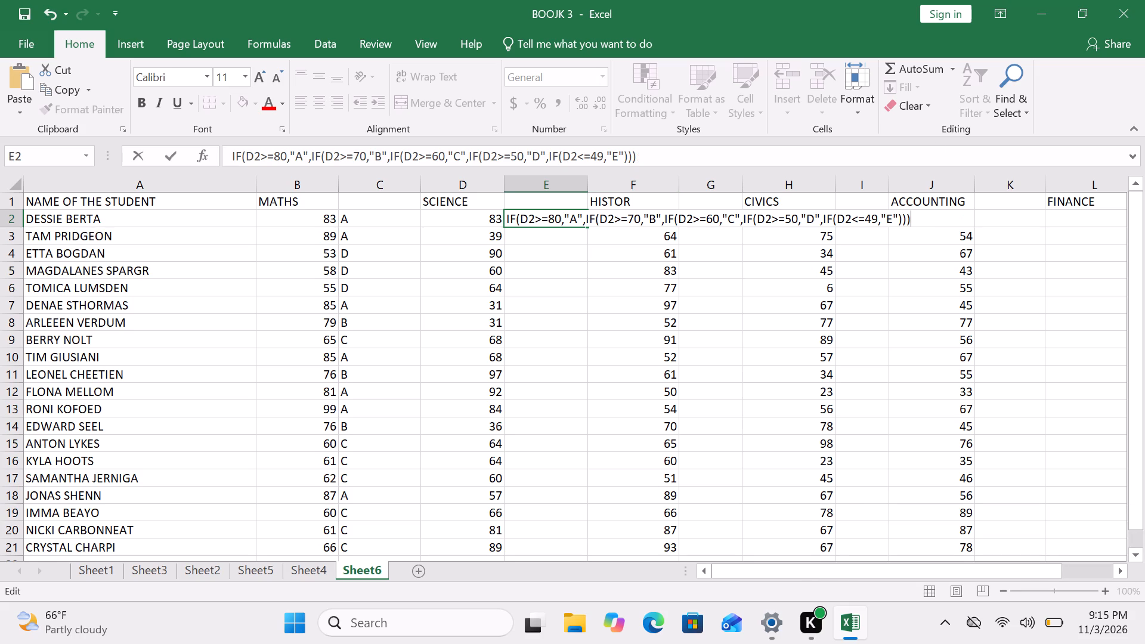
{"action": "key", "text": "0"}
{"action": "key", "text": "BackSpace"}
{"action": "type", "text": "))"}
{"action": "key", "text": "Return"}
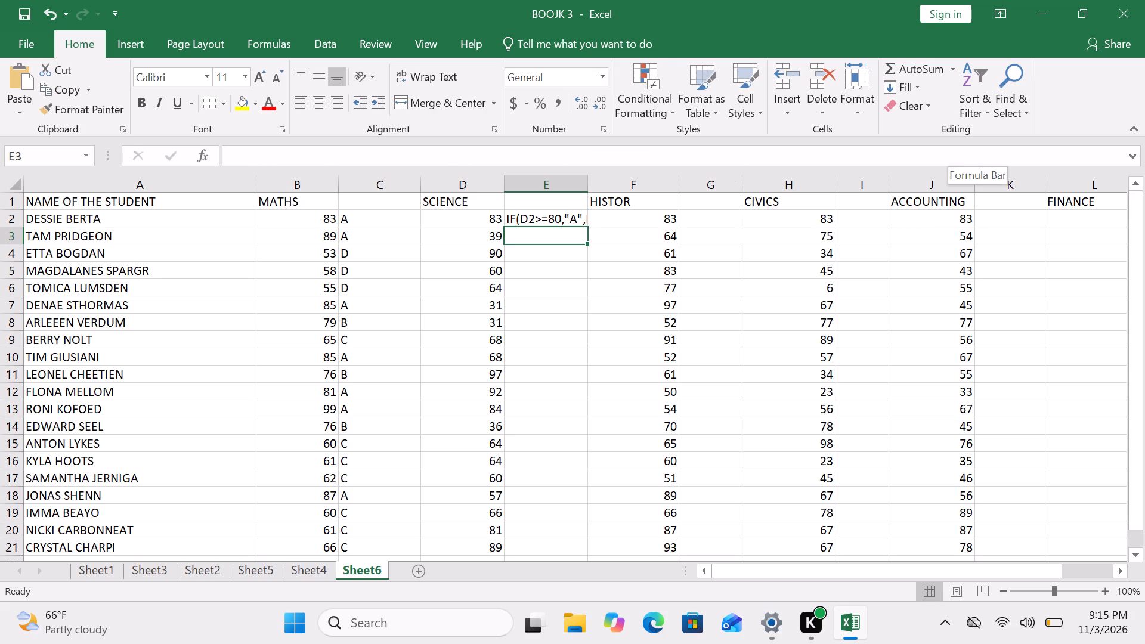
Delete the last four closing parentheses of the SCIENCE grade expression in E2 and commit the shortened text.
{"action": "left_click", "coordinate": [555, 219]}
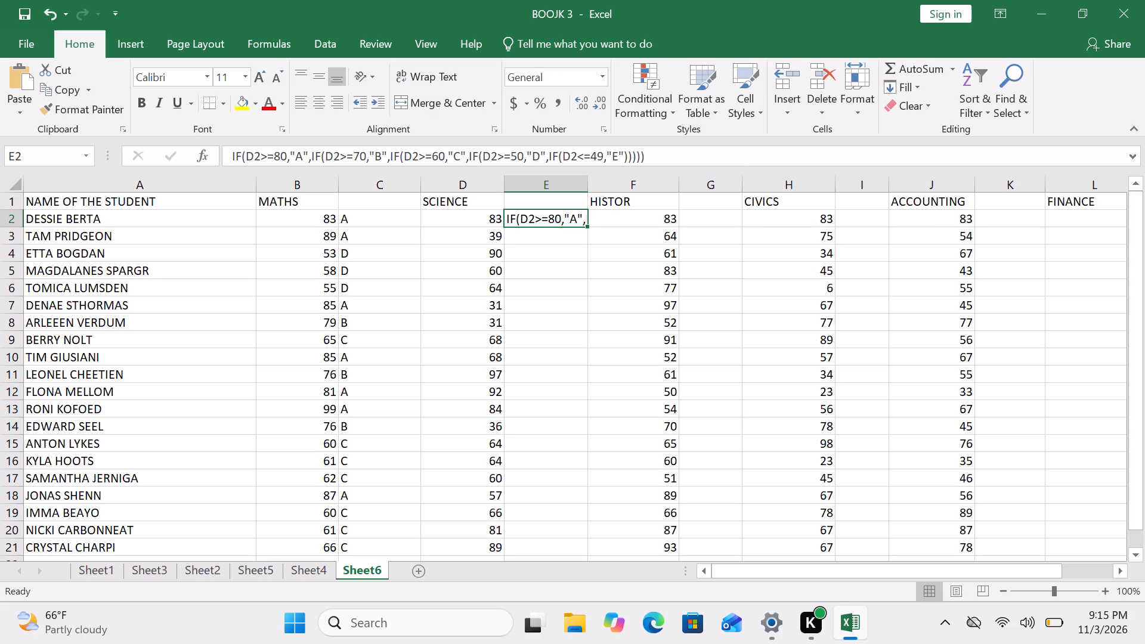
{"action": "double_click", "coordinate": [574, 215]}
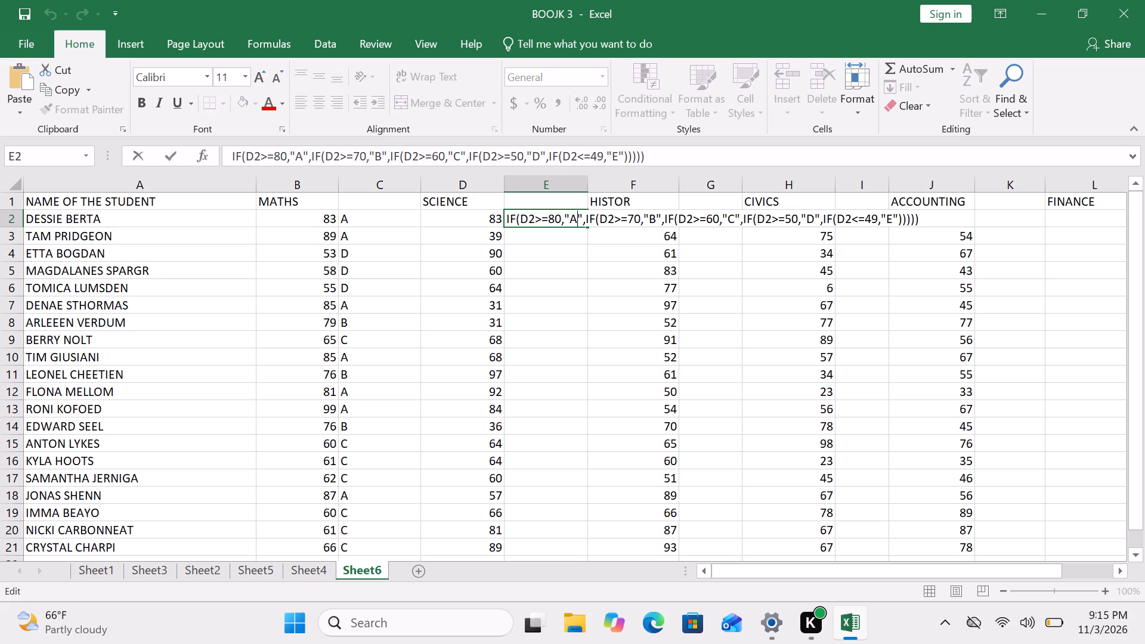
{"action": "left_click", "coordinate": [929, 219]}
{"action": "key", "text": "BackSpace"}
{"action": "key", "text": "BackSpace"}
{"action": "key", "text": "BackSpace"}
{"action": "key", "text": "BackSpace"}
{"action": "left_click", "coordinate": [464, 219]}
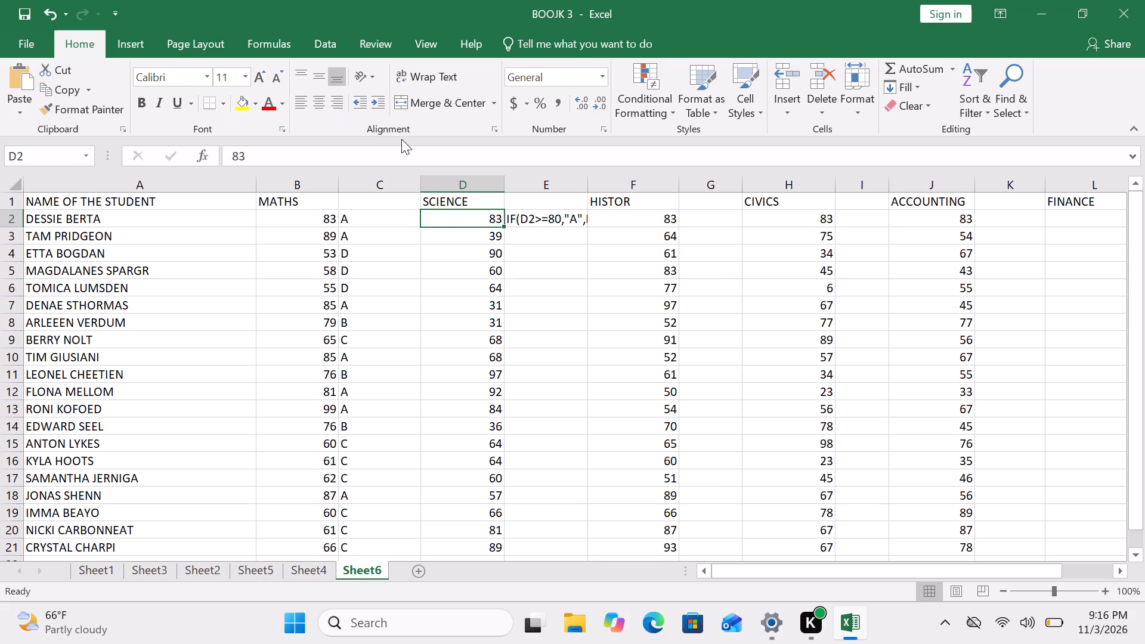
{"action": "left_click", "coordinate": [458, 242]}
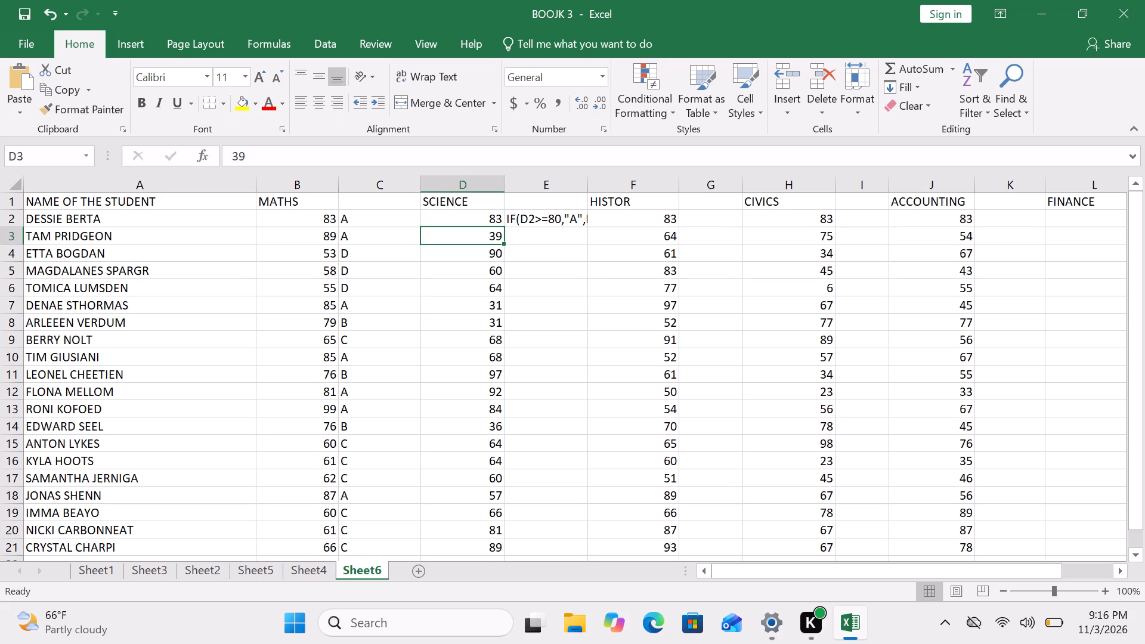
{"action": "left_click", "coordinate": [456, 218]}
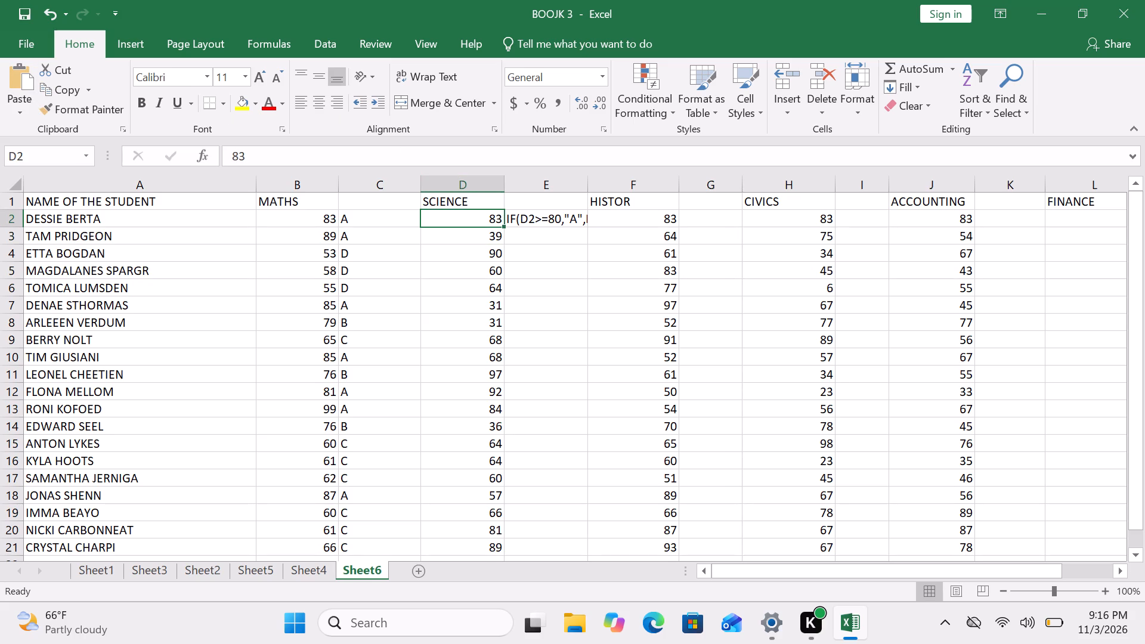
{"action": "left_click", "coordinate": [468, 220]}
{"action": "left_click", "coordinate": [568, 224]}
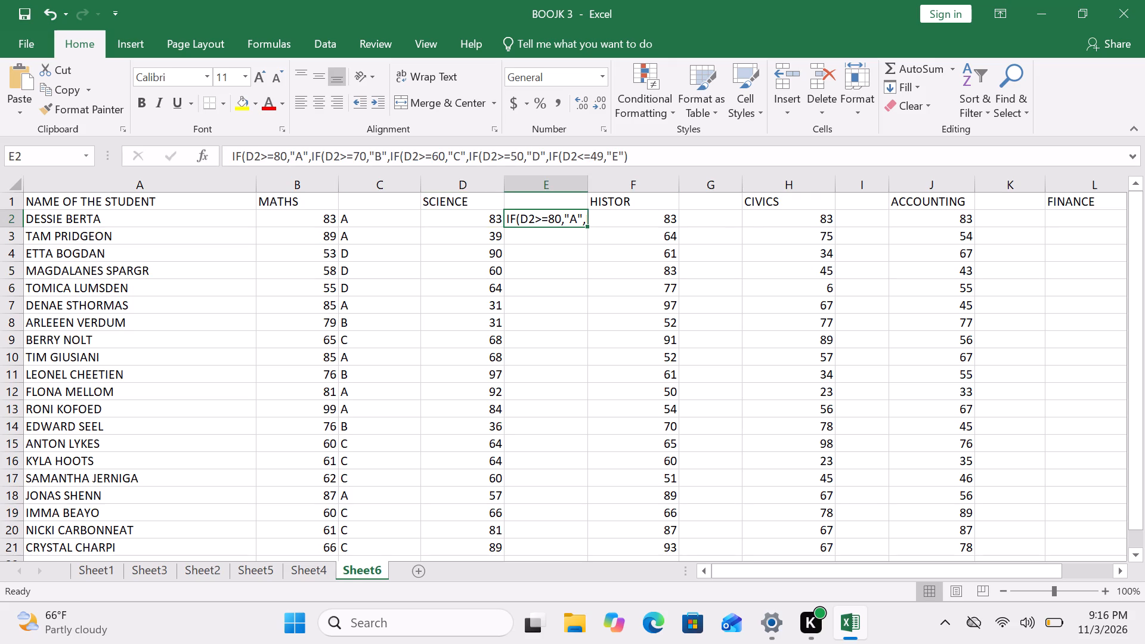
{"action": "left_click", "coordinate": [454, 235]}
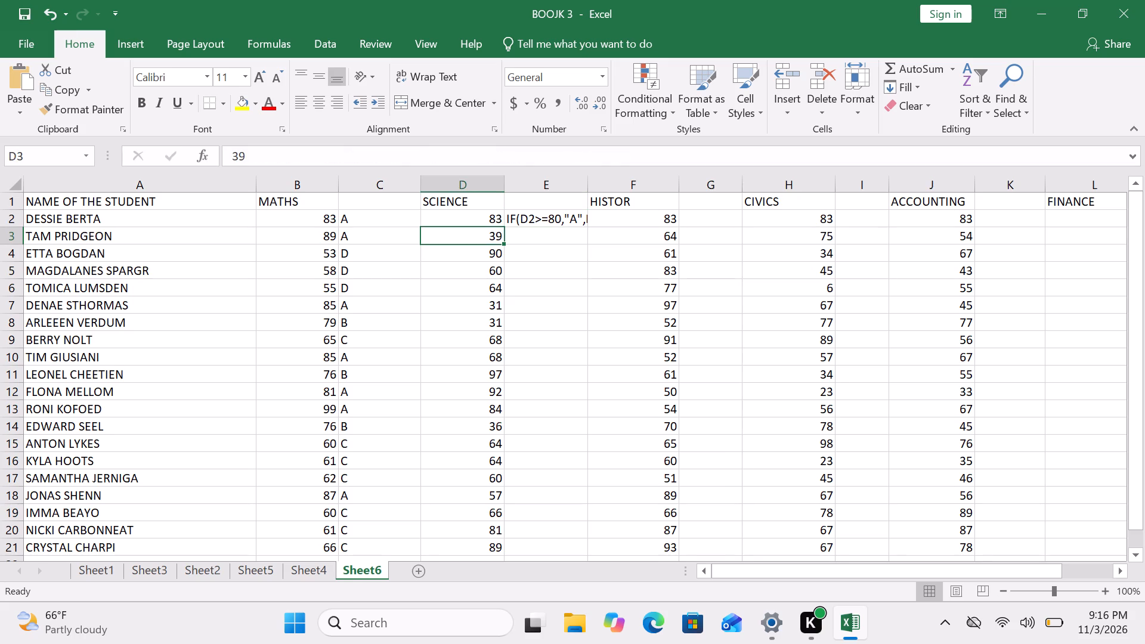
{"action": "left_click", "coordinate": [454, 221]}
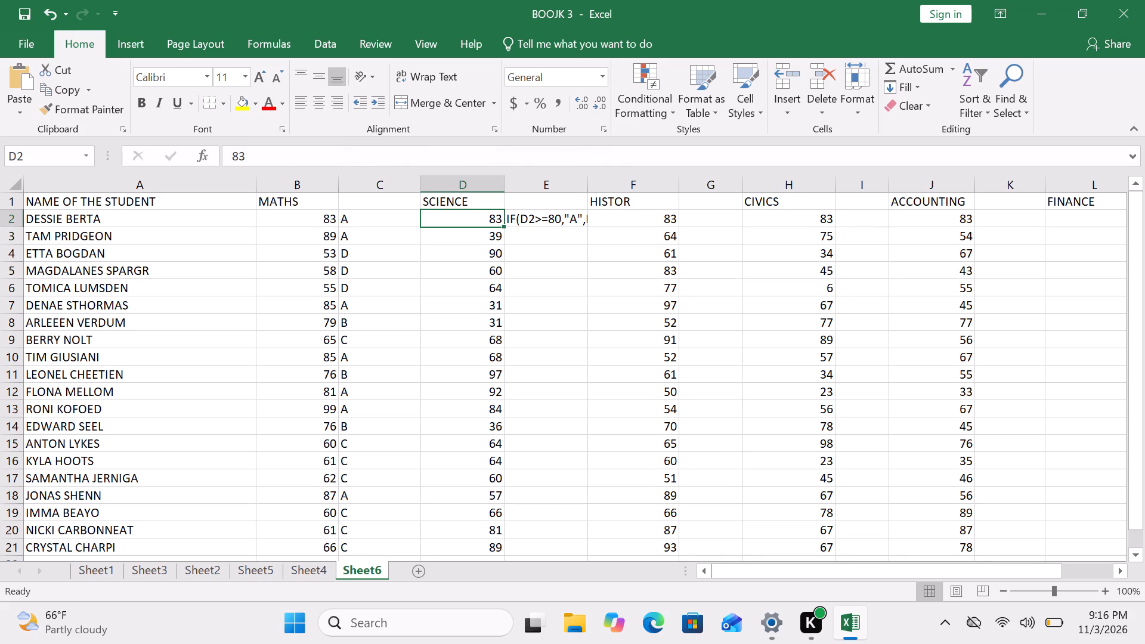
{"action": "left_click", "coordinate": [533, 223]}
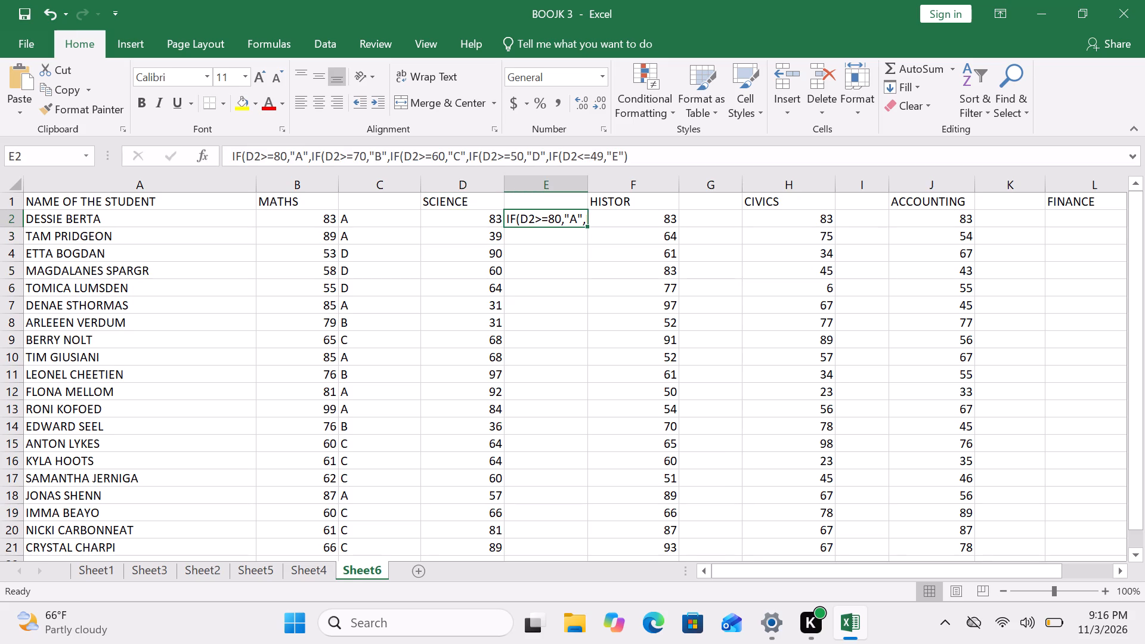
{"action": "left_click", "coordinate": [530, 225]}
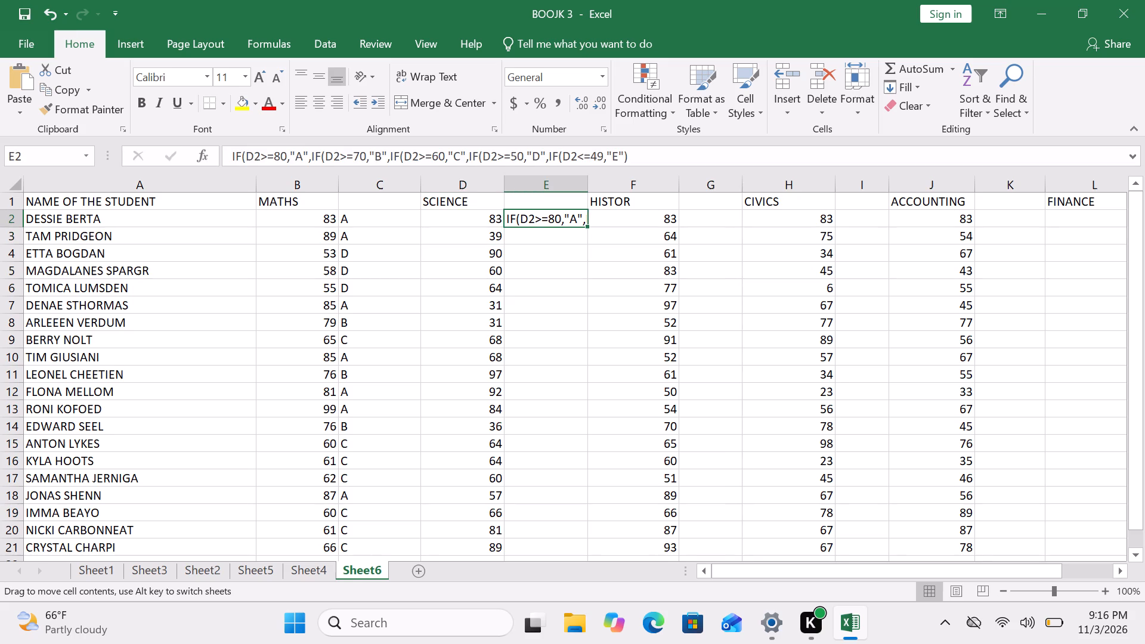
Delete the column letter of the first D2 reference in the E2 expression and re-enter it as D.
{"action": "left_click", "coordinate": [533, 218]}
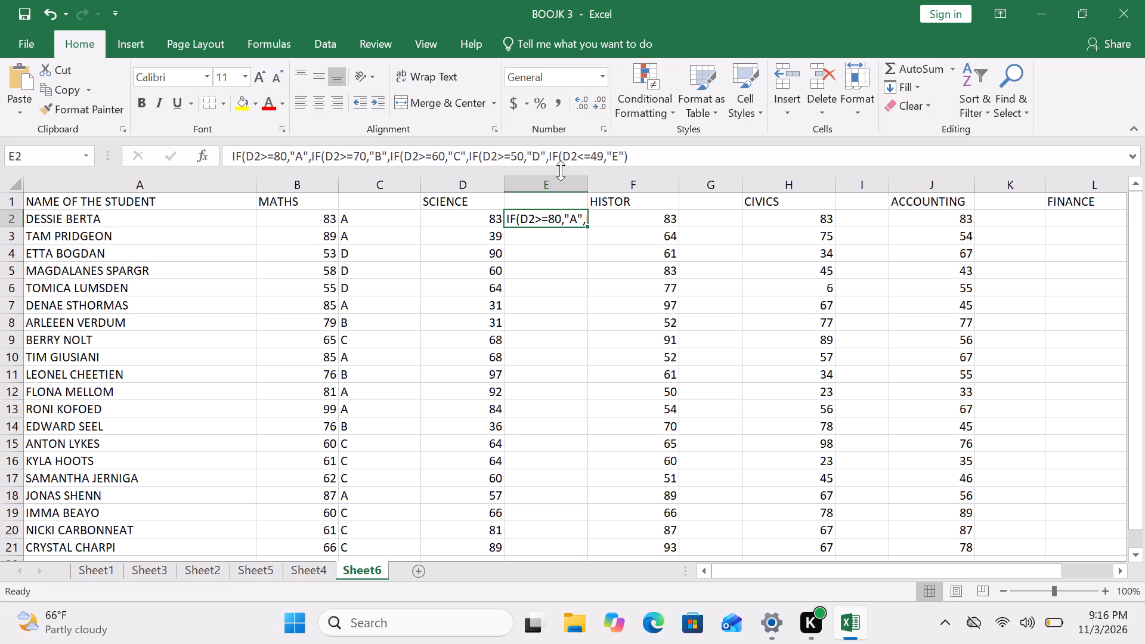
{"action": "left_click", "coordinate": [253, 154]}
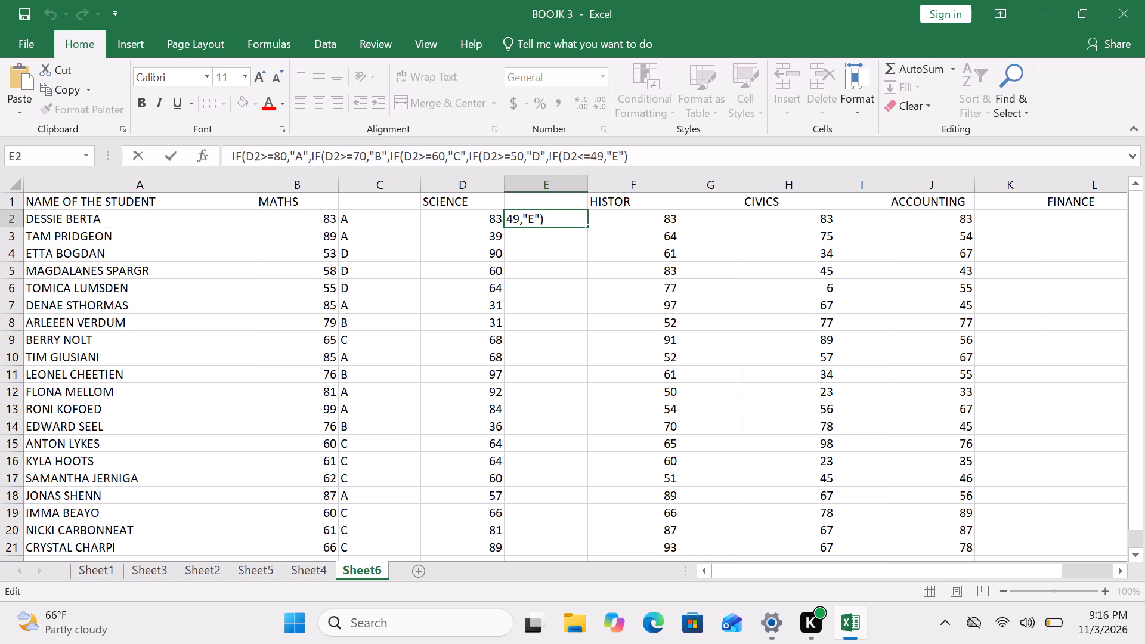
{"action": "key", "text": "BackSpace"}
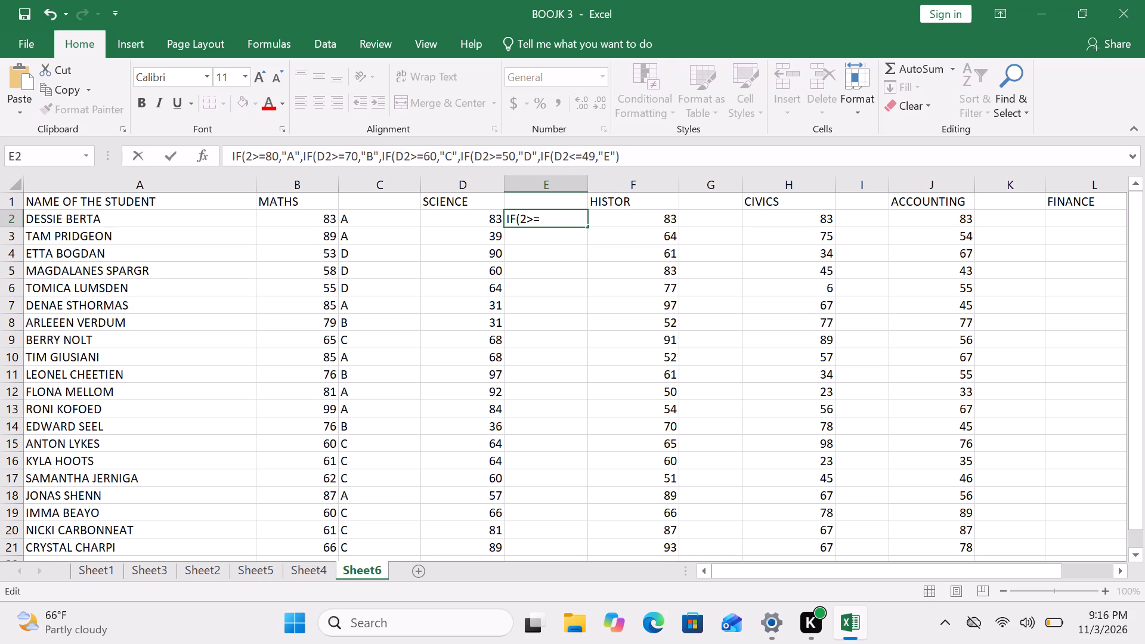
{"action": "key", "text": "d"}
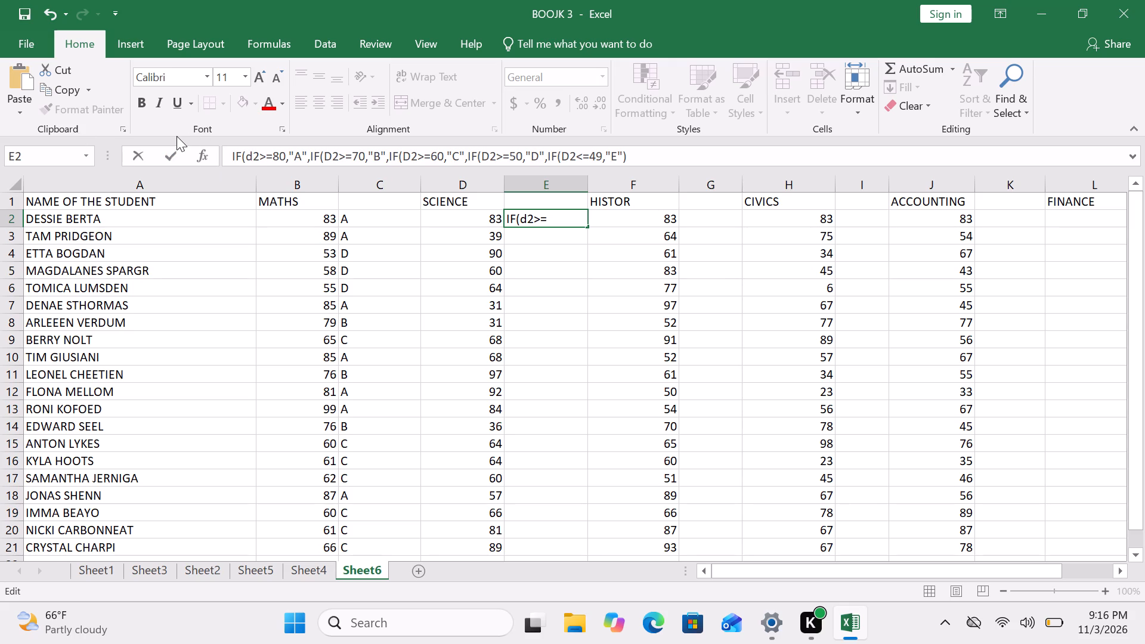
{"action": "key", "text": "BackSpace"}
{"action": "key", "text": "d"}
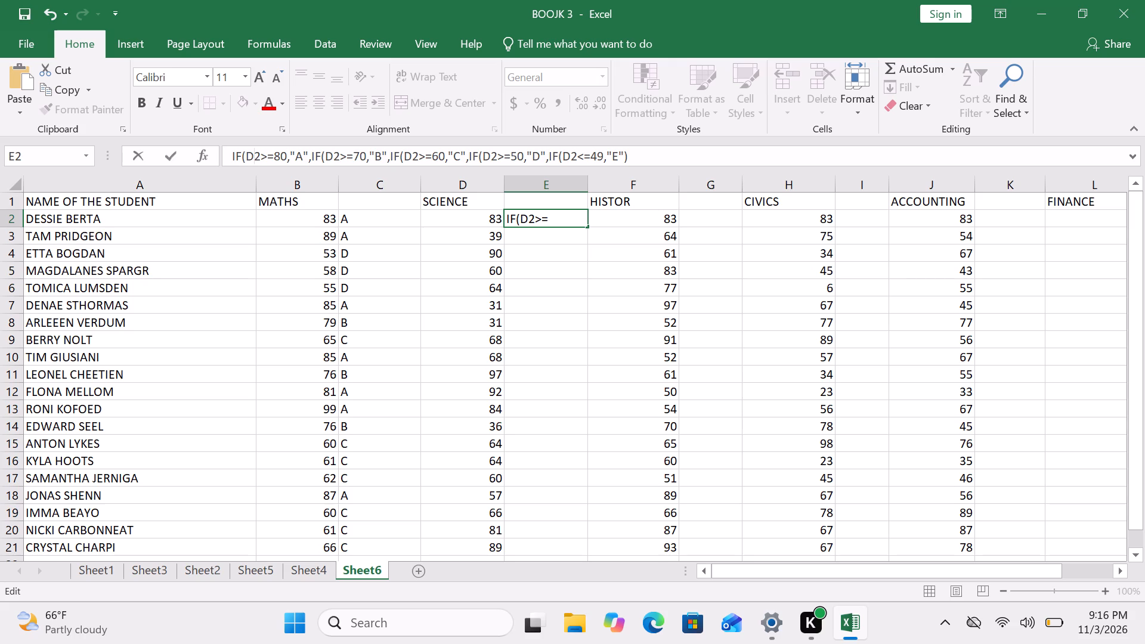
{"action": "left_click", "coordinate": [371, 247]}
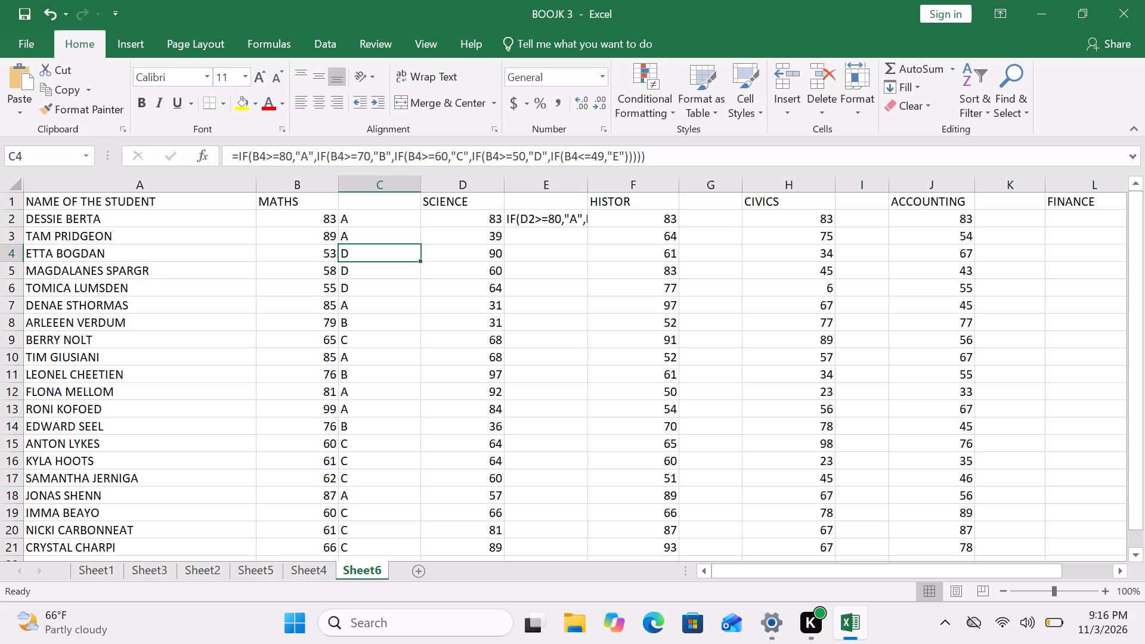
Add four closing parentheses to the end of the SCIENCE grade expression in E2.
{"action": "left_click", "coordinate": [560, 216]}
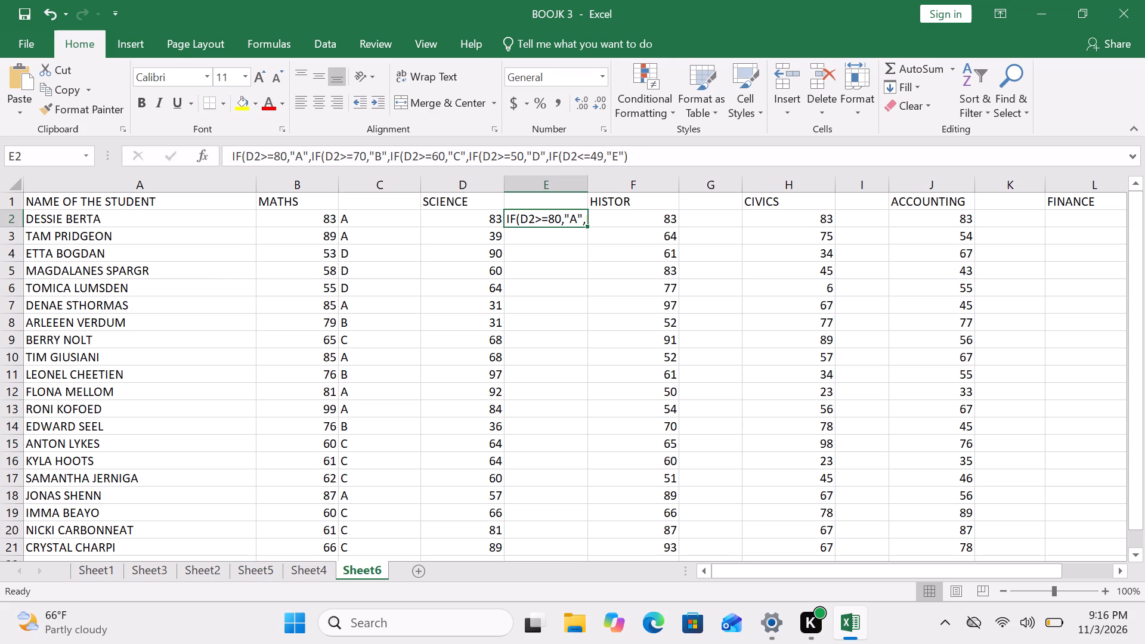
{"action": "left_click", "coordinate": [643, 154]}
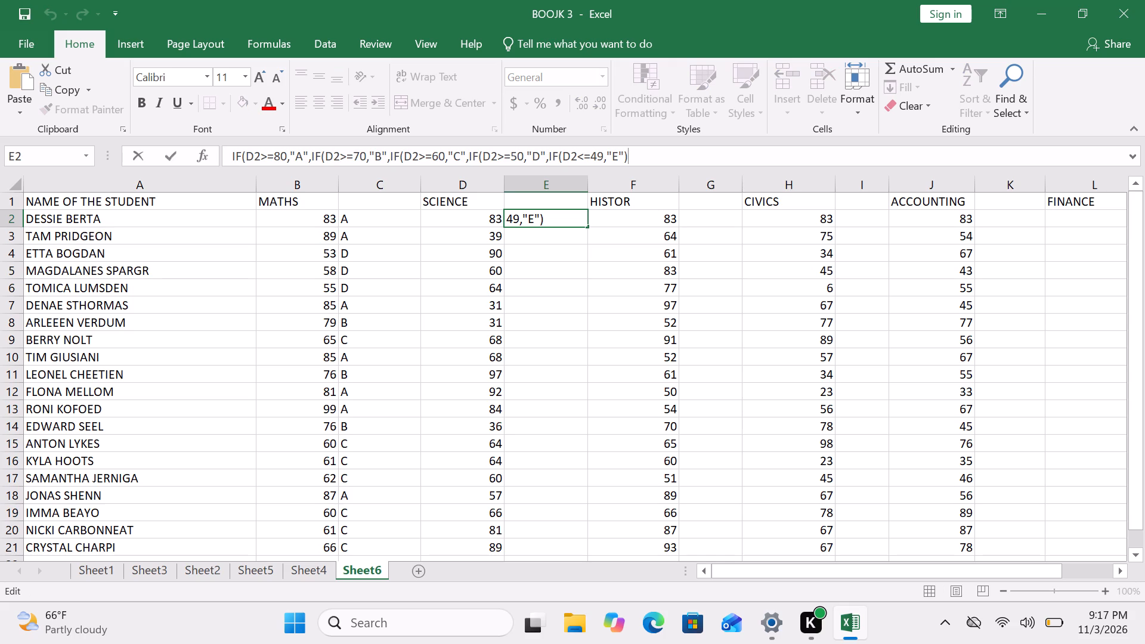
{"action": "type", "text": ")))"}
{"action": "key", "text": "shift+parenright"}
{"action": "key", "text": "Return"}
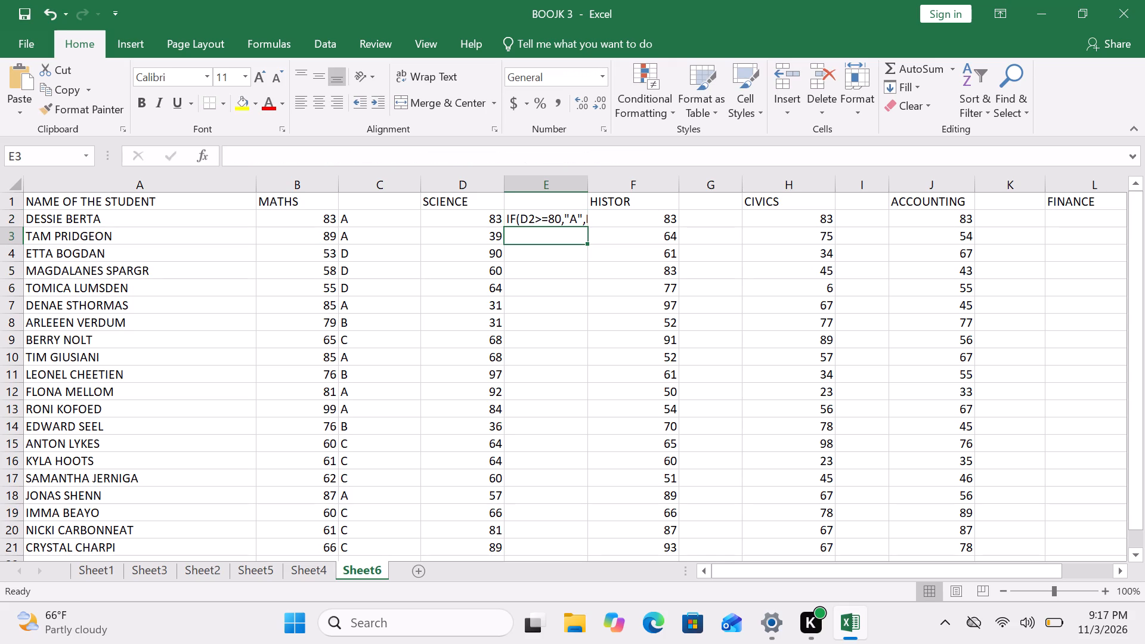
Delete the last two closing parentheses of the SCIENCE grade expression in E2 and commit the entry.
{"action": "left_click", "coordinate": [552, 218]}
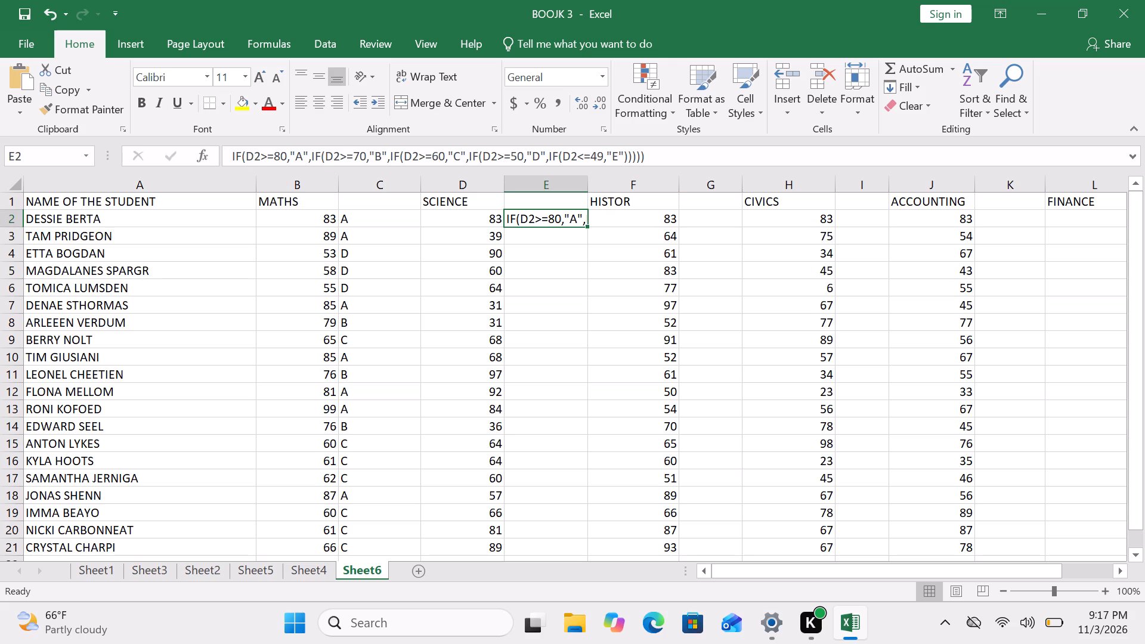
{"action": "left_click_drag", "start_coordinate": [552, 218], "coordinate": [704, 232]}
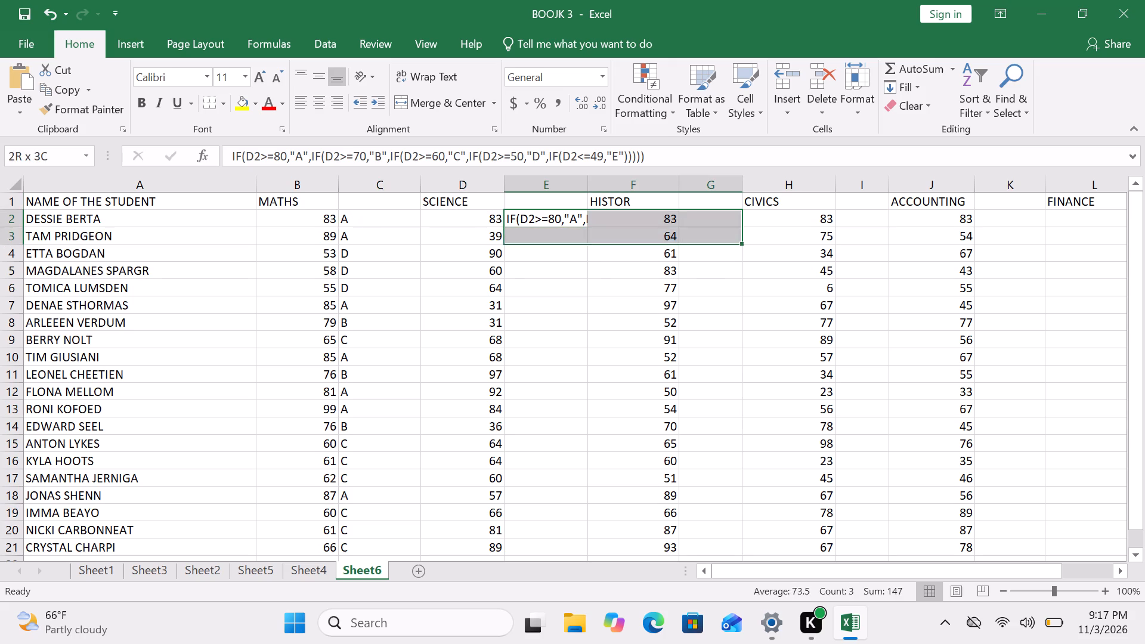
{"action": "left_click_drag", "start_coordinate": [704, 232], "coordinate": [597, 0]}
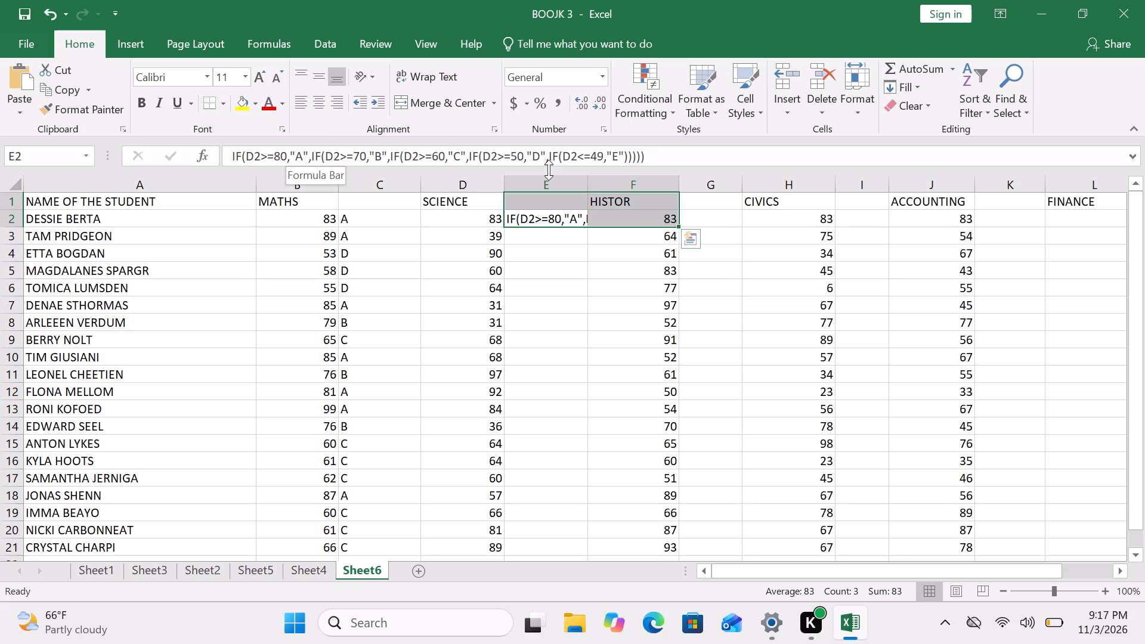
{"action": "left_click", "coordinate": [648, 157]}
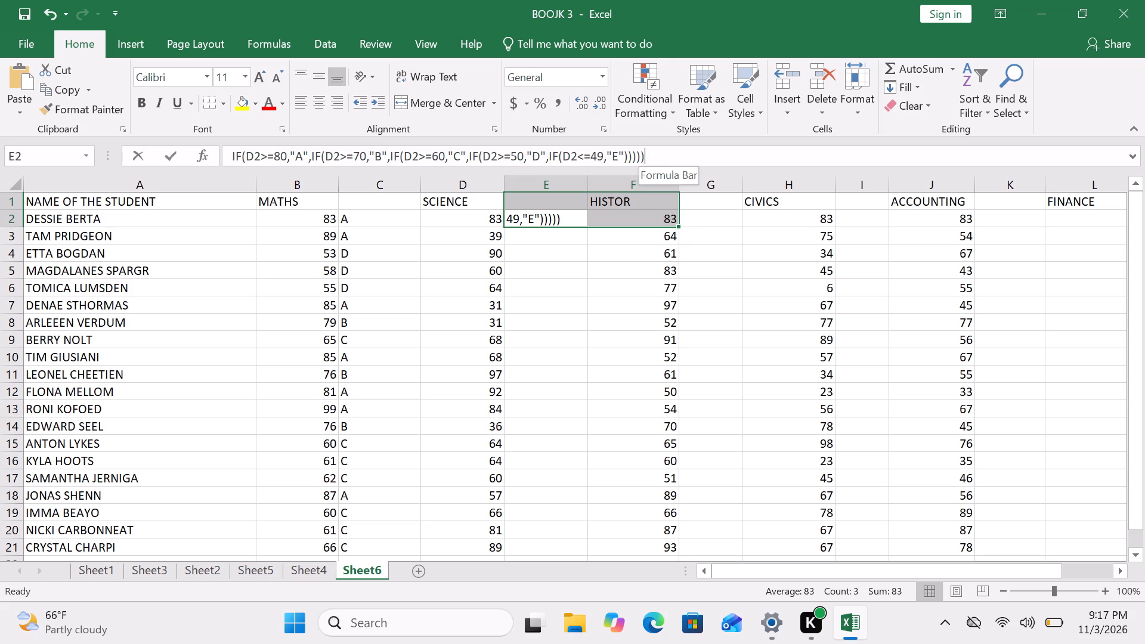
{"action": "key", "text": "BackSpace"}
{"action": "key", "text": "BackSpace"}
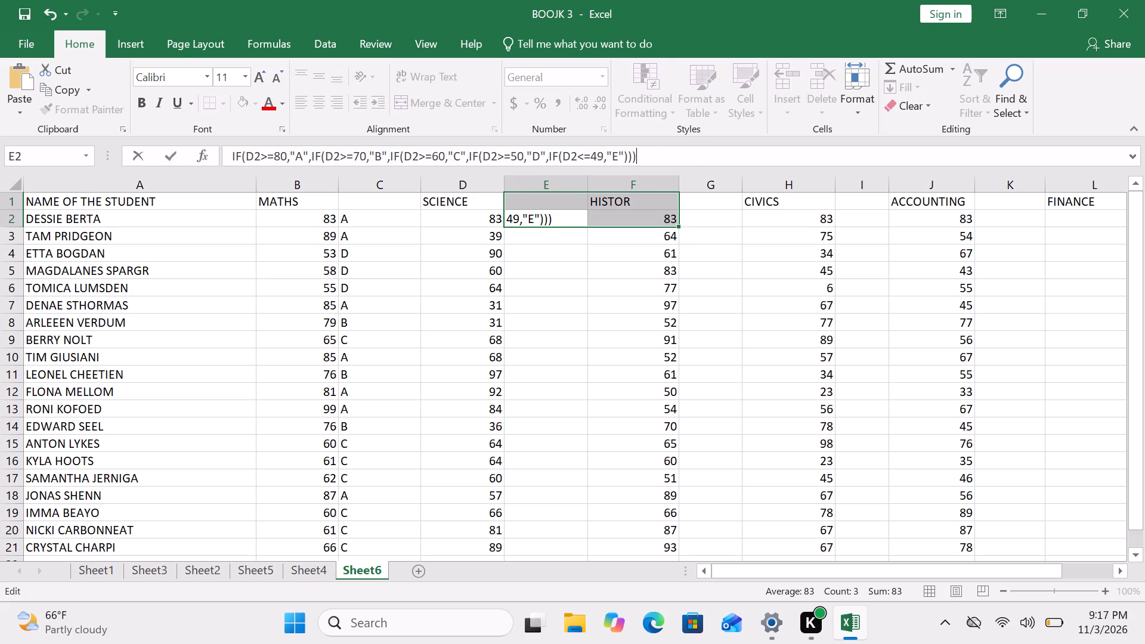
{"action": "key", "text": "Return"}
{"action": "key", "text": "Return"}
{"action": "key", "text": "Return"}
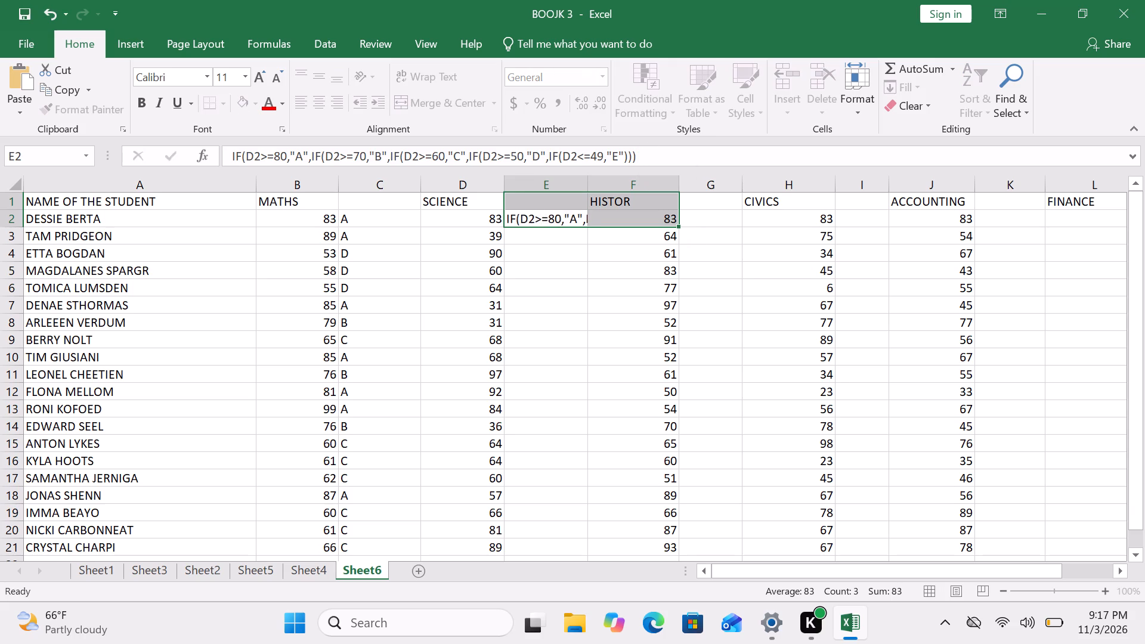
Enter 0 in cell E1.
{"action": "key", "text": "0"}
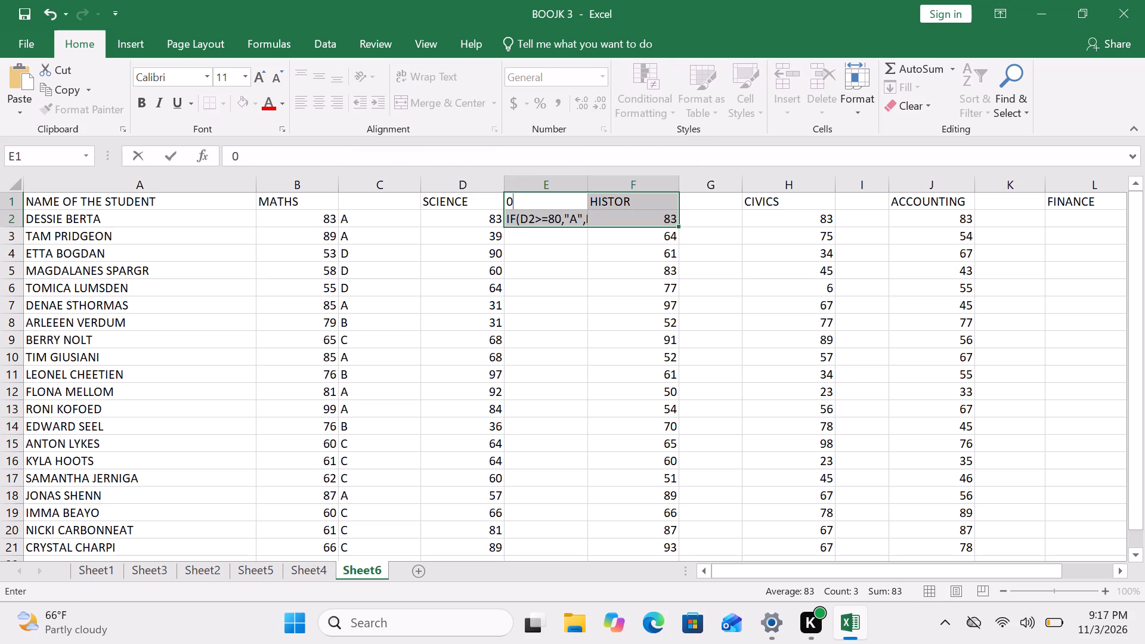
{"action": "left_click", "coordinate": [570, 220]}
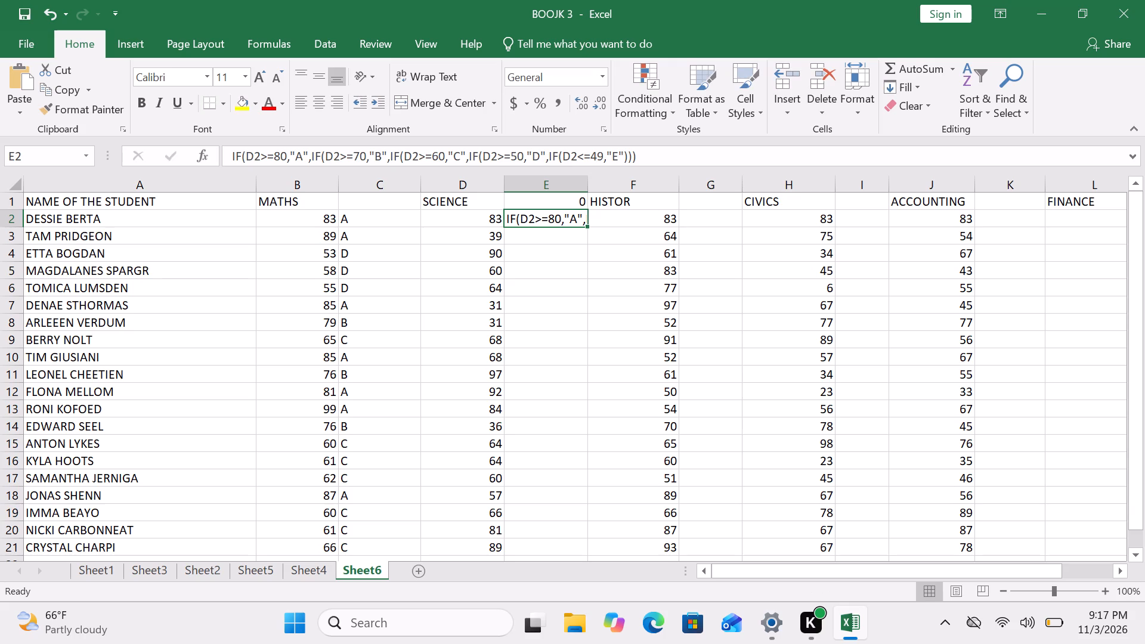
Add one closing parenthesis to the end of the SCIENCE grade expression in E2 and commit it.
{"action": "left_click", "coordinate": [675, 135]}
{"action": "left_click", "coordinate": [662, 148]}
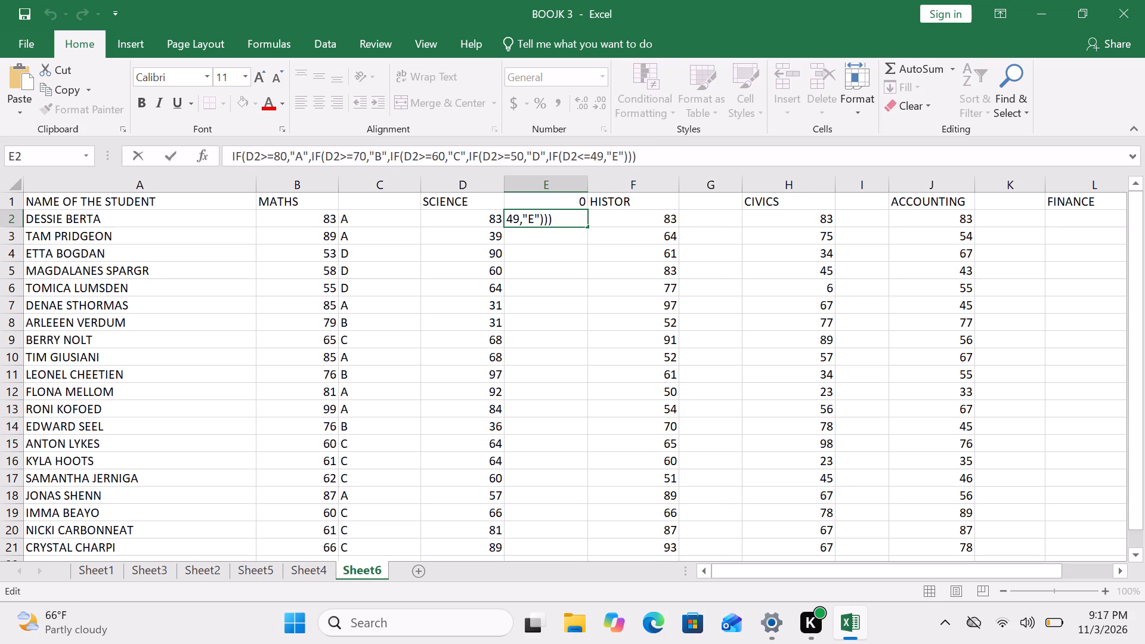
{"action": "key", "text": "shift+parenright"}
{"action": "key", "text": "Return"}
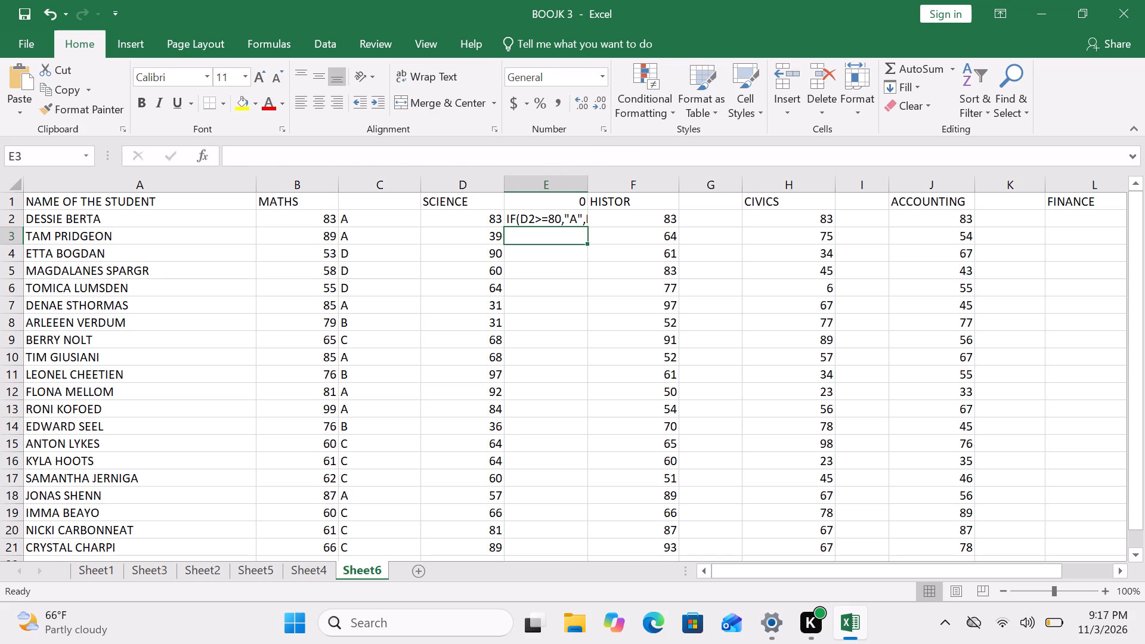
{"action": "left_click", "coordinate": [437, 224]}
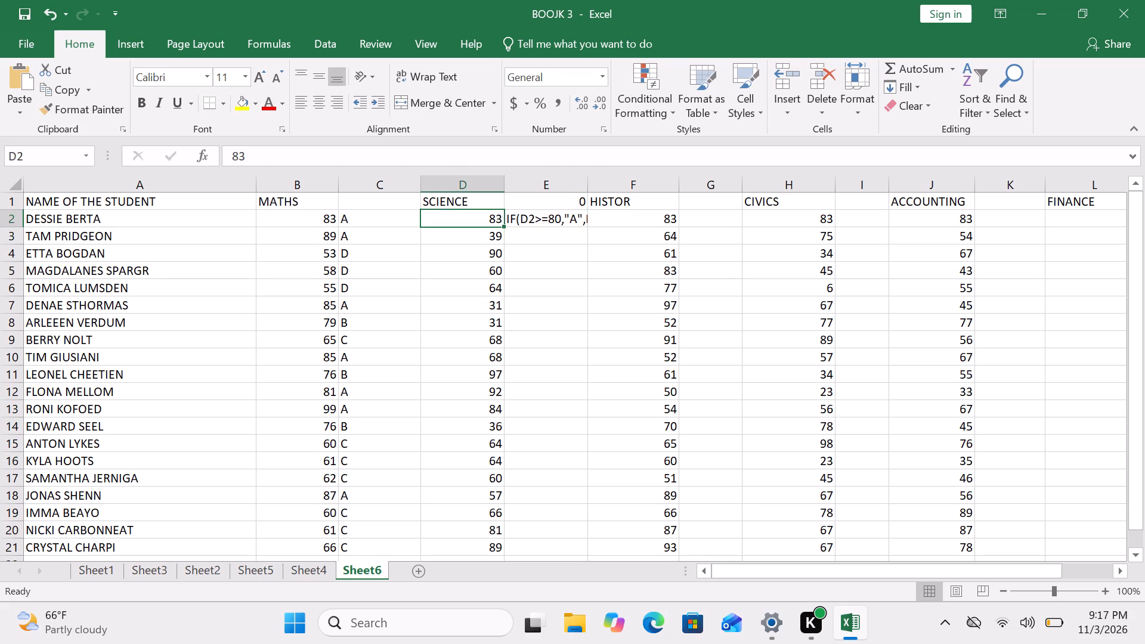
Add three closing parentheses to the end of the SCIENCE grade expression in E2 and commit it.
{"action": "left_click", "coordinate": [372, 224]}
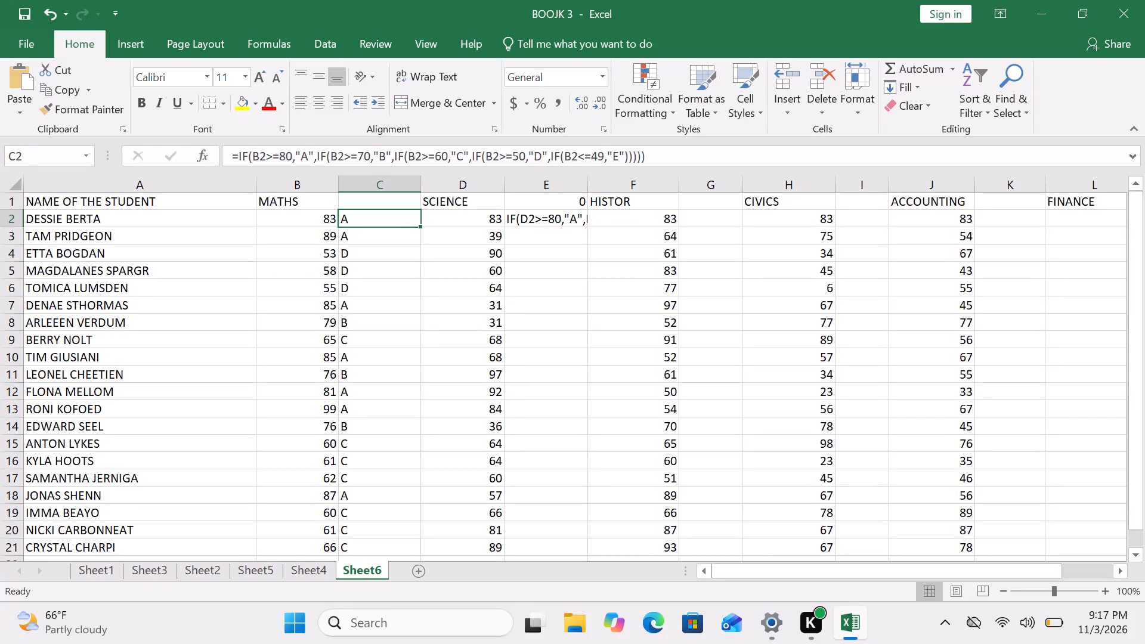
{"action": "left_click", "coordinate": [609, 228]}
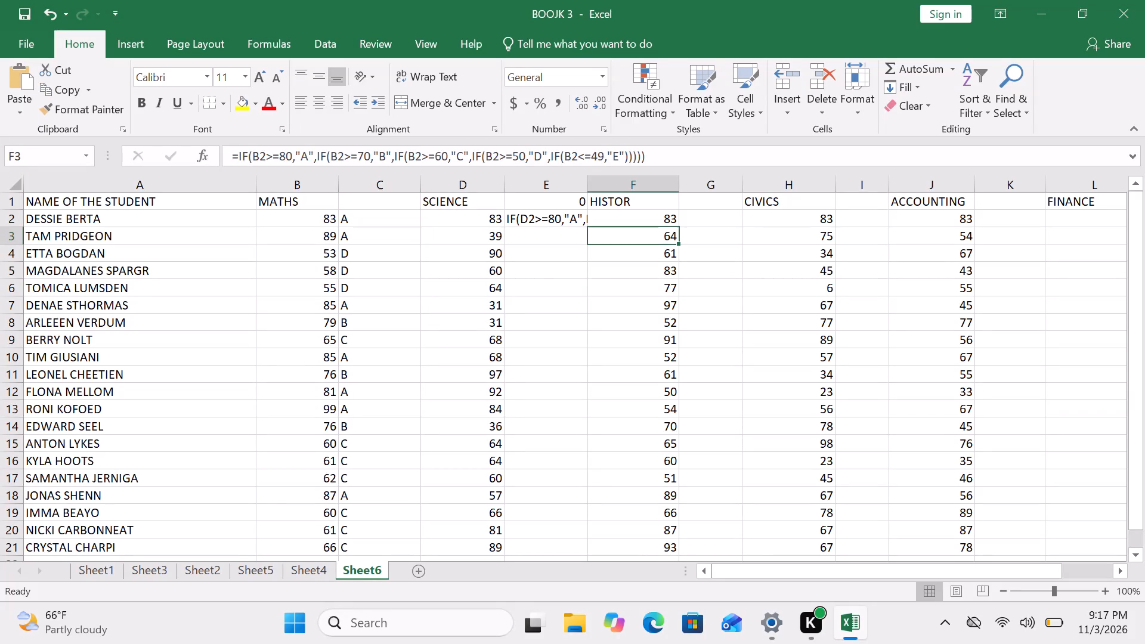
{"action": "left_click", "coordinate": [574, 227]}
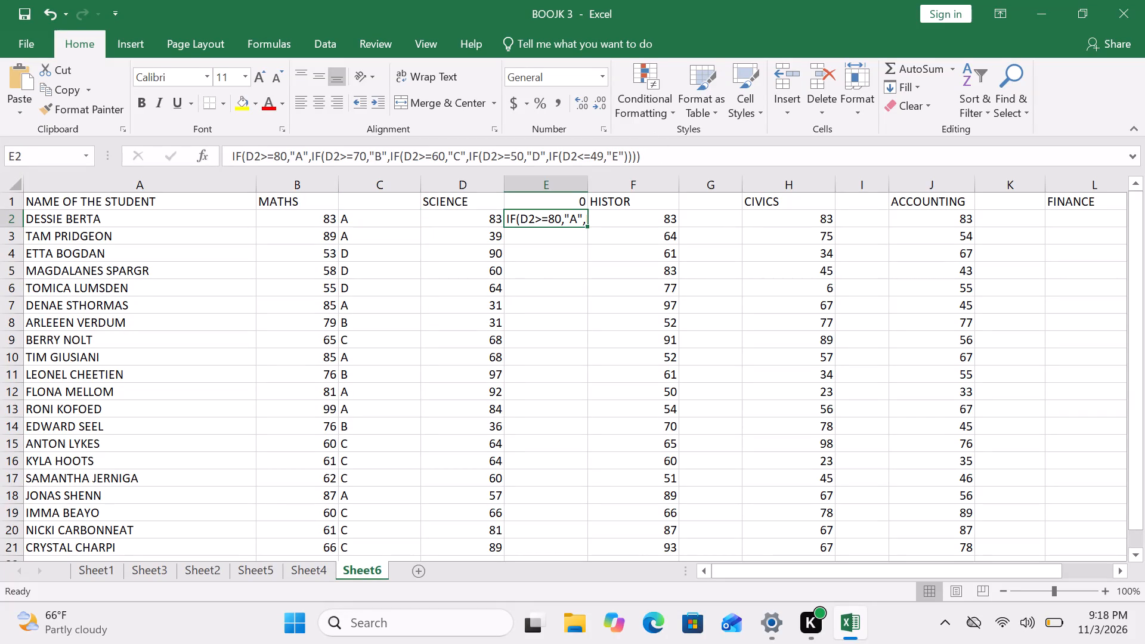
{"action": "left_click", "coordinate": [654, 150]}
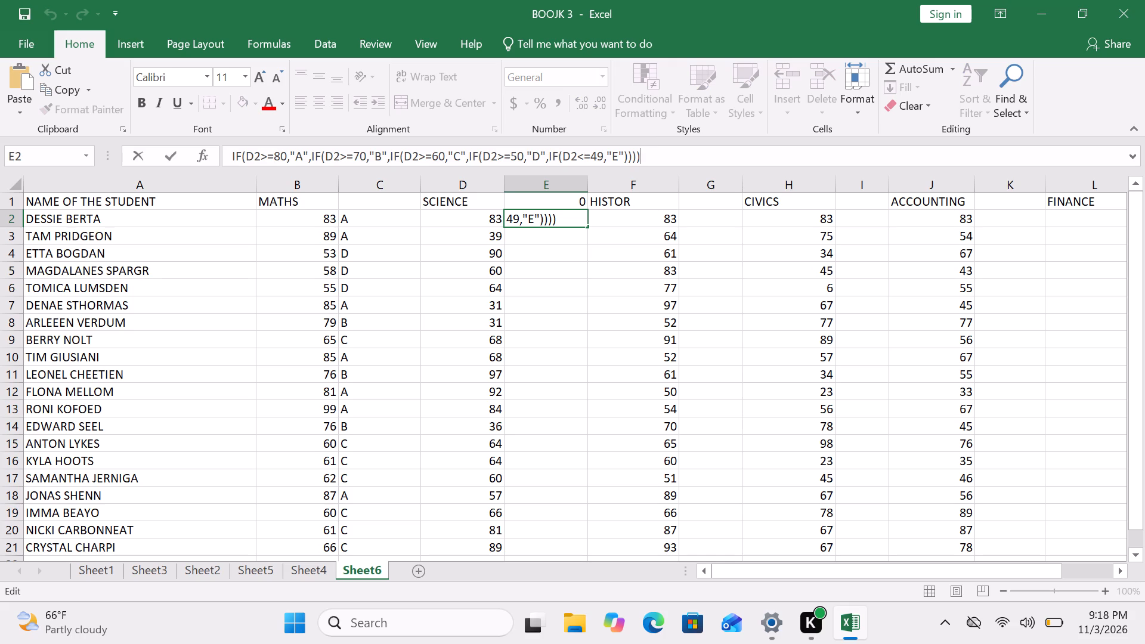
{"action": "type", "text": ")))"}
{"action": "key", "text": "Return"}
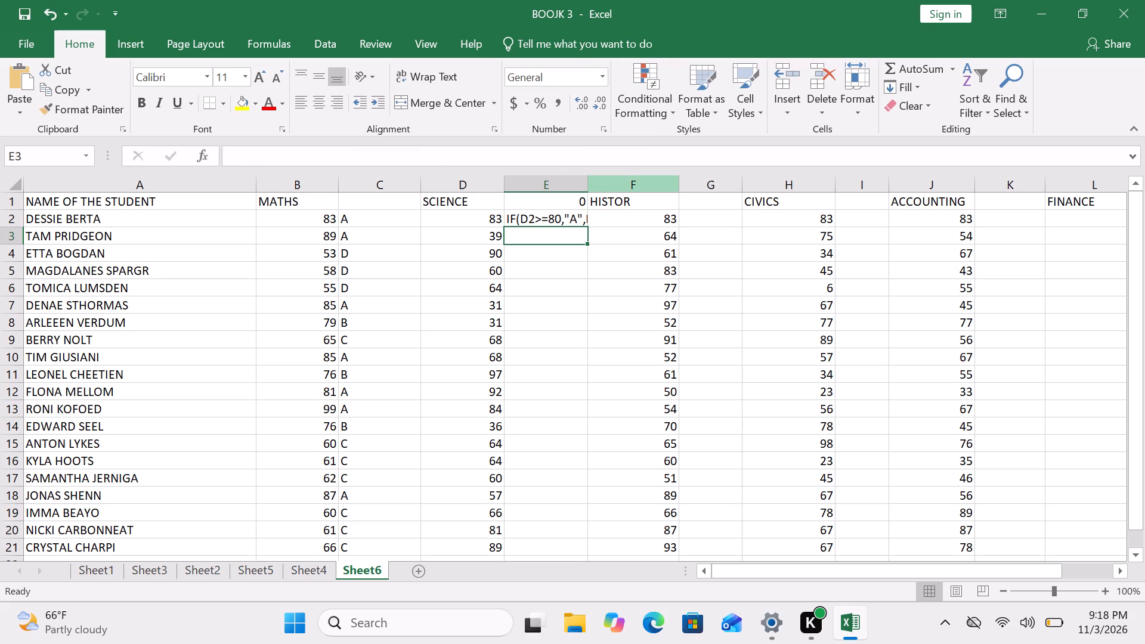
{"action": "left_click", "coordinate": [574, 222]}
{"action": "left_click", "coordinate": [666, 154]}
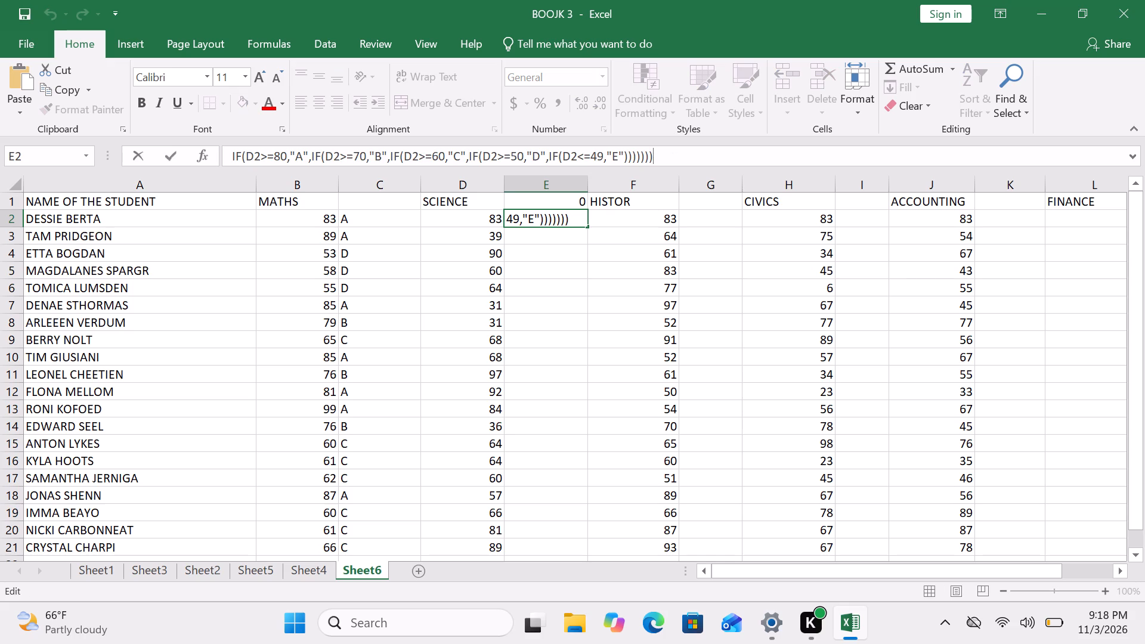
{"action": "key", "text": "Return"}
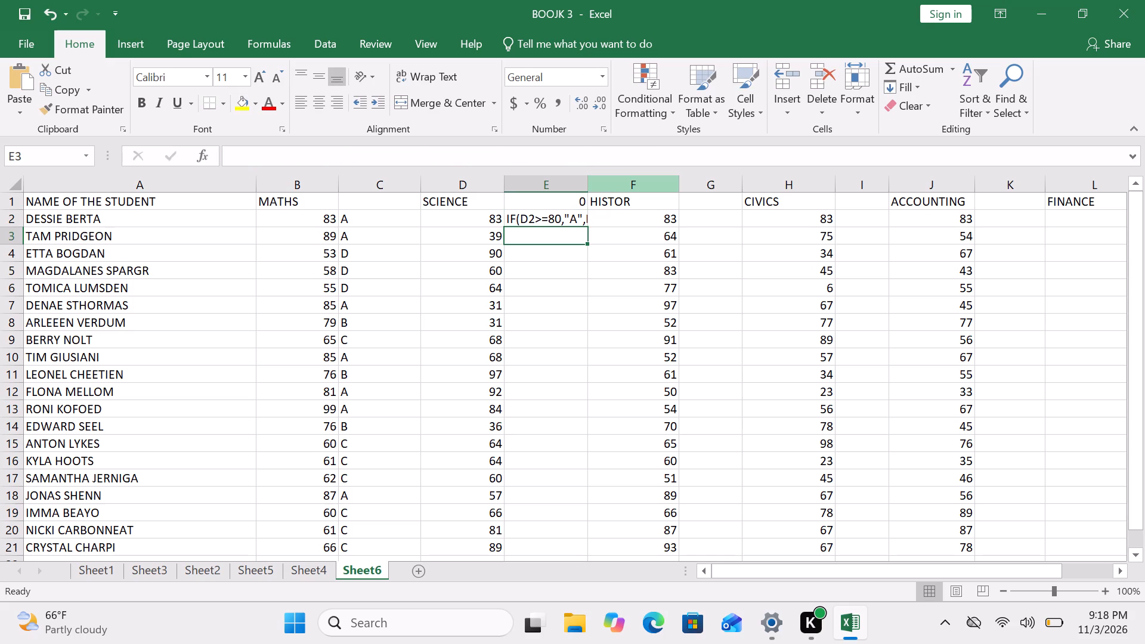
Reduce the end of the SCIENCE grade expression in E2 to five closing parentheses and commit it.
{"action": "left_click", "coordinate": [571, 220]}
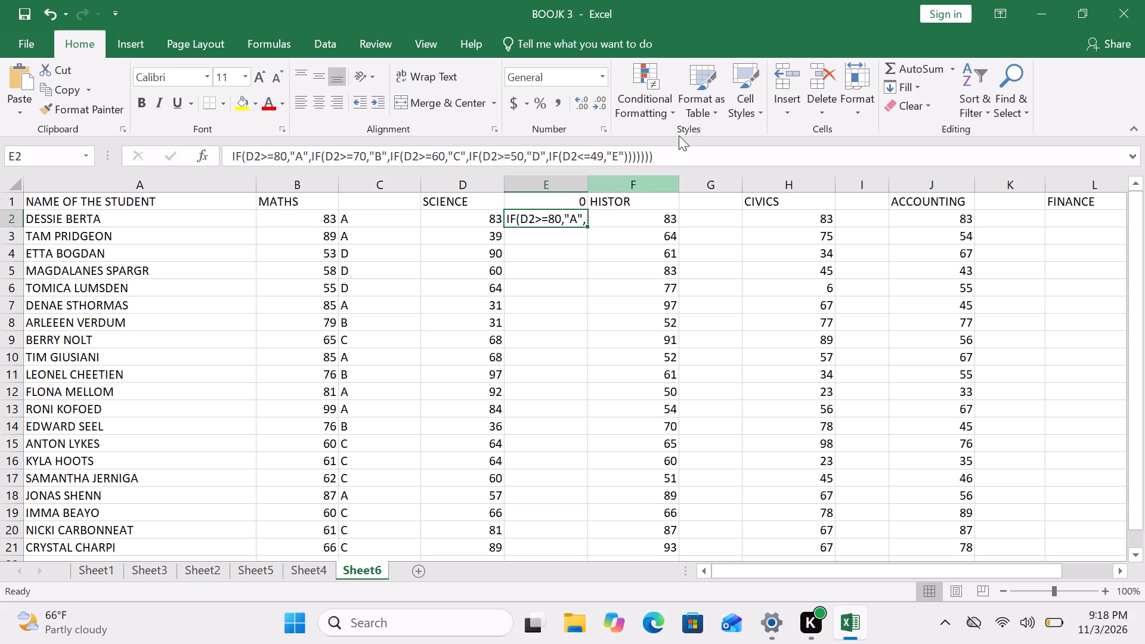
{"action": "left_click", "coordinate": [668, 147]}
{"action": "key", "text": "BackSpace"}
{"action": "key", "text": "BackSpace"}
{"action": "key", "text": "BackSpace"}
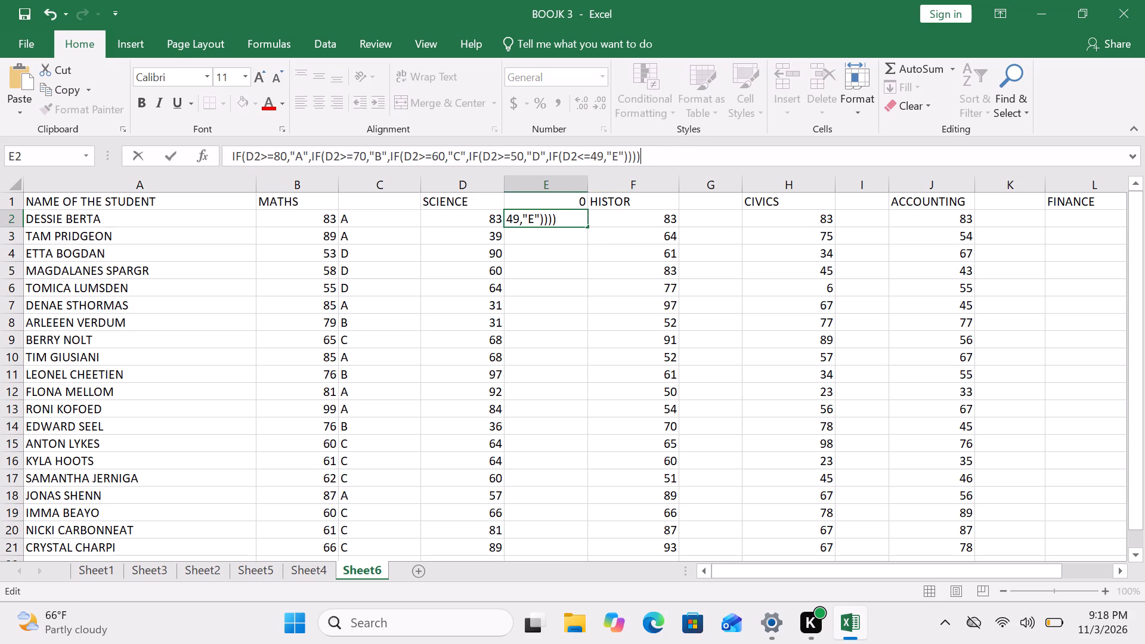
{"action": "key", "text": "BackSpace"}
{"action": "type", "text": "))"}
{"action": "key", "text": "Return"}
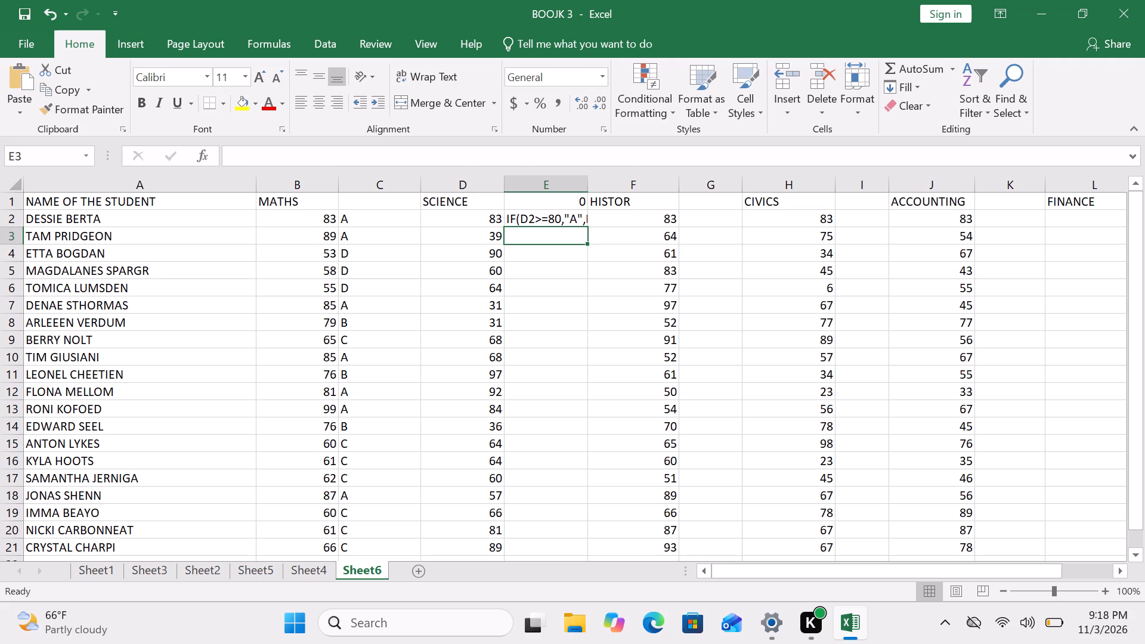
Recheck the SCIENCE grade expression in E2 and compare it with the MATHS grade formula in C2.
{"action": "left_click", "coordinate": [566, 216]}
{"action": "left_click", "coordinate": [655, 162]}
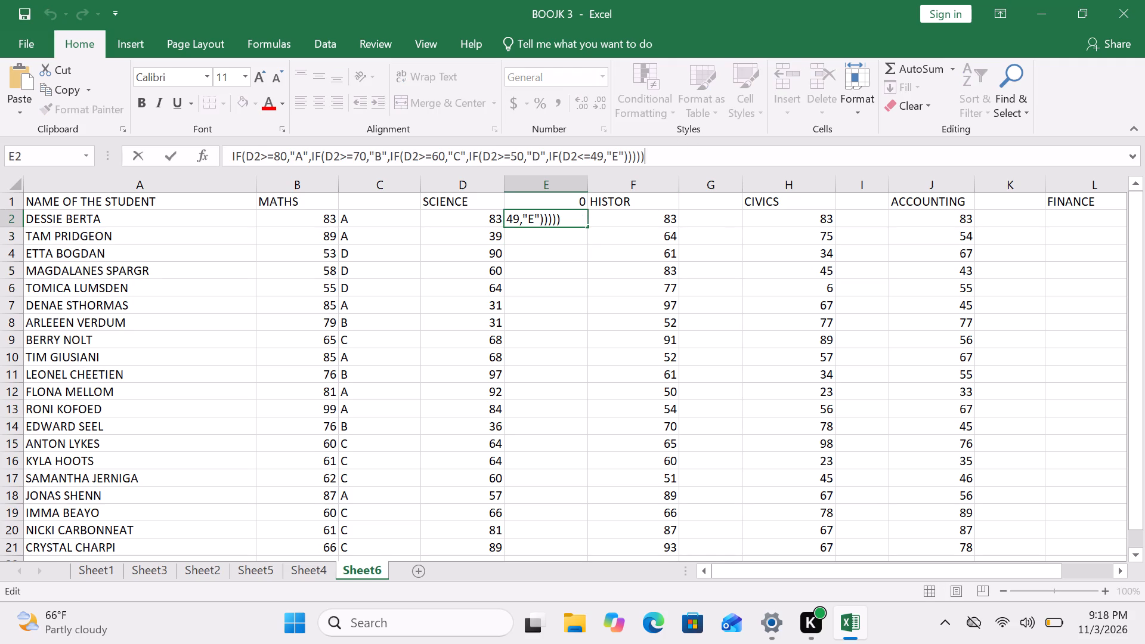
{"action": "key", "text": "Return"}
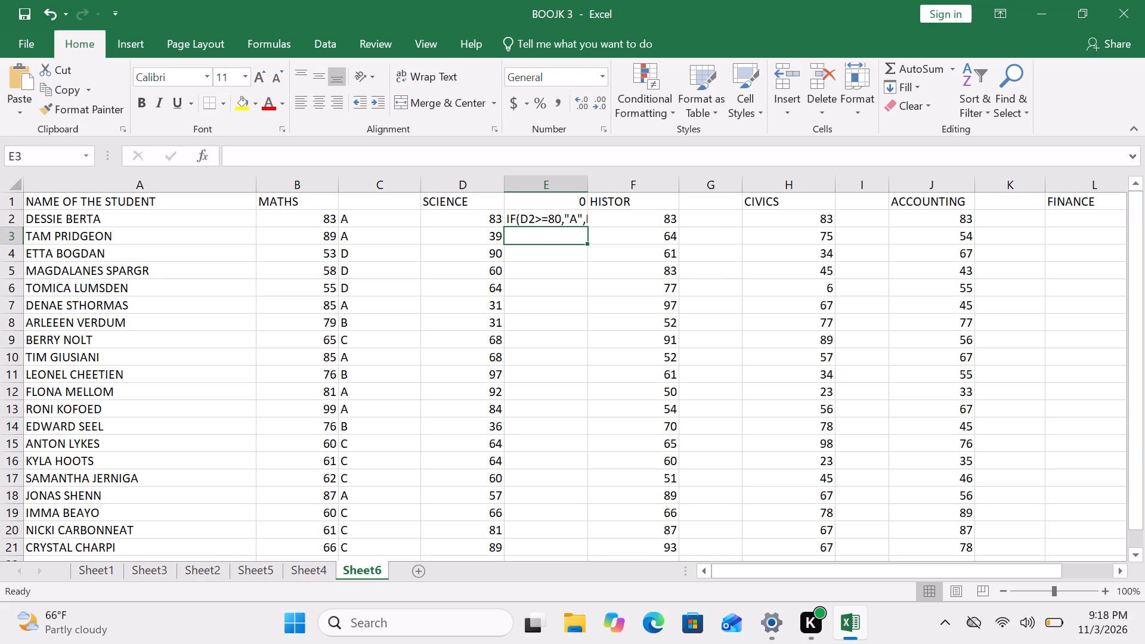
{"action": "left_click", "coordinate": [561, 221]}
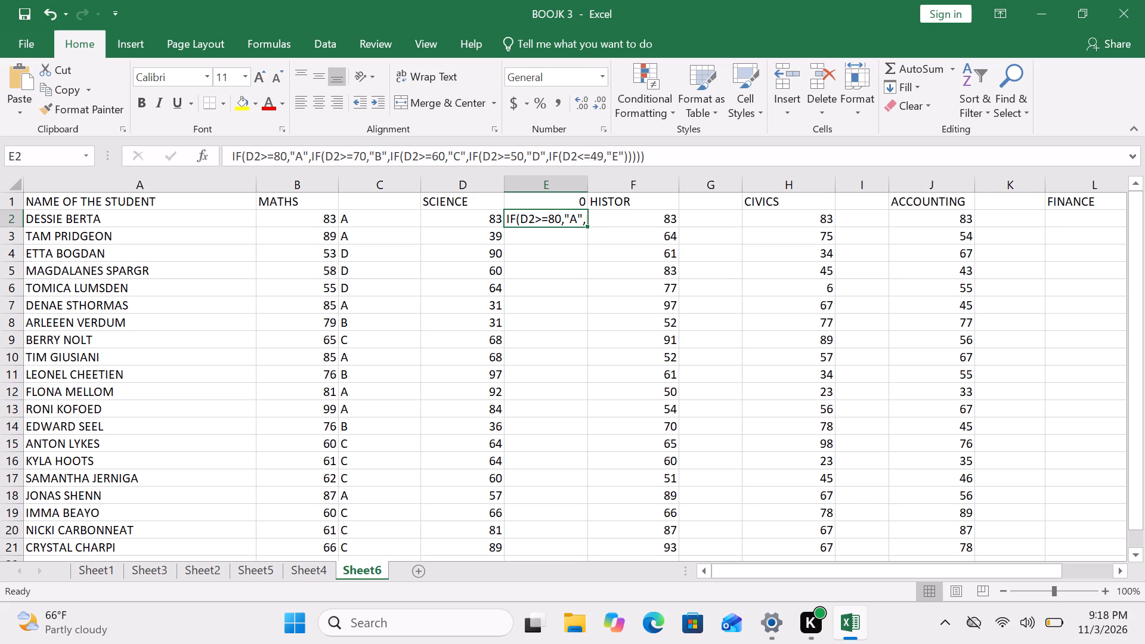
{"action": "left_click_drag", "start_coordinate": [657, 145], "coordinate": [656, 151]}
{"action": "left_click", "coordinate": [656, 151]}
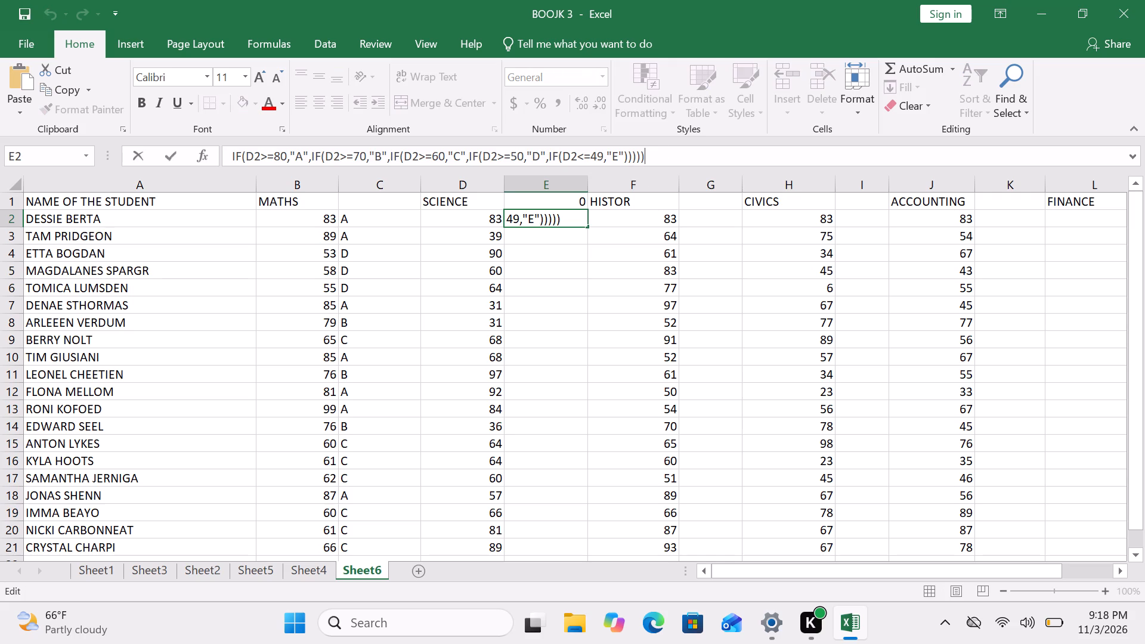
{"action": "left_click", "coordinate": [555, 238]}
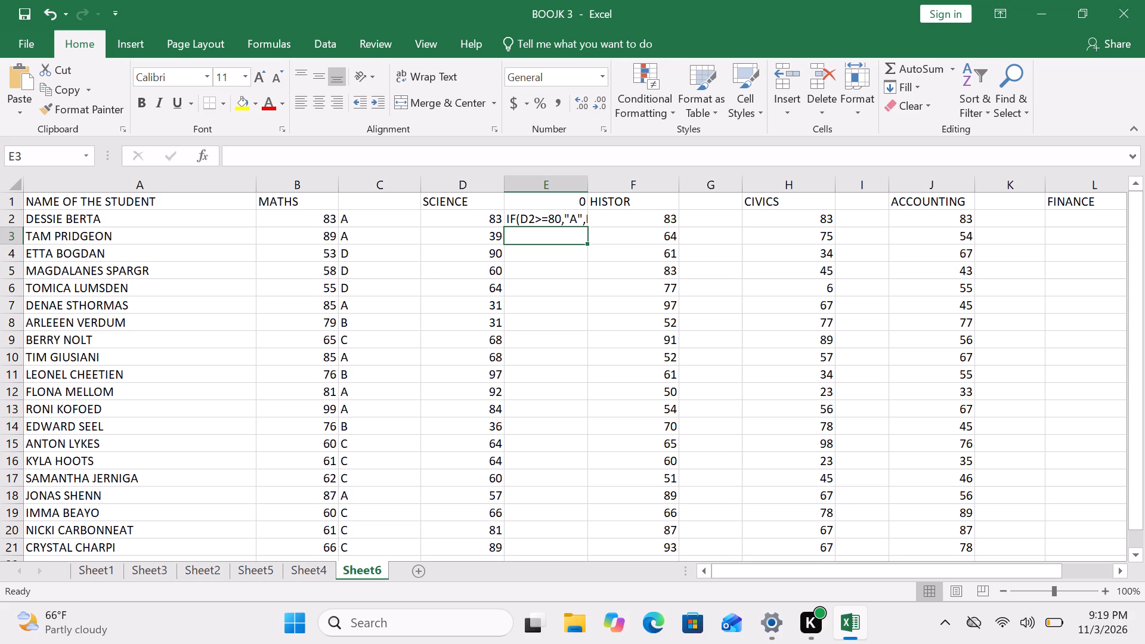
{"action": "left_click", "coordinate": [576, 225]}
{"action": "left_click", "coordinate": [561, 216]}
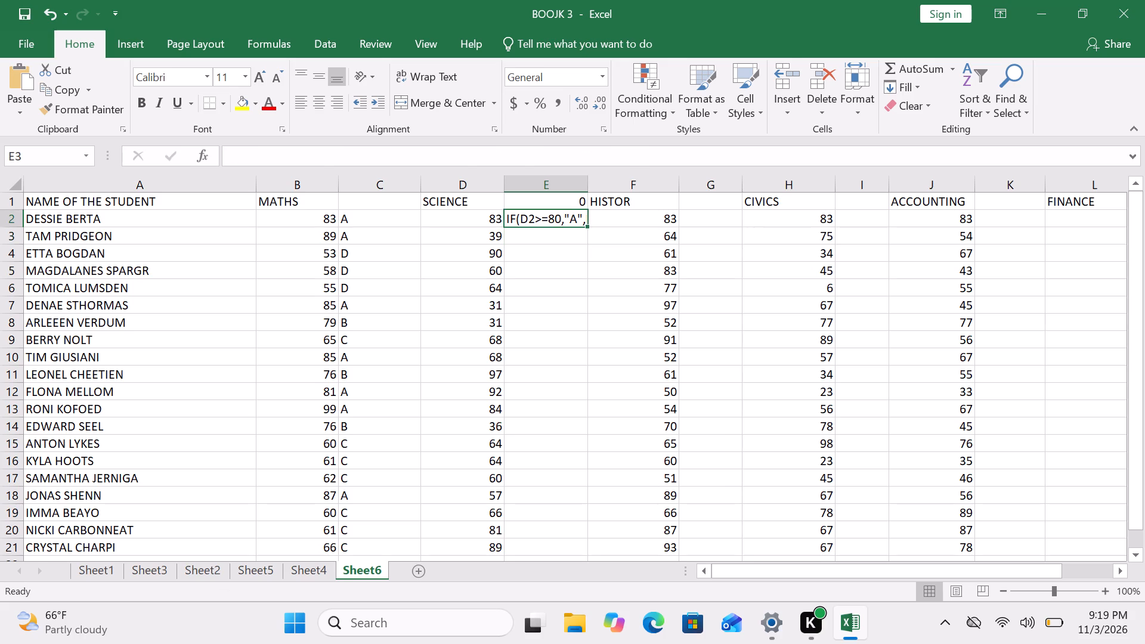
{"action": "triple_click", "coordinate": [654, 151]}
{"action": "triple_click", "coordinate": [654, 151]}
{"action": "double_click", "coordinate": [654, 151]}
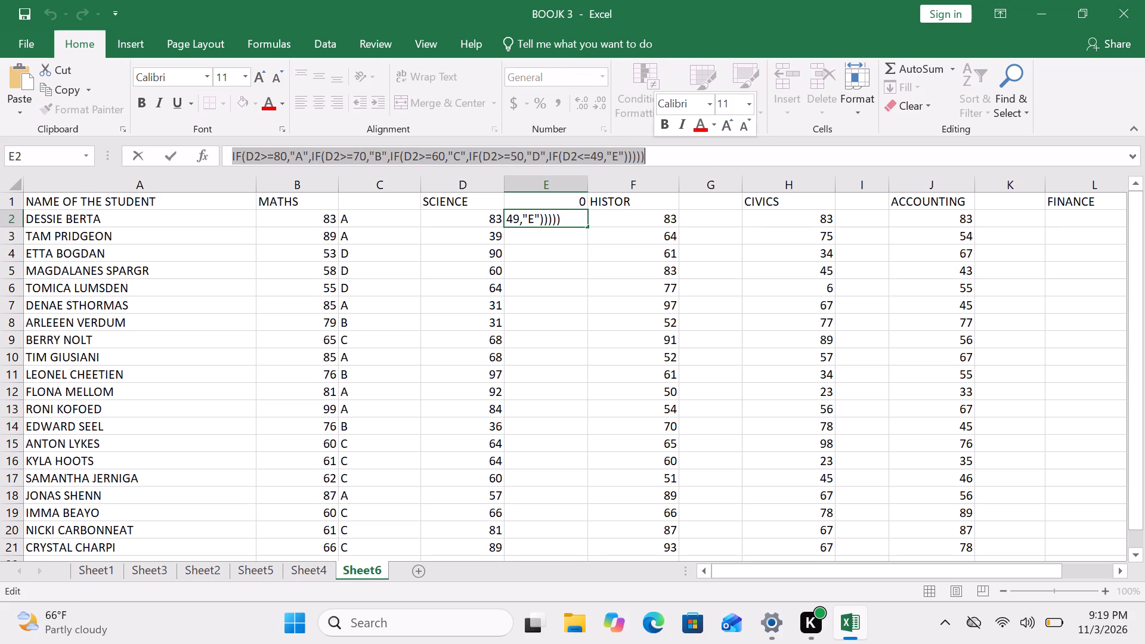
{"action": "key", "text": "Return"}
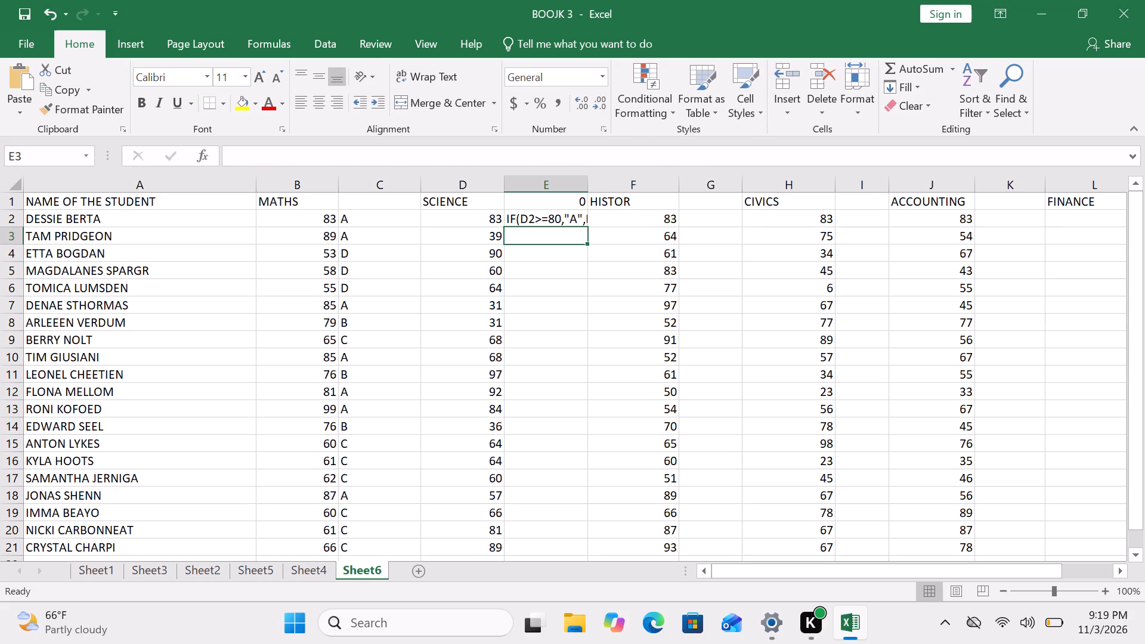
{"action": "left_click", "coordinate": [546, 221]}
{"action": "left_click", "coordinate": [533, 246]}
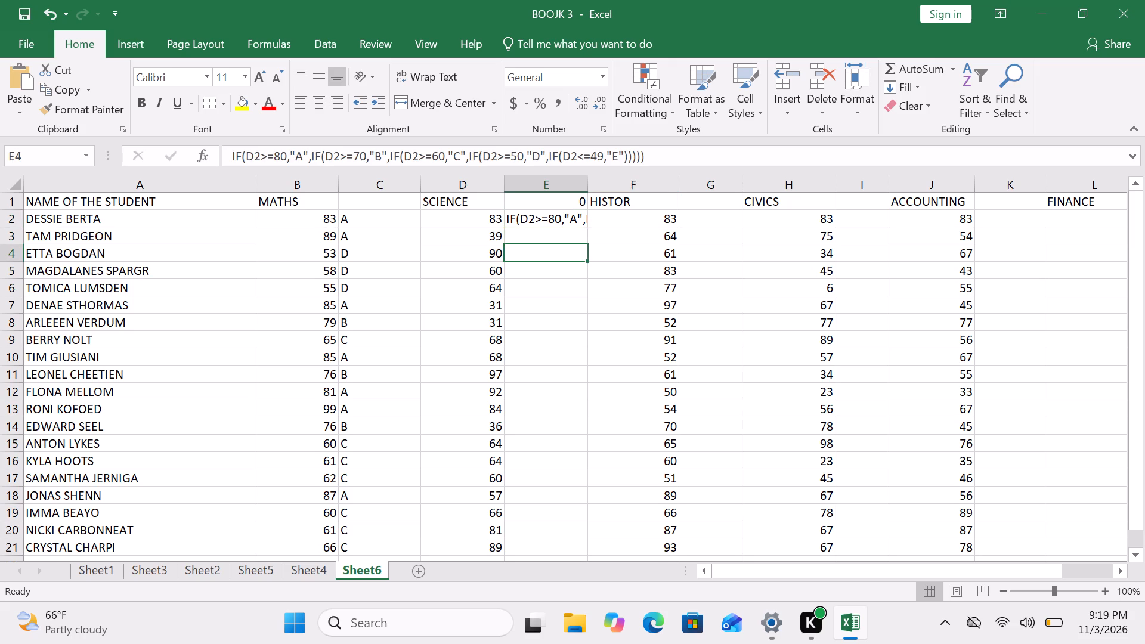
{"action": "left_click", "coordinate": [529, 239]}
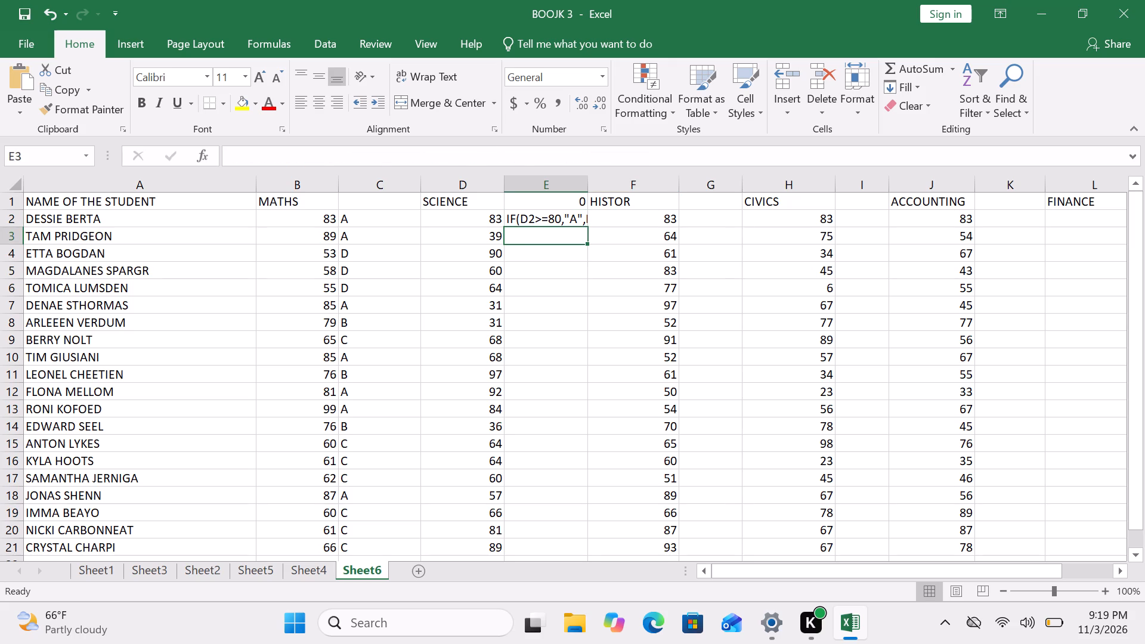
{"action": "left_click", "coordinate": [449, 221]}
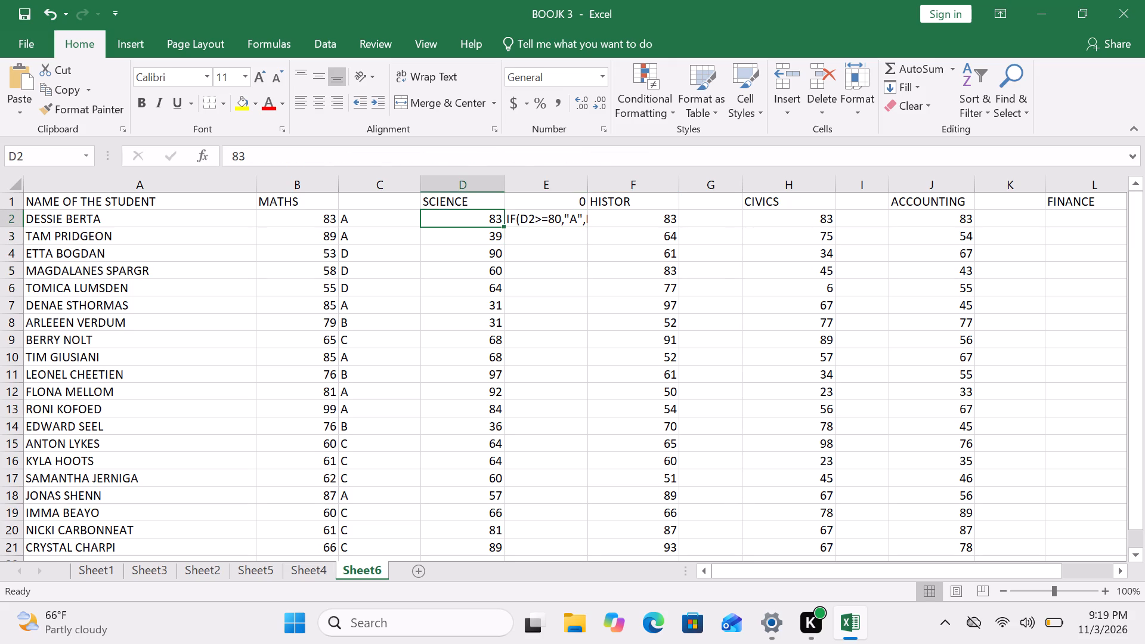
{"action": "left_click", "coordinate": [375, 222]}
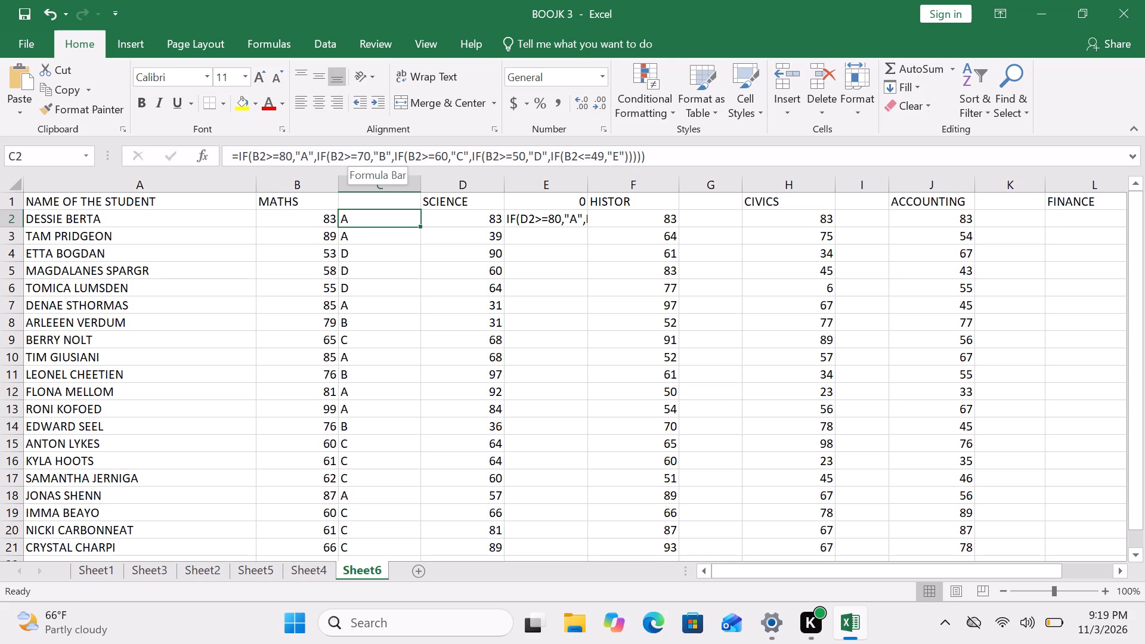
Delete the entire SCIENCE grade expression from cell E2.
{"action": "left_click", "coordinate": [544, 216]}
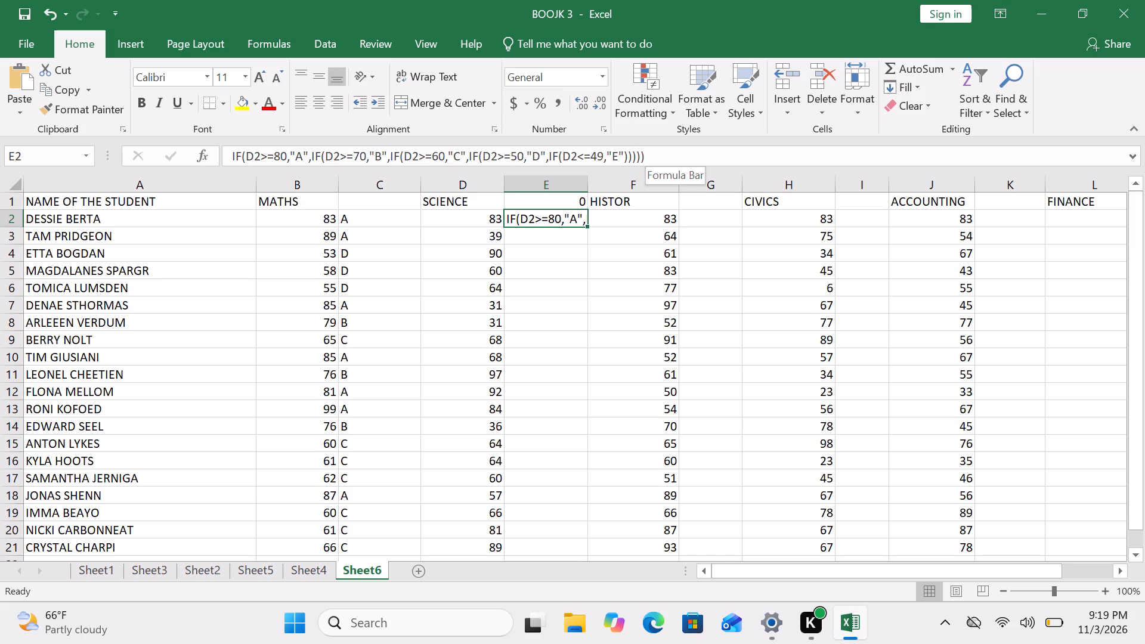
{"action": "left_click_drag", "start_coordinate": [654, 158], "coordinate": [286, 170]}
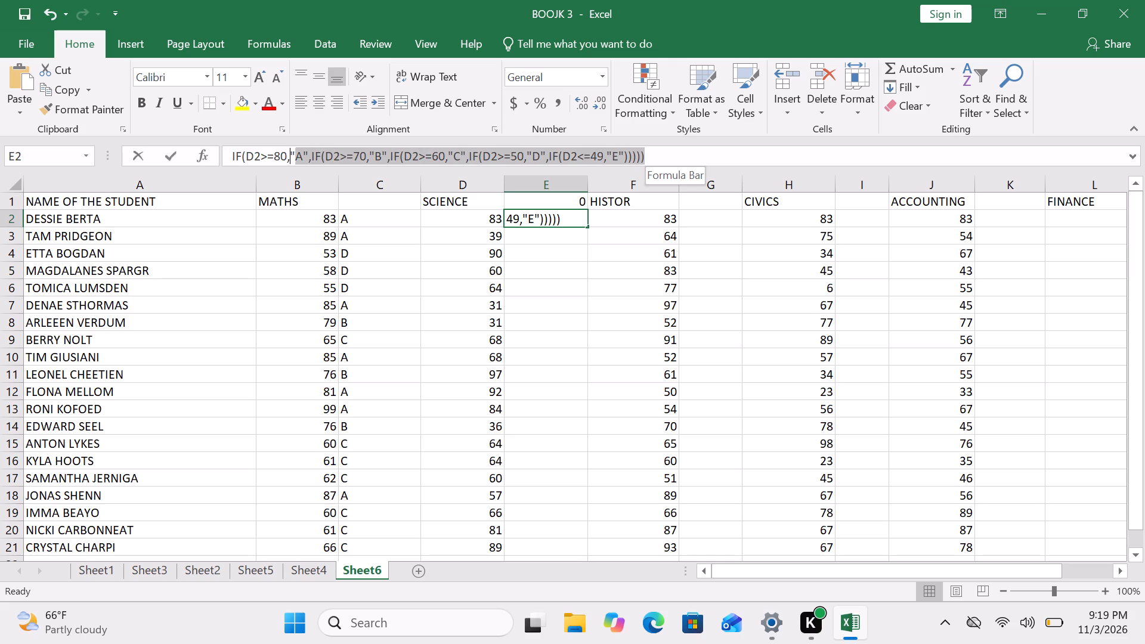
{"action": "left_click_drag", "start_coordinate": [286, 170], "coordinate": [226, 158]}
{"action": "key", "text": "BackSpace"}
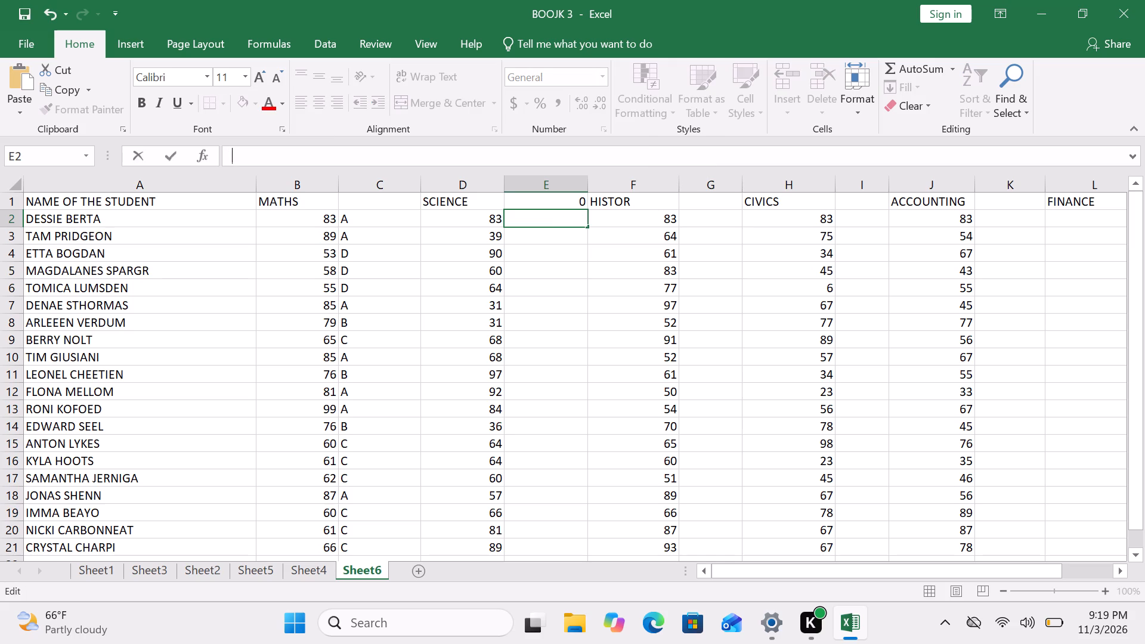
Clear the 0 from cell E1.
{"action": "left_click", "coordinate": [564, 197]}
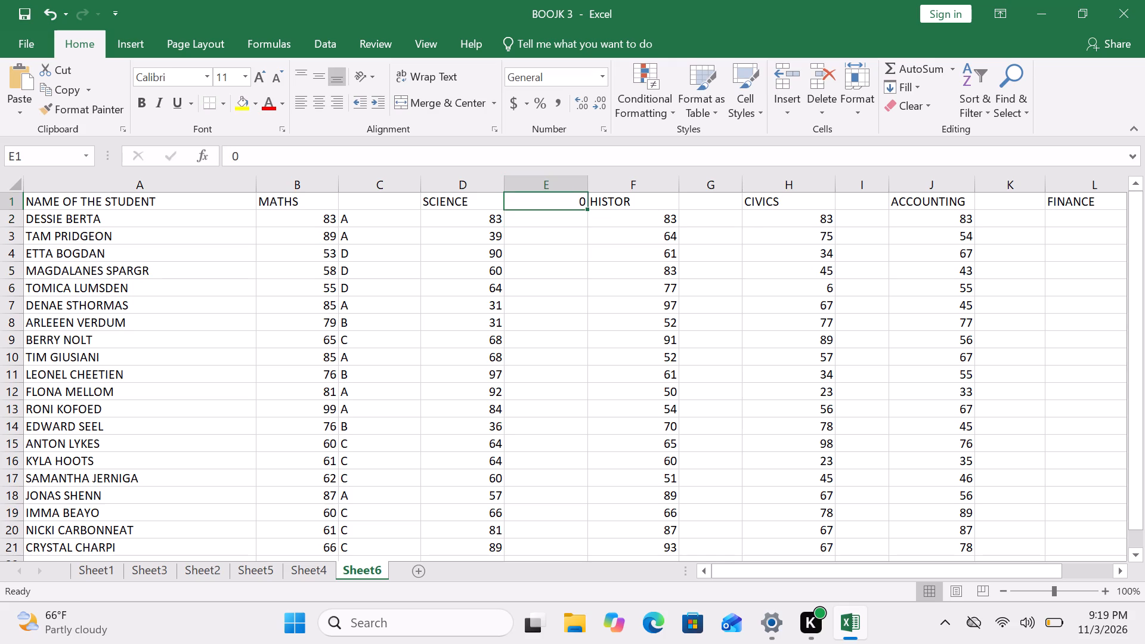
{"action": "key", "text": "BackSpace"}
Copy the full text of the MATHS grade formula from cell C2, including its leading equals sign.
{"action": "left_click", "coordinate": [561, 220]}
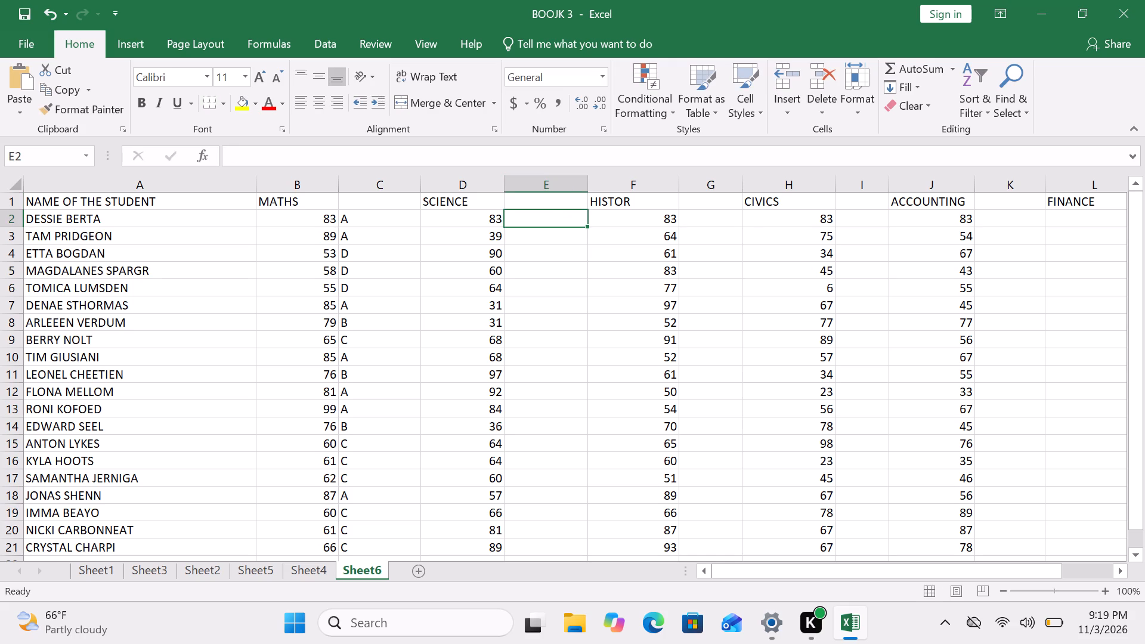
{"action": "left_click", "coordinate": [400, 225]}
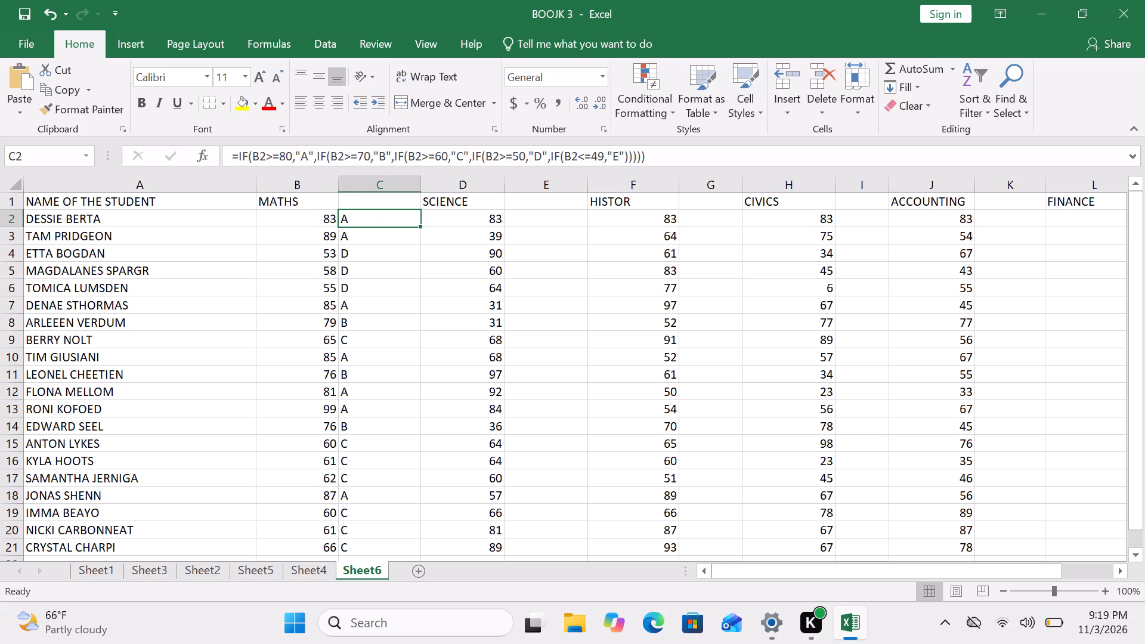
{"action": "left_click_drag", "start_coordinate": [228, 153], "coordinate": [642, 138]}
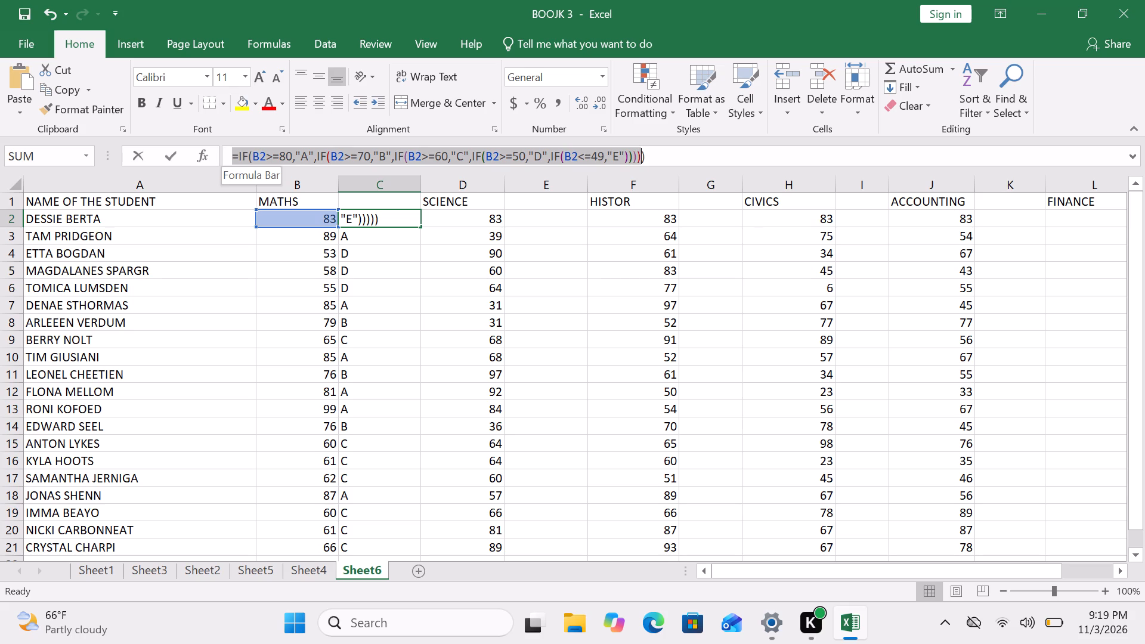
{"action": "left_click_drag", "start_coordinate": [642, 138], "coordinate": [671, 139]}
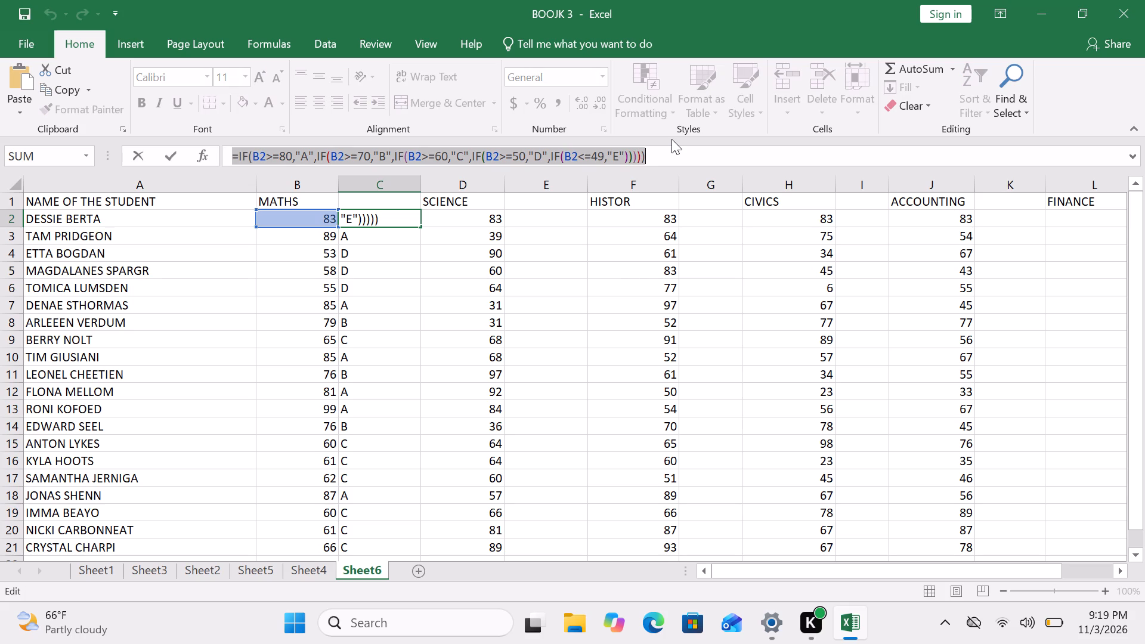
{"action": "key", "text": "ctrl+c"}
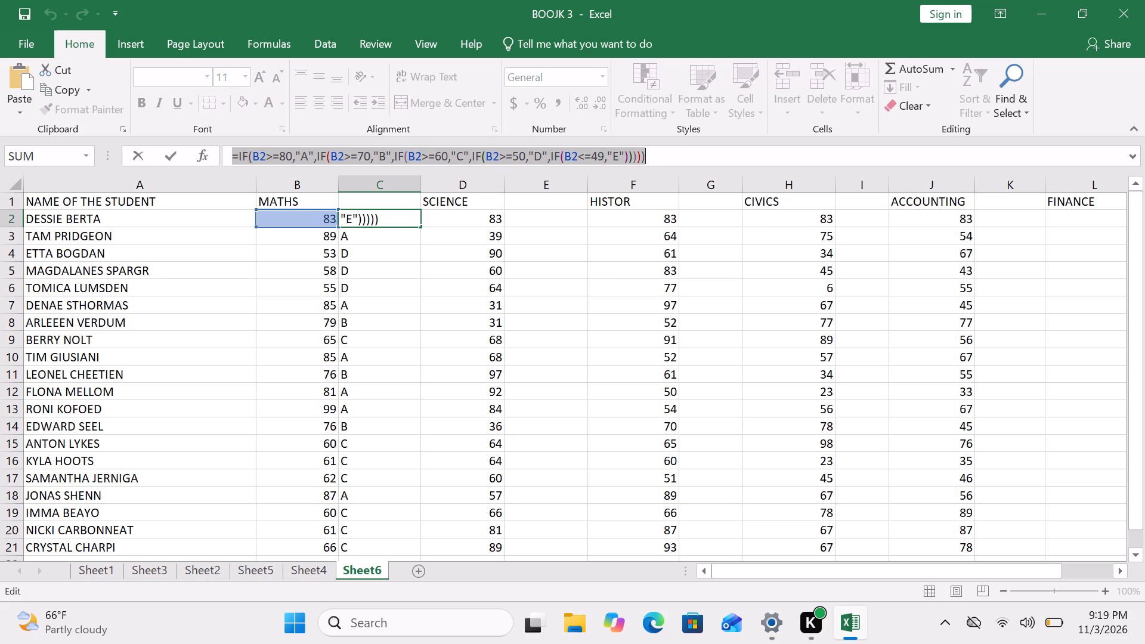
{"action": "left_click", "coordinate": [390, 219]}
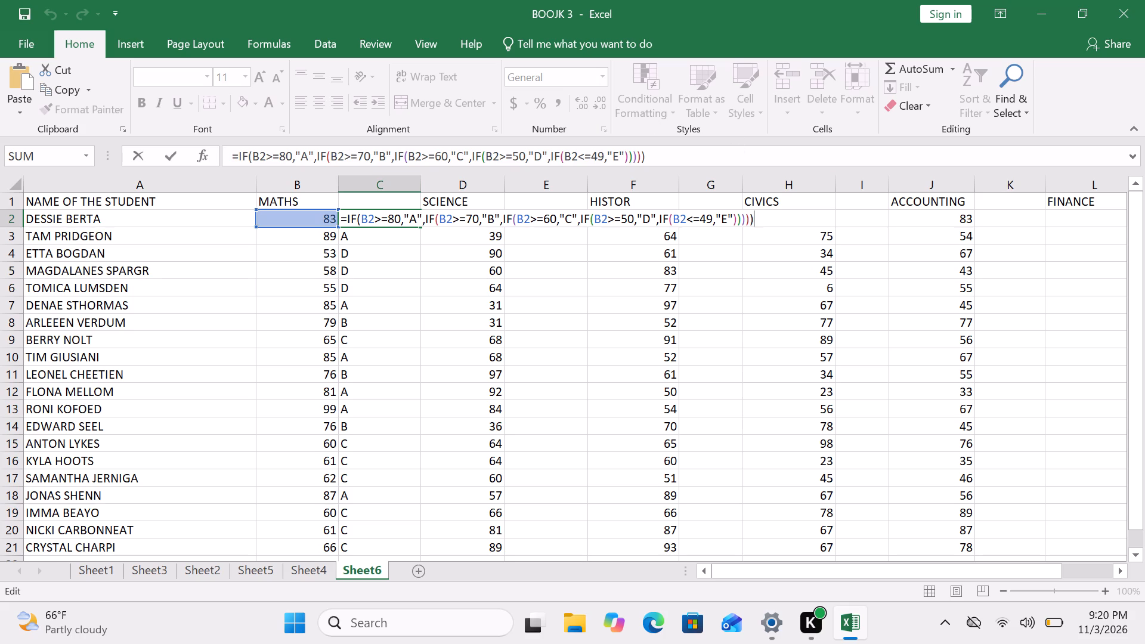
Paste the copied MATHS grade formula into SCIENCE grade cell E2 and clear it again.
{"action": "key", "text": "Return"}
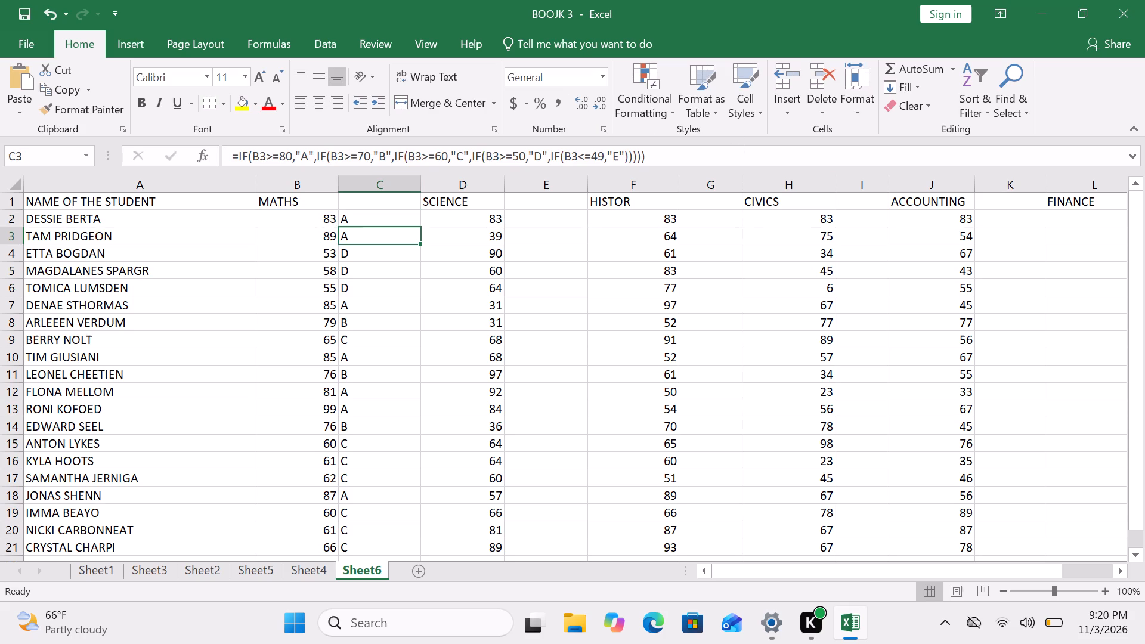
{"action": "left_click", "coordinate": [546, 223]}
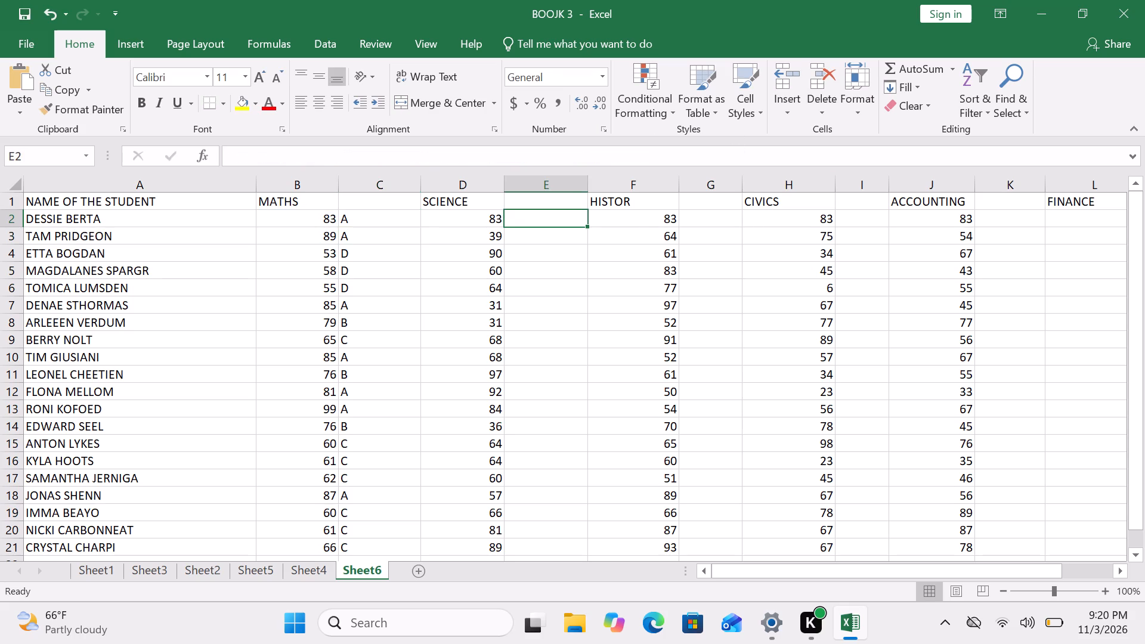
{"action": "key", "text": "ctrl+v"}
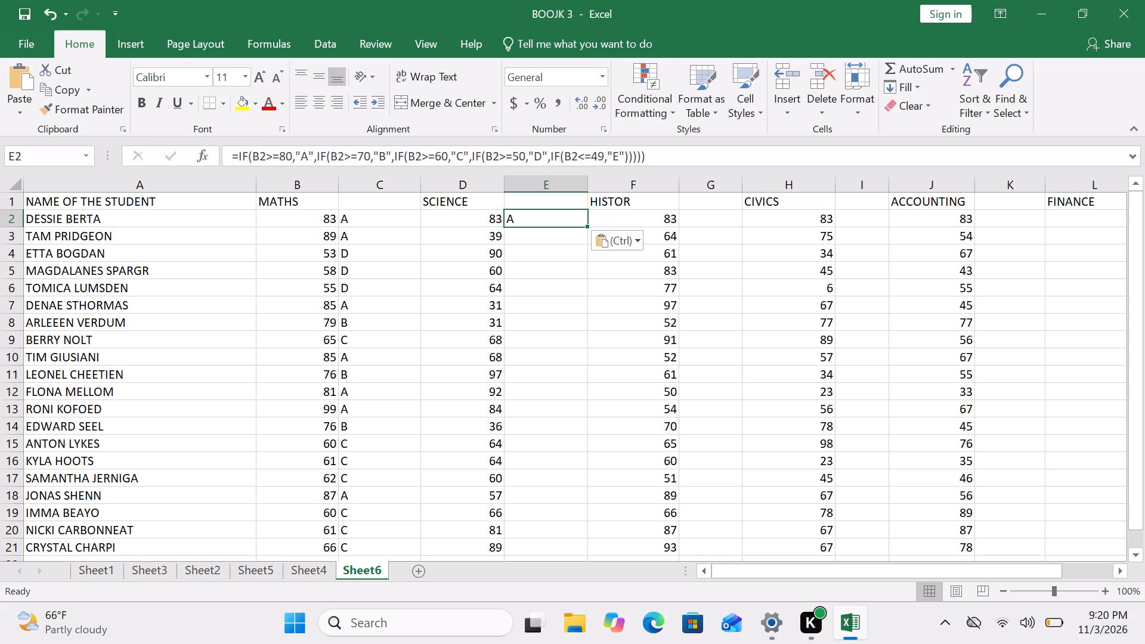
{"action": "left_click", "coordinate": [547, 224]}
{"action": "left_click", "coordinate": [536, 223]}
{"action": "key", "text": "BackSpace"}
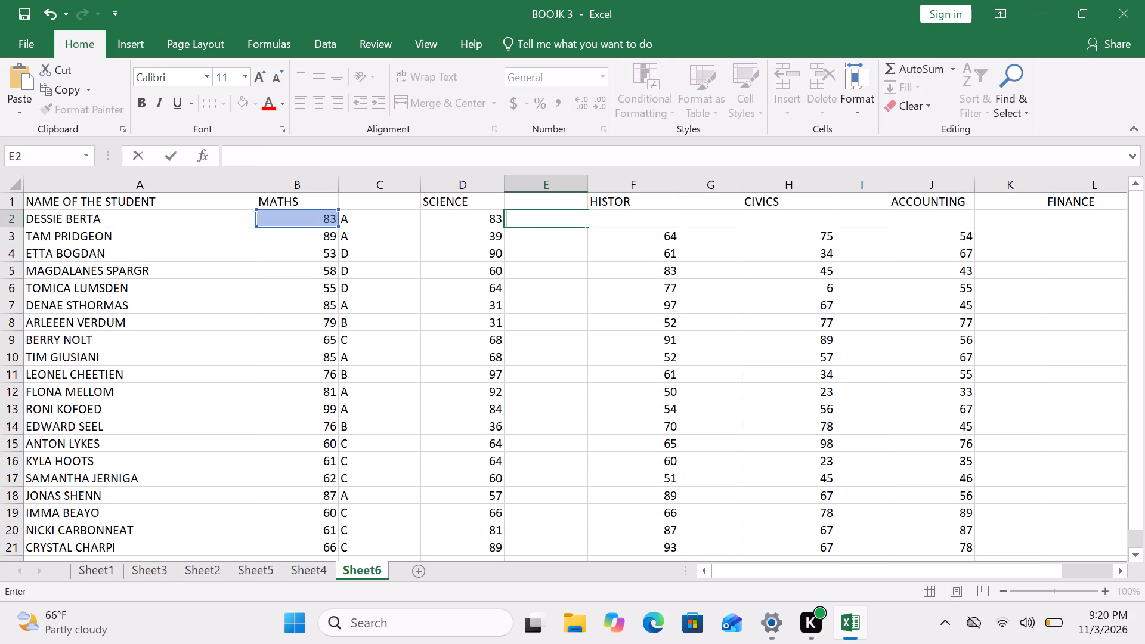
Copy the full text of the MATHS grade formula from C2 again and paste it into SCIENCE grade cell E2.
{"action": "left_click", "coordinate": [389, 219]}
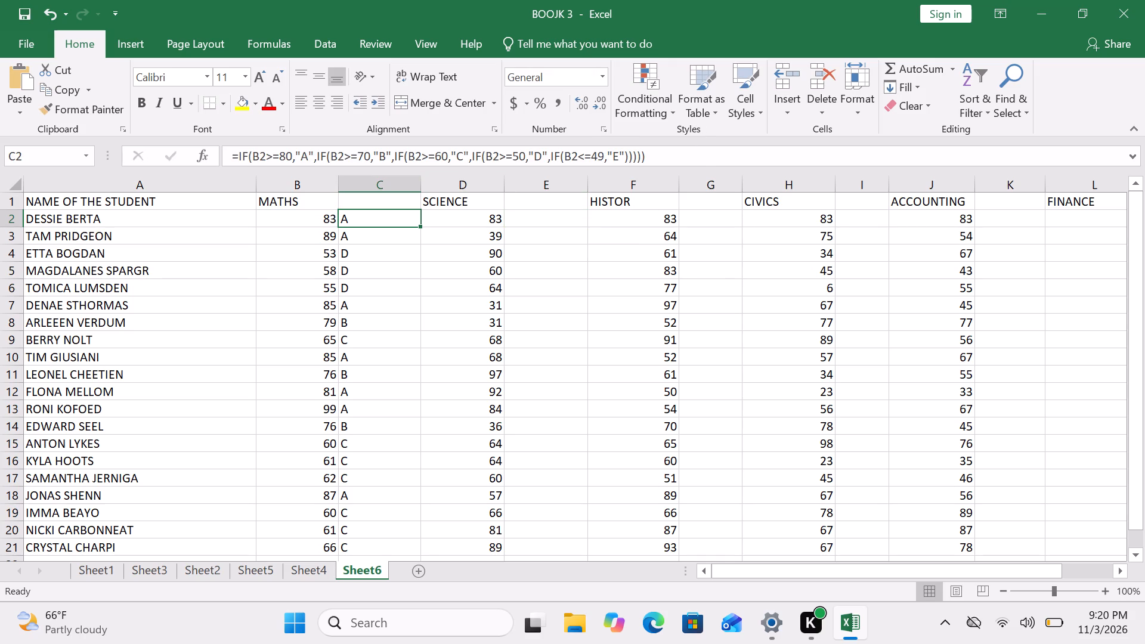
{"action": "left_click_drag", "start_coordinate": [658, 153], "coordinate": [397, 169]}
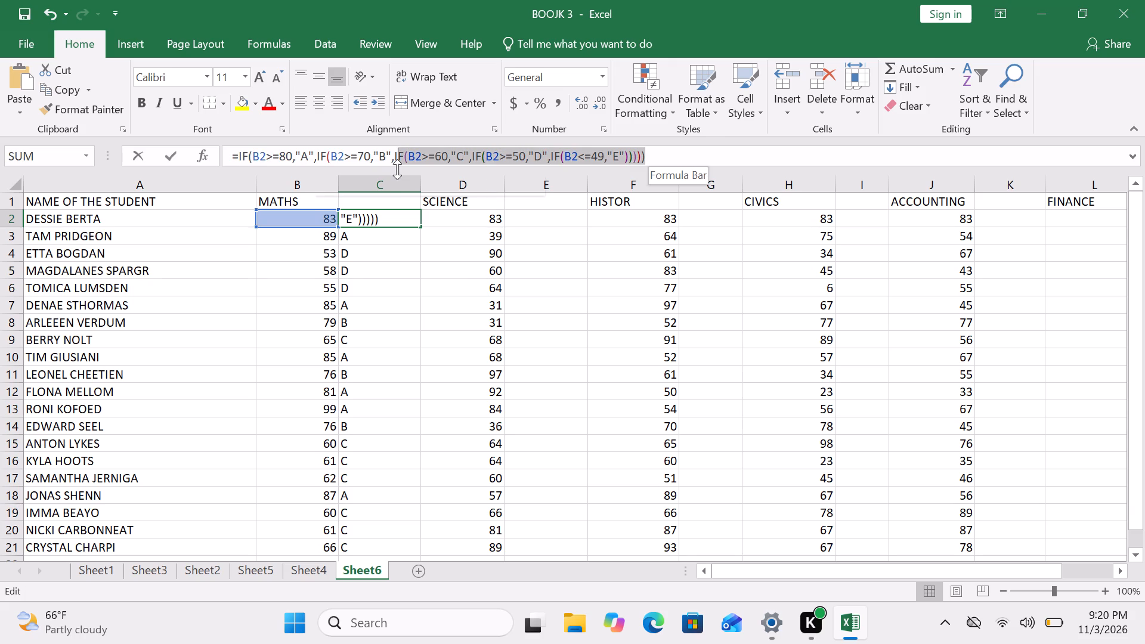
{"action": "double_click", "coordinate": [397, 169]}
{"action": "left_click", "coordinate": [397, 169]}
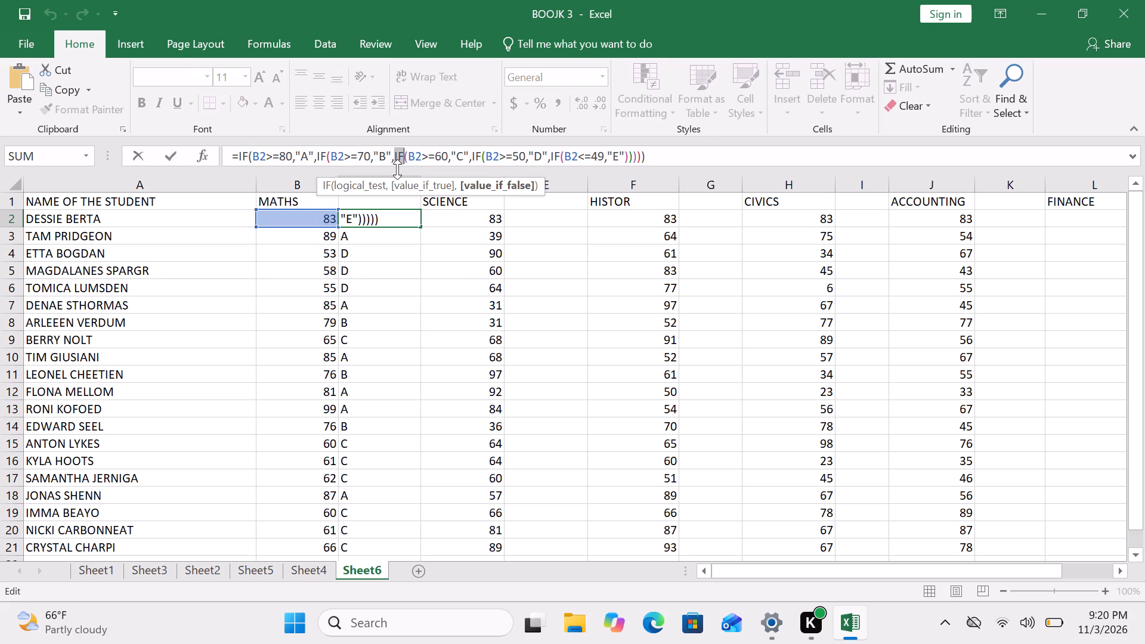
{"action": "left_click_drag", "start_coordinate": [660, 143], "coordinate": [660, 149]}
{"action": "left_click", "coordinate": [660, 149]}
{"action": "left_click_drag", "start_coordinate": [656, 153], "coordinate": [561, 153]}
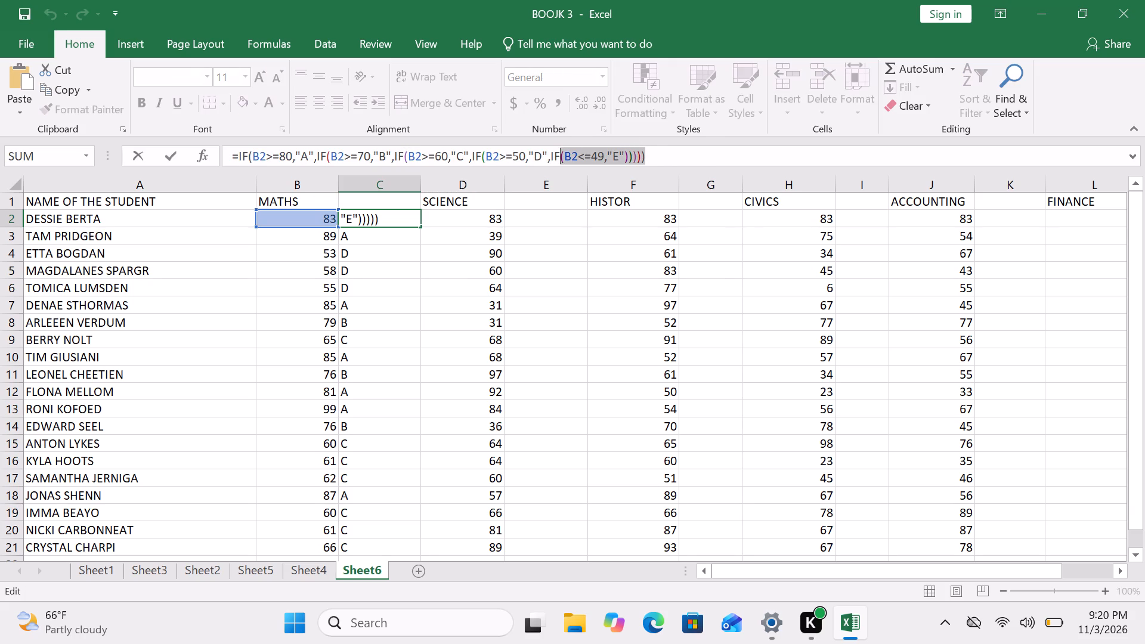
{"action": "left_click_drag", "start_coordinate": [561, 153], "coordinate": [224, 178]}
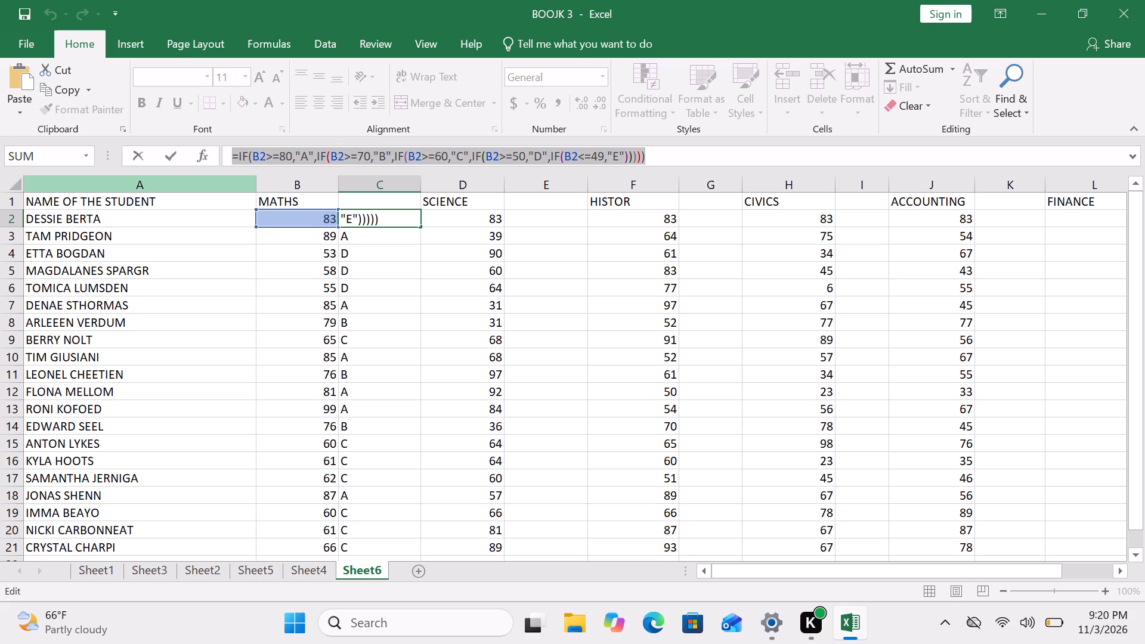
{"action": "key", "text": "ctrl+c"}
{"action": "left_click", "coordinate": [392, 220]}
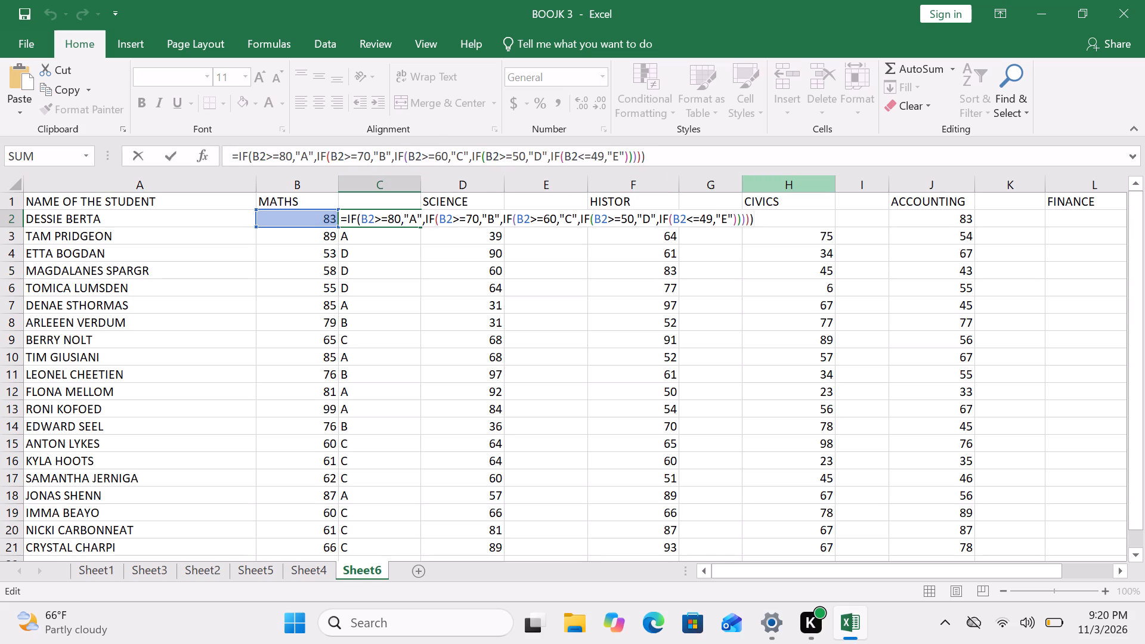
{"action": "key", "text": "Return"}
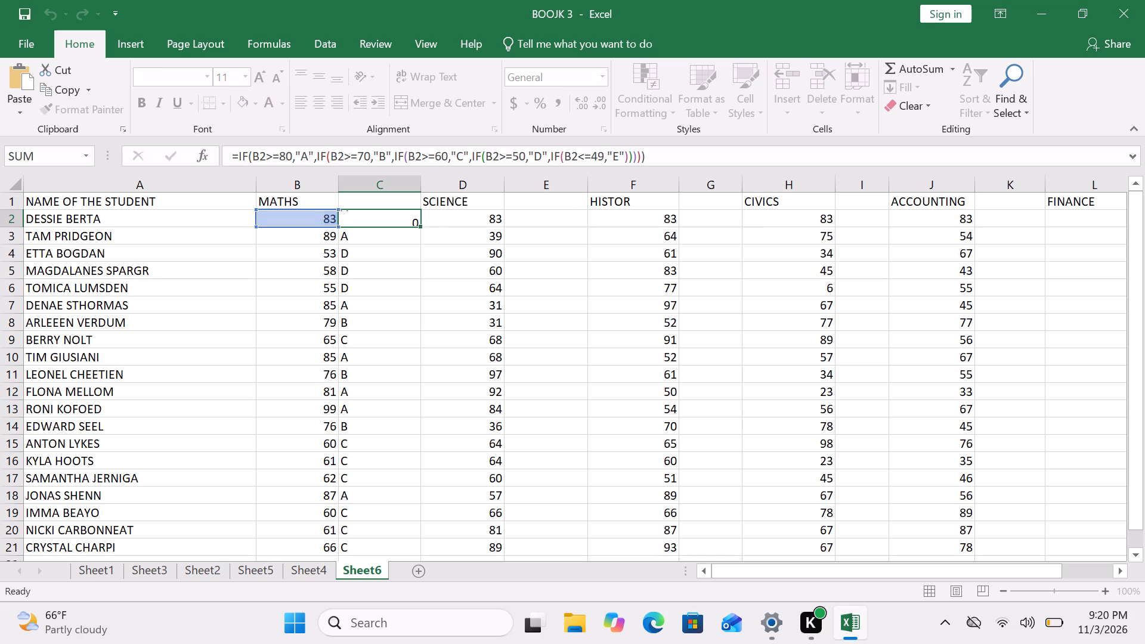
{"action": "left_click", "coordinate": [535, 218]}
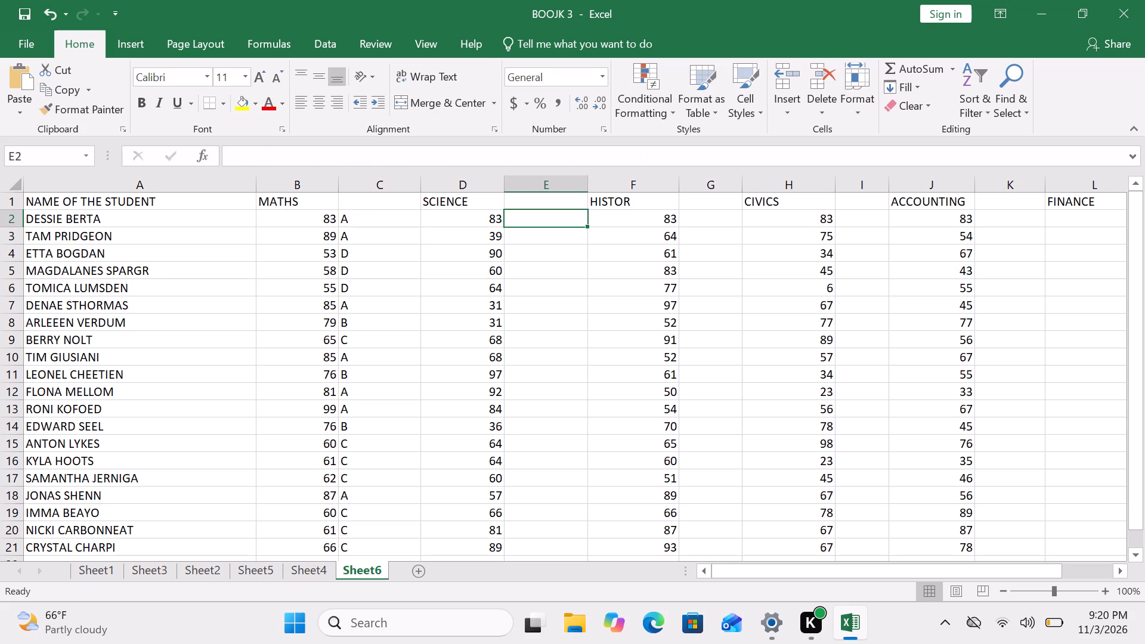
{"action": "key", "text": "ctrl+v"}
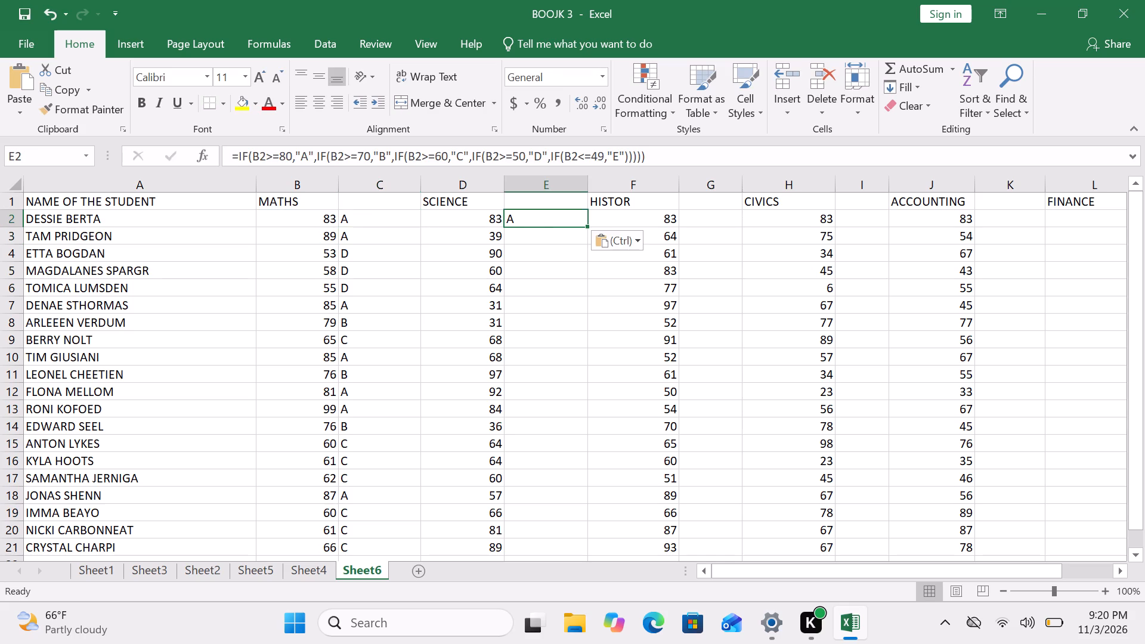
{"action": "left_click", "coordinate": [535, 218]}
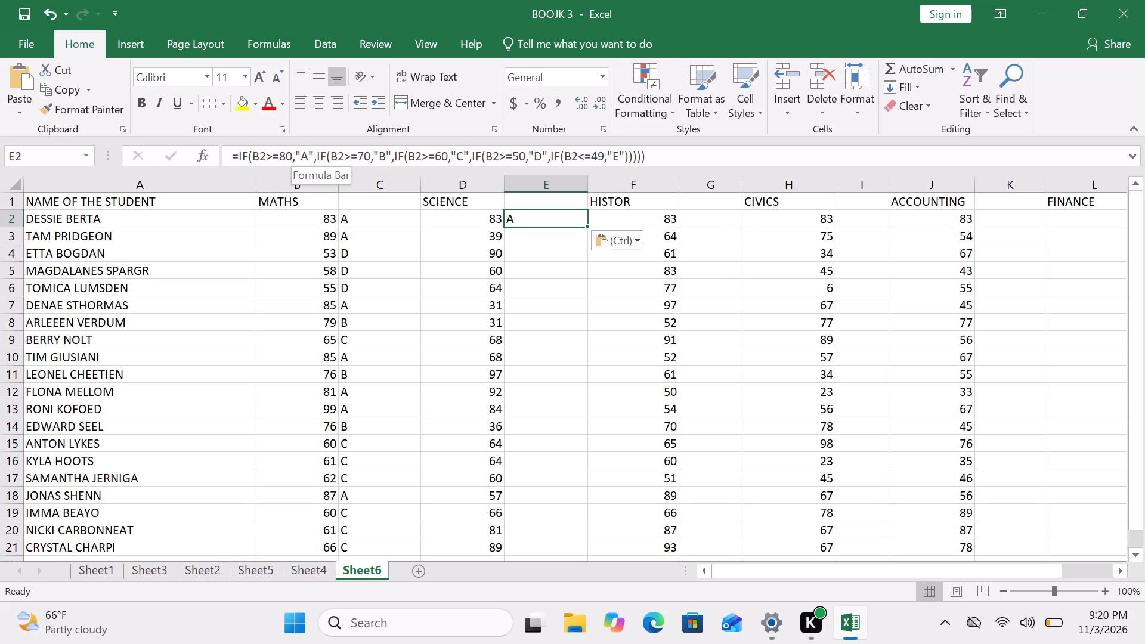
Change all five B2 references in the E2 grade formula to D2 so it grades the SCIENCE marks.
{"action": "left_click", "coordinate": [258, 158]}
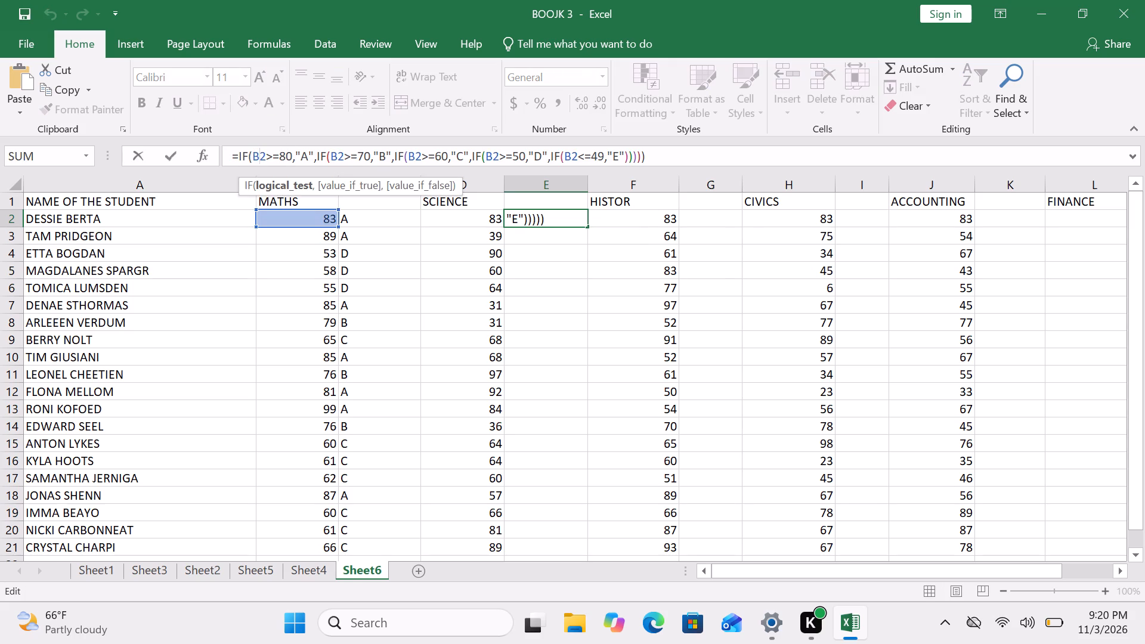
{"action": "key", "text": "BackSpace"}
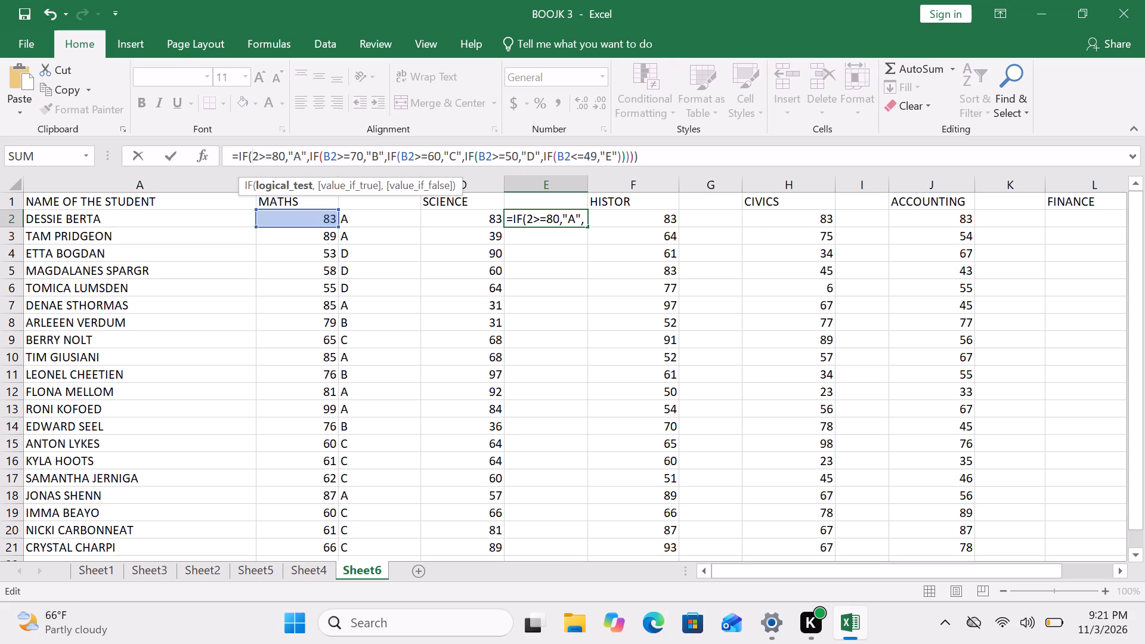
{"action": "key", "text": "d"}
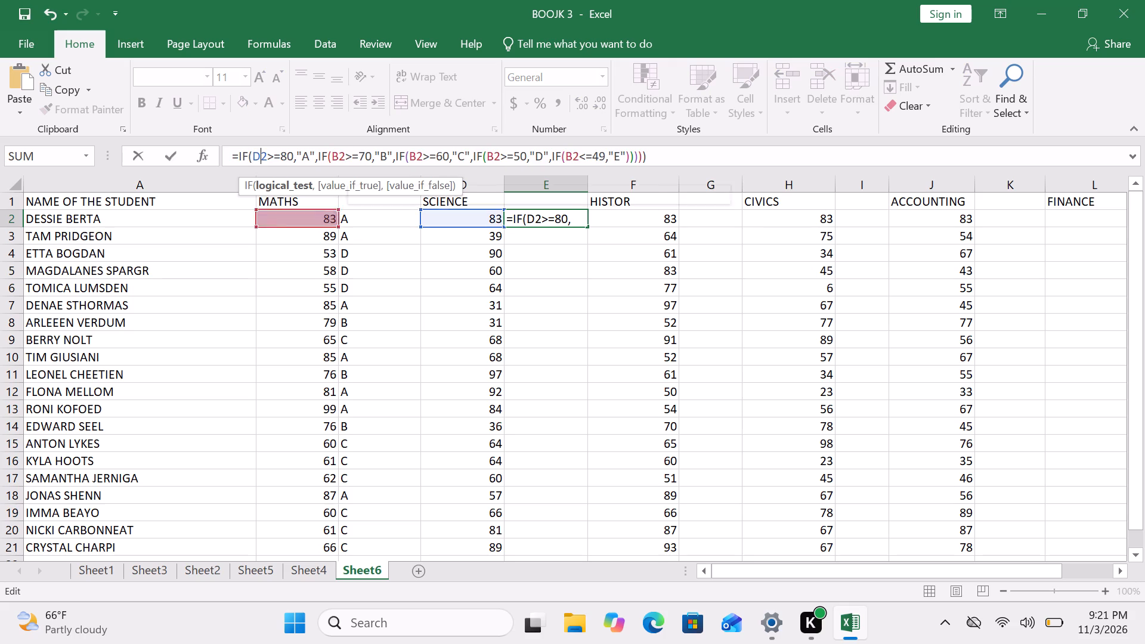
{"action": "left_click", "coordinate": [338, 154]}
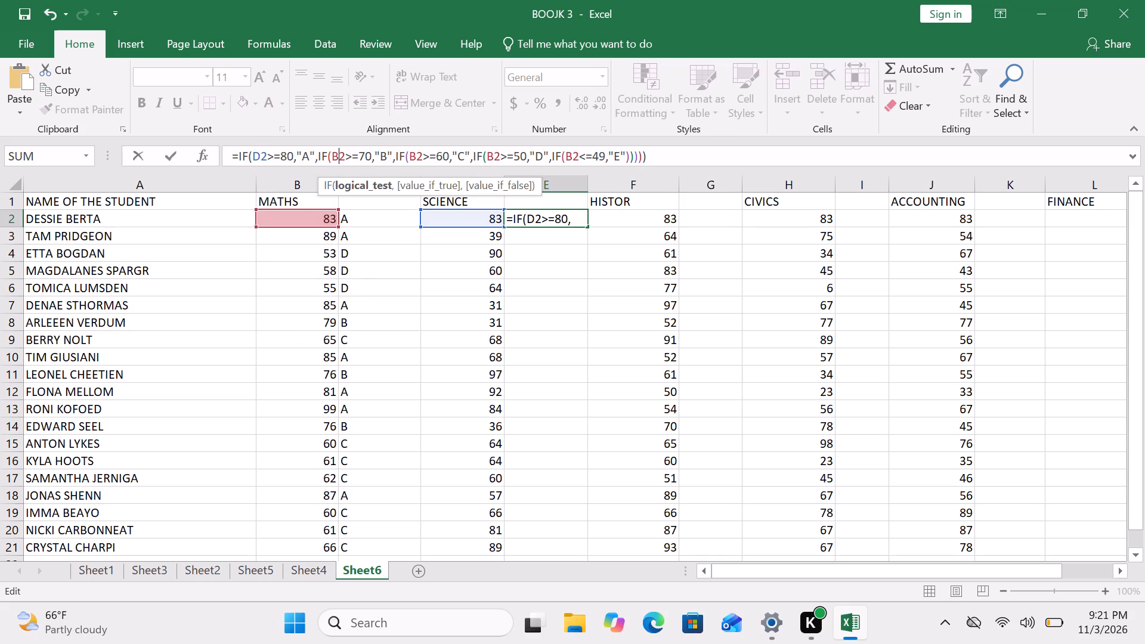
{"action": "key", "text": "BackSpace"}
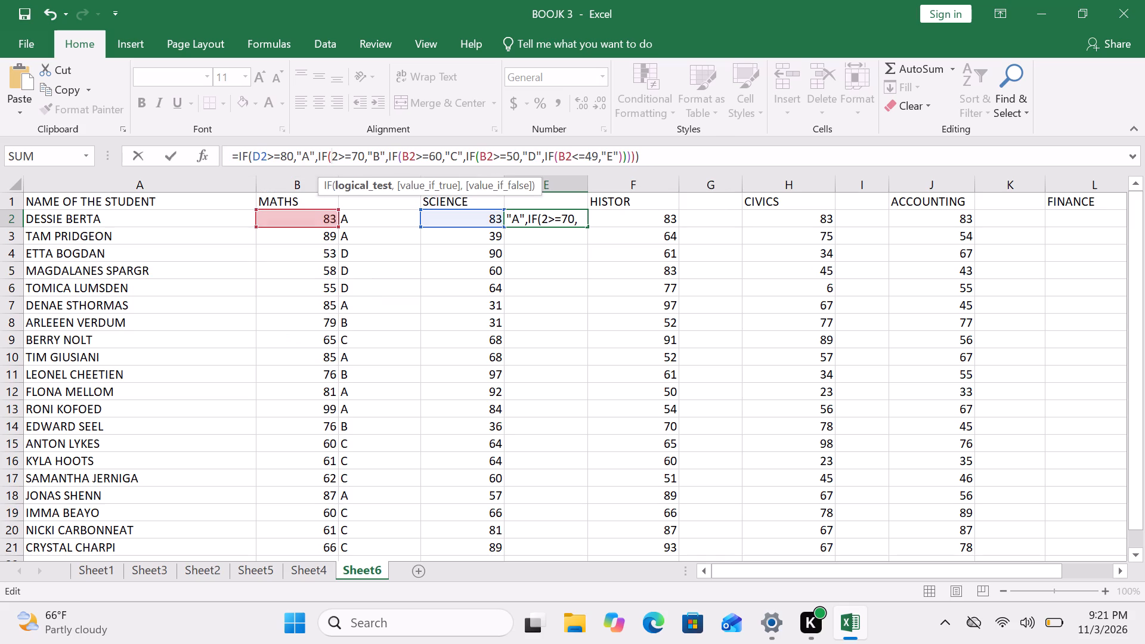
{"action": "key", "text": "d"}
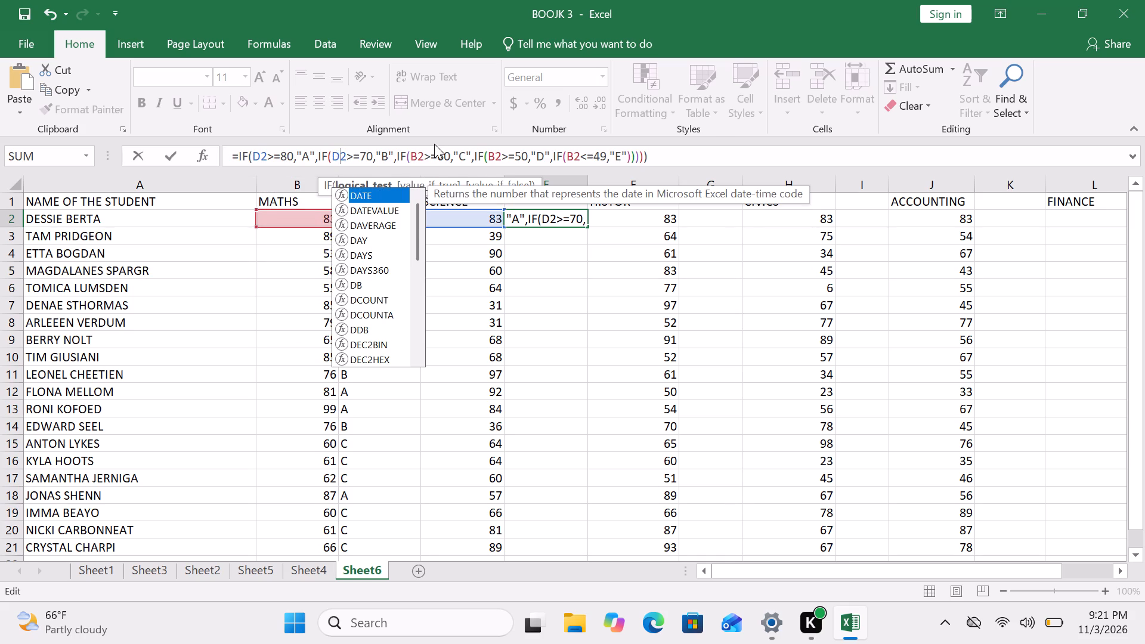
{"action": "left_click", "coordinate": [418, 156]}
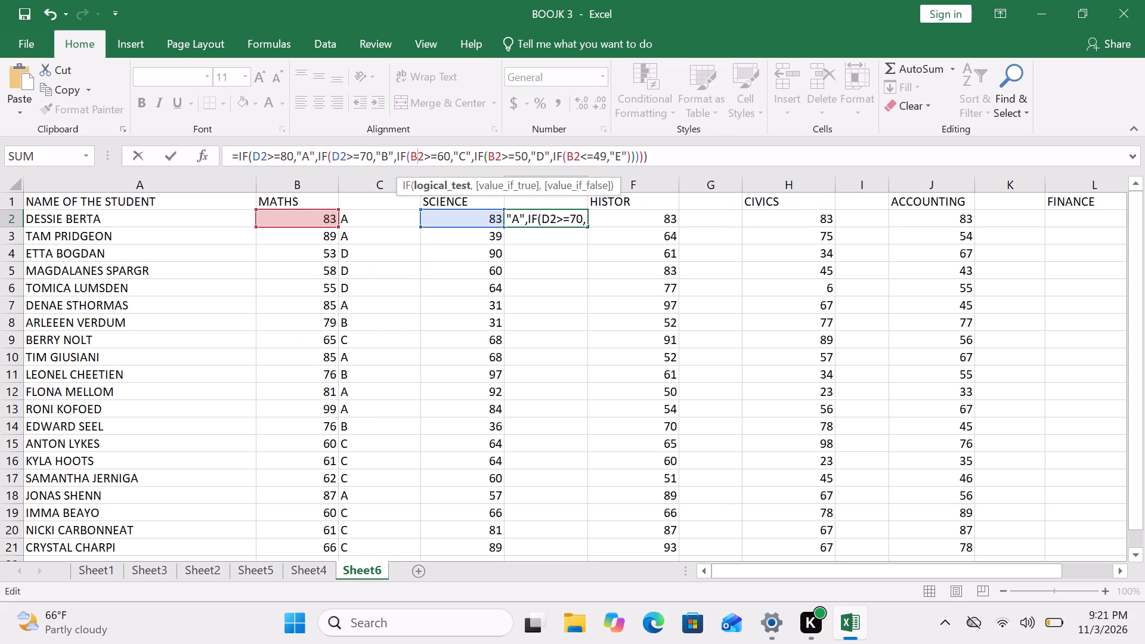
{"action": "key", "text": "BackSpace"}
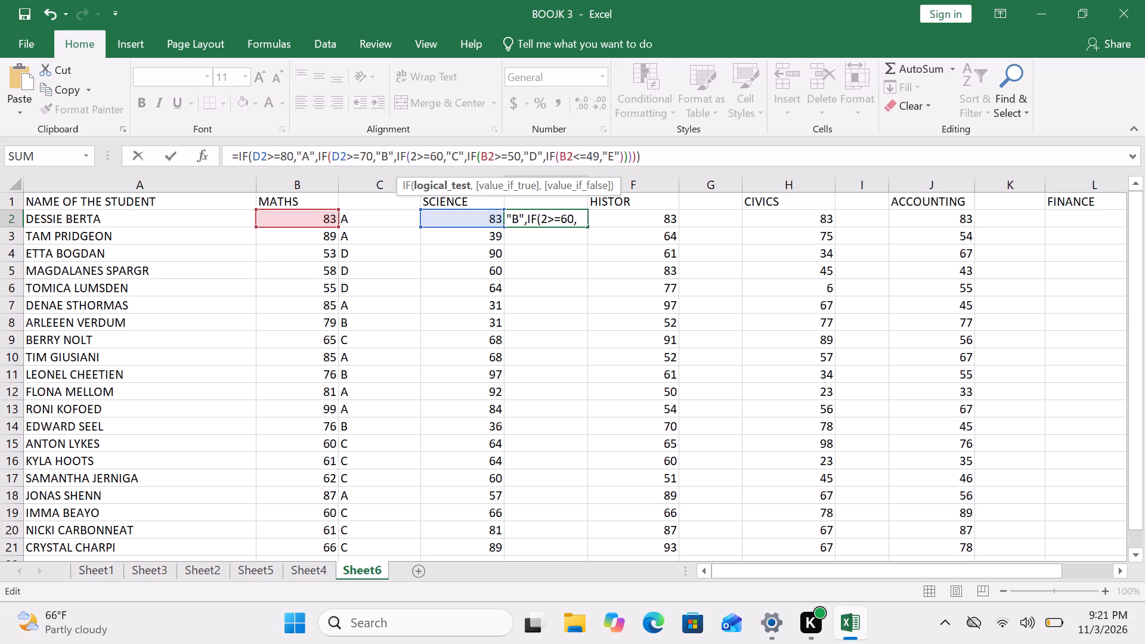
{"action": "key", "text": "d"}
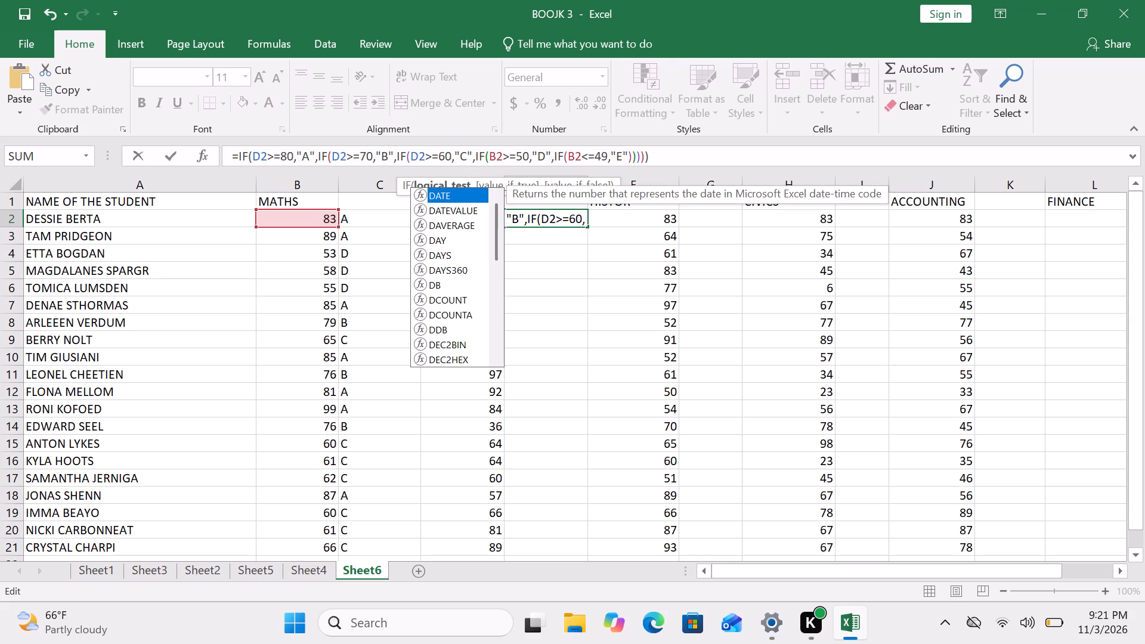
{"action": "left_click", "coordinate": [497, 155]}
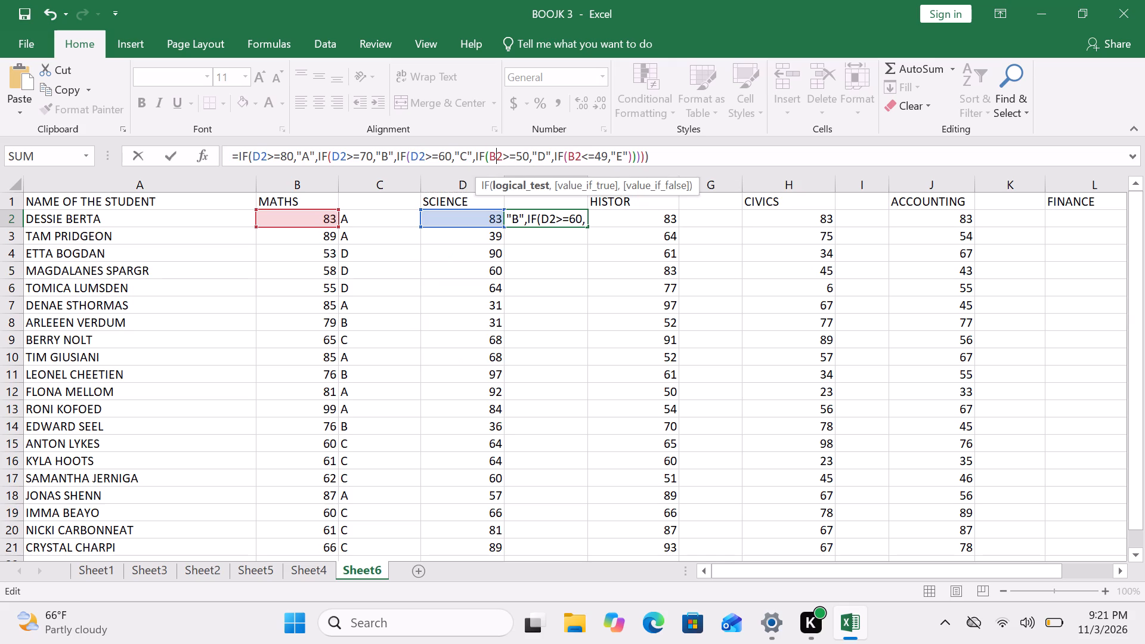
{"action": "key", "text": "BackSpace"}
{"action": "key", "text": "d"}
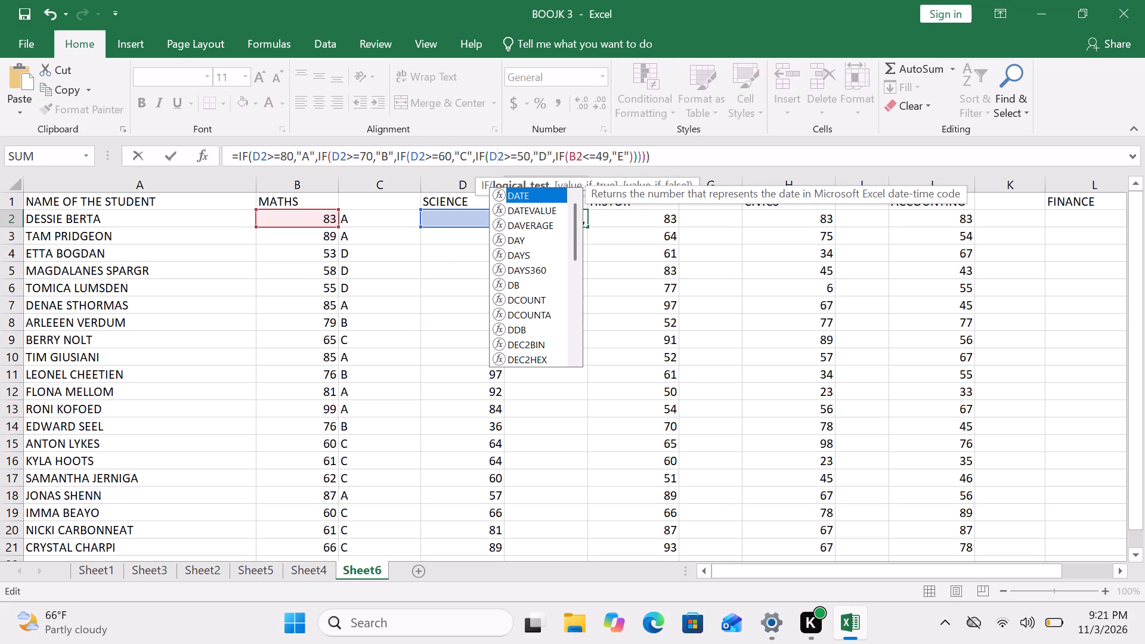
{"action": "left_click", "coordinate": [577, 154]}
{"action": "key", "text": "BackSpace"}
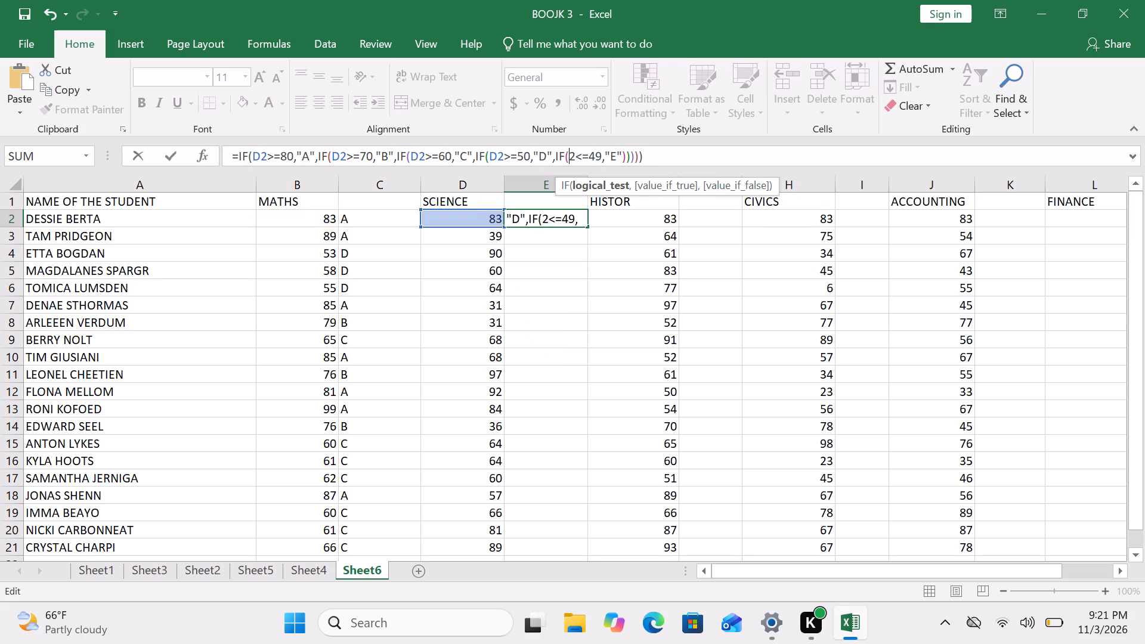
{"action": "key", "text": "d"}
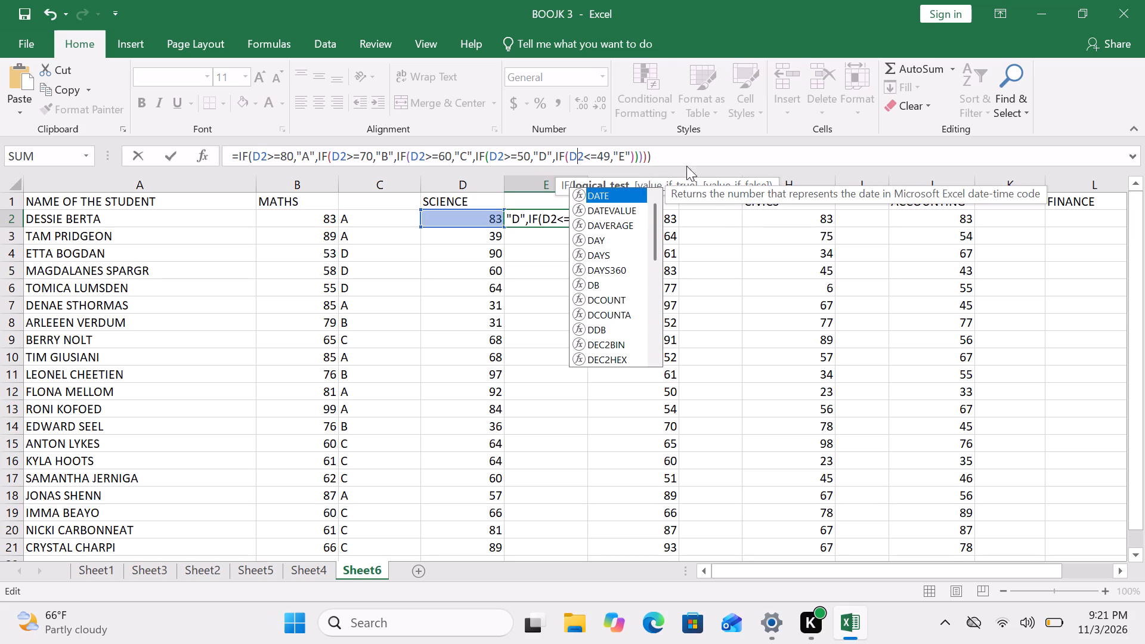
{"action": "left_click", "coordinate": [673, 152]}
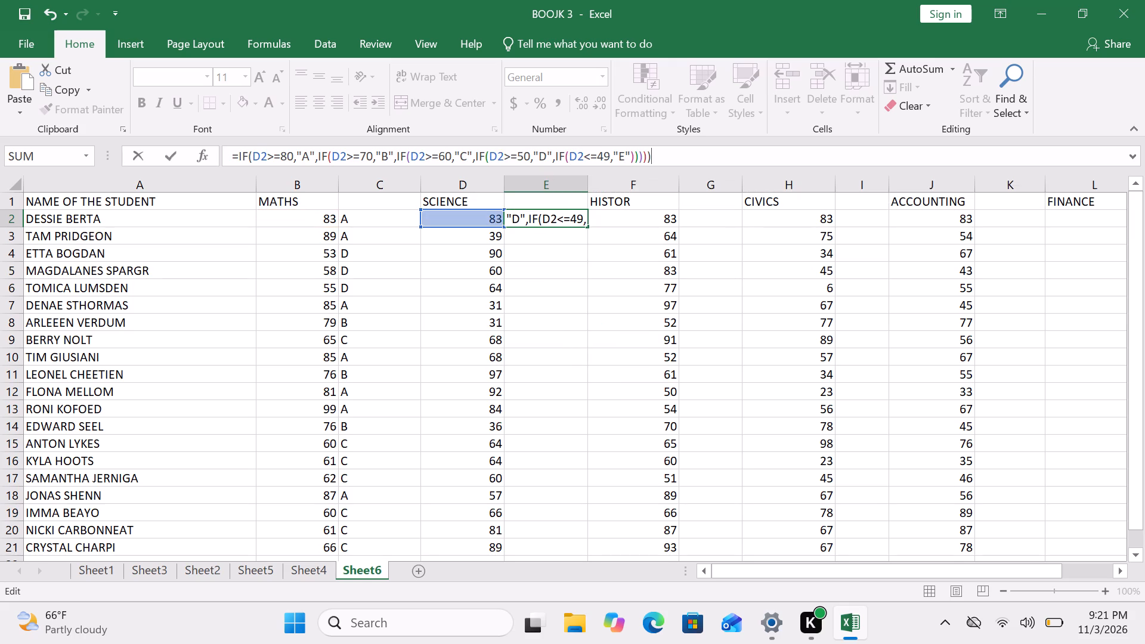
{"action": "left_click", "coordinate": [666, 155]}
{"action": "key", "text": "Return"}
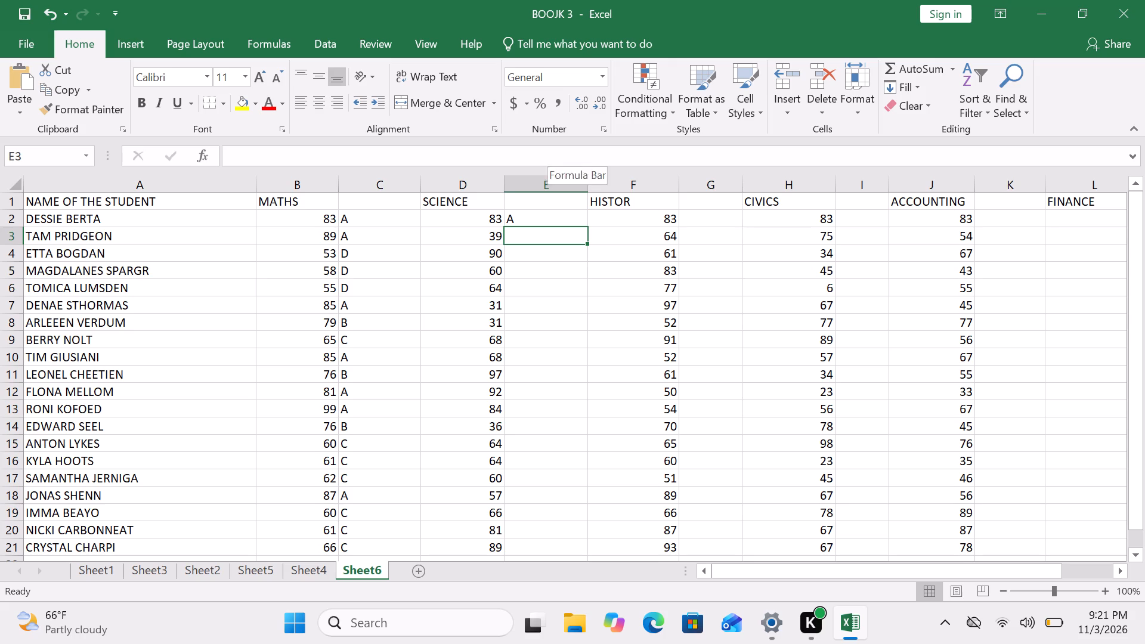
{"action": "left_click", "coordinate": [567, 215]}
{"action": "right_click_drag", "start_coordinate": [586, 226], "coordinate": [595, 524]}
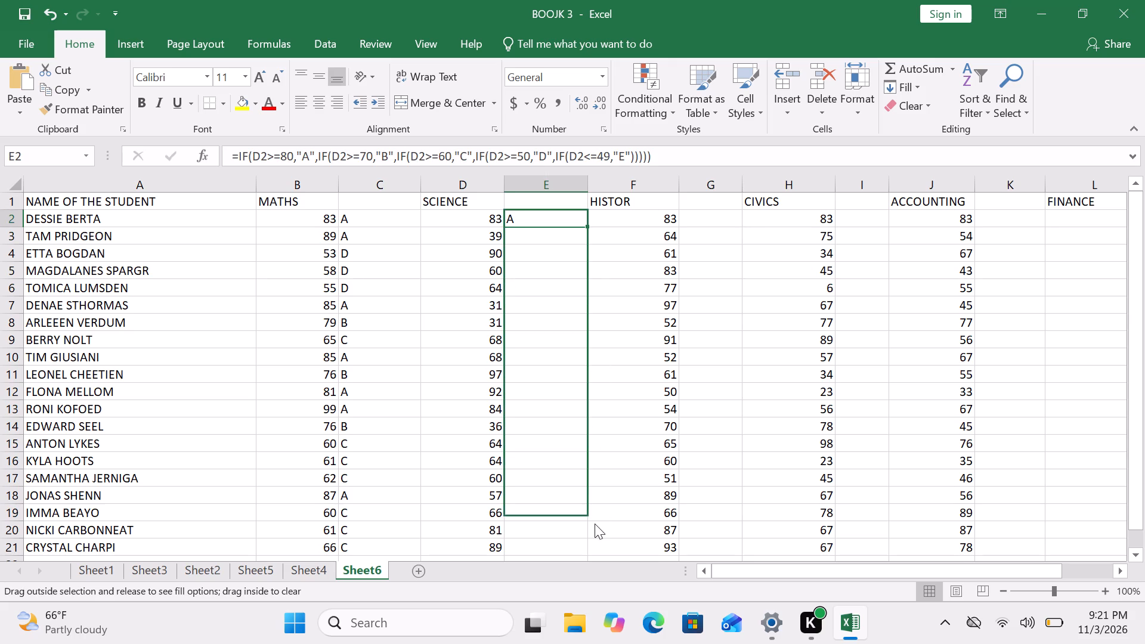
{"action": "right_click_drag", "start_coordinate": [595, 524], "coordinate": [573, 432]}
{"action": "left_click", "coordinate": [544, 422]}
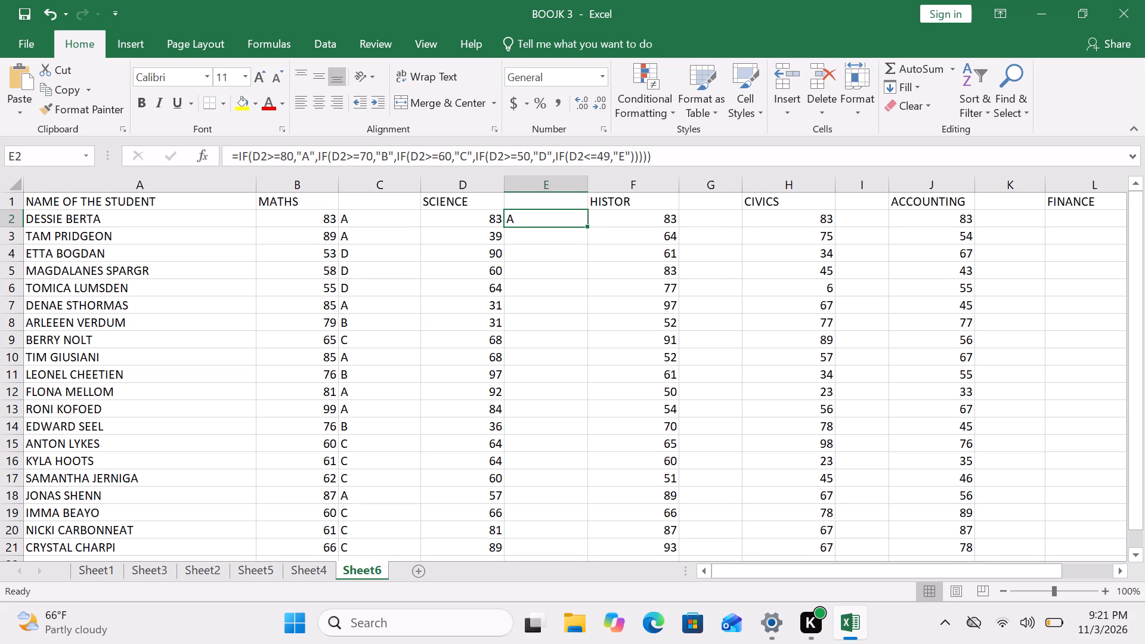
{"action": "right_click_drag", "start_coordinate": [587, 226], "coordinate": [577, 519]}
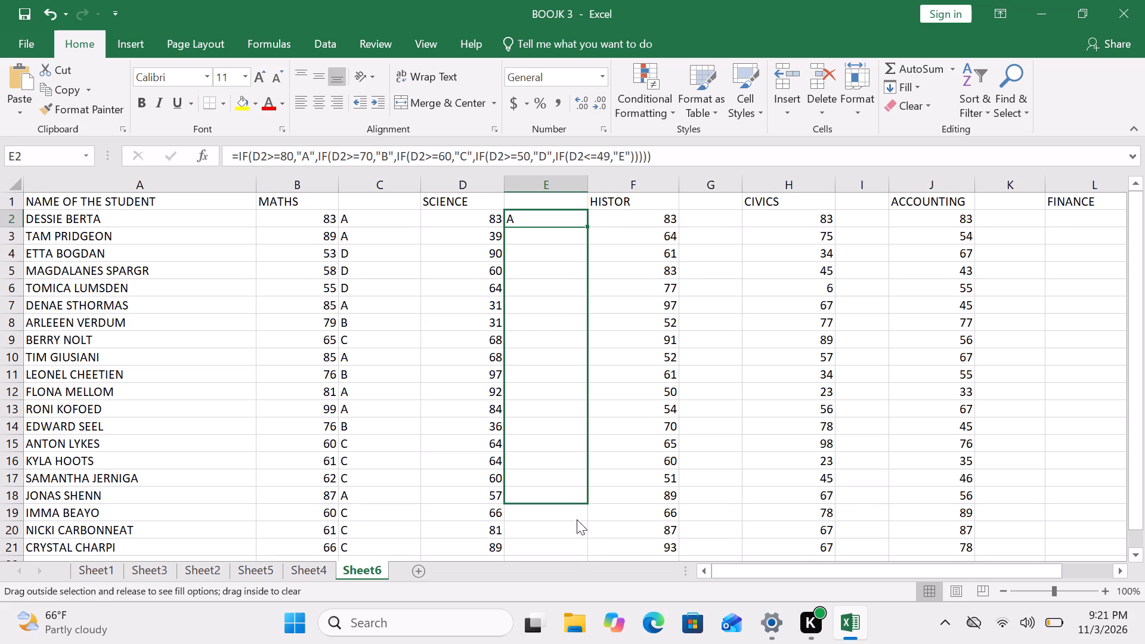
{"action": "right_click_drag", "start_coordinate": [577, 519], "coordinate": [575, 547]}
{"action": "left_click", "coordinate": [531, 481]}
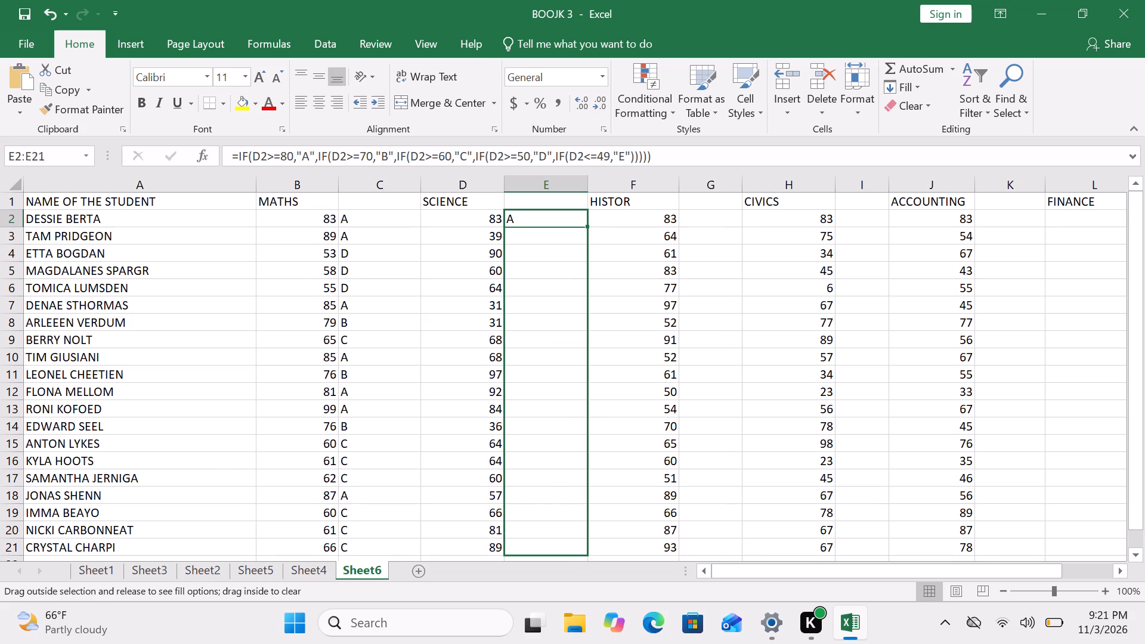
Fill the SCIENCE grade formula from E2 down through E21 for all the students.
{"action": "left_click", "coordinate": [559, 227]}
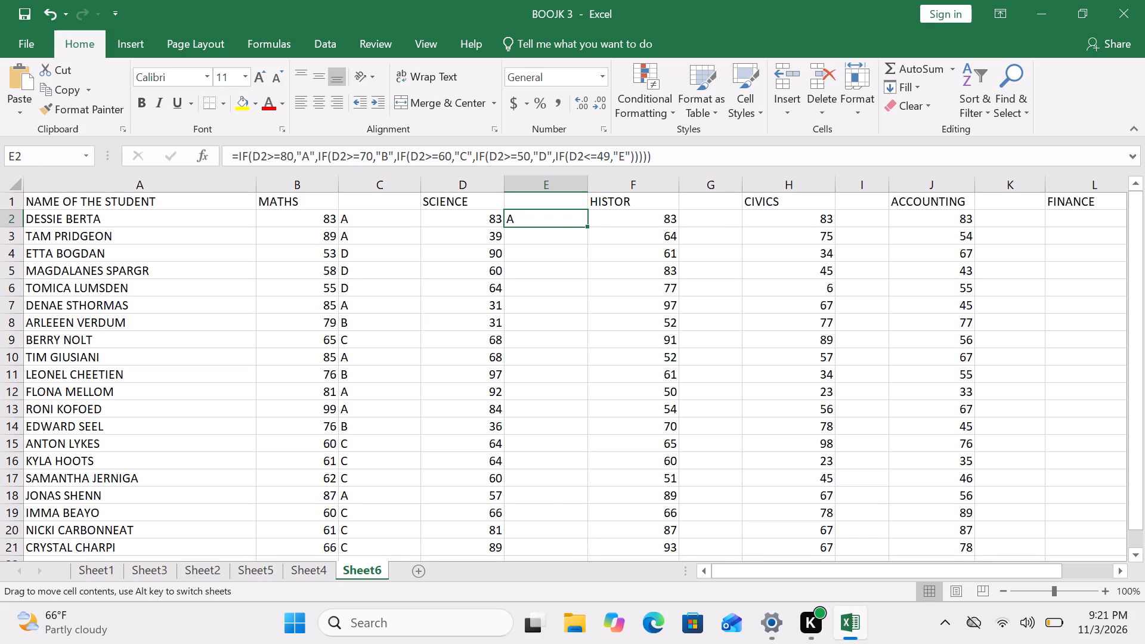
{"action": "left_click_drag", "start_coordinate": [586, 227], "coordinate": [563, 475]}
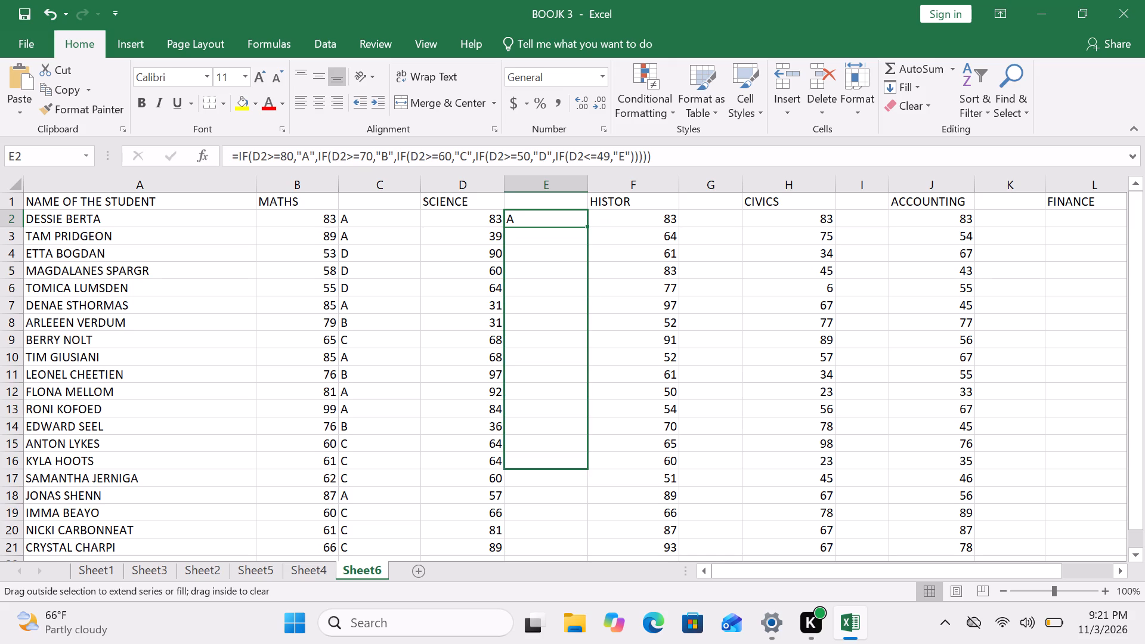
{"action": "left_click_drag", "start_coordinate": [563, 475], "coordinate": [546, 553]}
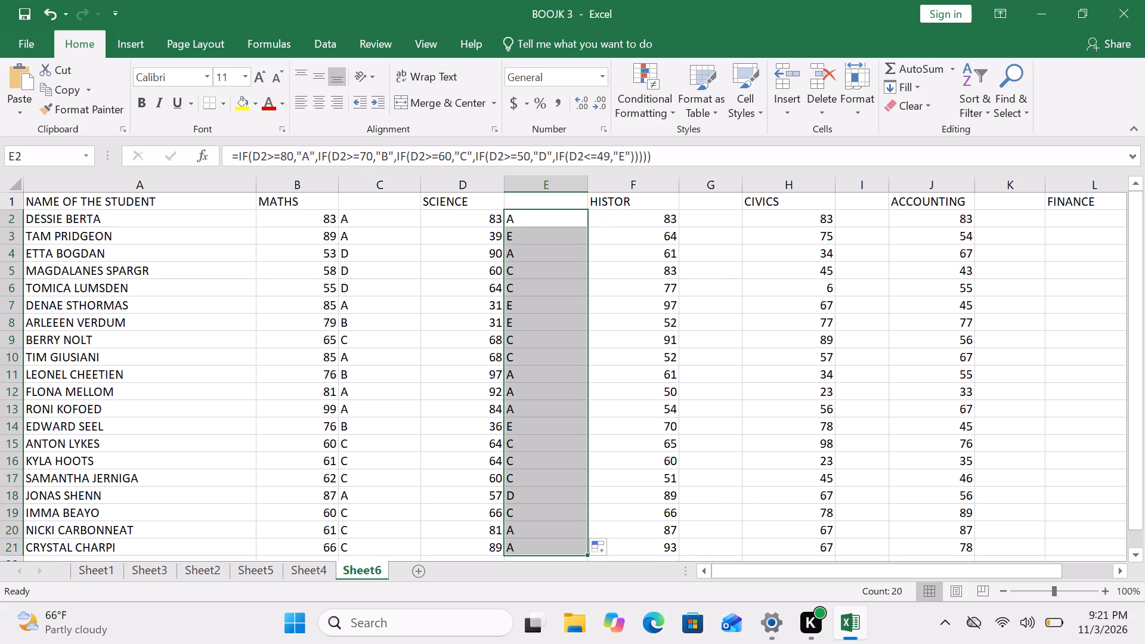
{"action": "left_click", "coordinate": [607, 219]}
{"action": "scroll", "coordinate": [607, 219], "scroll_direction": "down", "scroll_amount": 1}
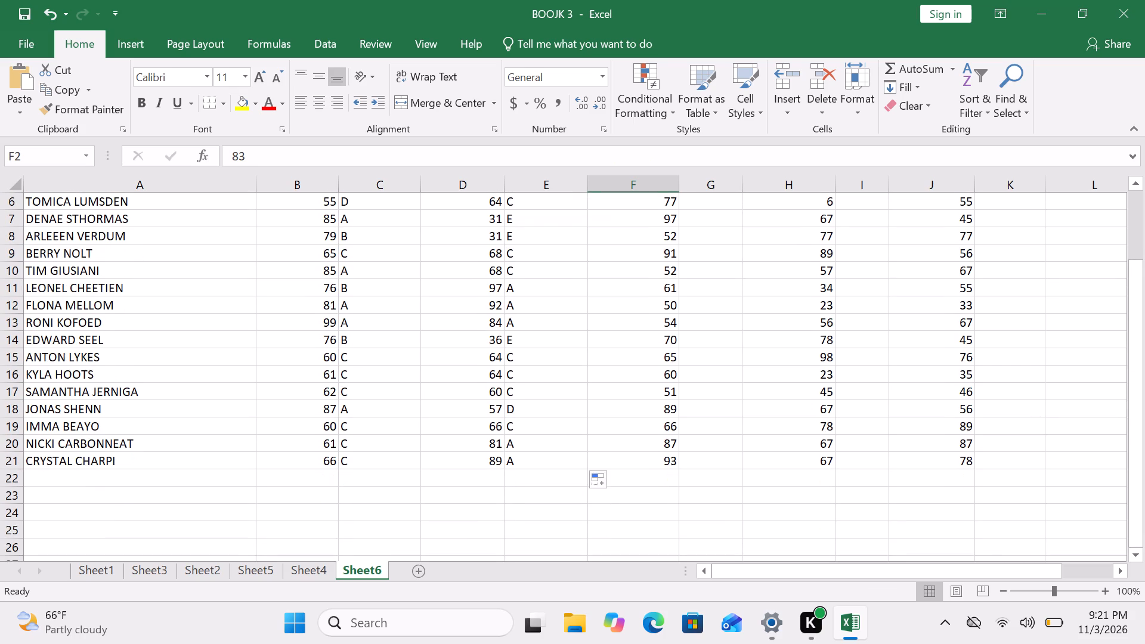
{"action": "scroll", "coordinate": [607, 219], "scroll_direction": "up", "scroll_amount": 2}
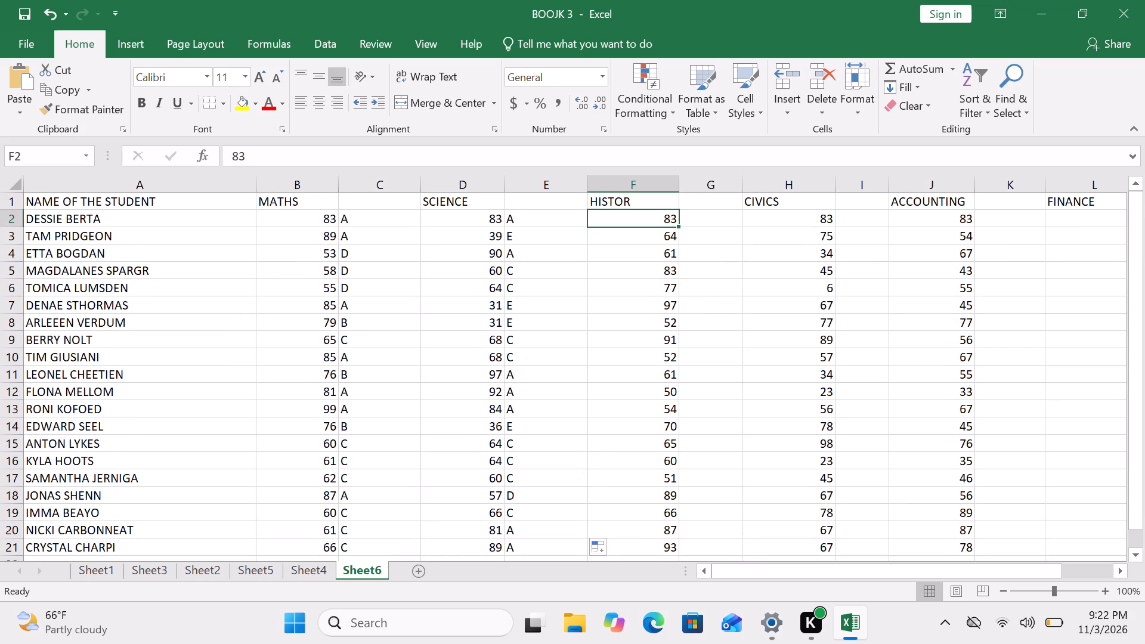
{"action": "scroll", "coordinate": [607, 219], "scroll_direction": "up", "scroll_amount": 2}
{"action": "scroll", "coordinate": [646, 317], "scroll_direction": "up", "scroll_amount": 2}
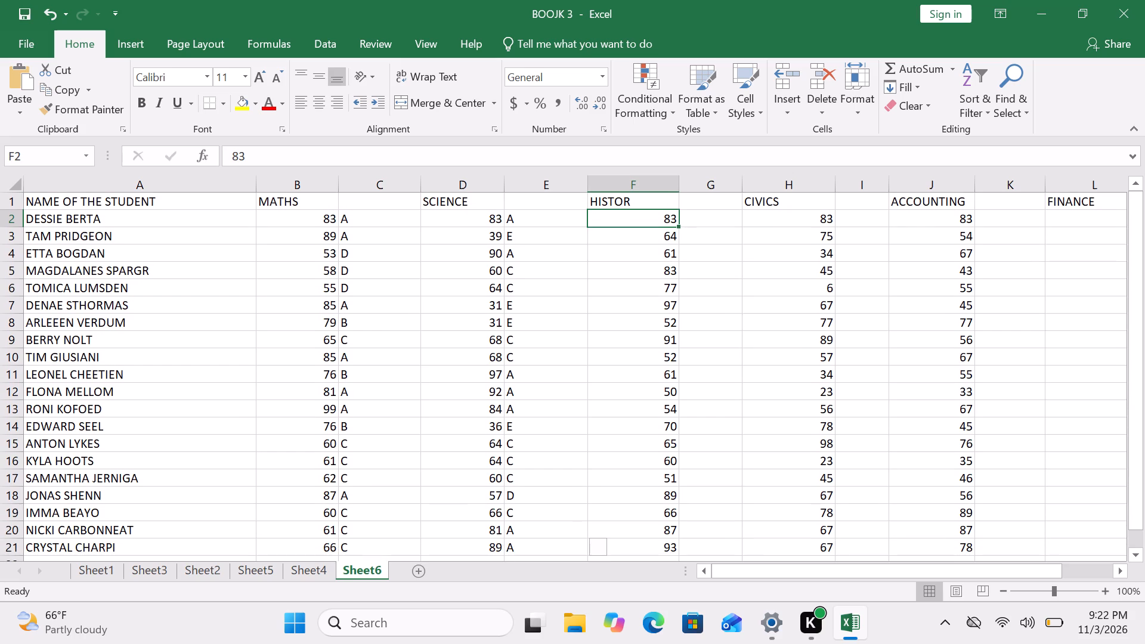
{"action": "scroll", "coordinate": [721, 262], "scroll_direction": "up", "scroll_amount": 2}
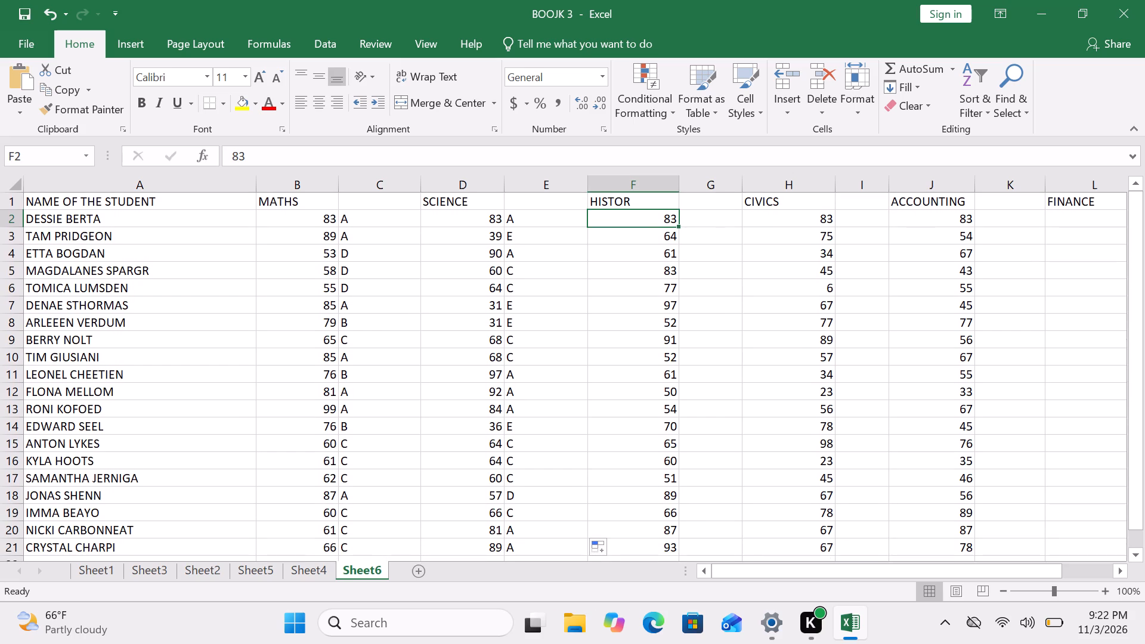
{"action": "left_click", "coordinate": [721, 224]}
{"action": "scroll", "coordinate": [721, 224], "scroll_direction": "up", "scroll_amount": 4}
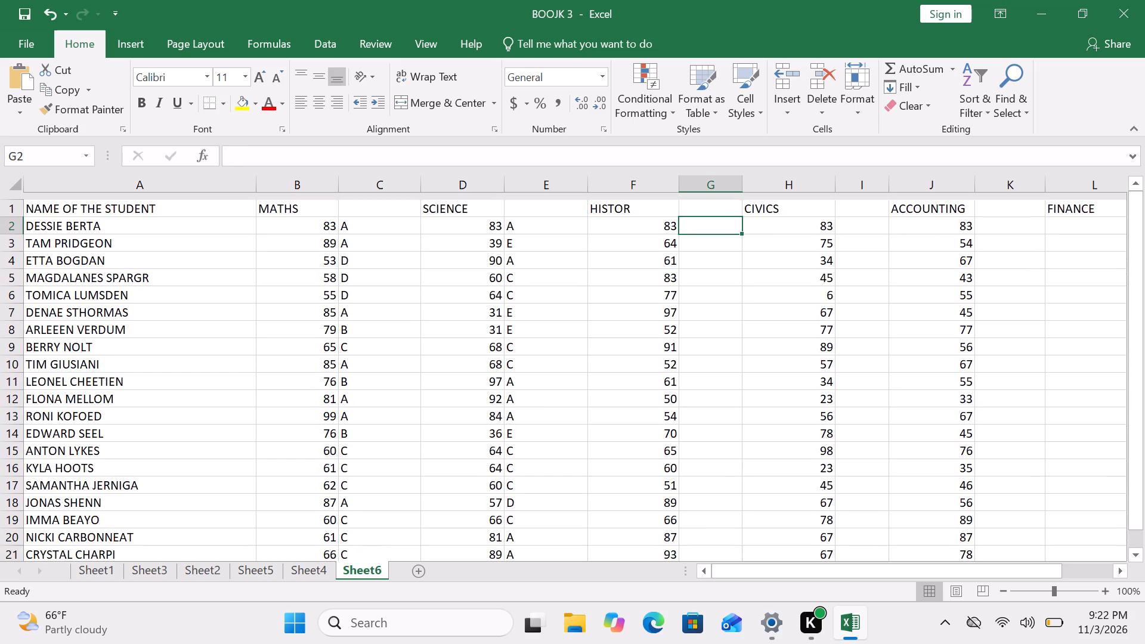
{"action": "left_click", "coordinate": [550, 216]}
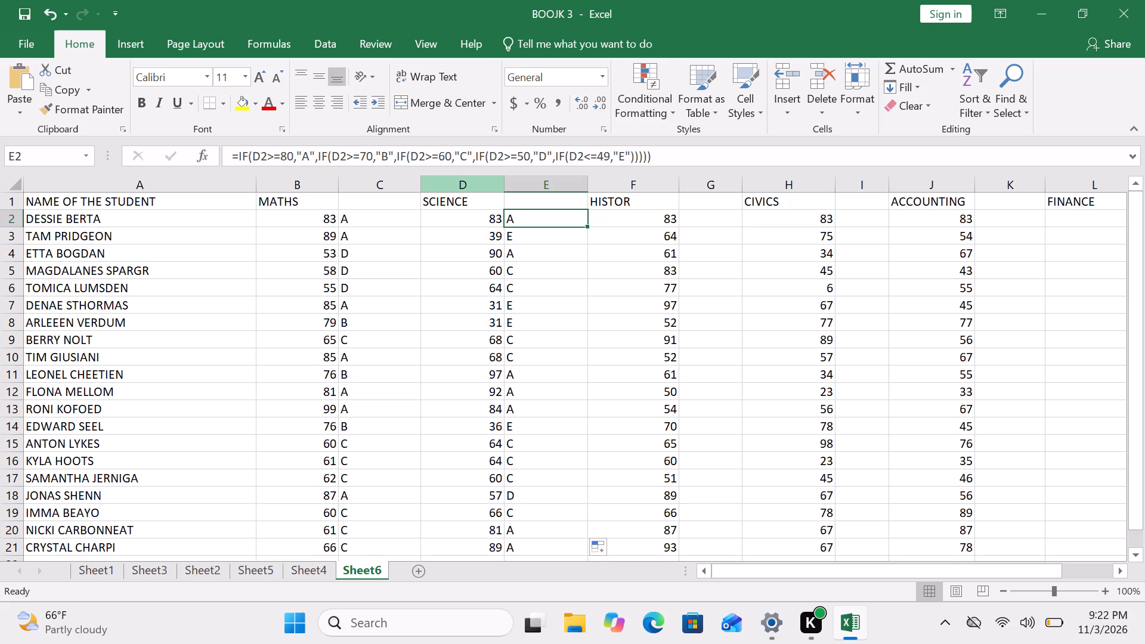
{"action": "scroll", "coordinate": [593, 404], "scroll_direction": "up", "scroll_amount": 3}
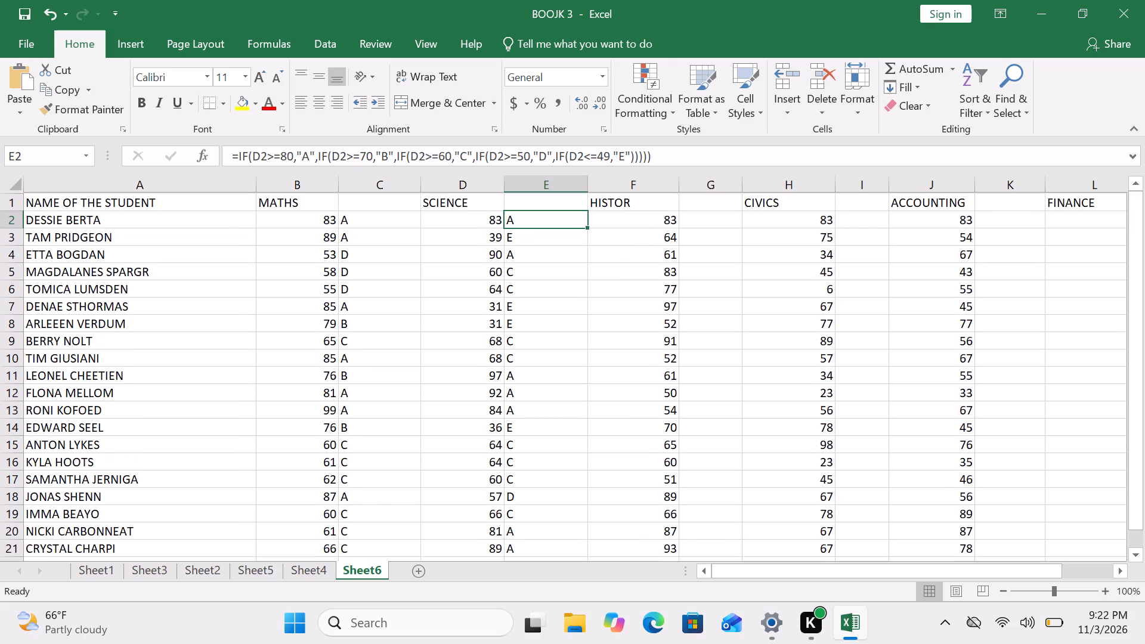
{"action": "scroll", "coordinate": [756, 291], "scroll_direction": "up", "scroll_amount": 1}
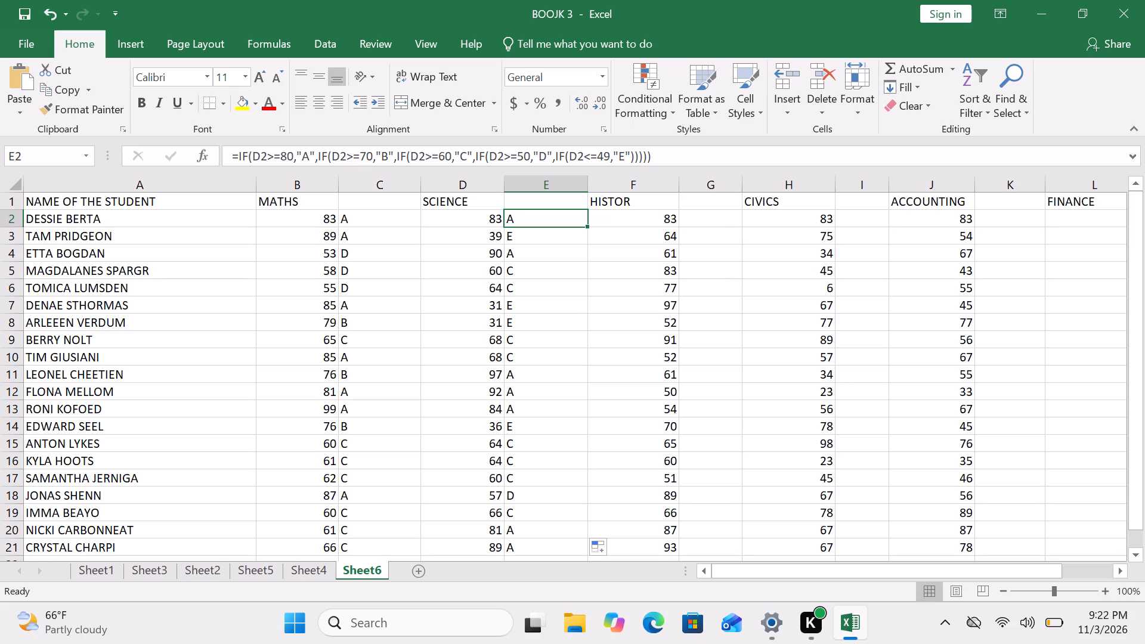
Widen the empty grade column G slightly, between the HISTOR and CIVICS marks.
{"action": "left_click_drag", "start_coordinate": [742, 181], "coordinate": [762, 173]}
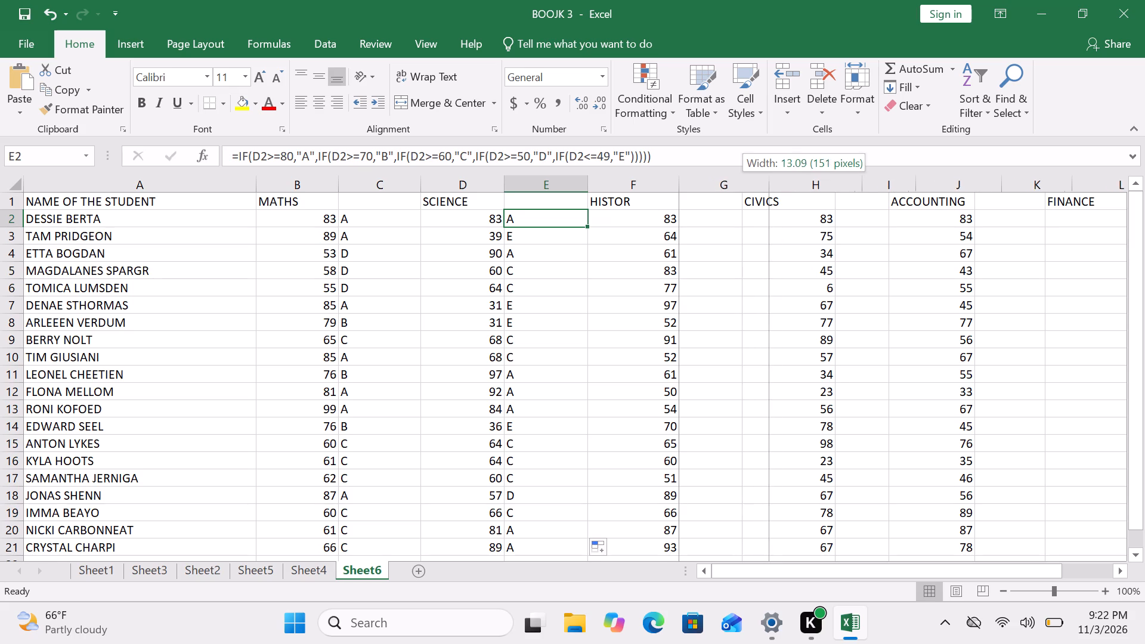
{"action": "left_click_drag", "start_coordinate": [762, 173], "coordinate": [757, 175]}
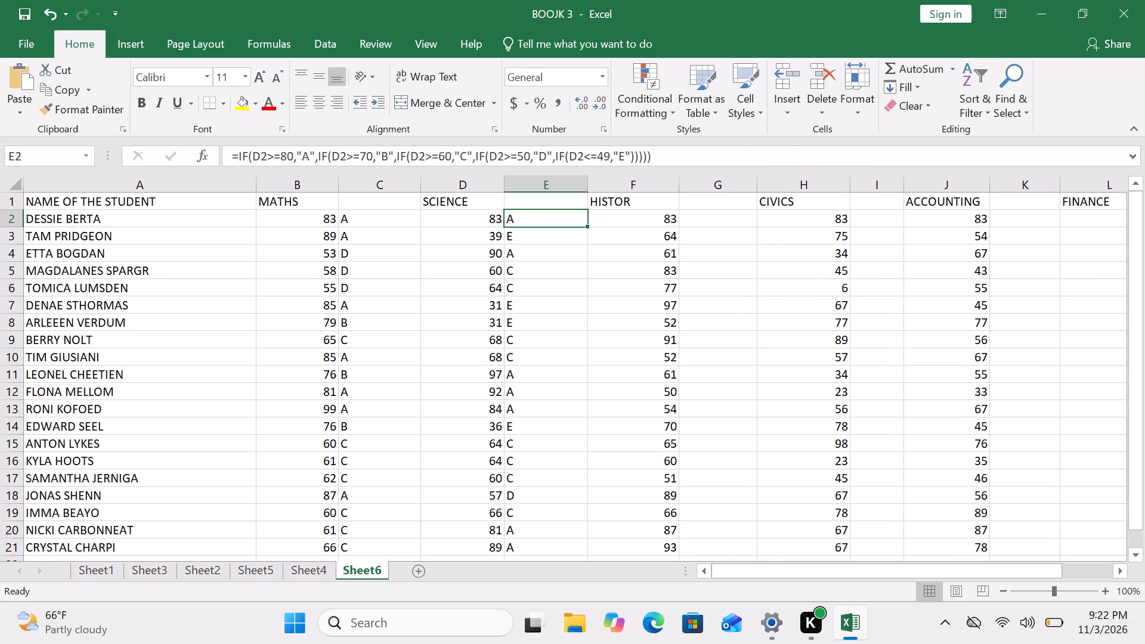
Correct the column header in F1 to read HISTORY.
{"action": "left_click", "coordinate": [727, 219]}
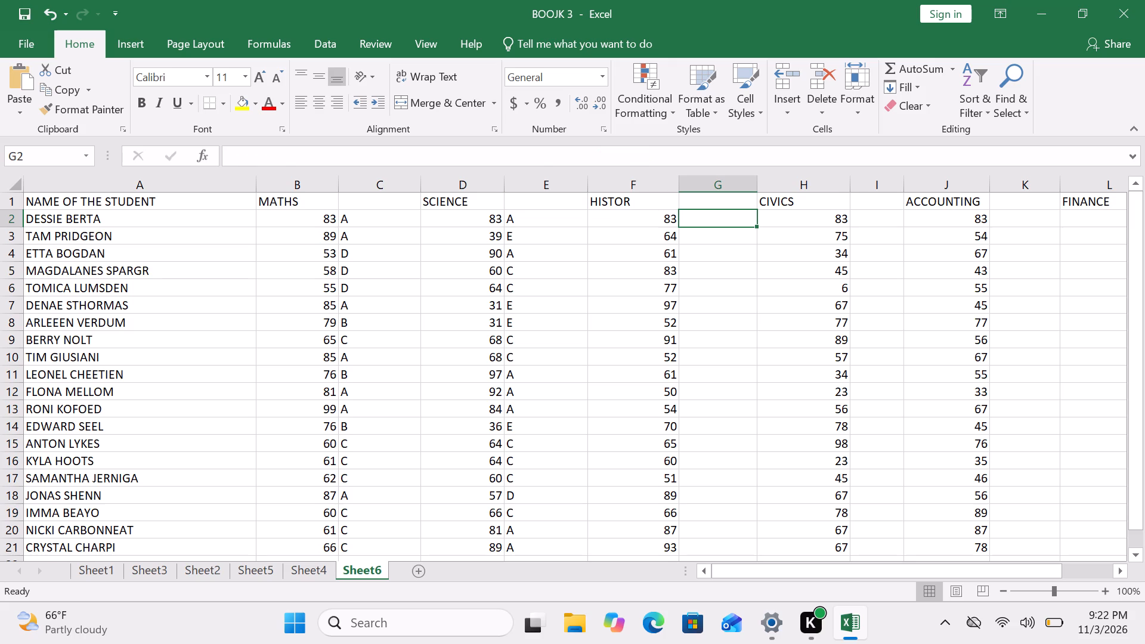
{"action": "left_click", "coordinate": [649, 199]}
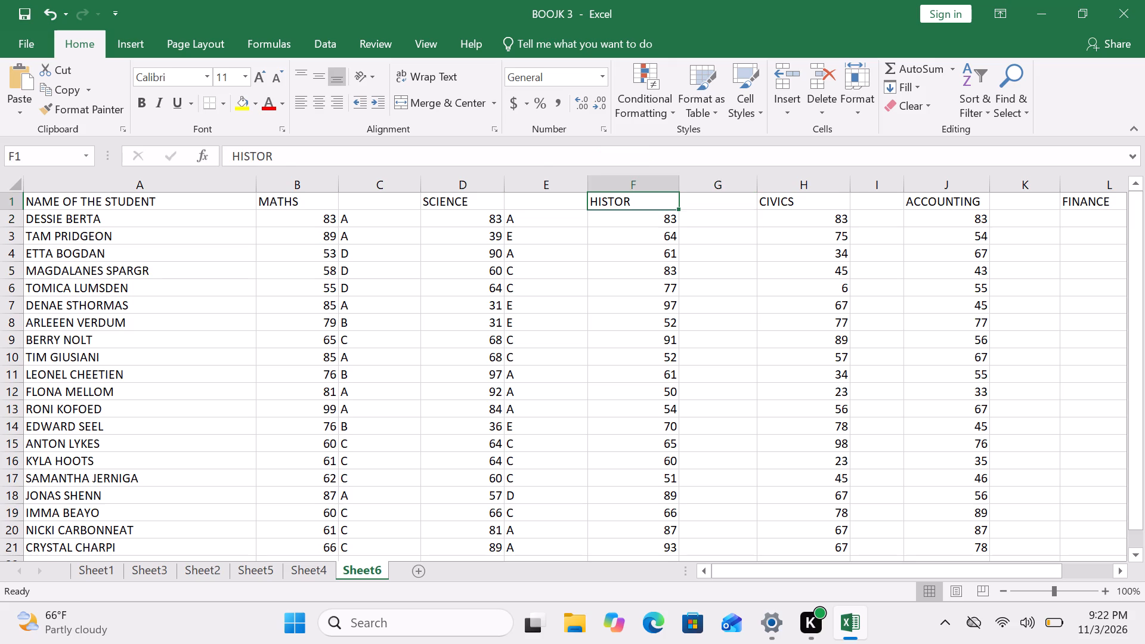
{"action": "double_click", "coordinate": [649, 199]}
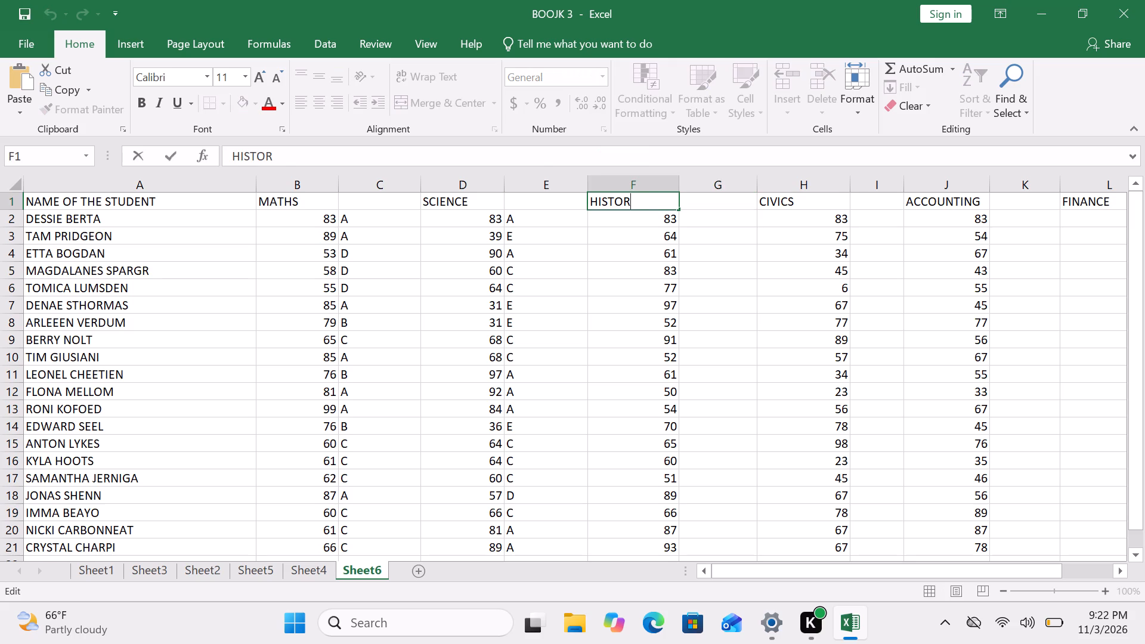
{"action": "key", "text": "y"}
{"action": "left_click", "coordinate": [721, 226]}
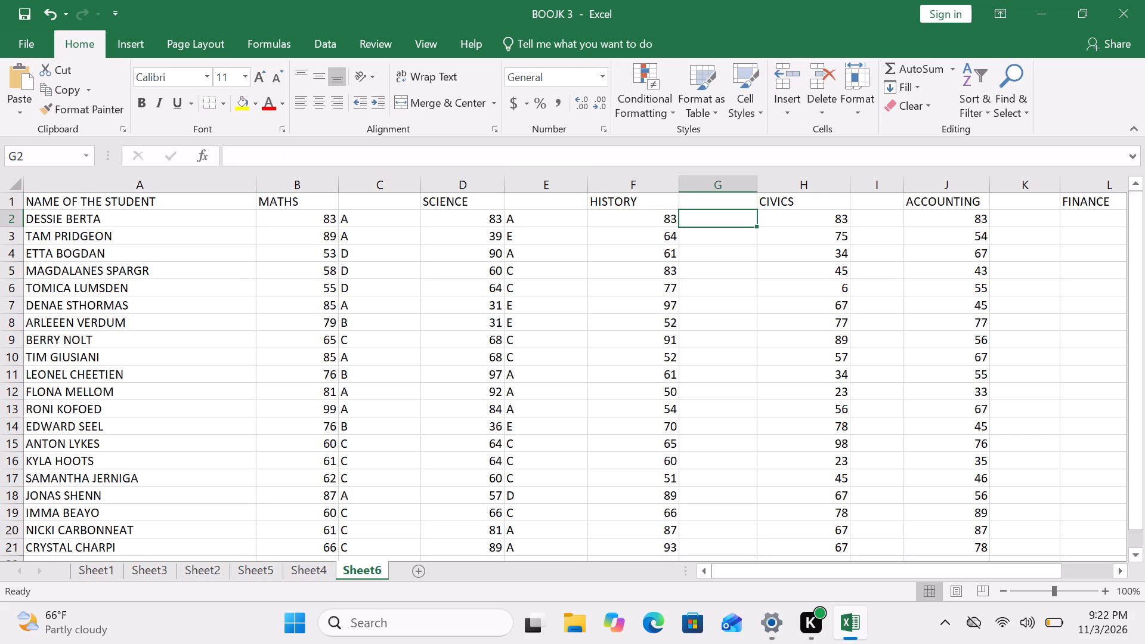
Copy the full text of the SCIENCE grade formula from E2 and paste it into HISTORY grade cell G2.
{"action": "left_click", "coordinate": [528, 220]}
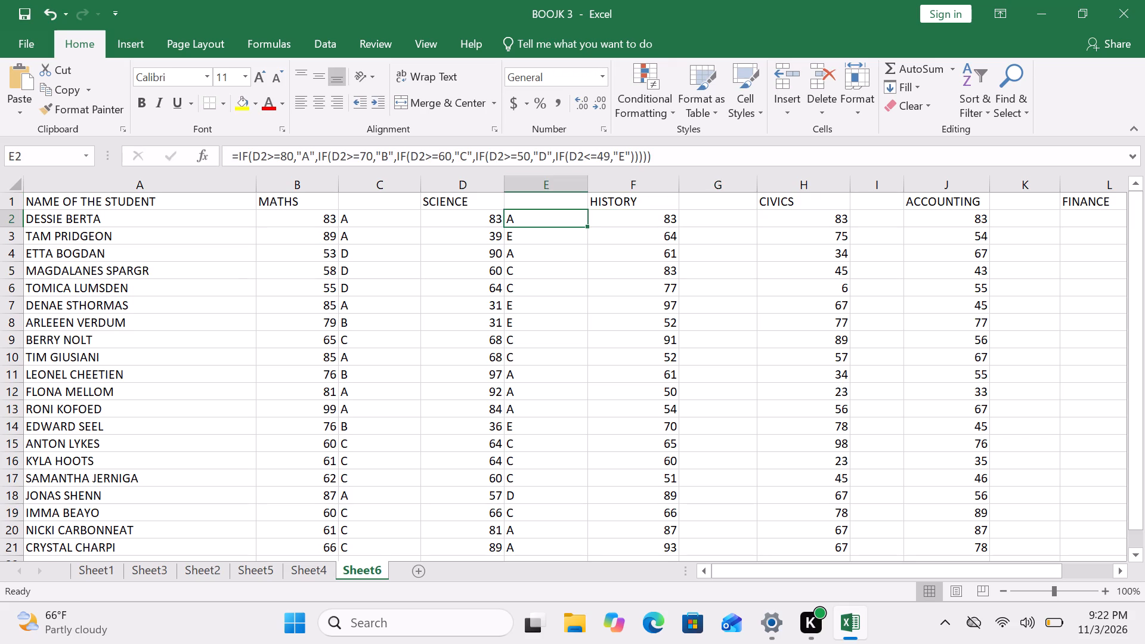
{"action": "left_click_drag", "start_coordinate": [673, 157], "coordinate": [670, 157]}
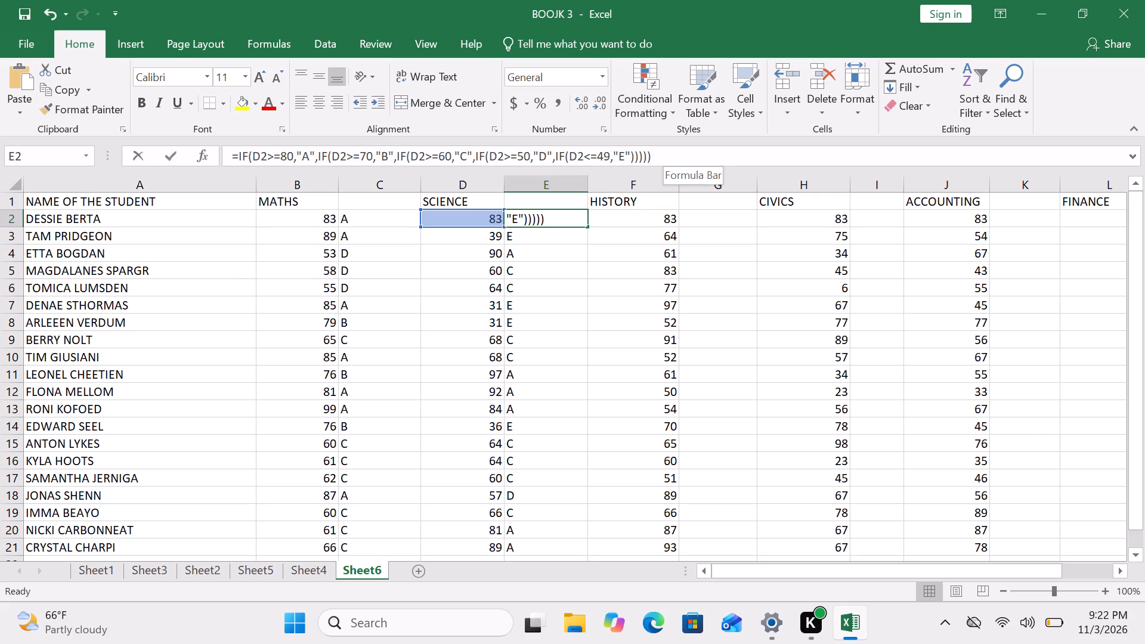
{"action": "left_click_drag", "start_coordinate": [670, 157], "coordinate": [235, 159]}
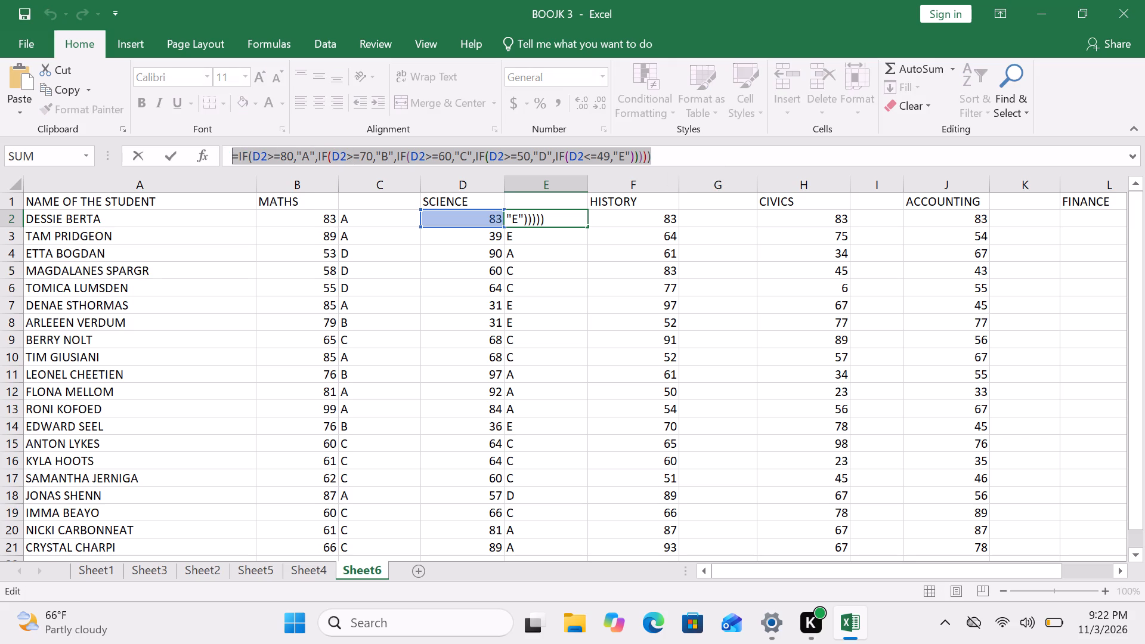
{"action": "key", "text": "ctrl+c"}
{"action": "left_click", "coordinate": [701, 219]}
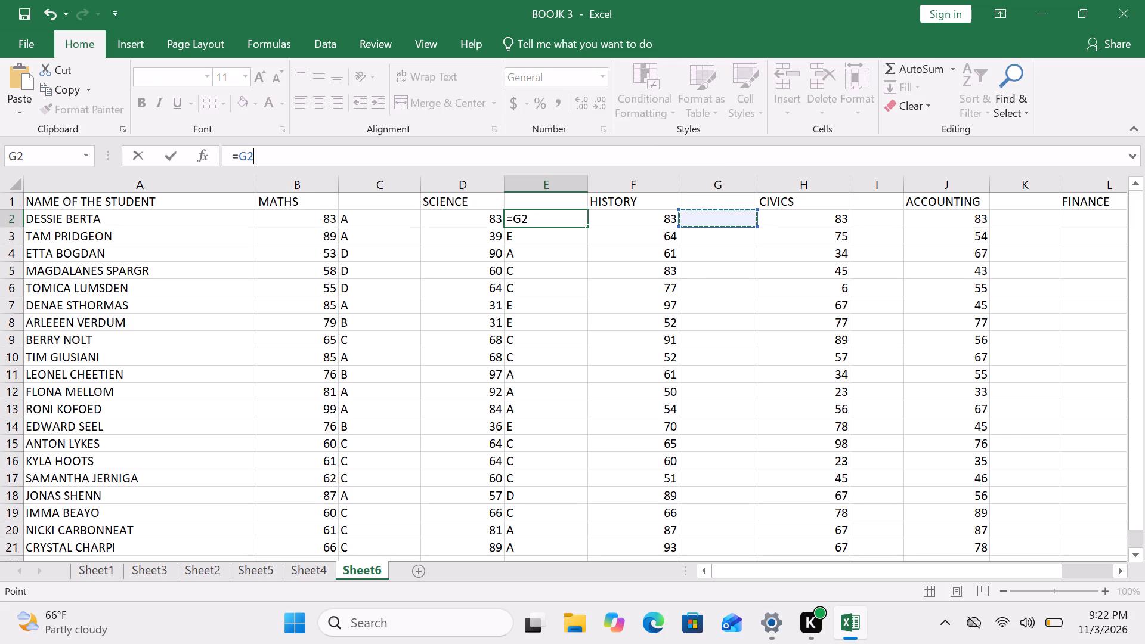
{"action": "left_click", "coordinate": [707, 215]}
{"action": "left_click", "coordinate": [708, 219]}
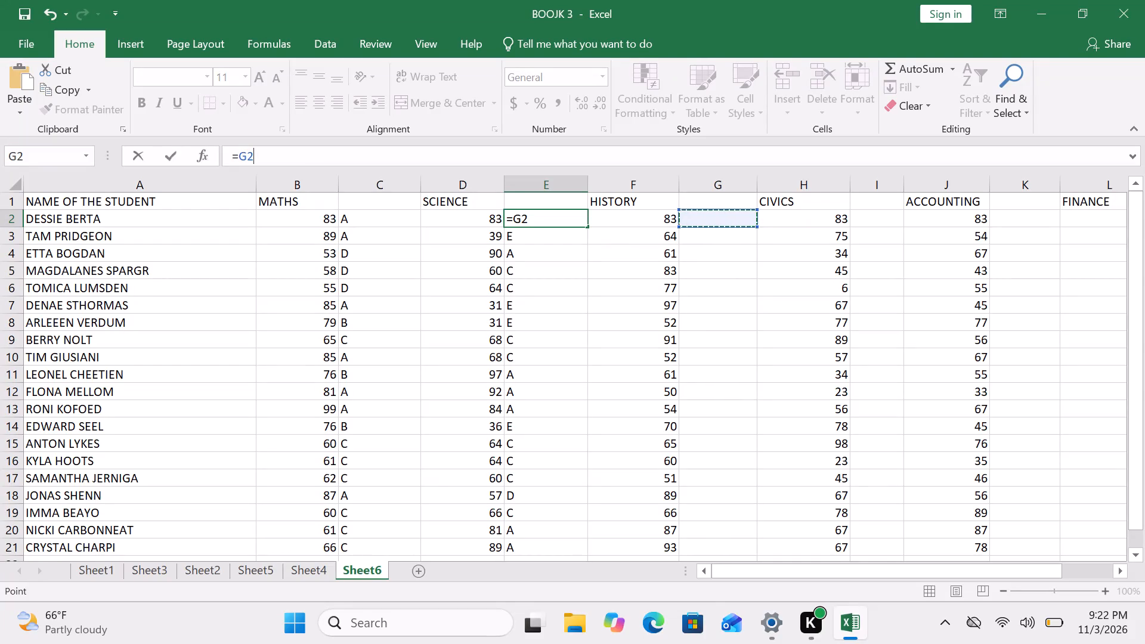
{"action": "left_click", "coordinate": [820, 222]}
{"action": "left_click", "coordinate": [717, 221]}
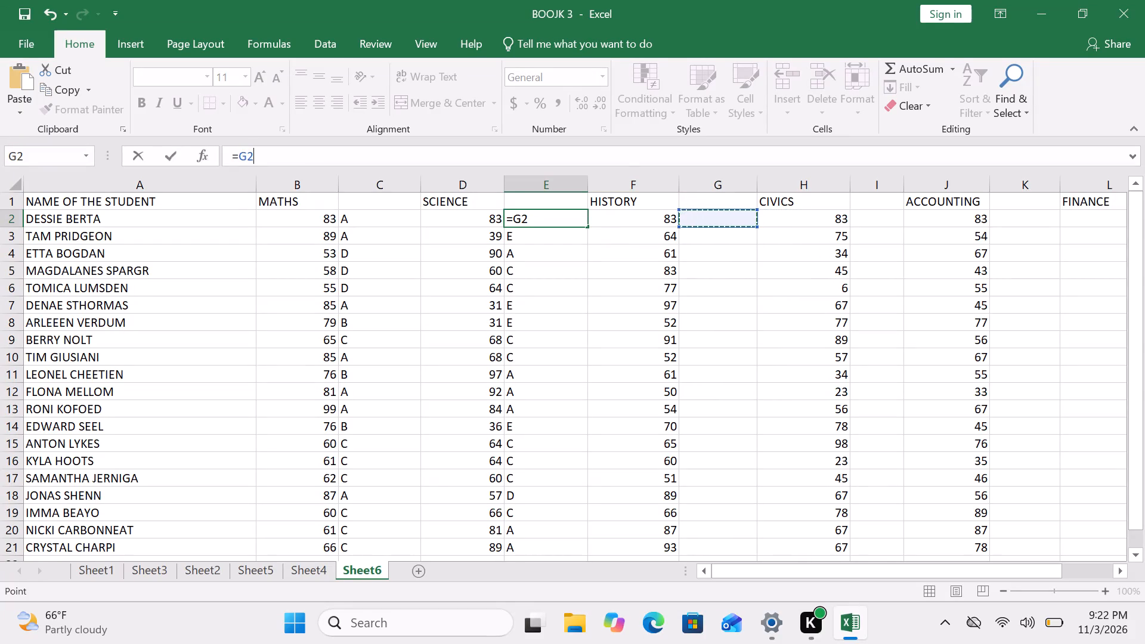
{"action": "left_click", "coordinate": [696, 217]}
{"action": "left_click", "coordinate": [714, 250]}
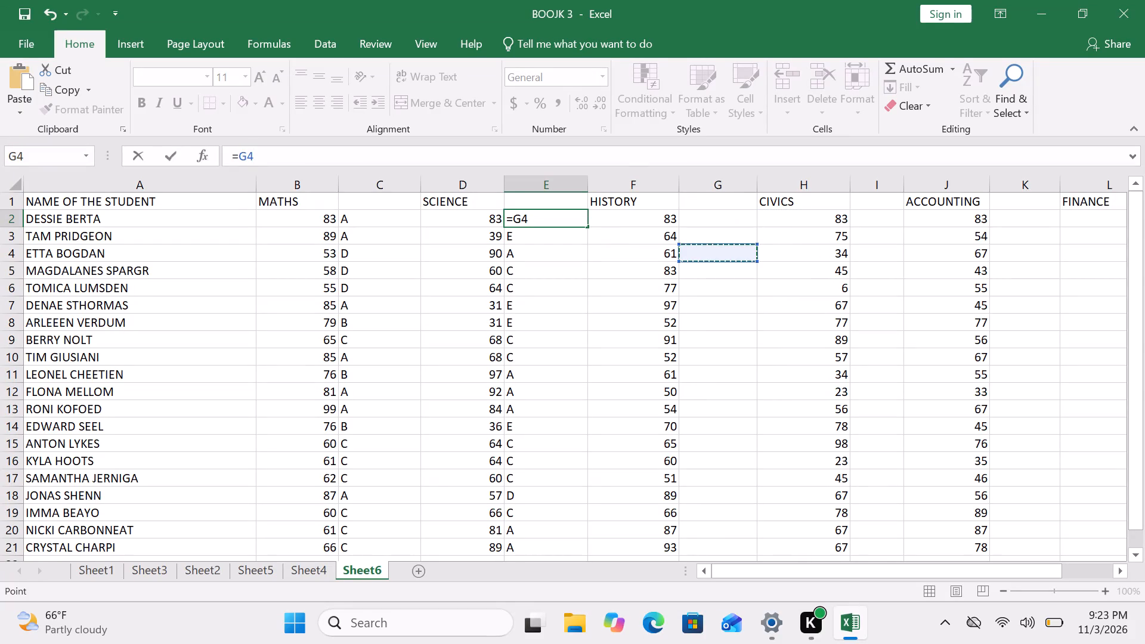
{"action": "left_click", "coordinate": [561, 215]}
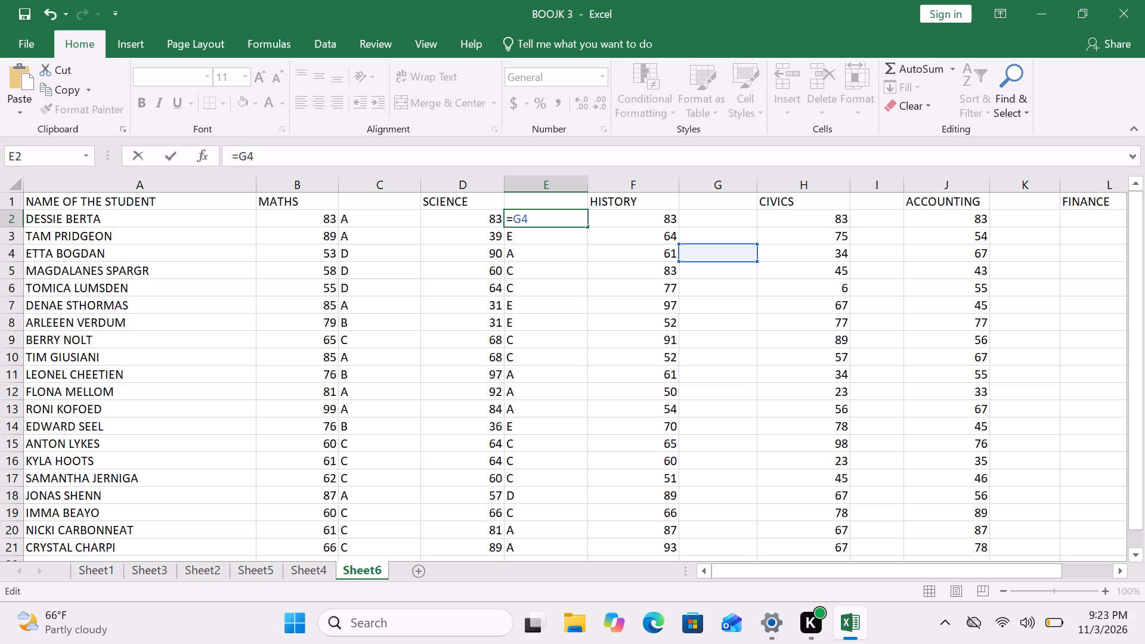
{"action": "left_click", "coordinate": [700, 222]}
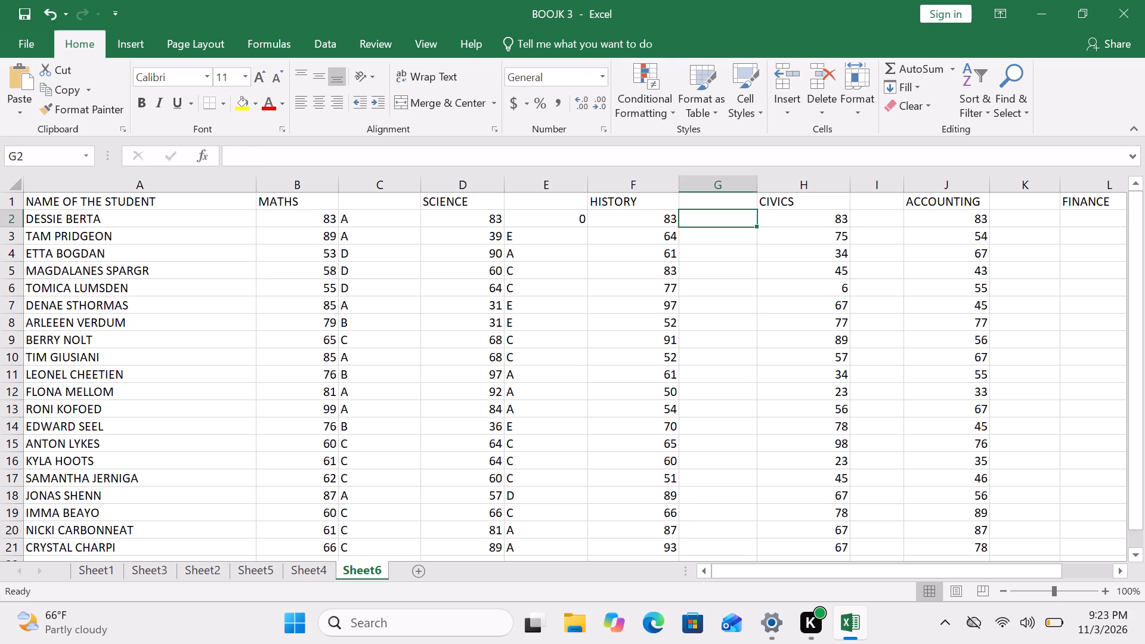
{"action": "key", "text": "ctrl+v"}
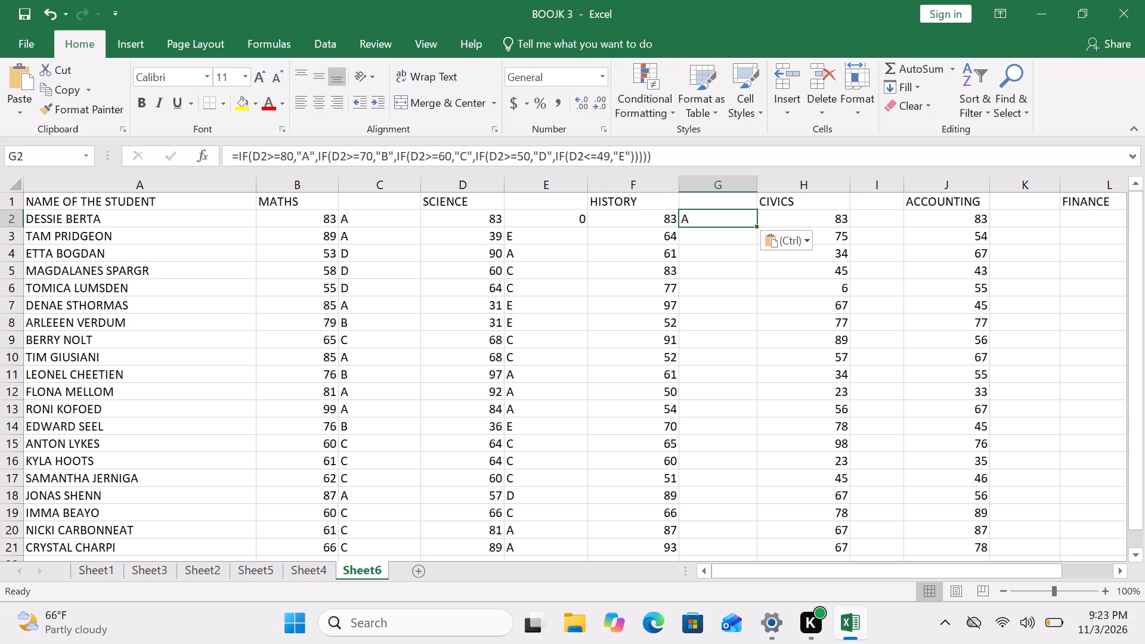
Change every D2 reference in the HISTORY grade formula in G2 to G2 and enter the formula.
{"action": "left_click", "coordinate": [575, 157]}
{"action": "key", "text": "BackSpace"}
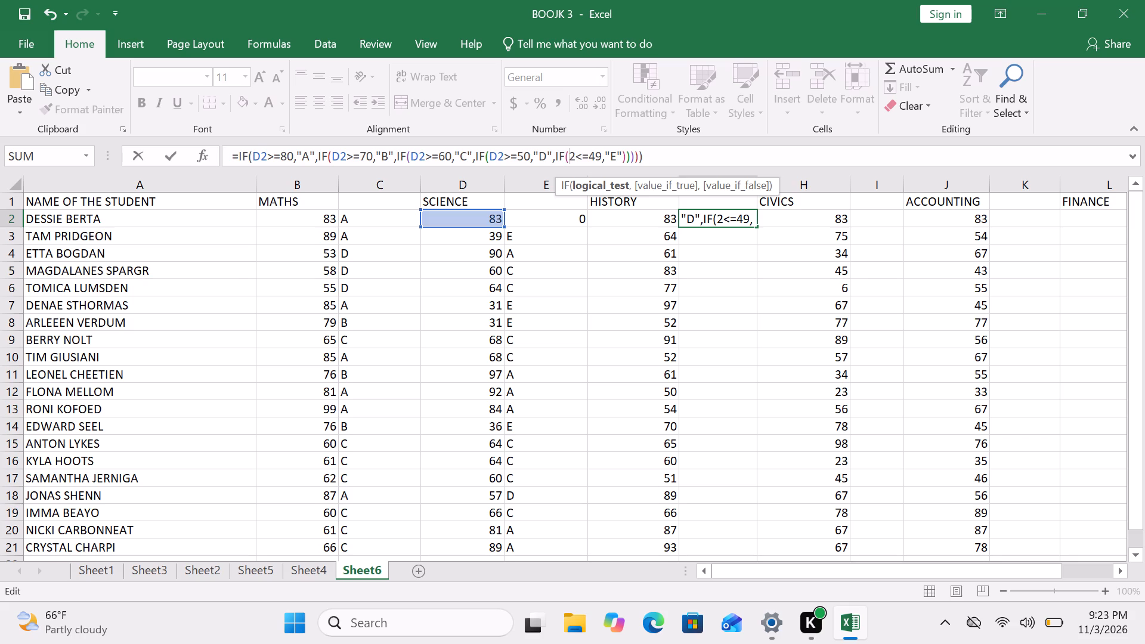
{"action": "key", "text": "g"}
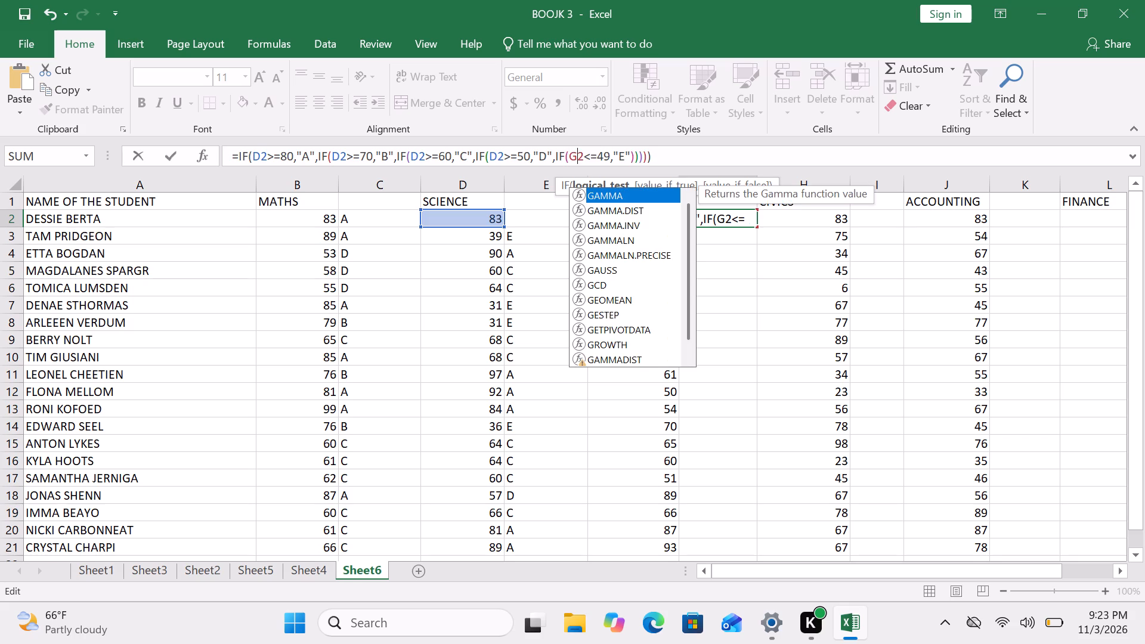
{"action": "left_click", "coordinate": [493, 156]}
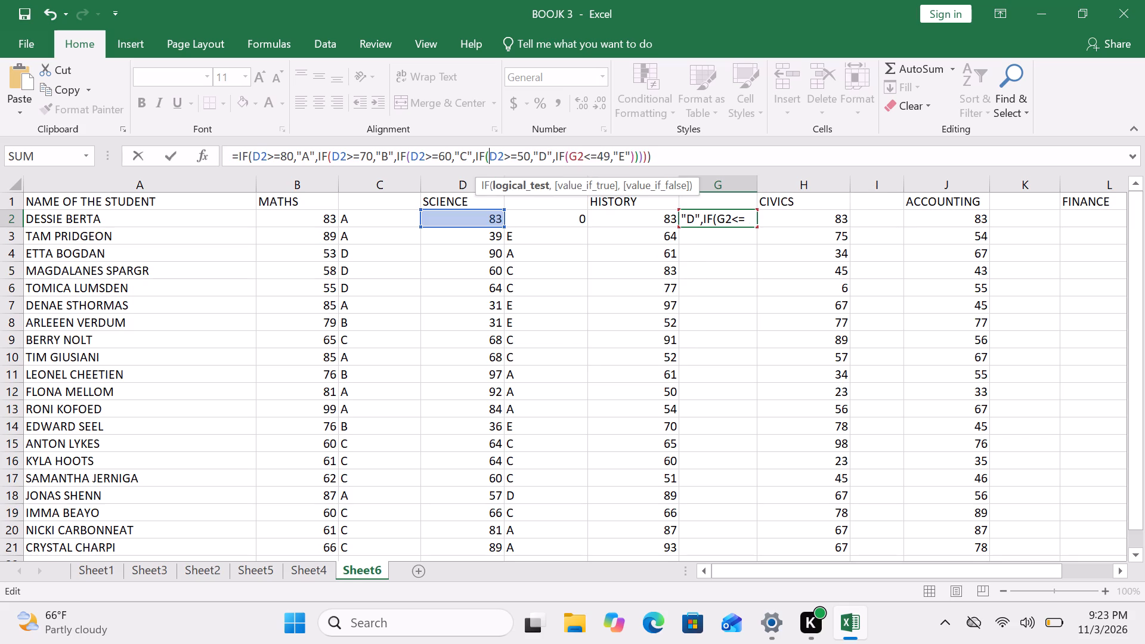
{"action": "left_click", "coordinate": [497, 158]}
{"action": "key", "text": "BackSpace"}
{"action": "key", "text": "g"}
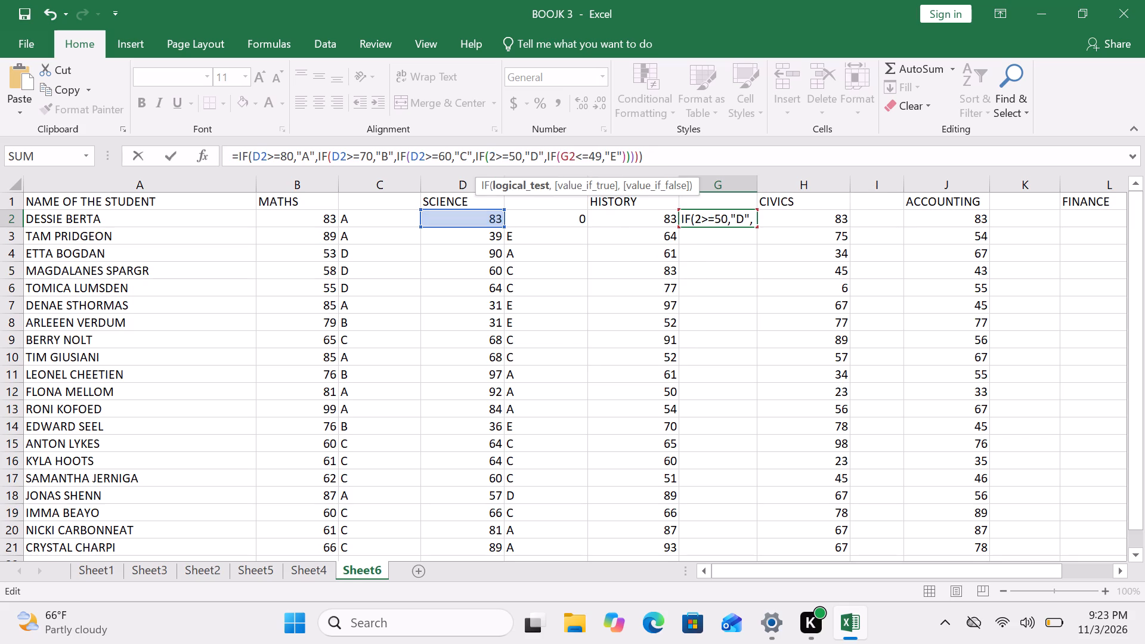
{"action": "left_click", "coordinate": [417, 156]}
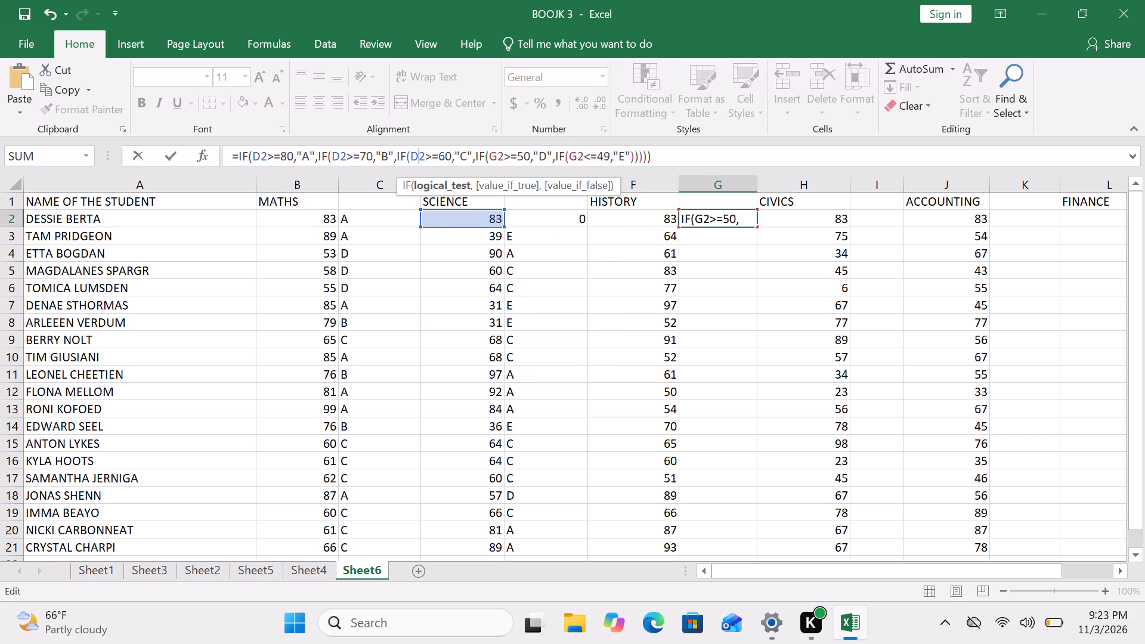
{"action": "key", "text": "BackSpace"}
{"action": "key", "text": "g"}
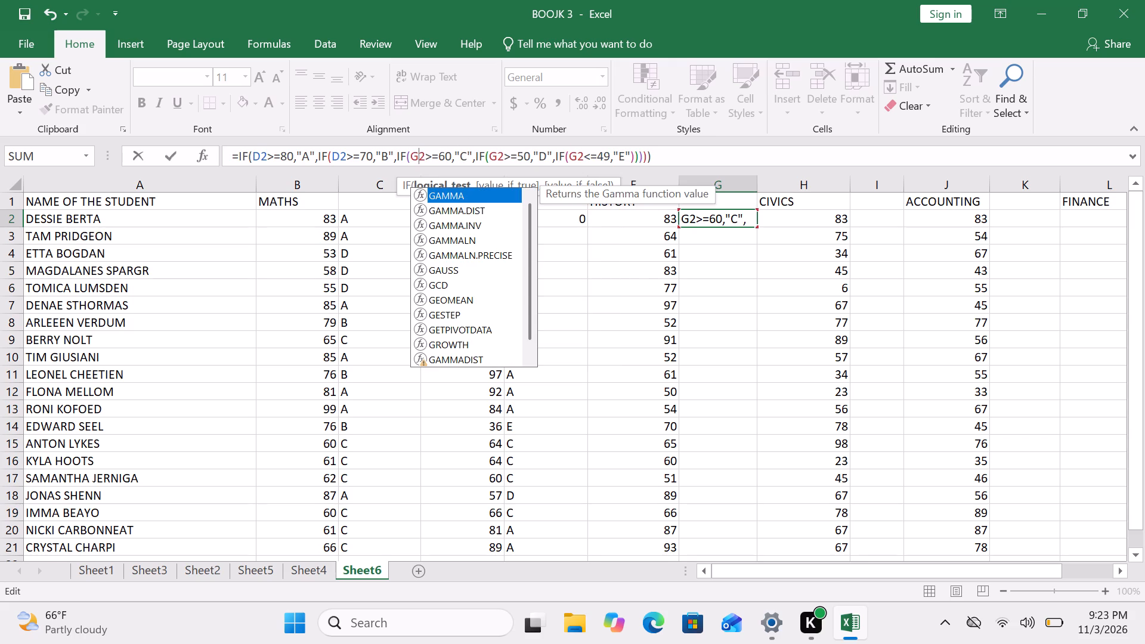
{"action": "left_click", "coordinate": [339, 152]}
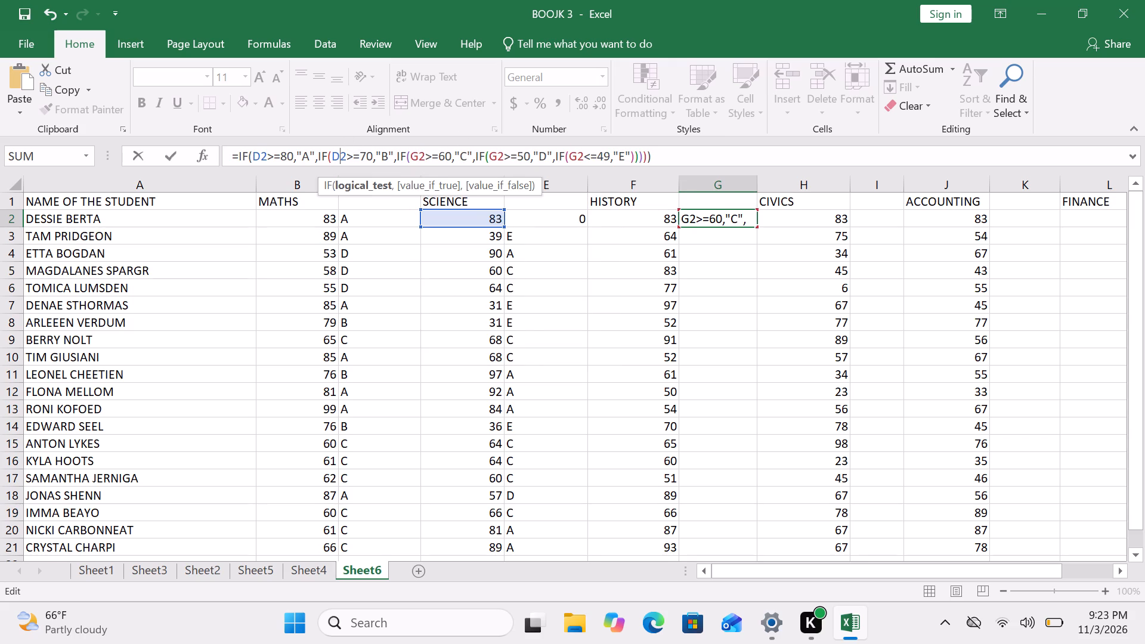
{"action": "key", "text": "BackSpace"}
{"action": "key", "text": "g"}
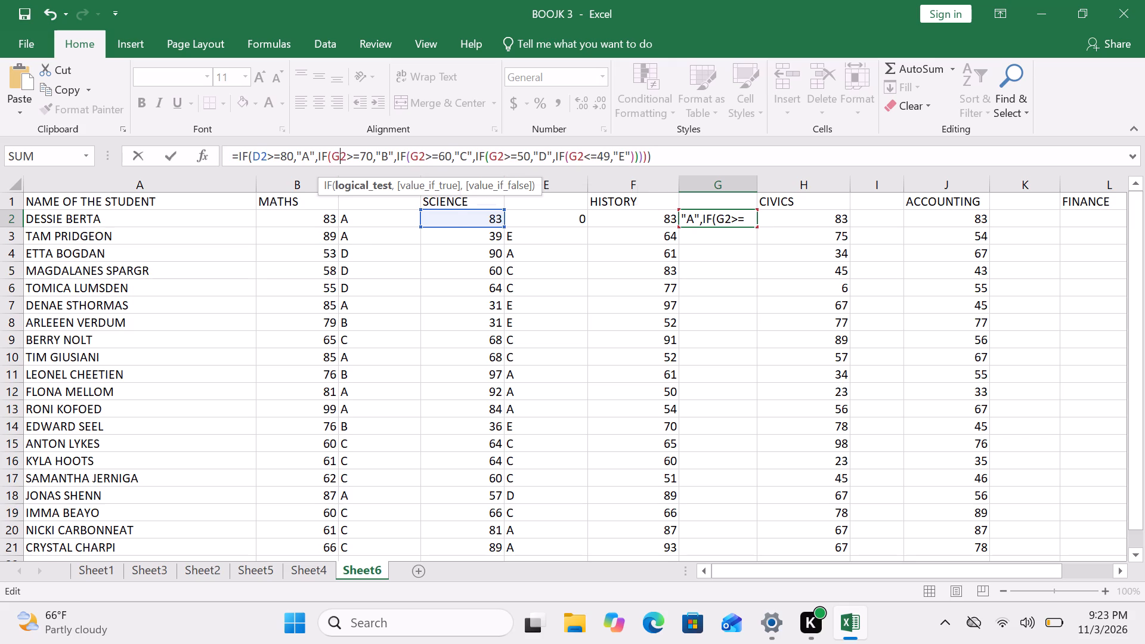
{"action": "left_click", "coordinate": [260, 153]}
{"action": "key", "text": "BackSpace"}
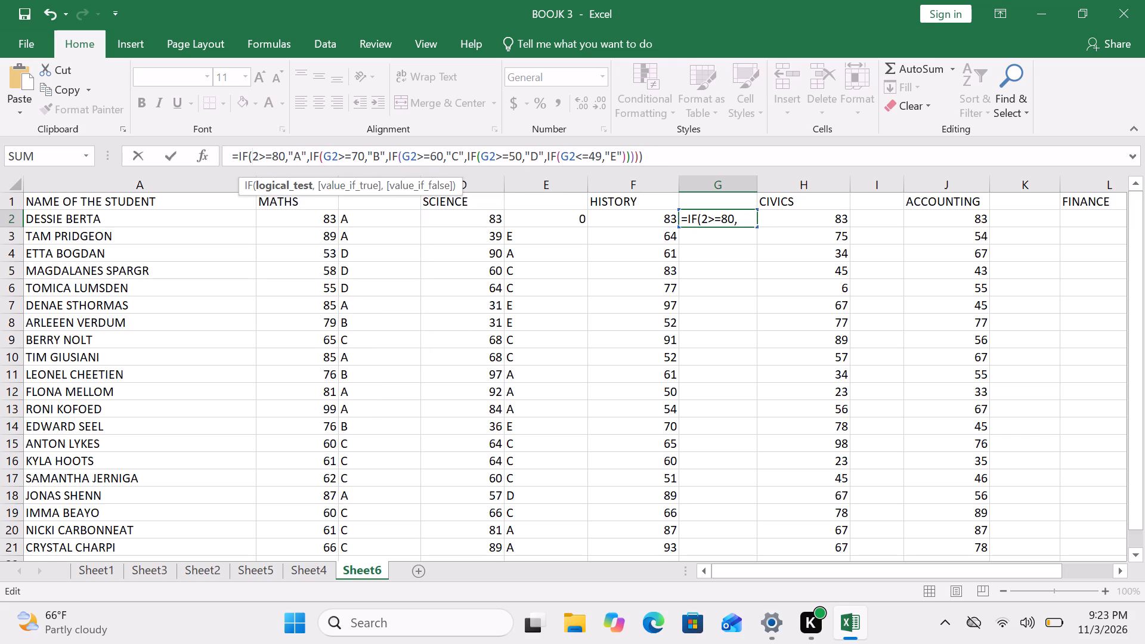
{"action": "key", "text": "g"}
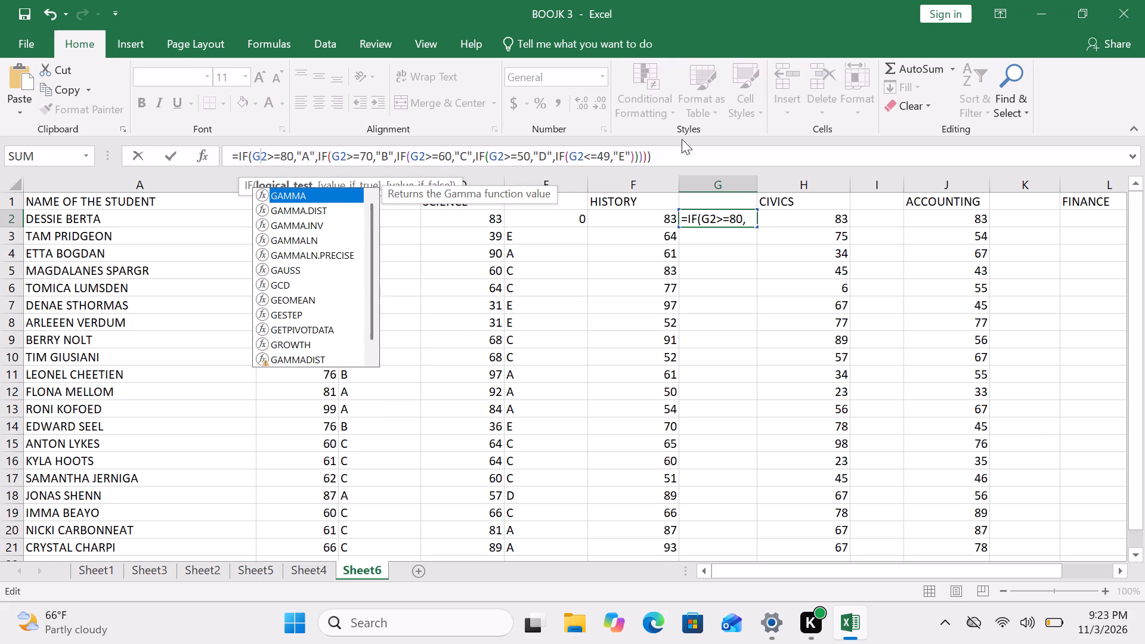
{"action": "left_click_drag", "start_coordinate": [673, 144], "coordinate": [664, 160]}
{"action": "left_click", "coordinate": [664, 160]}
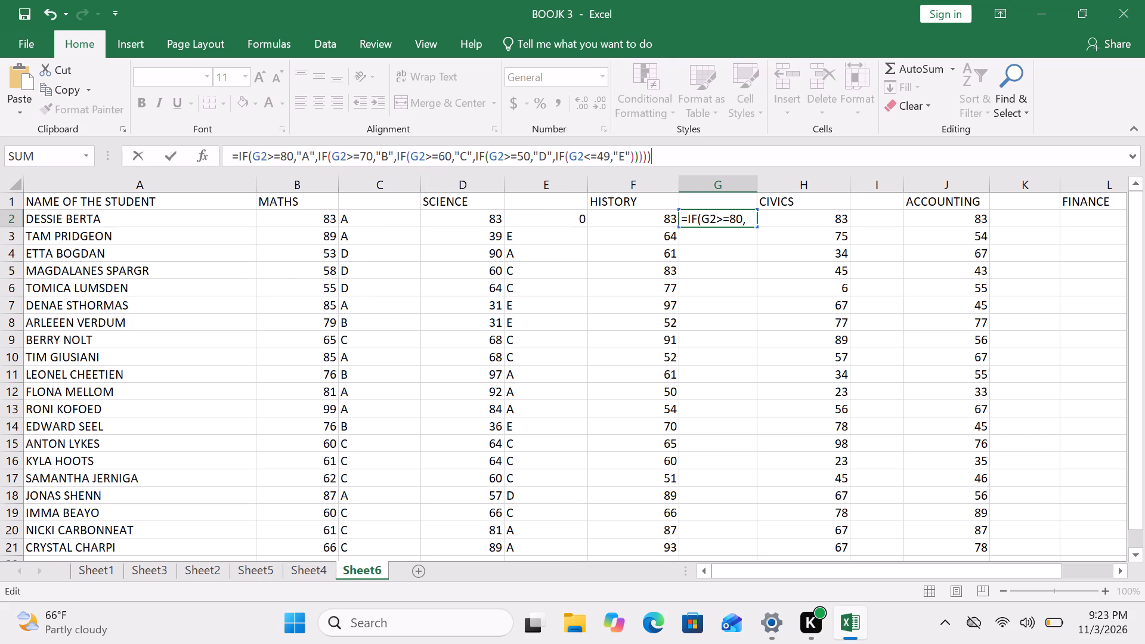
{"action": "key", "text": "Return"}
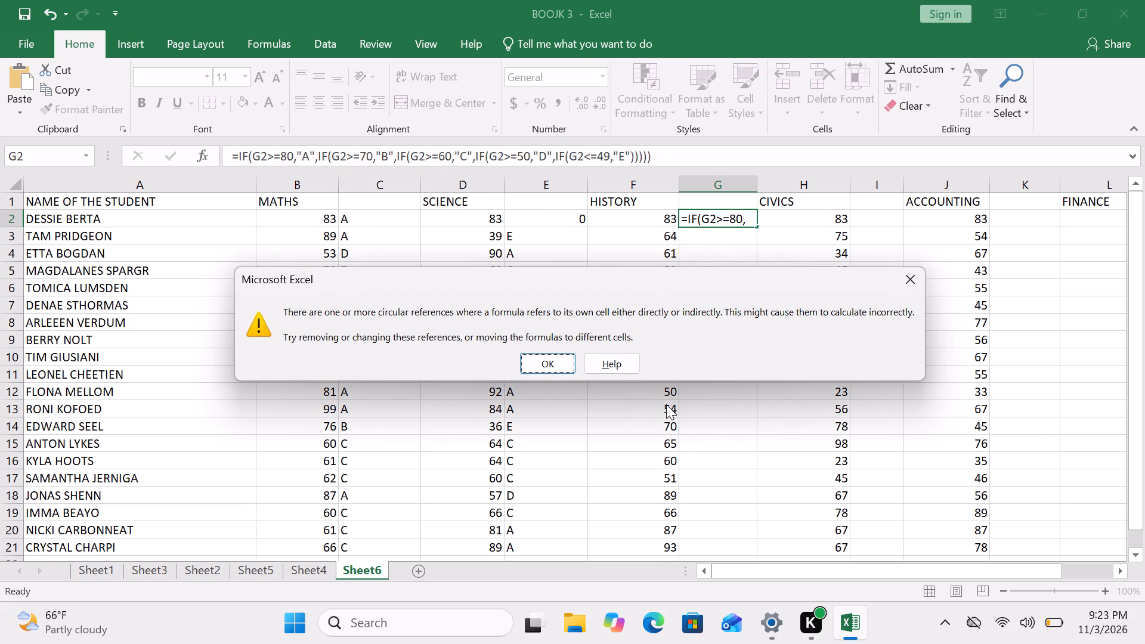
{"action": "left_click", "coordinate": [917, 267]}
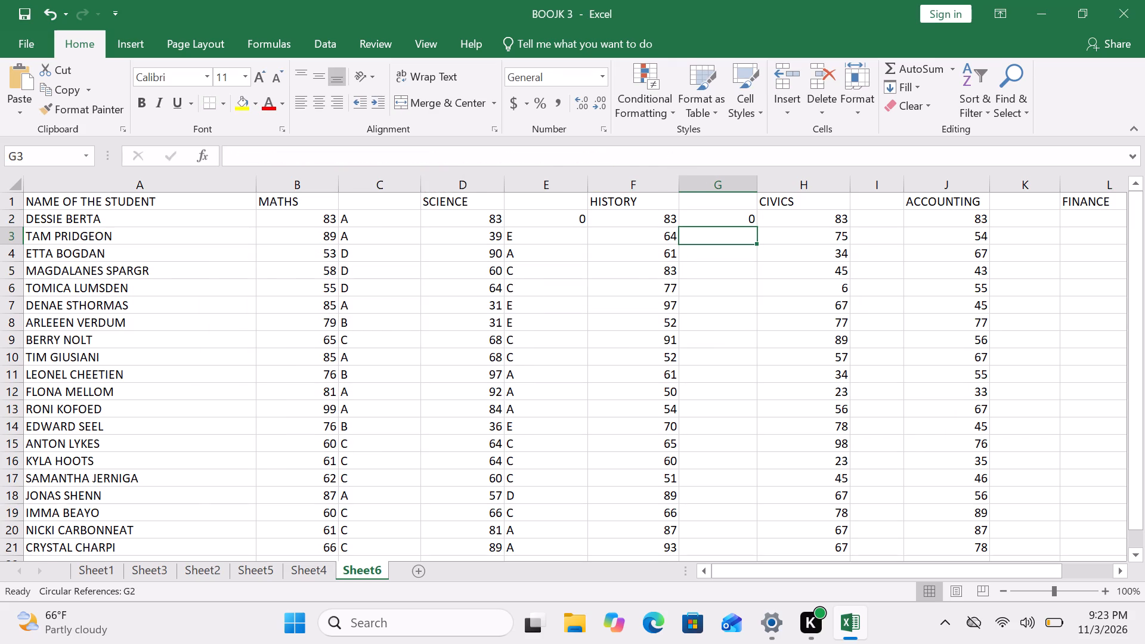
Reopen the HISTORY grade formula in G2 to check its cell references, then re-enter it.
{"action": "left_click", "coordinate": [704, 216]}
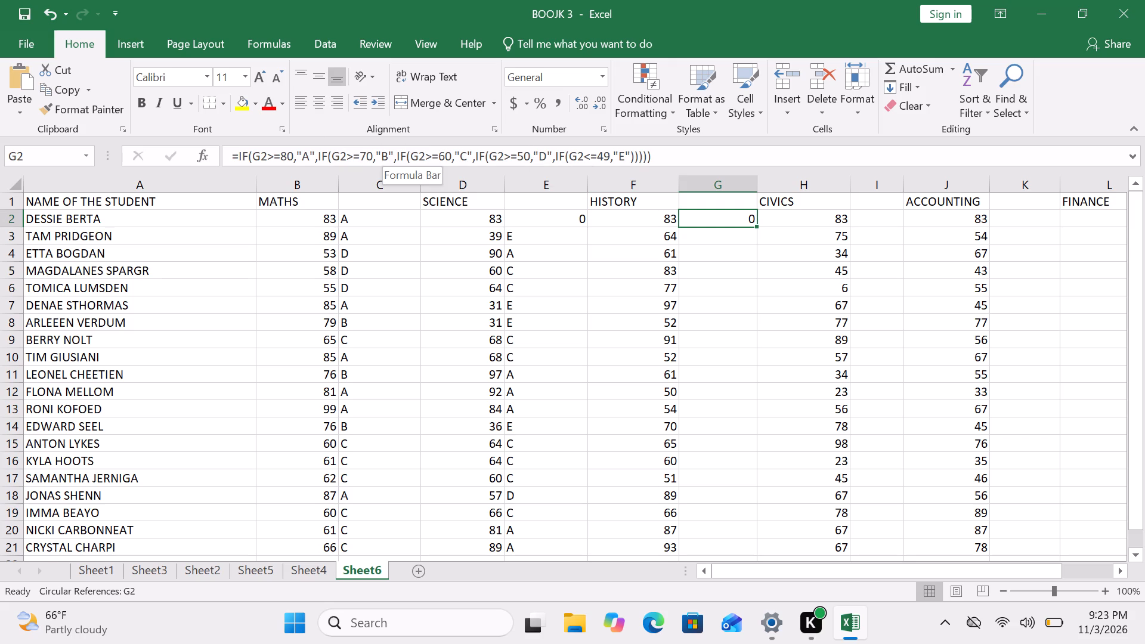
{"action": "left_click", "coordinate": [661, 156]}
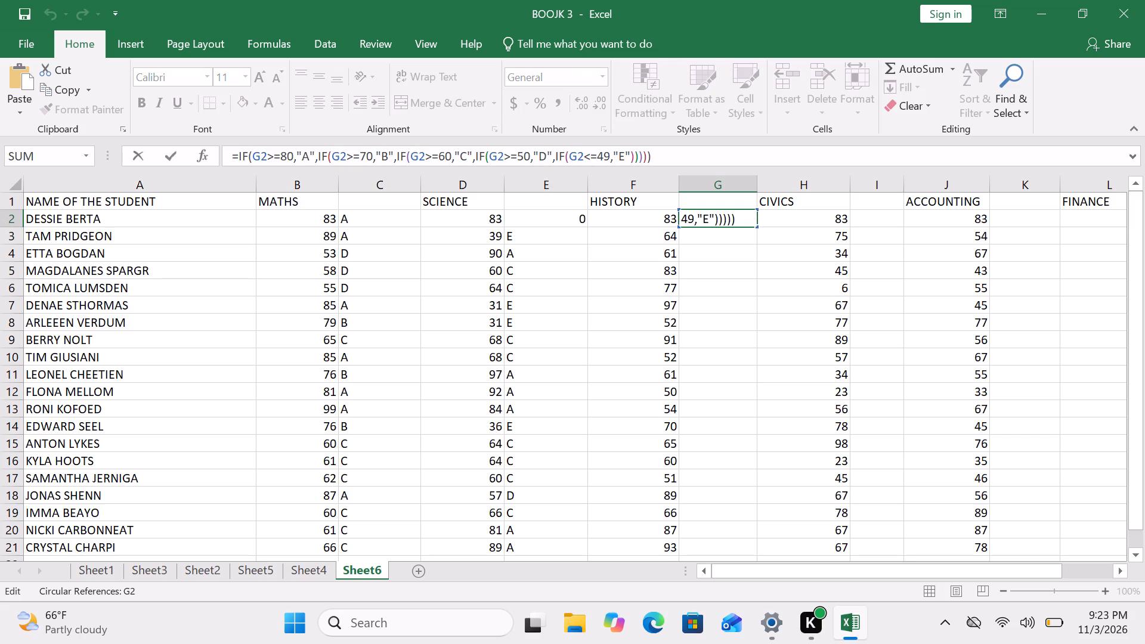
{"action": "left_click", "coordinate": [741, 226]}
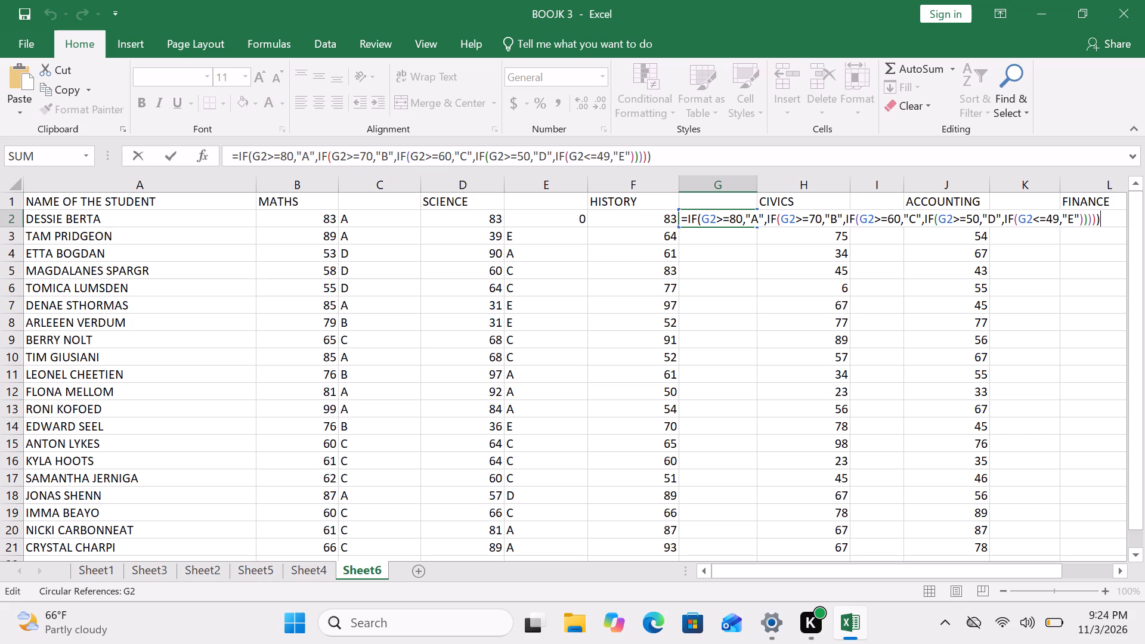
{"action": "key", "text": "Return"}
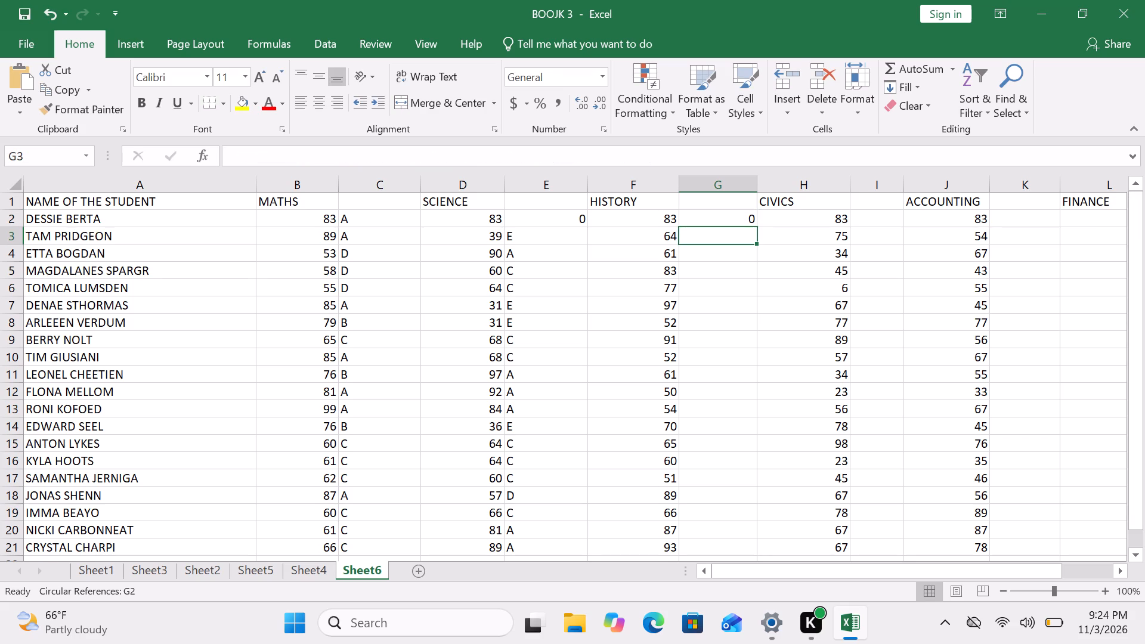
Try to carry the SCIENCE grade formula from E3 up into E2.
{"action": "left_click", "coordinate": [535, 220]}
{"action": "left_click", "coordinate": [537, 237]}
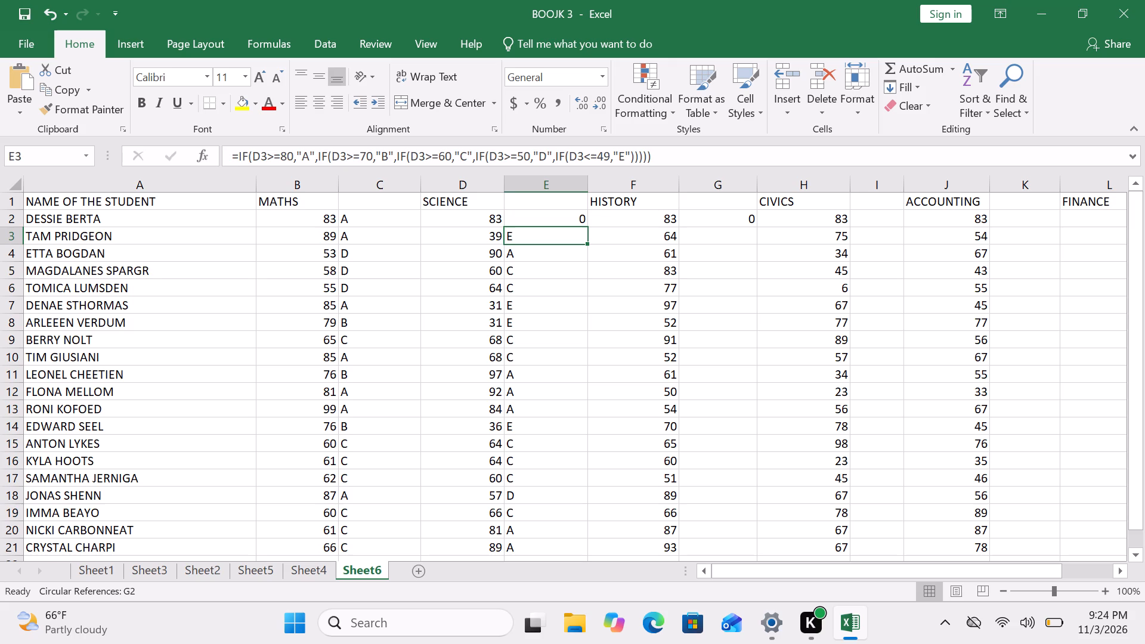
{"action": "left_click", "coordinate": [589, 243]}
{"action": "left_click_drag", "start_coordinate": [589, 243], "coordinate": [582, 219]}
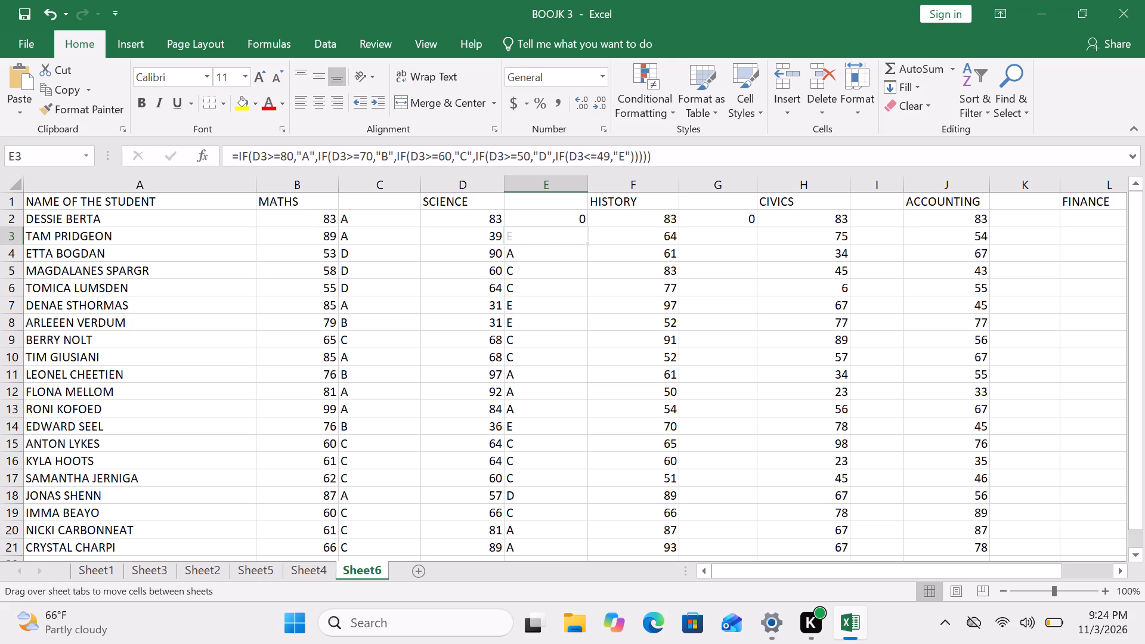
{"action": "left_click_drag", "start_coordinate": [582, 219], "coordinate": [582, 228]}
Fill the SCIENCE grade formula from E4 upward through E3 and E2.
{"action": "left_click", "coordinate": [571, 256]}
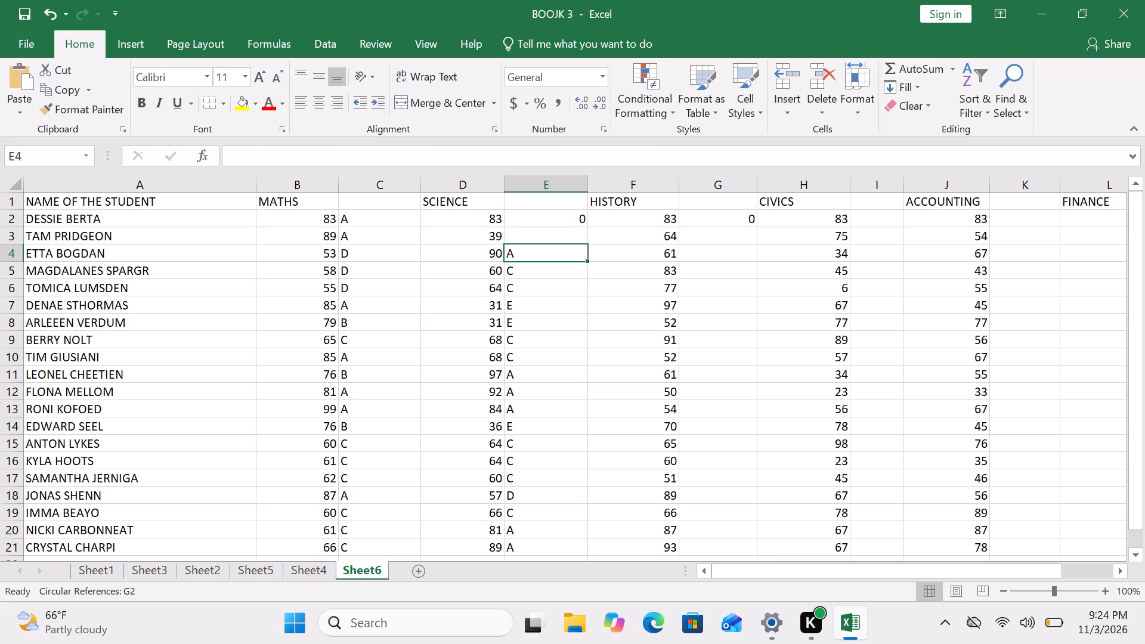
{"action": "left_click_drag", "start_coordinate": [589, 260], "coordinate": [577, 227]}
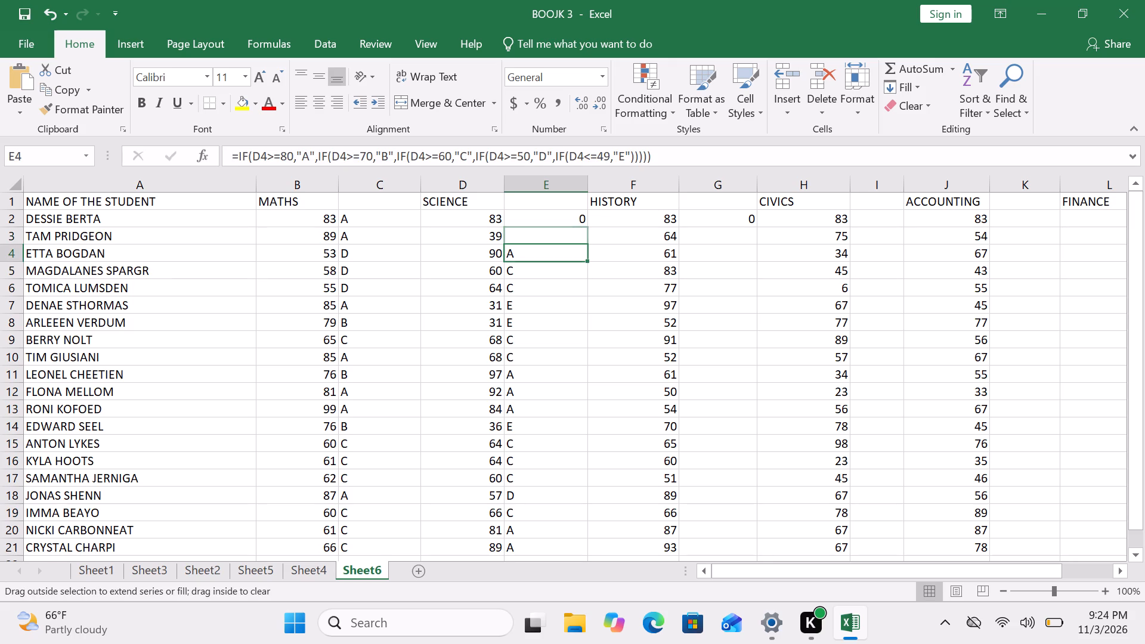
{"action": "left_click_drag", "start_coordinate": [577, 227], "coordinate": [573, 216]}
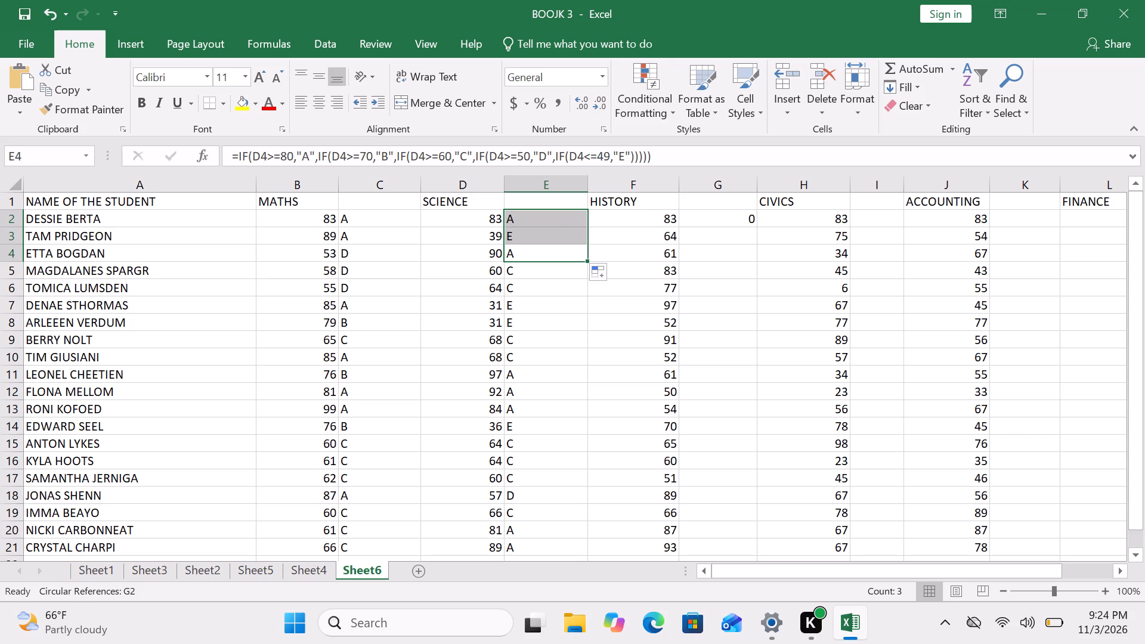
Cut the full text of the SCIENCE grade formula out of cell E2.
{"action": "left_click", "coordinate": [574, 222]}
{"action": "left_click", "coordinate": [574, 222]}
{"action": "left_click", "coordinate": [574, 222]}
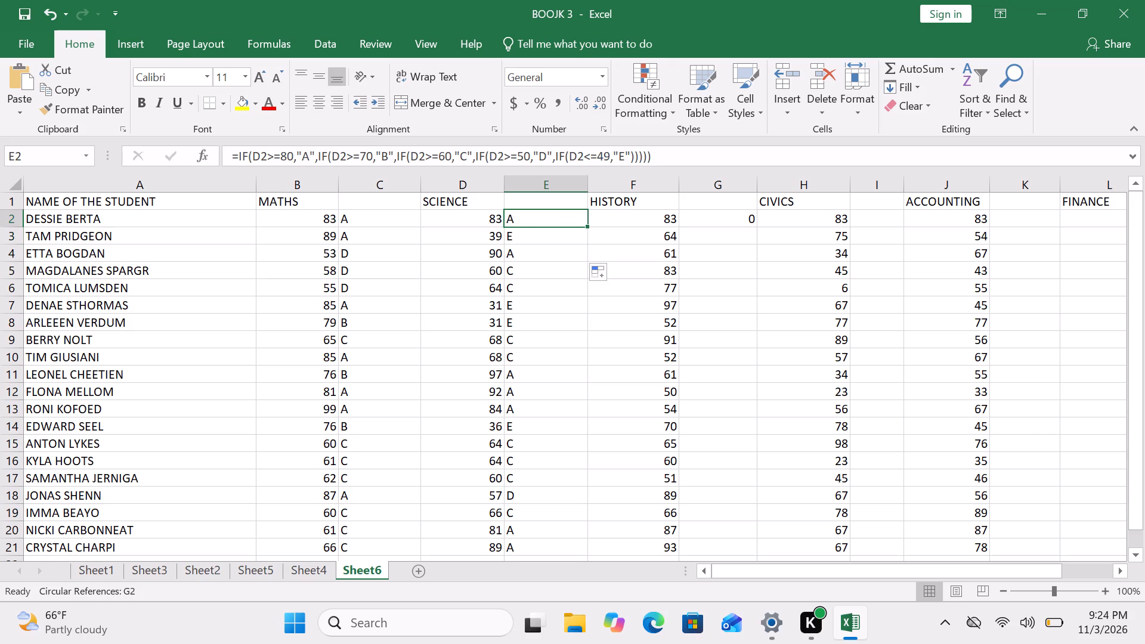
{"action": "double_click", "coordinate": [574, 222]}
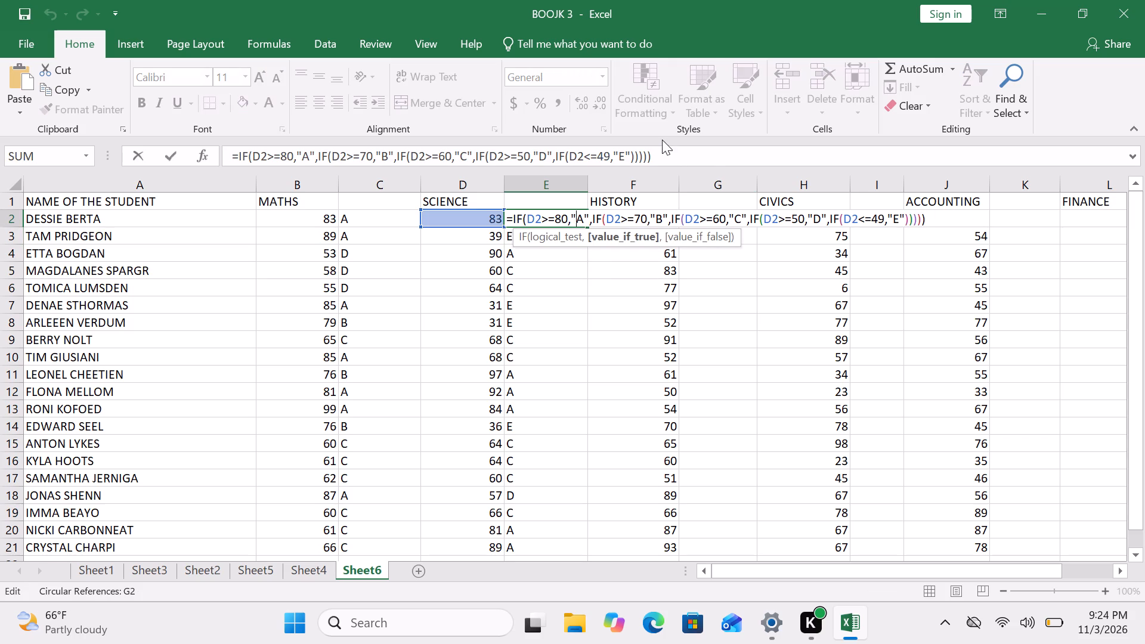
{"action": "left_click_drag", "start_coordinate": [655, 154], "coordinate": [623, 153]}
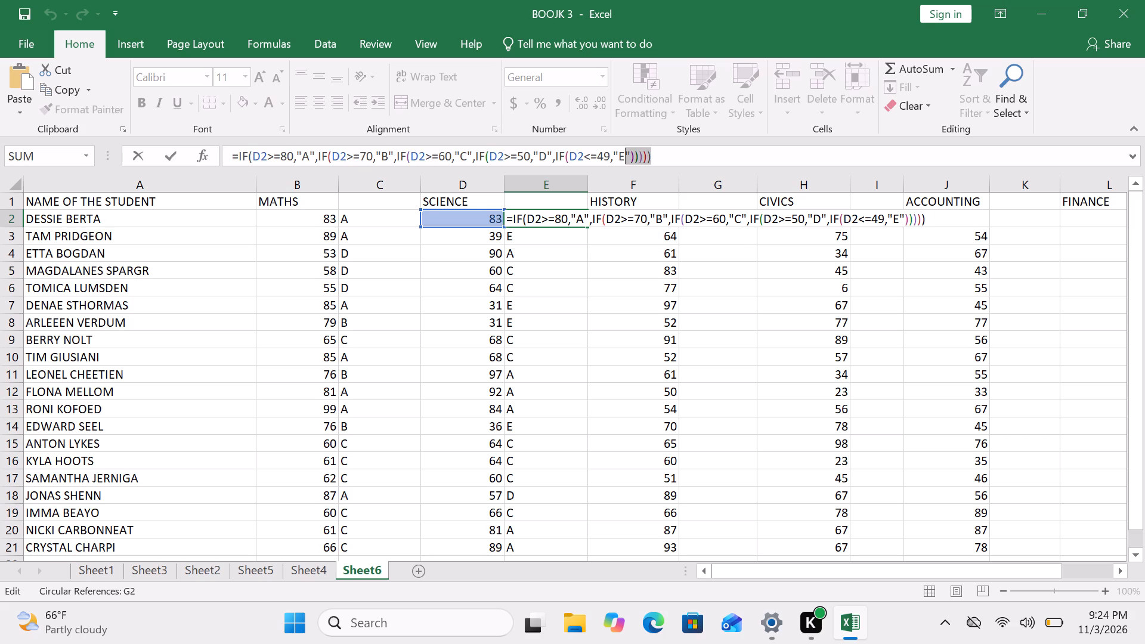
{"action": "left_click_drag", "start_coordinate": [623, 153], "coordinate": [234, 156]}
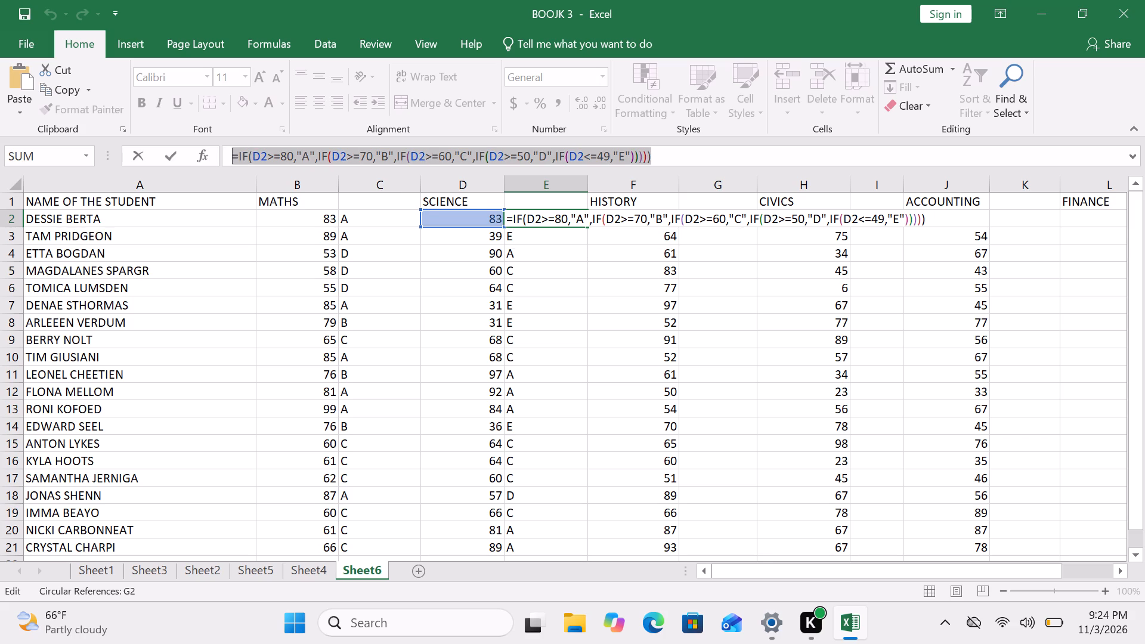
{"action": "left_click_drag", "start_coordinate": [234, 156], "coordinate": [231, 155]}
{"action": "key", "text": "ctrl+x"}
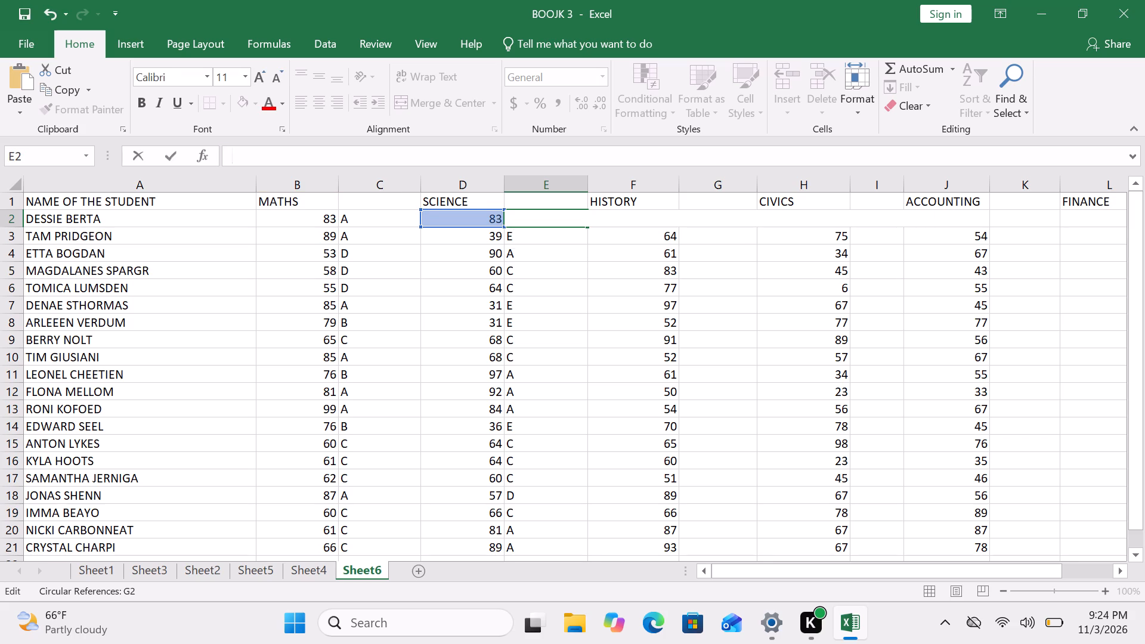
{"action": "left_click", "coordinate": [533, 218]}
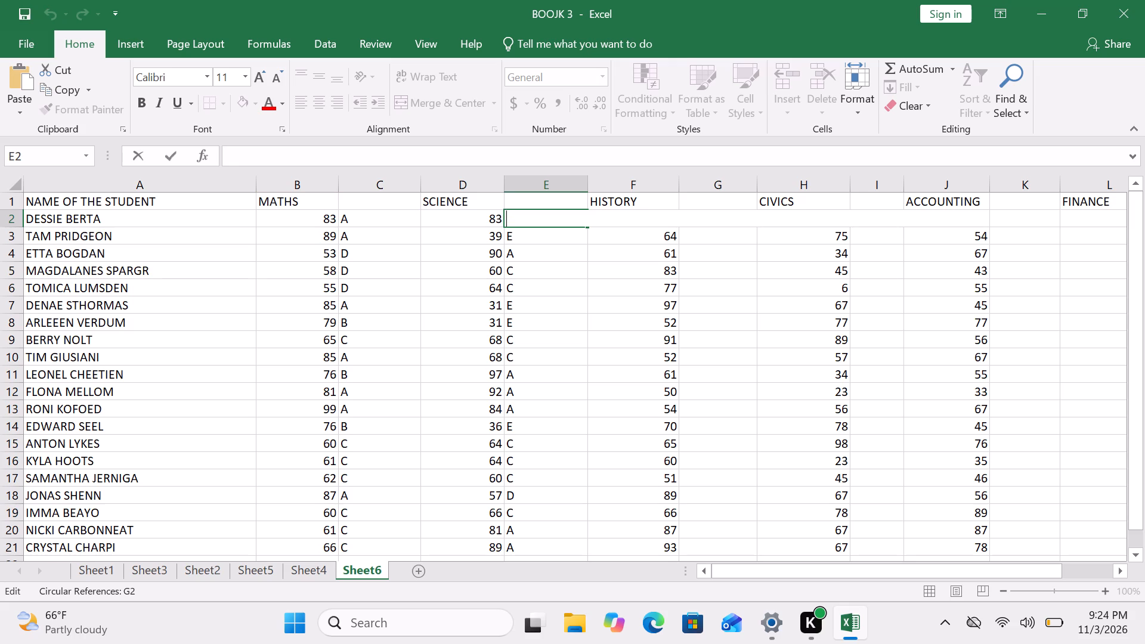
Fill the SCIENCE grade formula from E3 up into E2.
{"action": "left_click", "coordinate": [567, 237]}
{"action": "left_click_drag", "start_coordinate": [587, 244], "coordinate": [561, 213]}
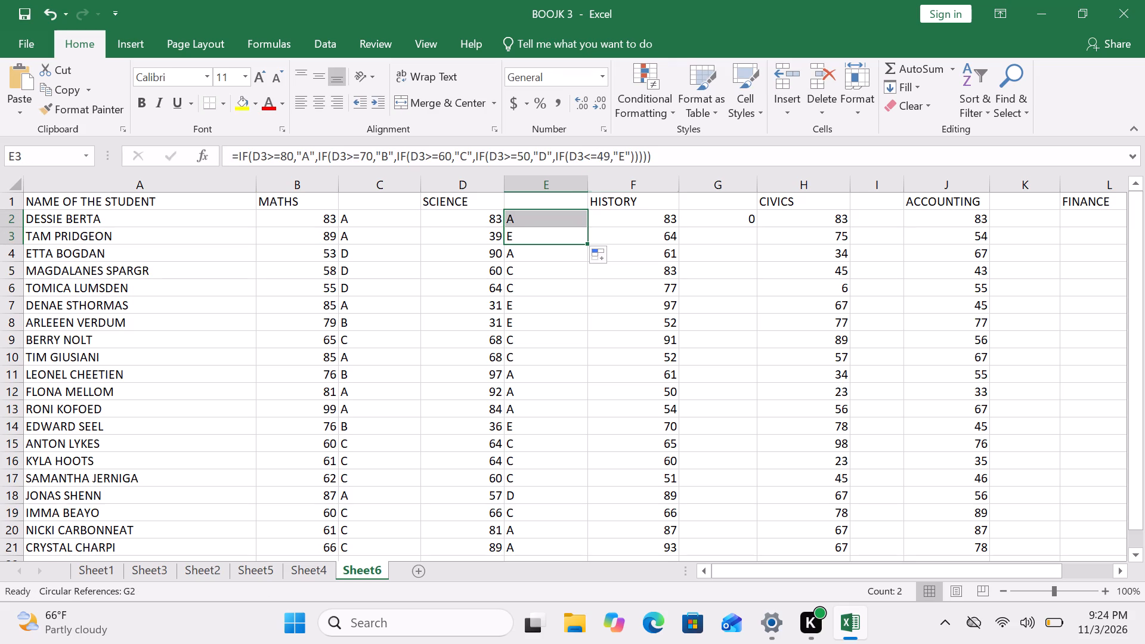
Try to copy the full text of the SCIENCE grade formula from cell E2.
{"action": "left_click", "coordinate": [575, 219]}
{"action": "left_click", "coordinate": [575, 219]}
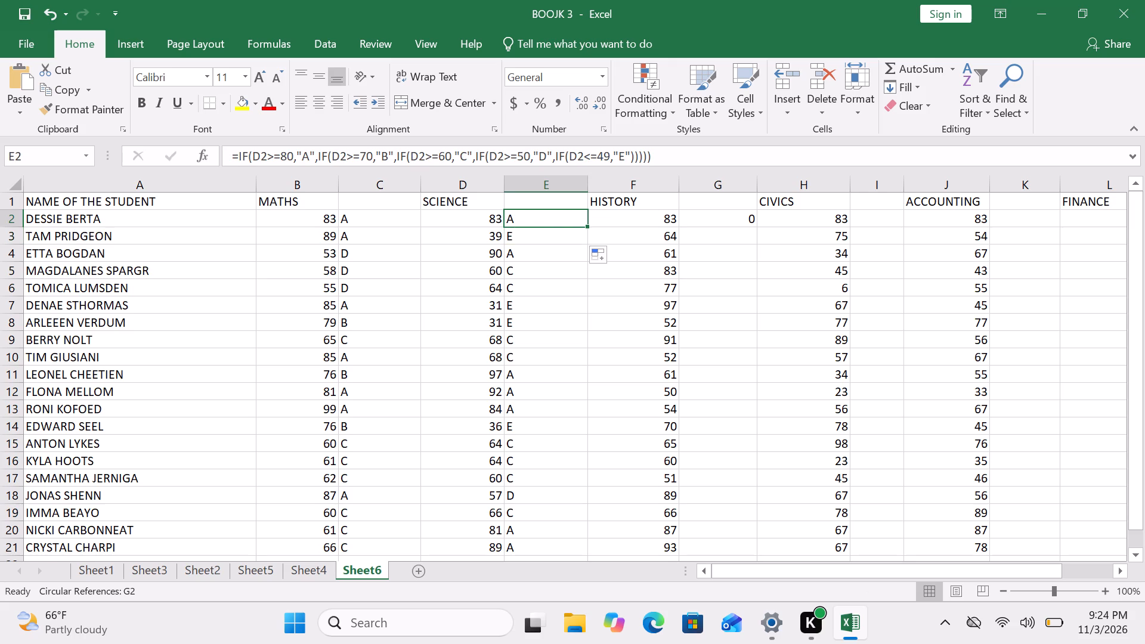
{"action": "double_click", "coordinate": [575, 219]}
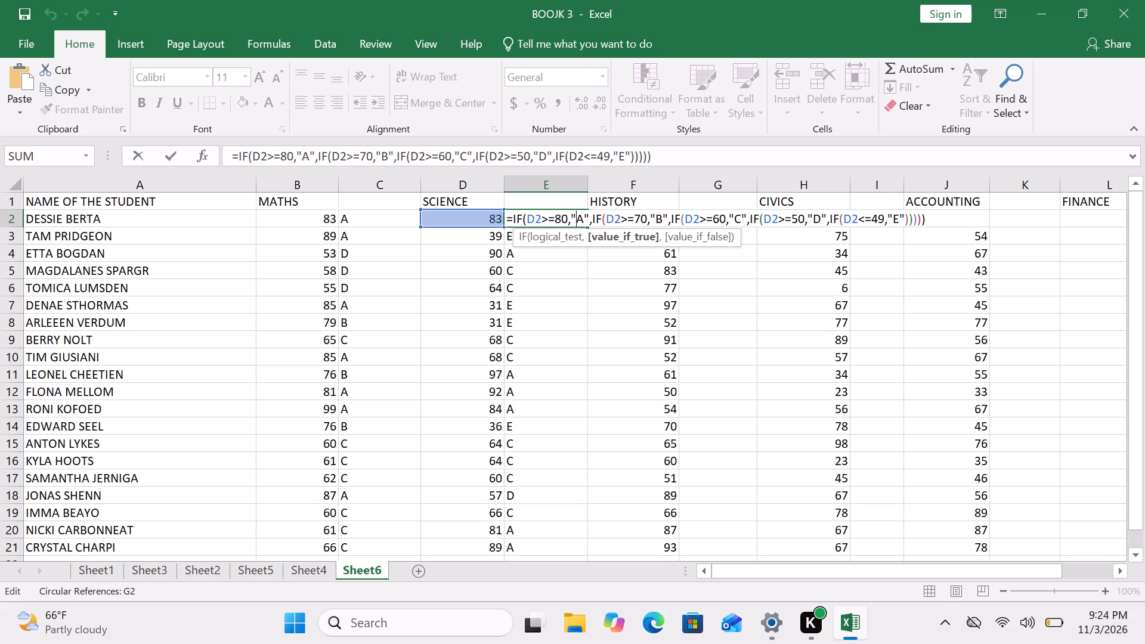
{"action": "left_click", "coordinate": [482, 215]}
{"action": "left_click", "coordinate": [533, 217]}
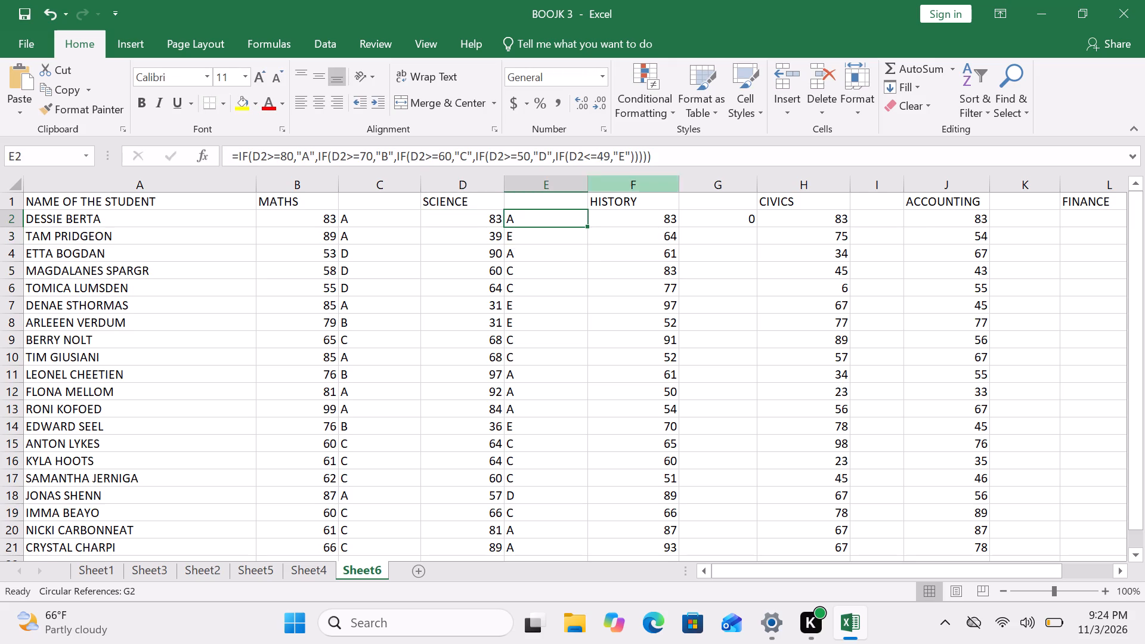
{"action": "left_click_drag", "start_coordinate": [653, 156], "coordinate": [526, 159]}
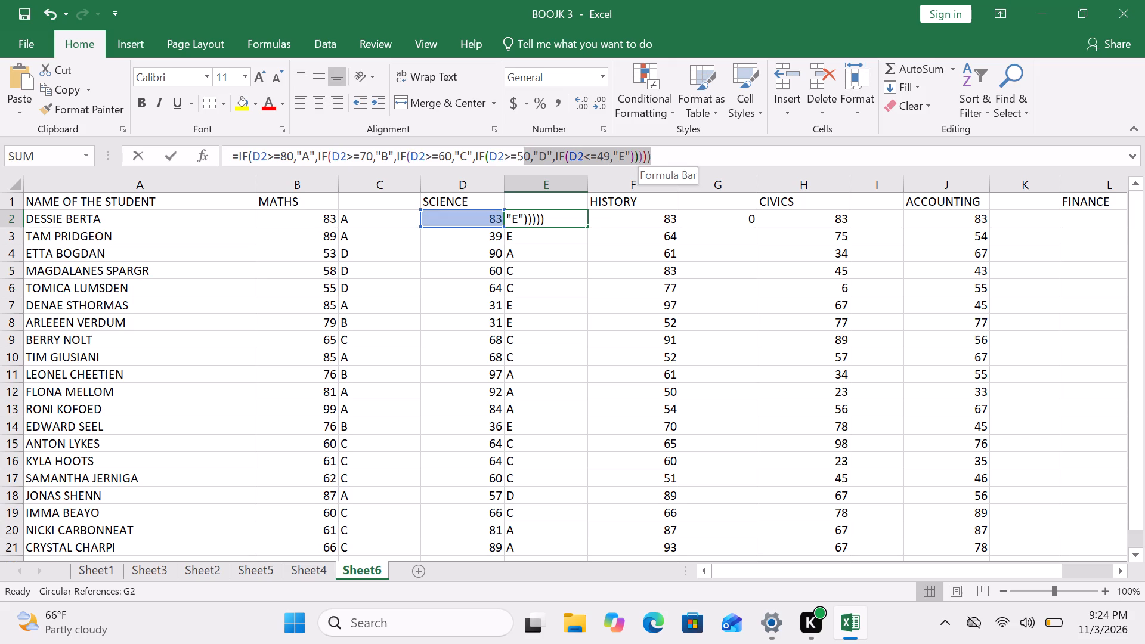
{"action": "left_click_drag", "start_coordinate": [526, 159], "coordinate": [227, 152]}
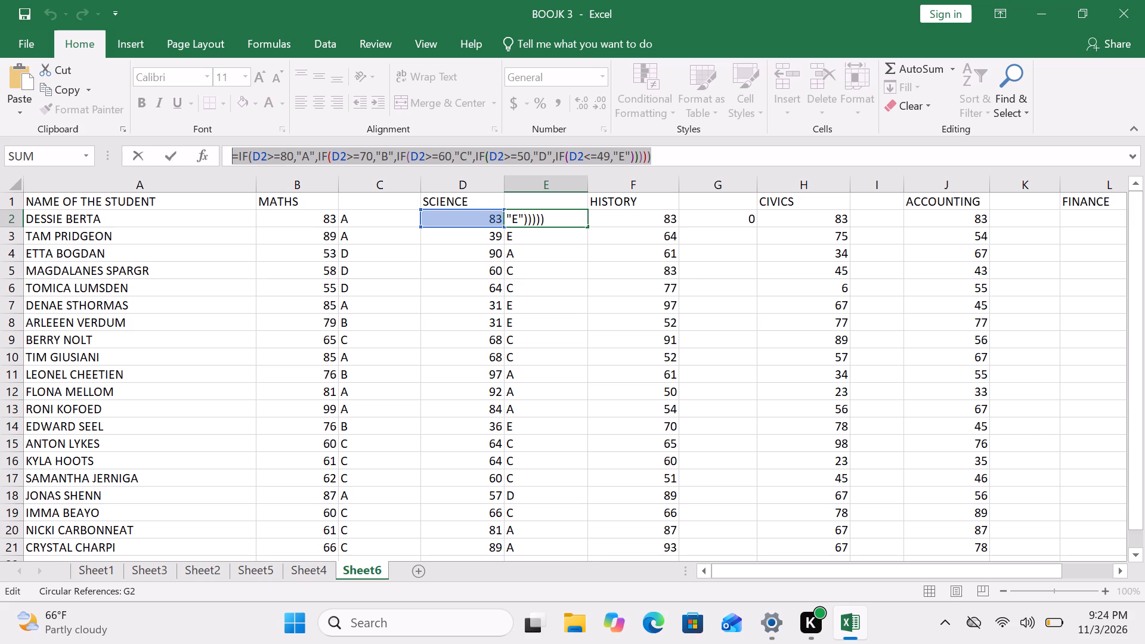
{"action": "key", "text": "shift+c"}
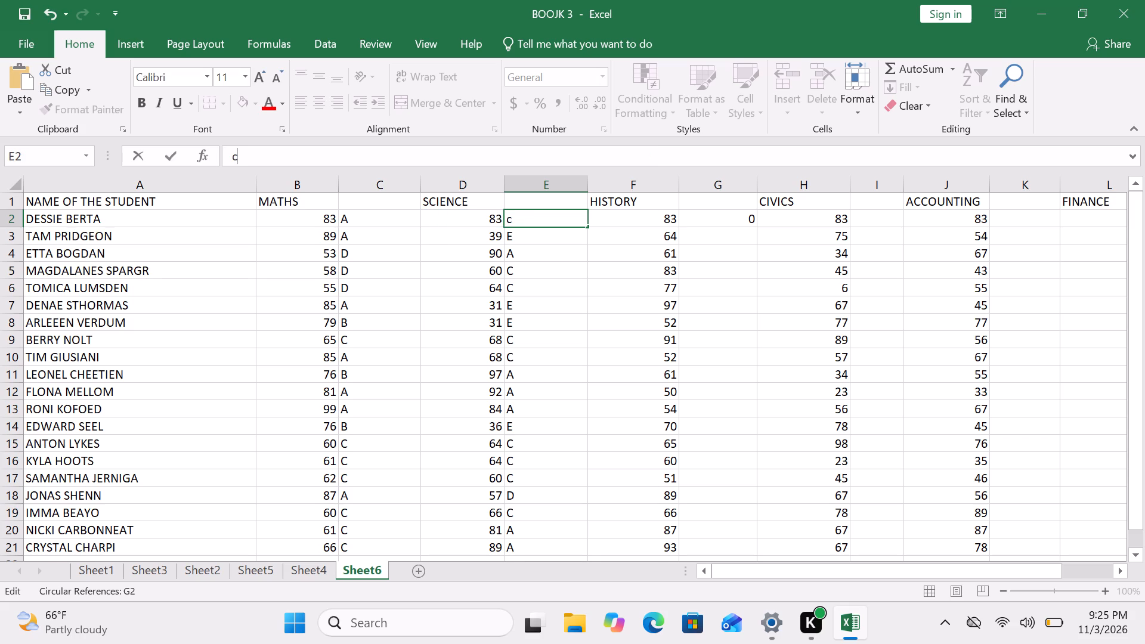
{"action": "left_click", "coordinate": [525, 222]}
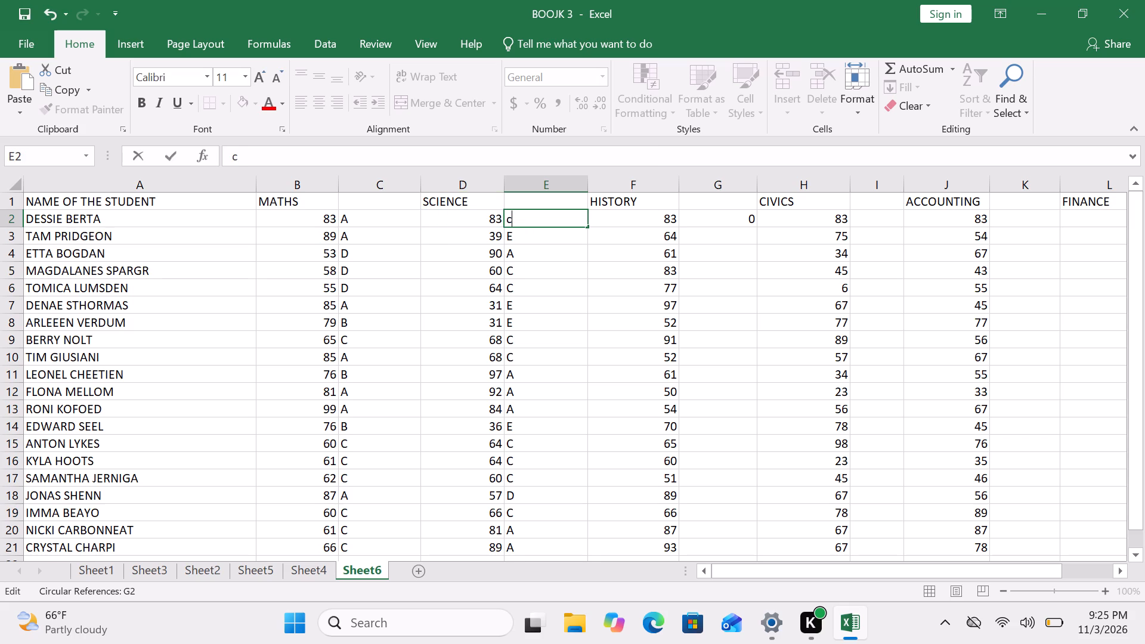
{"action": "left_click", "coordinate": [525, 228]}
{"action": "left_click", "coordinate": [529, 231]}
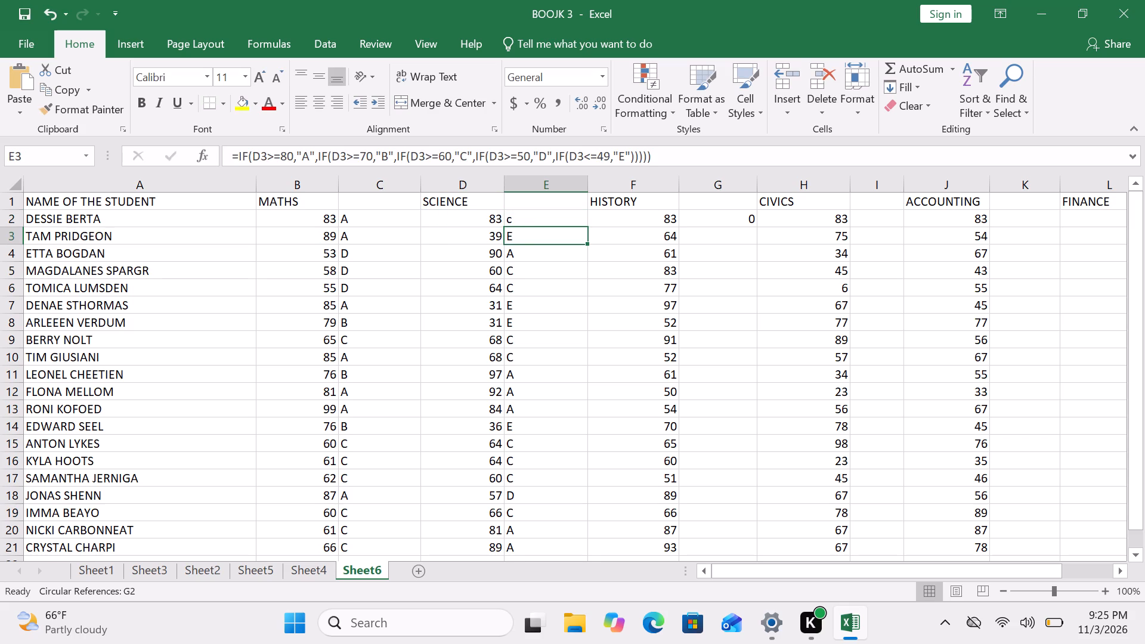
Fill the SCIENCE grade formula from E3 up into E2.
{"action": "left_click_drag", "start_coordinate": [590, 244], "coordinate": [568, 201]}
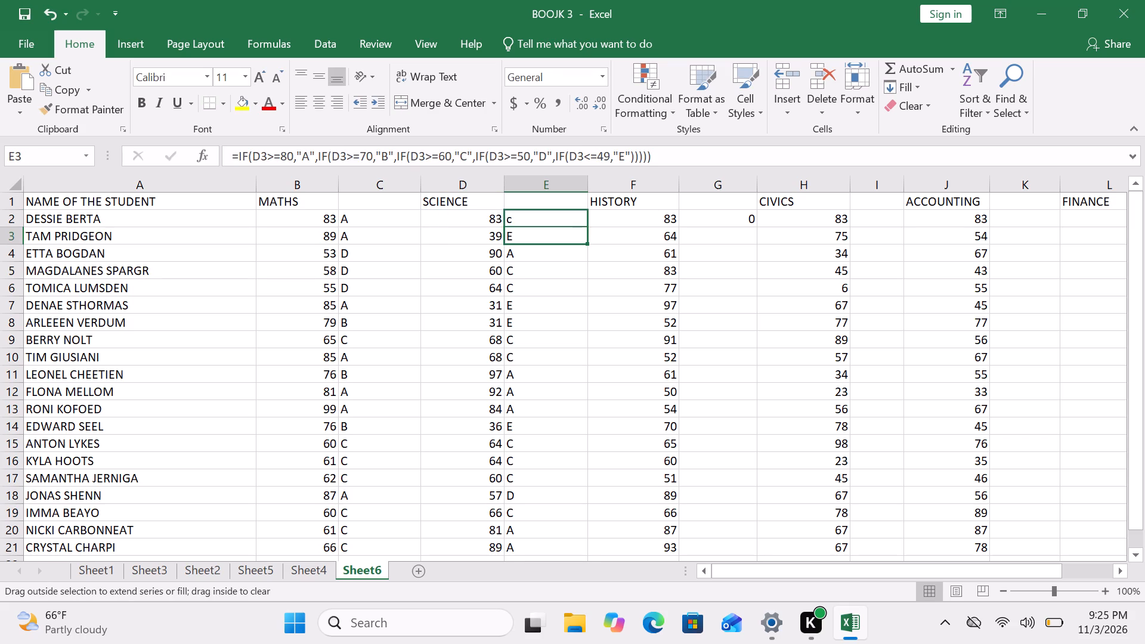
{"action": "left_click_drag", "start_coordinate": [568, 201], "coordinate": [568, 201]}
Copy the full text of the SCIENCE grade formula from cell E2.
{"action": "left_click", "coordinate": [572, 215]}
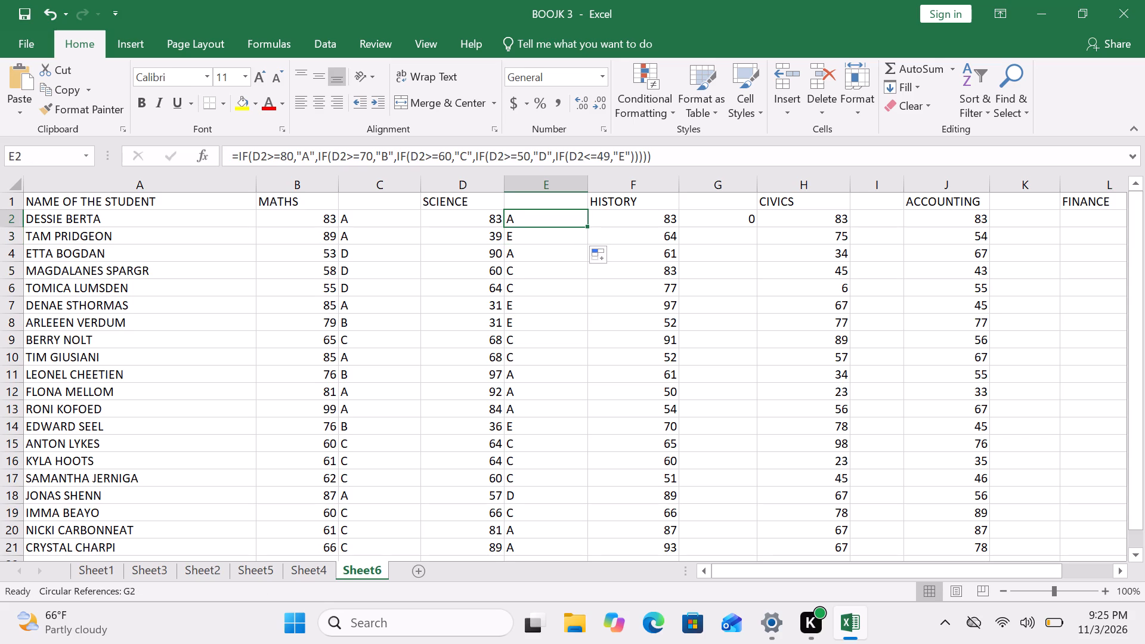
{"action": "left_click", "coordinate": [664, 156]}
{"action": "left_click_drag", "start_coordinate": [664, 156], "coordinate": [518, 166]}
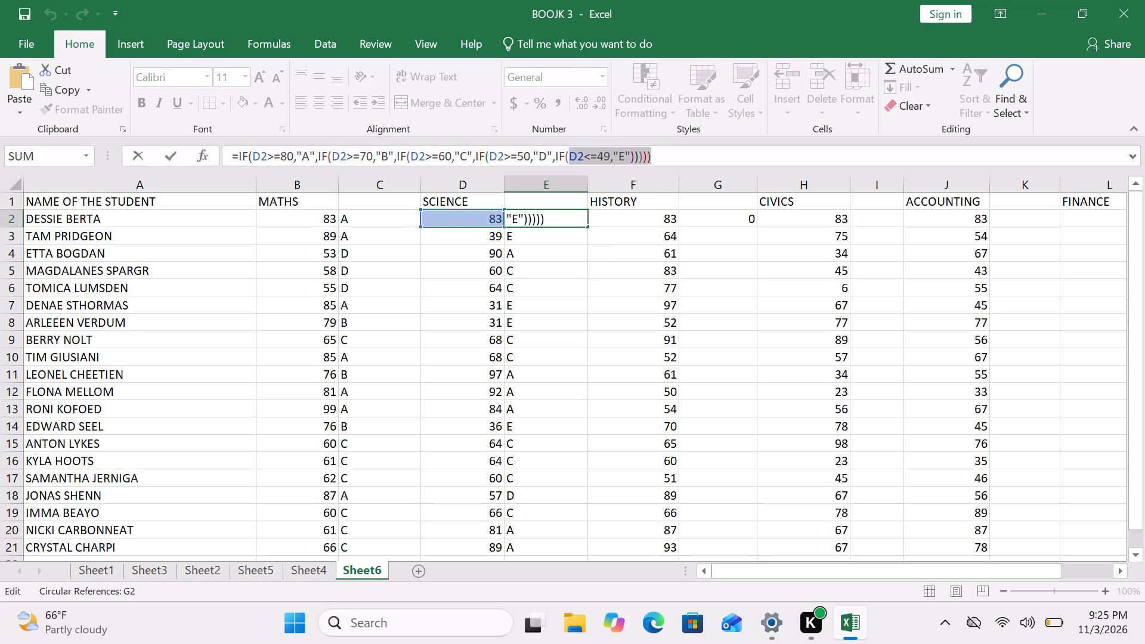
{"action": "left_click_drag", "start_coordinate": [518, 166], "coordinate": [225, 151]}
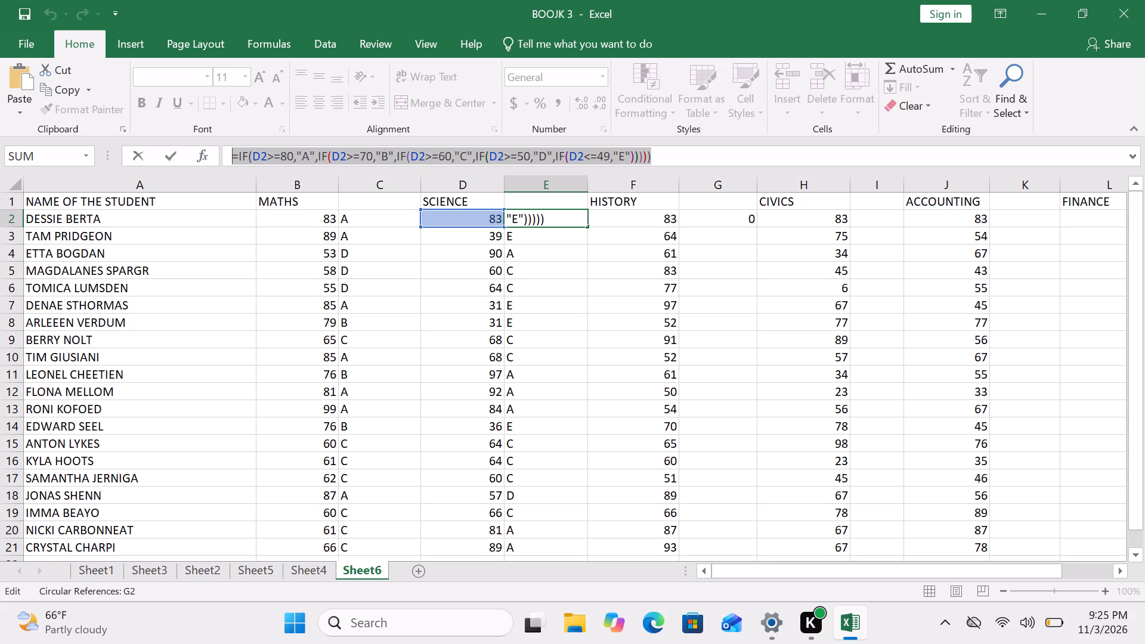
{"action": "key", "text": "ctrl+c"}
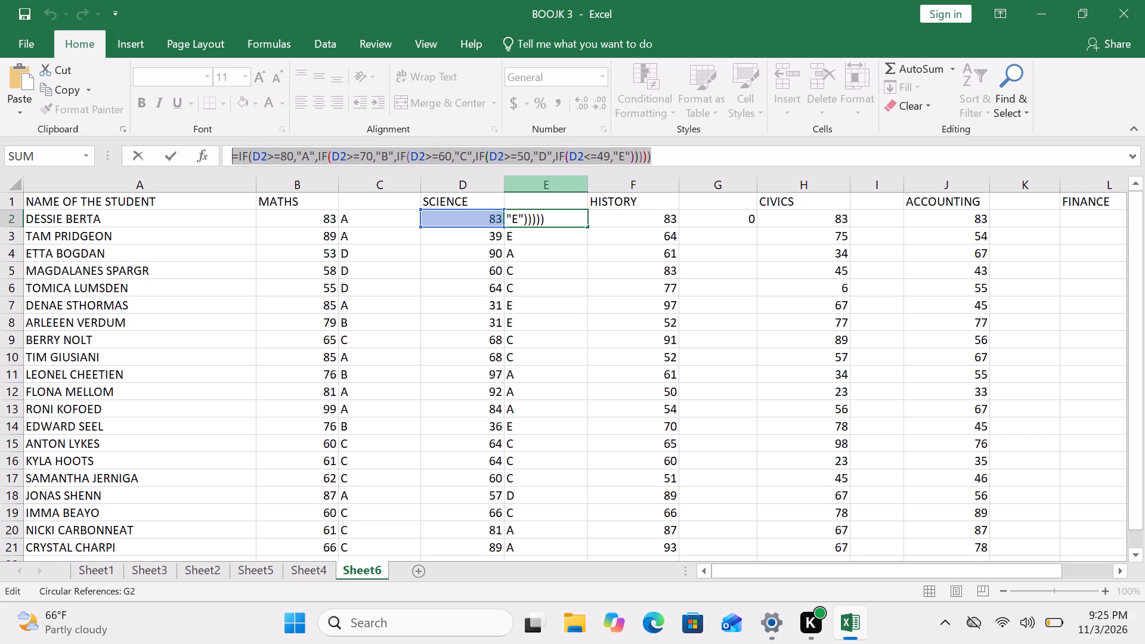
Replace the contents of HISTORY grade cell G2 with the copied SCIENCE grade formula.
{"action": "left_click", "coordinate": [703, 218]}
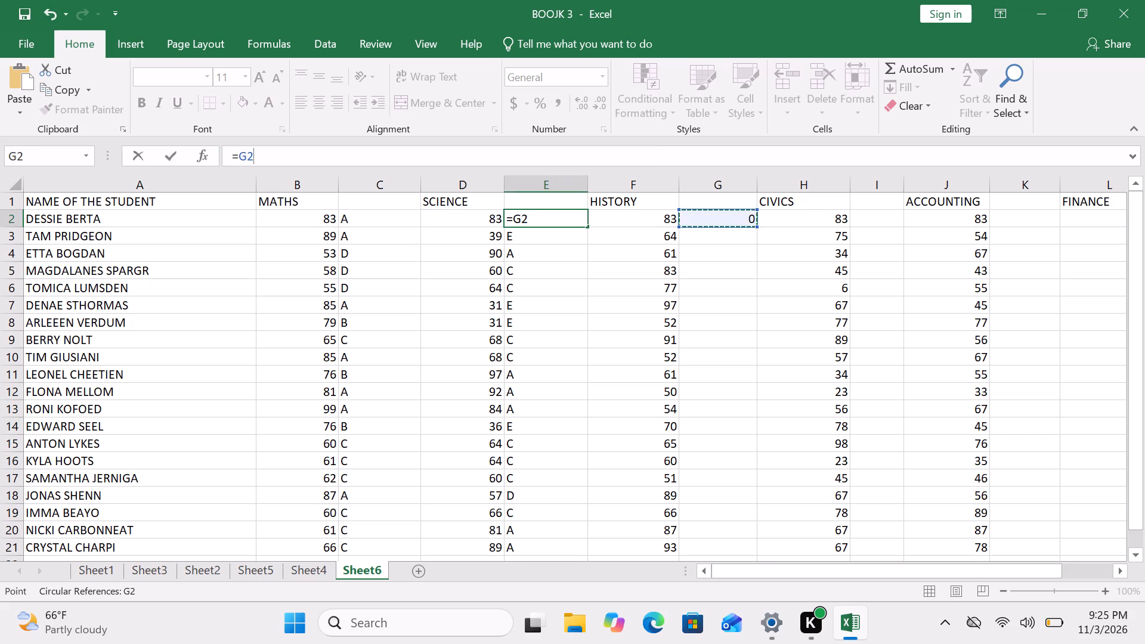
{"action": "left_click", "coordinate": [757, 228]}
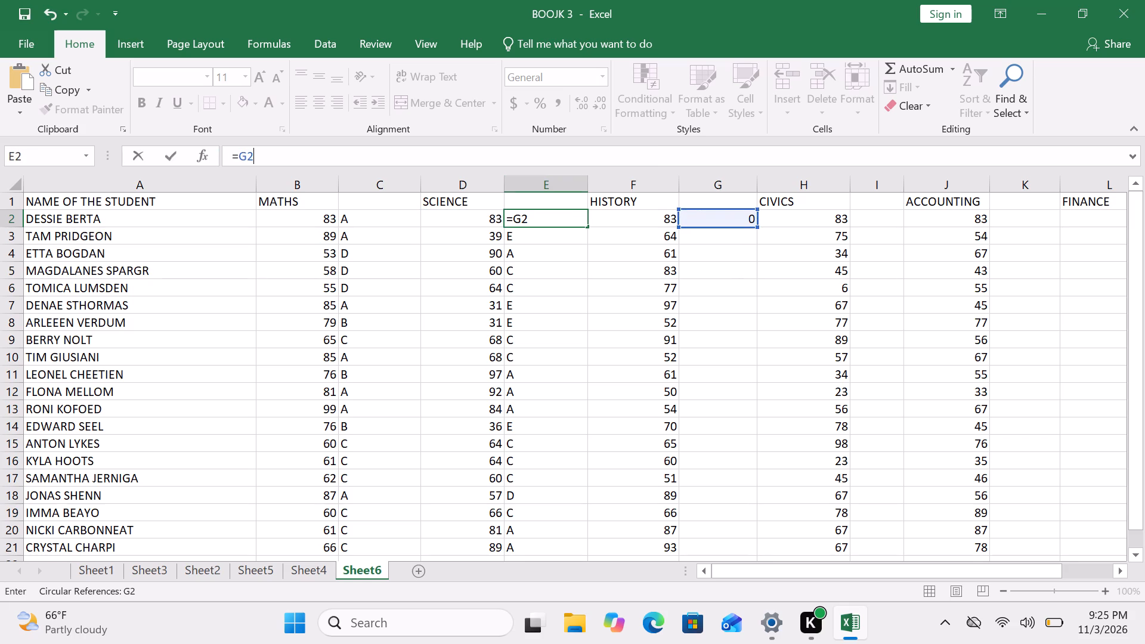
{"action": "left_click", "coordinate": [748, 216]}
{"action": "left_click", "coordinate": [751, 219]}
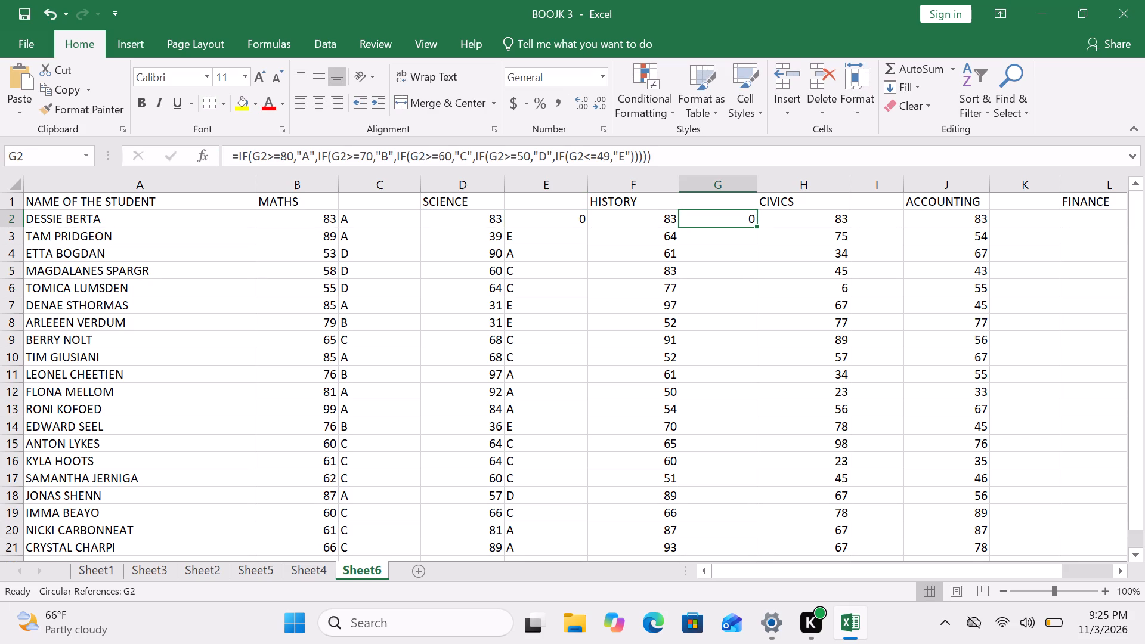
{"action": "left_click", "coordinate": [751, 219]}
{"action": "key", "text": "BackSpace"}
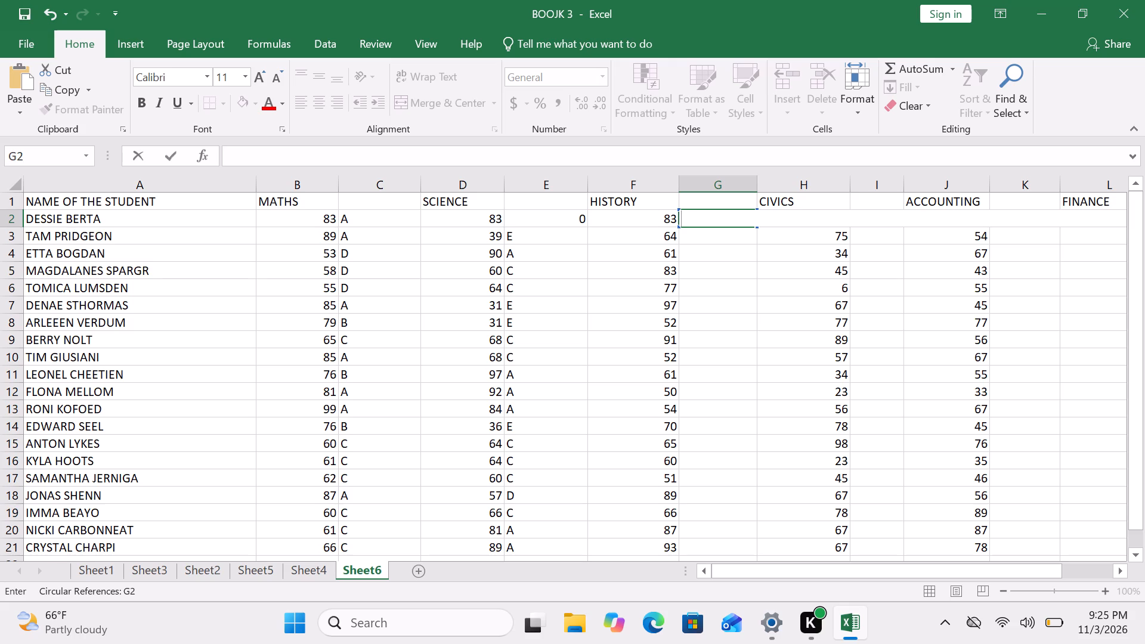
{"action": "key", "text": "ctrl+v"}
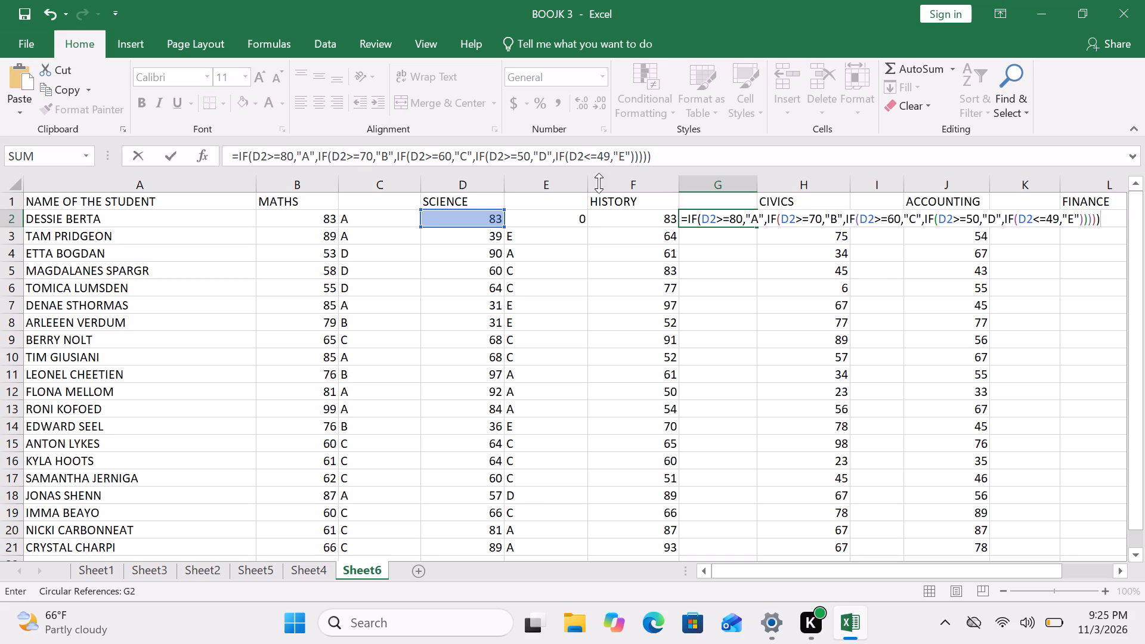
Change all five D2 references in the HISTORY grade formula in cell G2 to G2 and enter the formula.
{"action": "left_click", "coordinate": [263, 151]}
{"action": "key", "text": "BackSpace"}
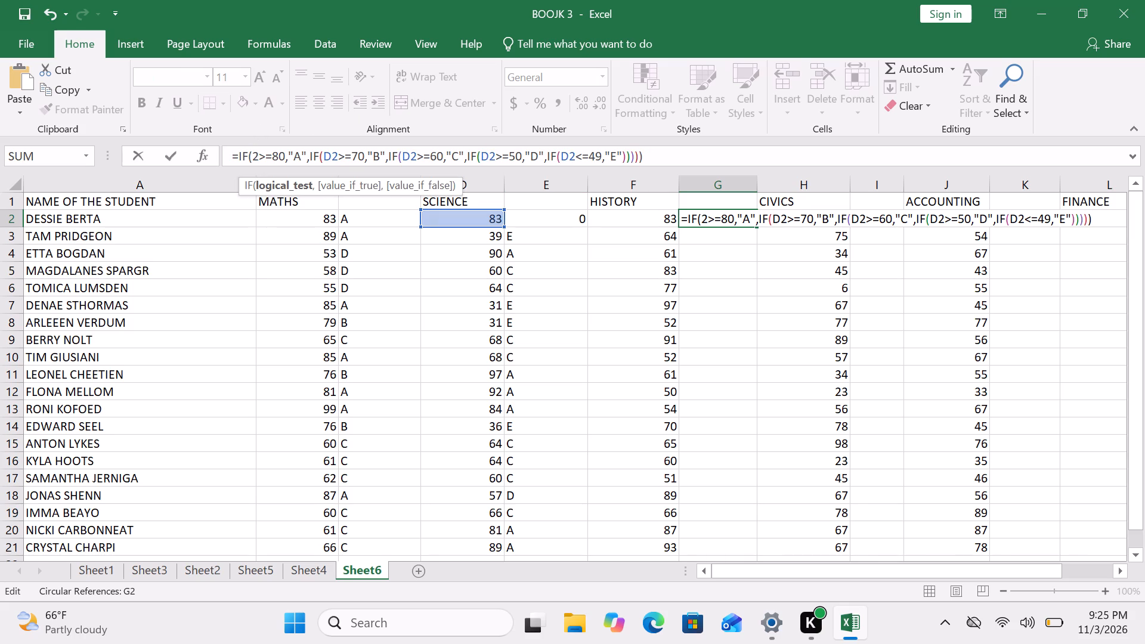
{"action": "key", "text": "g"}
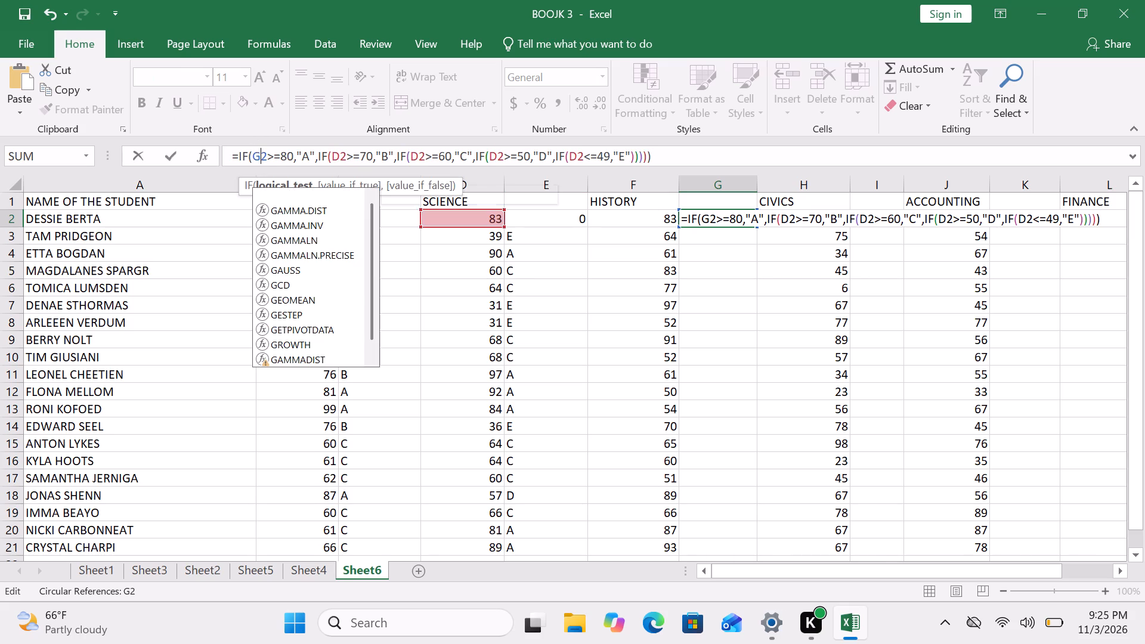
{"action": "left_click", "coordinate": [342, 152]}
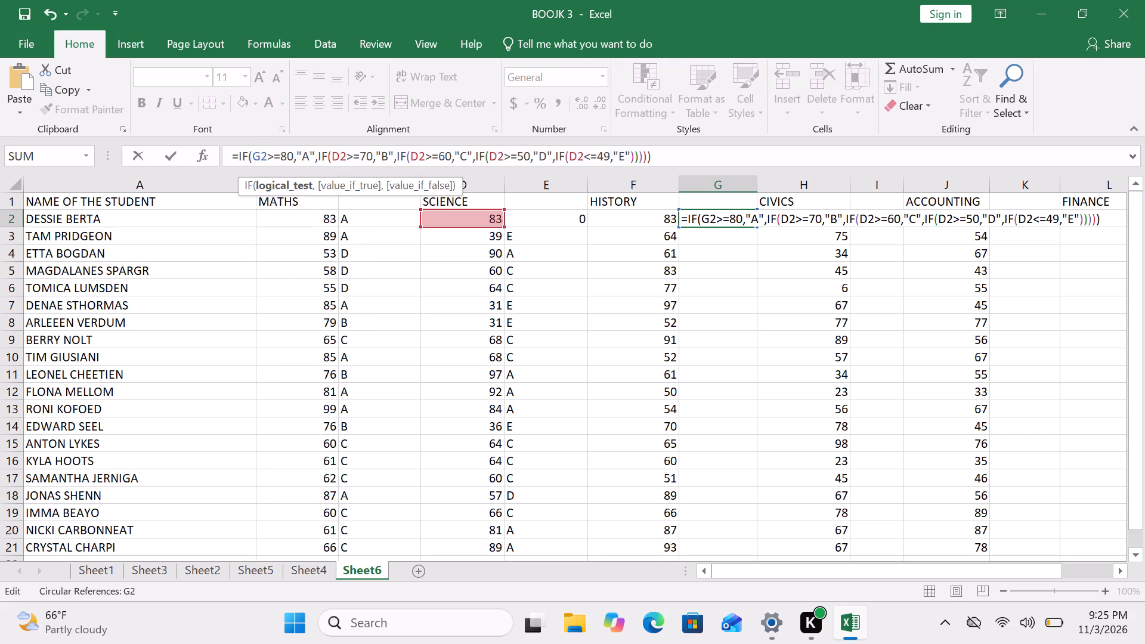
{"action": "key", "text": "BackSpace"}
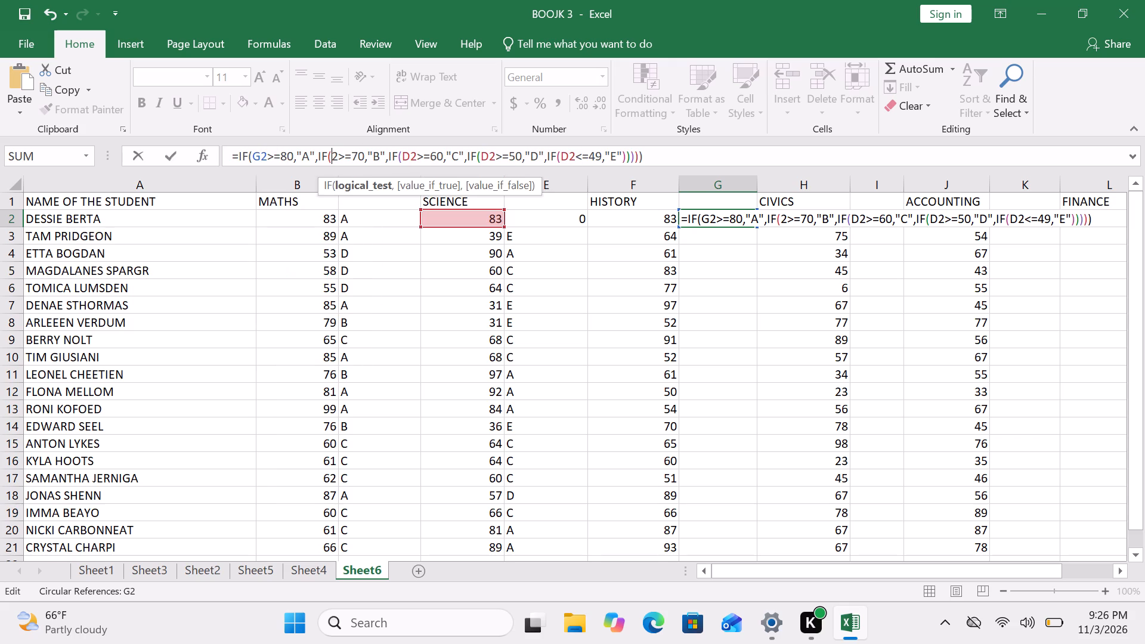
{"action": "key", "text": "g"}
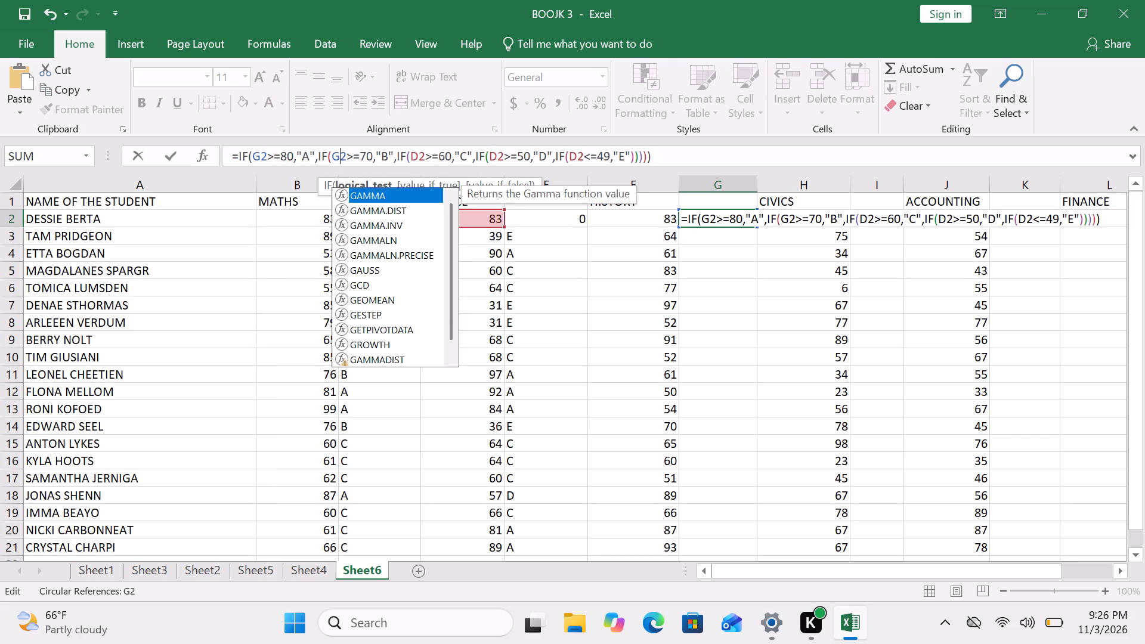
{"action": "left_click", "coordinate": [419, 154]}
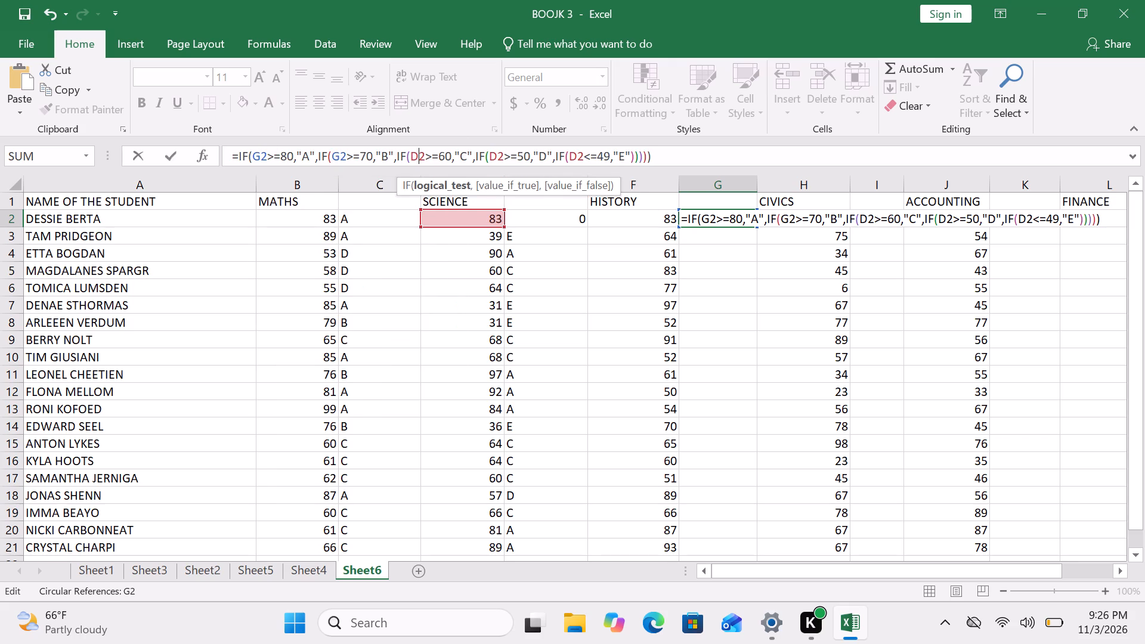
{"action": "key", "text": "BackSpace"}
{"action": "key", "text": "g"}
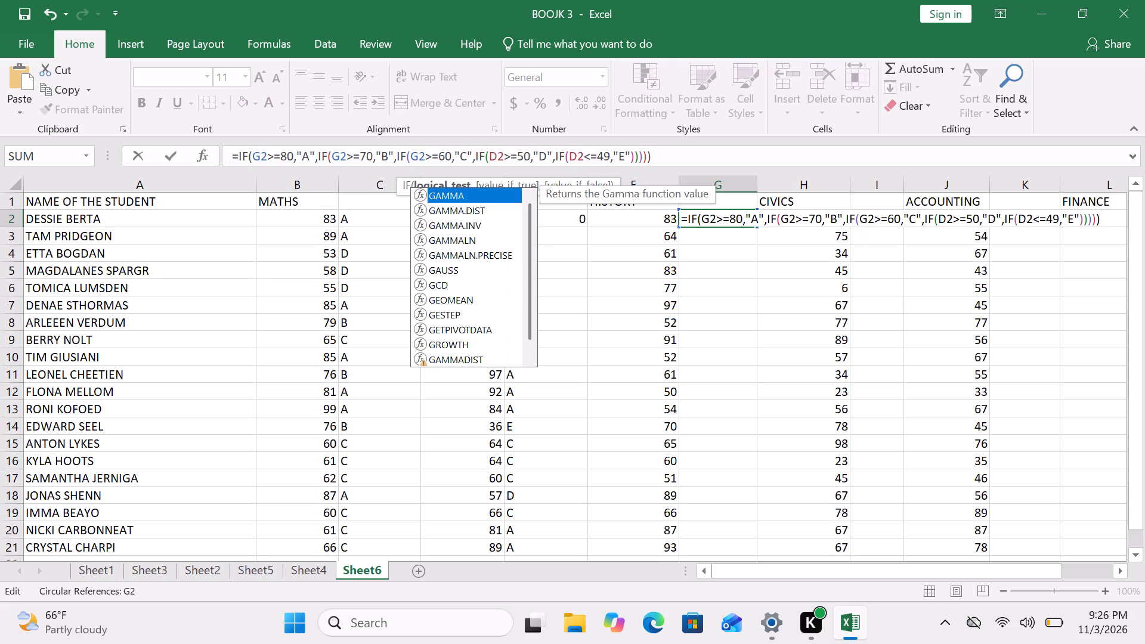
{"action": "left_click", "coordinate": [494, 155]}
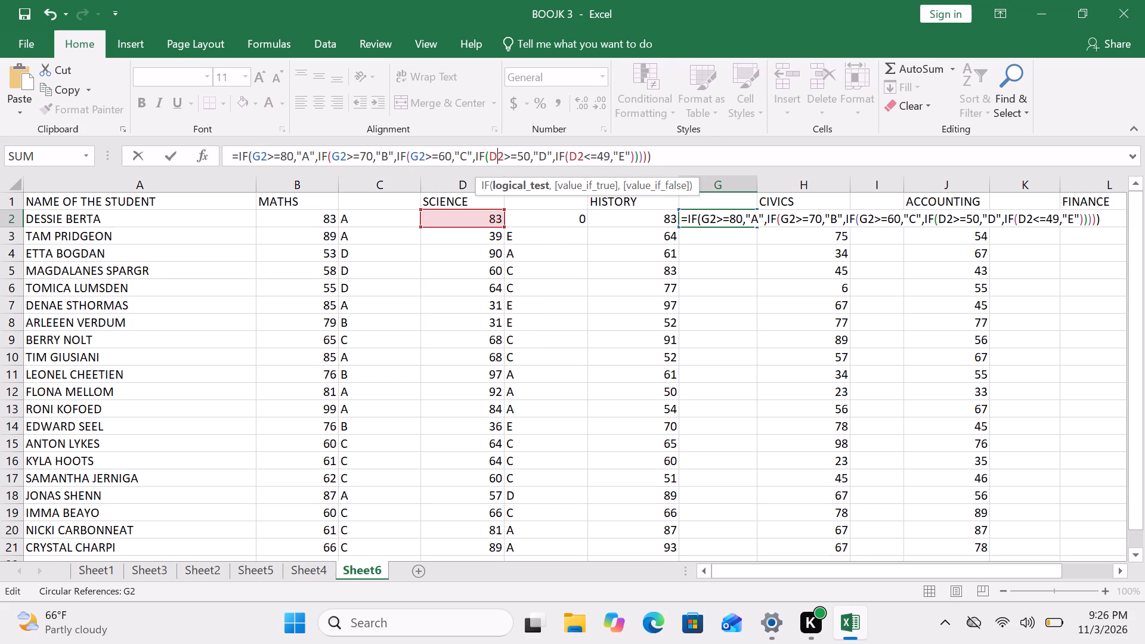
{"action": "key", "text": "BackSpace"}
{"action": "key", "text": "g"}
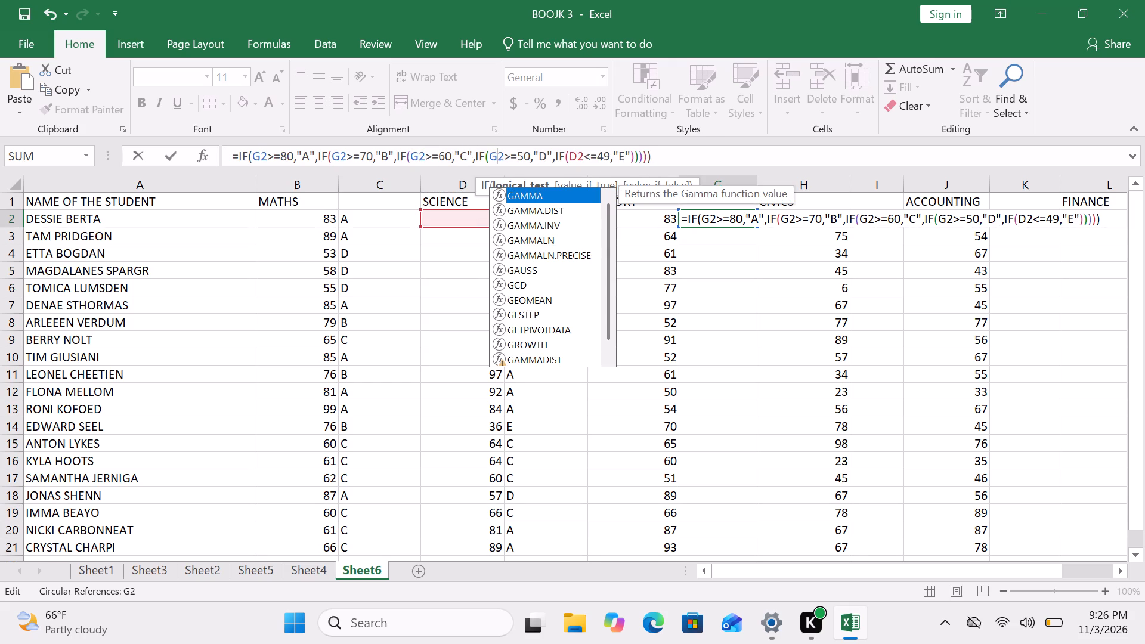
{"action": "left_click", "coordinate": [574, 159]}
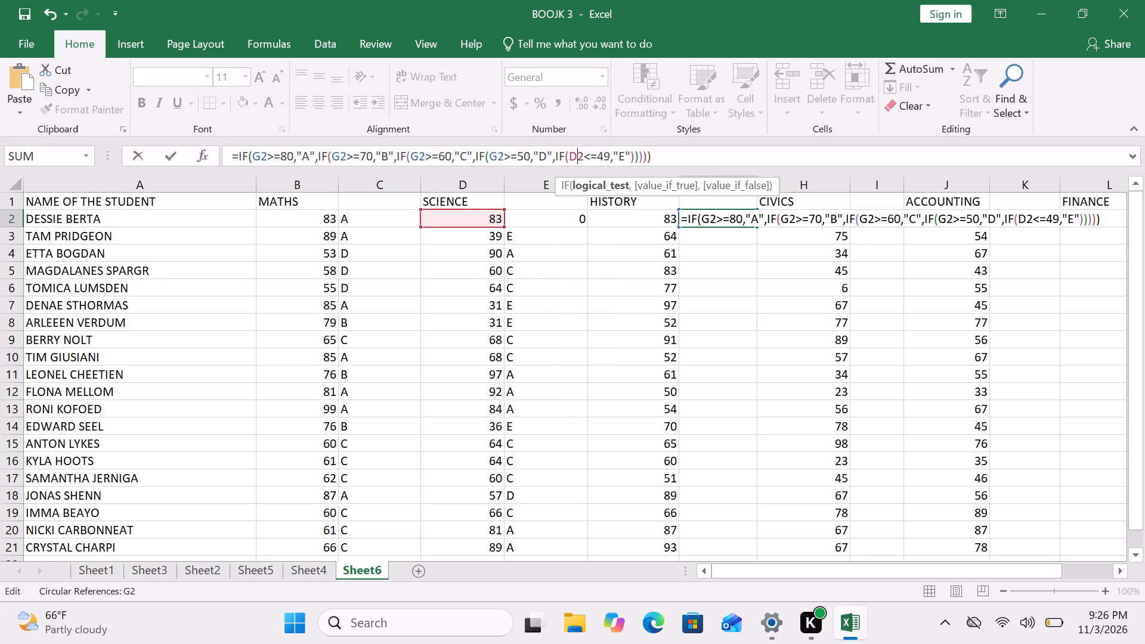
{"action": "key", "text": "BackSpace"}
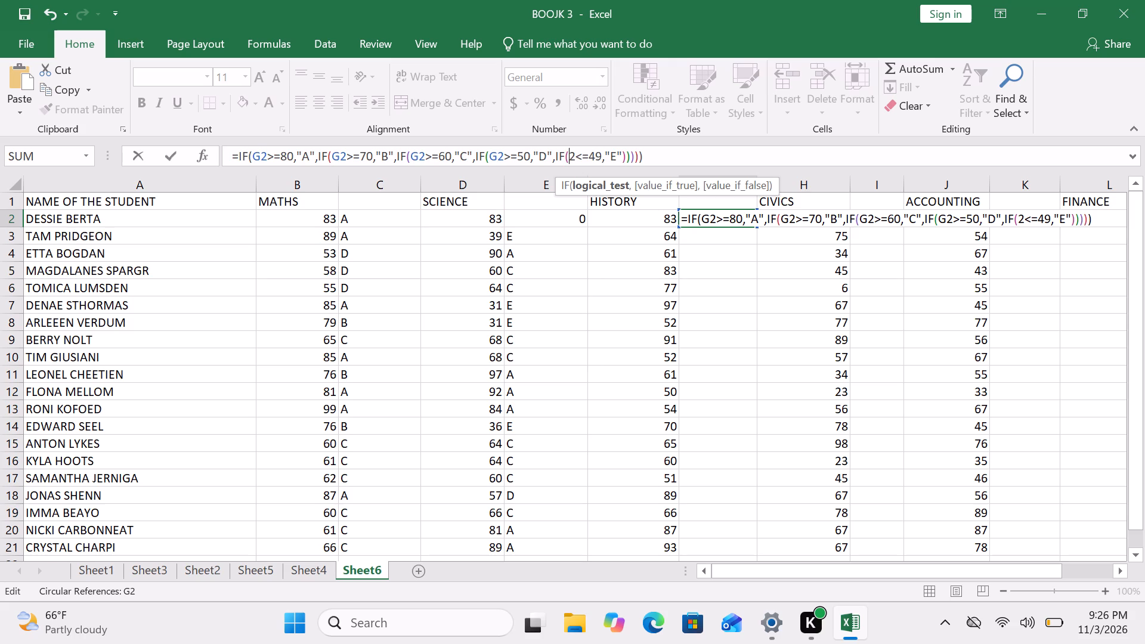
{"action": "key", "text": "g"}
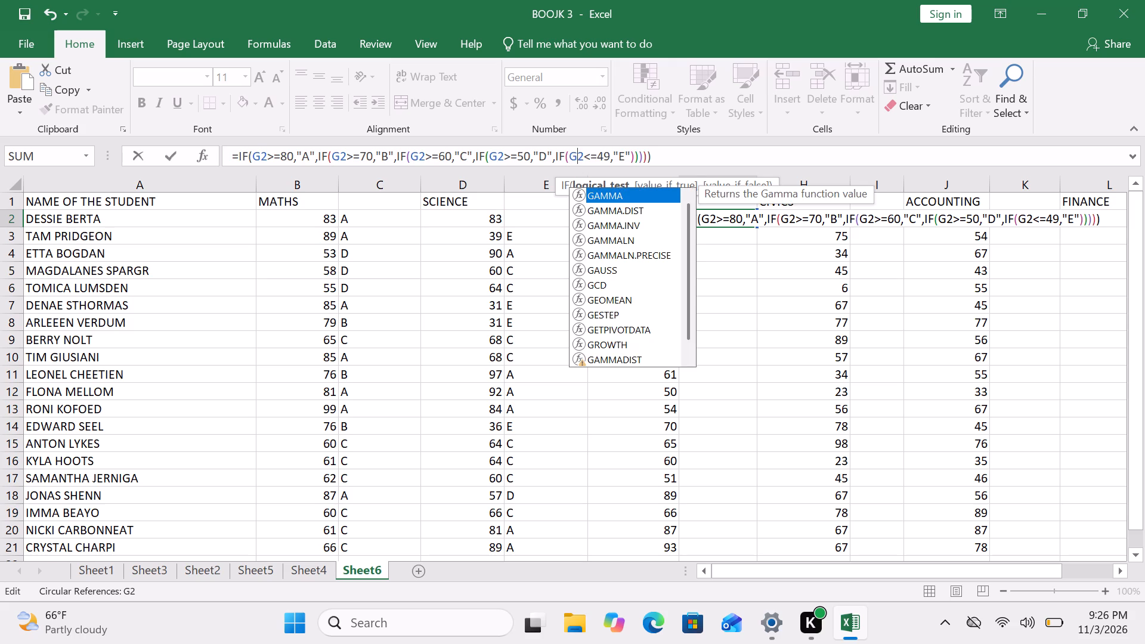
{"action": "left_click", "coordinate": [660, 155]}
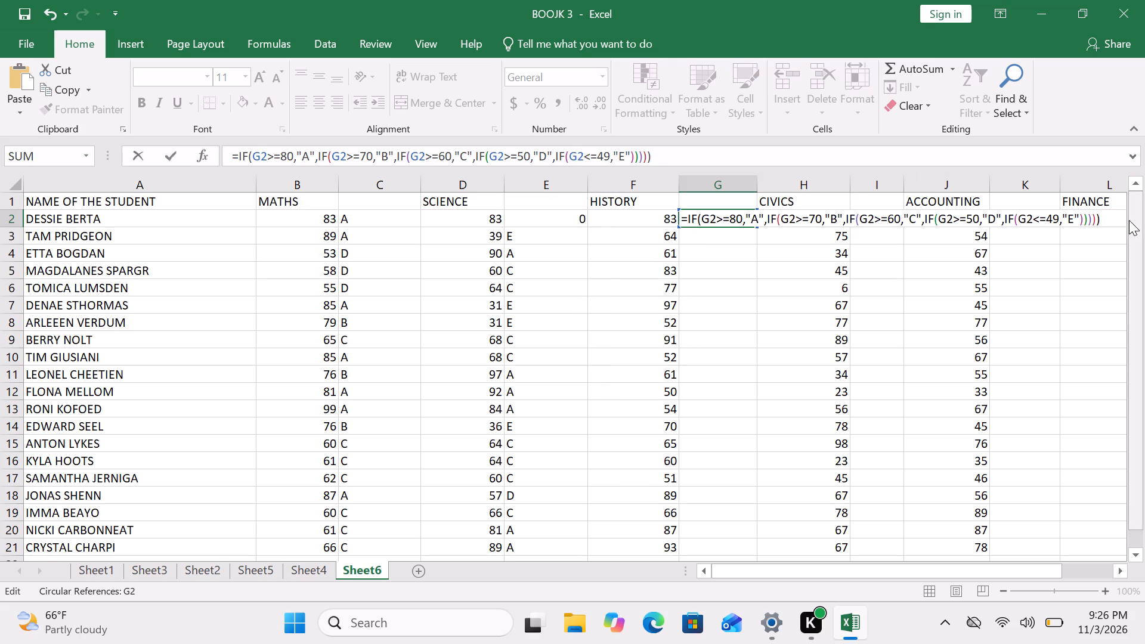
{"action": "left_click", "coordinate": [1107, 218]}
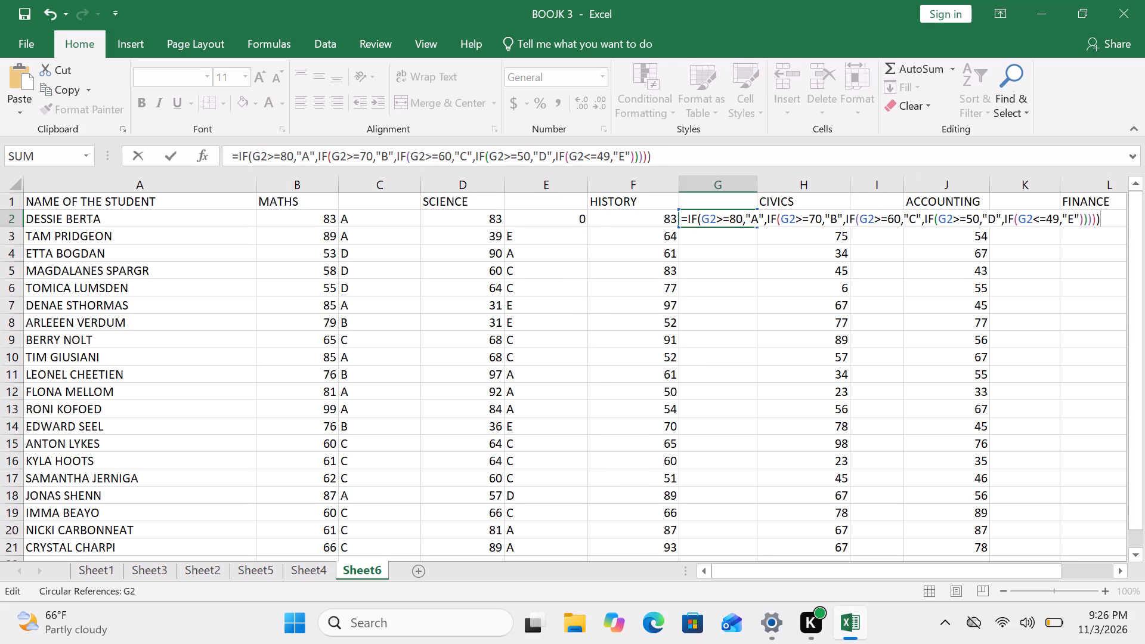
{"action": "key", "text": "Return"}
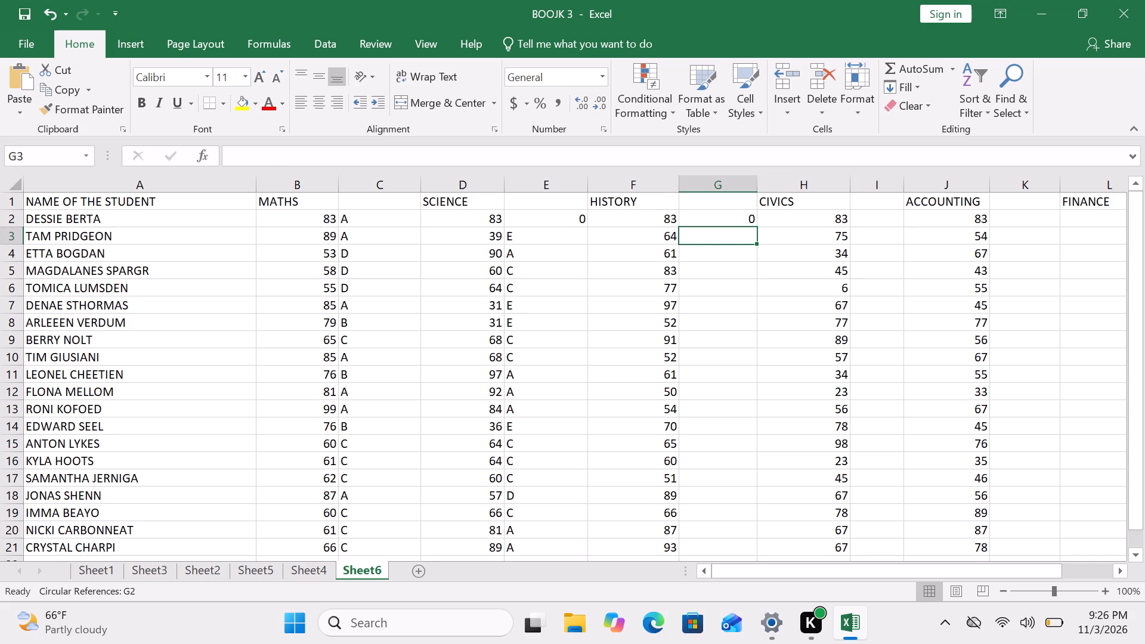
{"action": "left_click", "coordinate": [732, 219]}
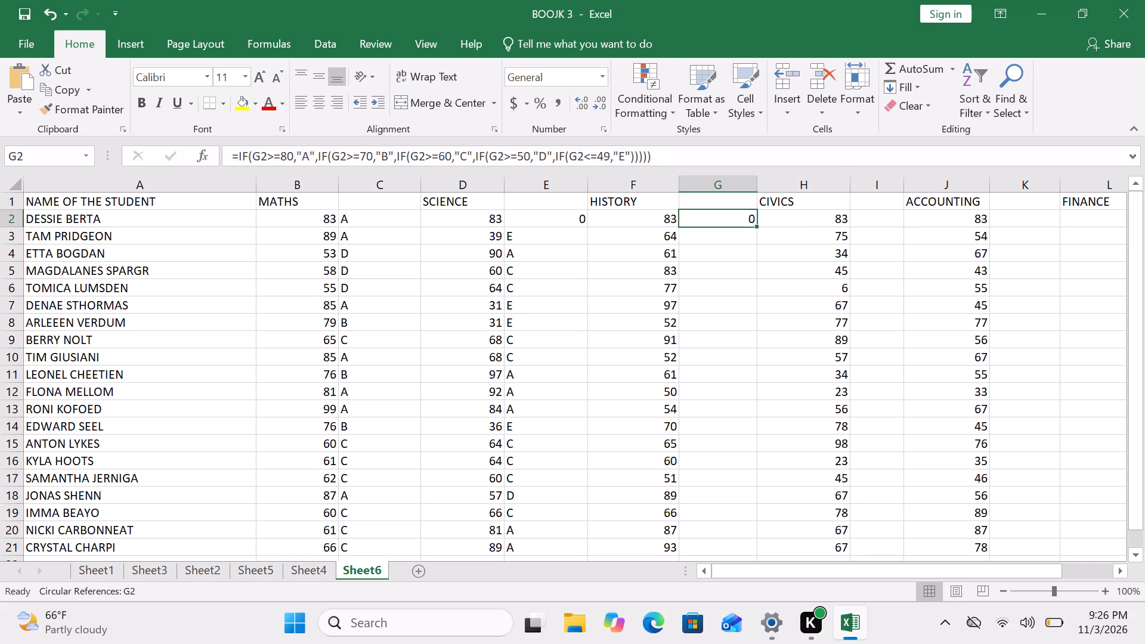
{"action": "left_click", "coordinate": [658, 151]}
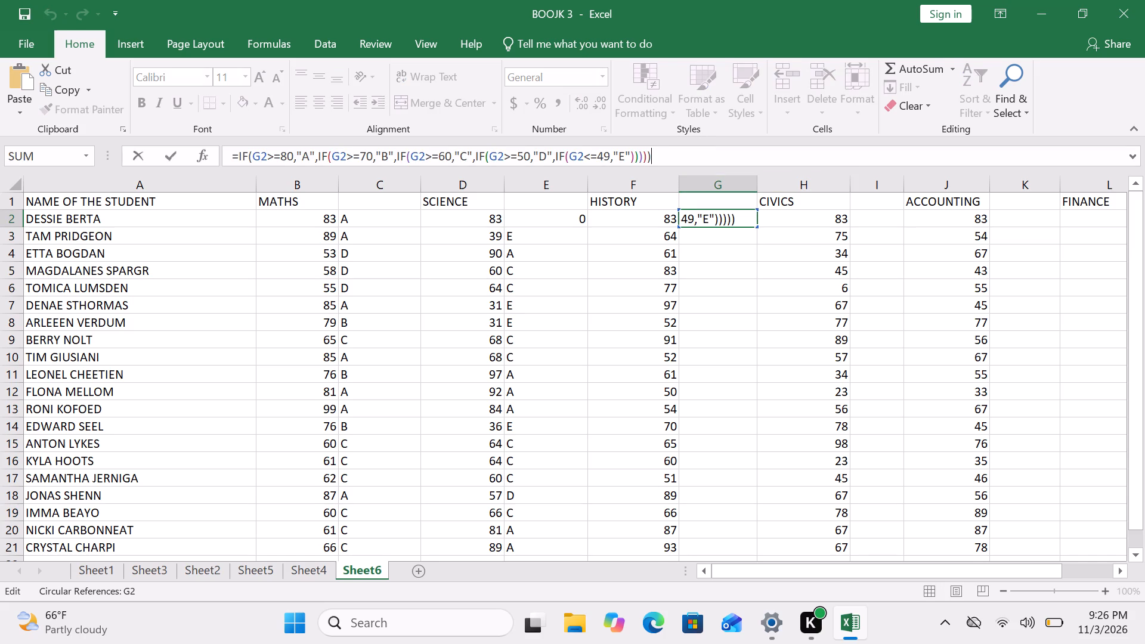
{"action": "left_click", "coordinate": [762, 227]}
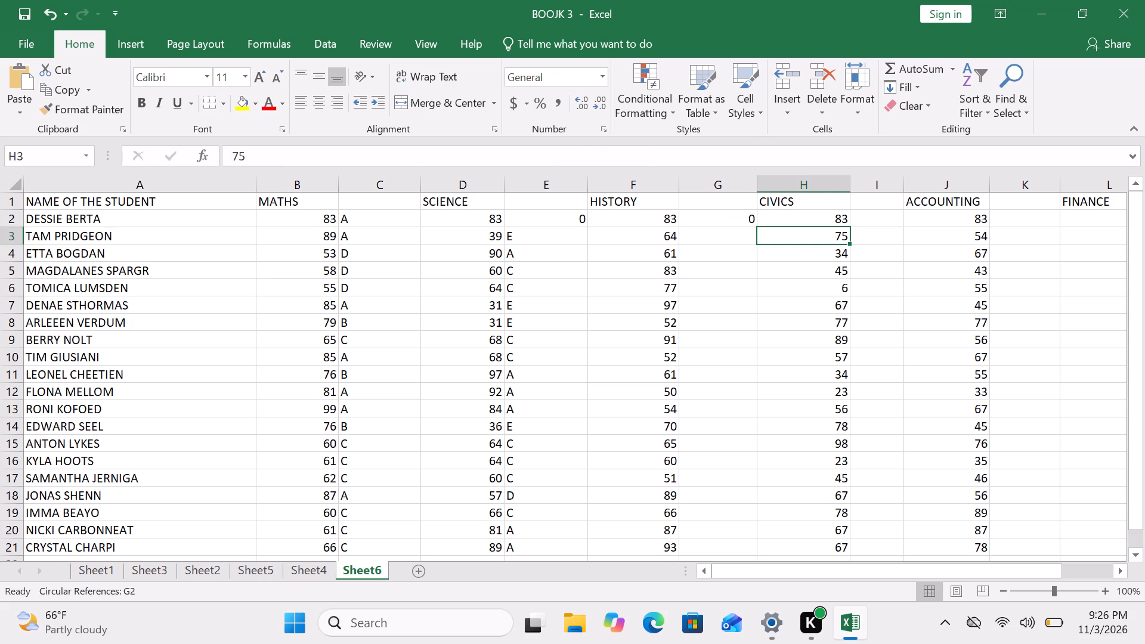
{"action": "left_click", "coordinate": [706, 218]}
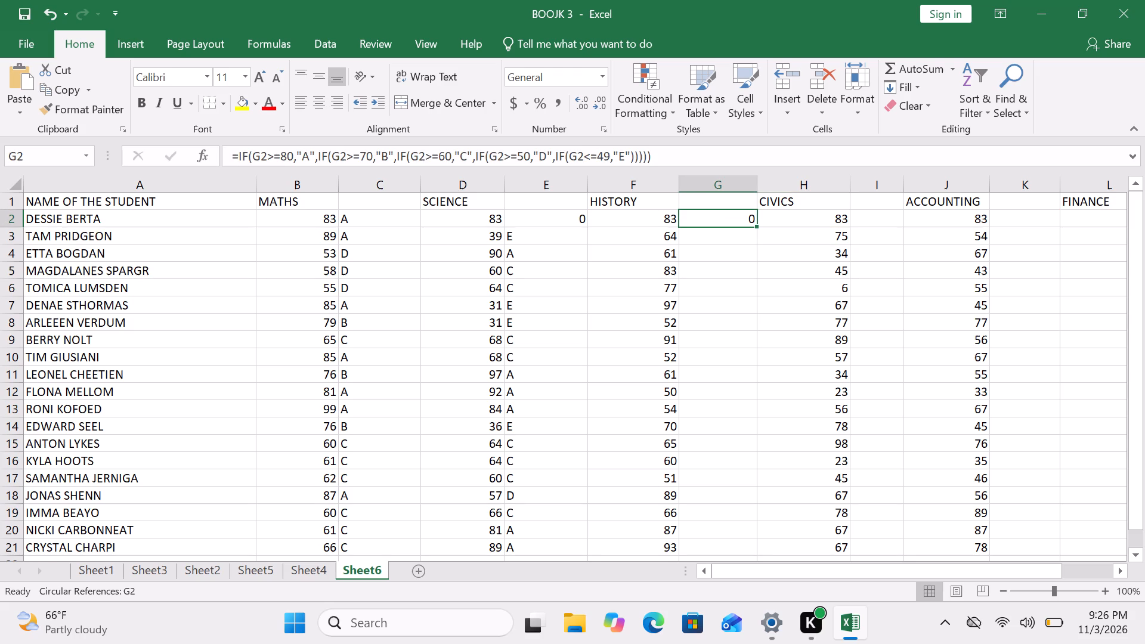
Fill the SCIENCE grade formula upward from E4 through E3 to E2.
{"action": "left_click", "coordinate": [540, 237]}
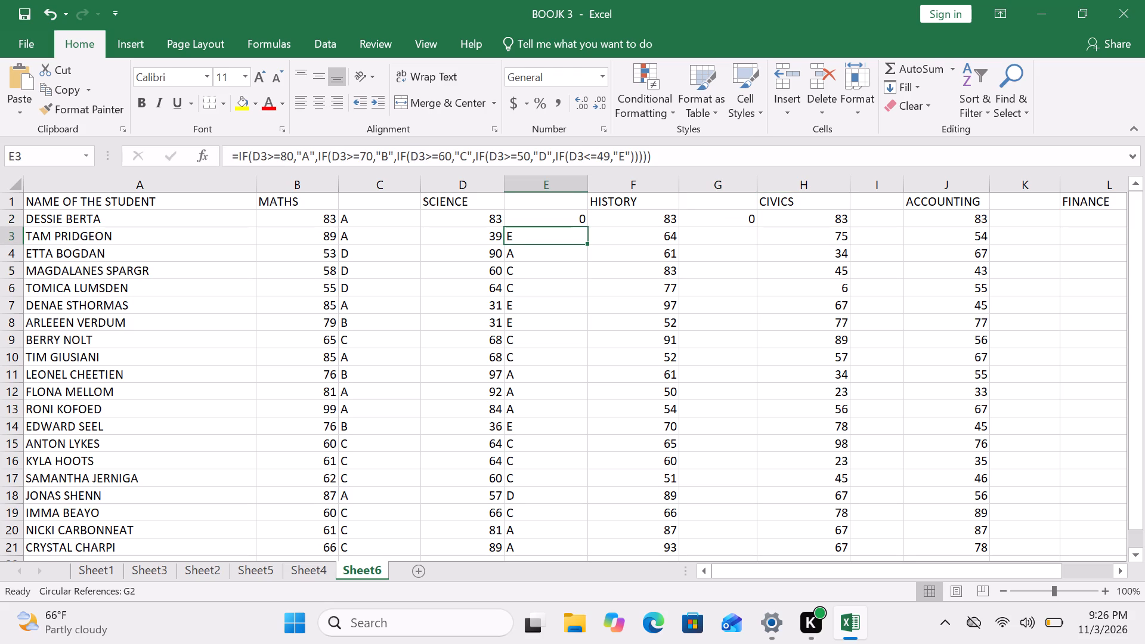
{"action": "left_click", "coordinate": [572, 219]}
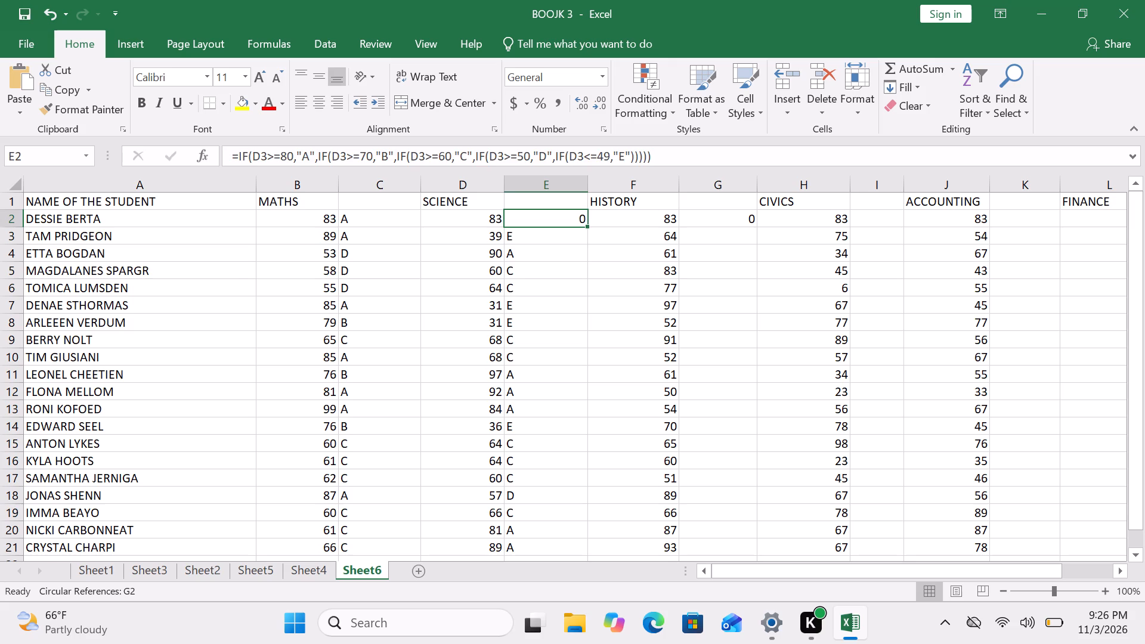
{"action": "left_click", "coordinate": [578, 232]}
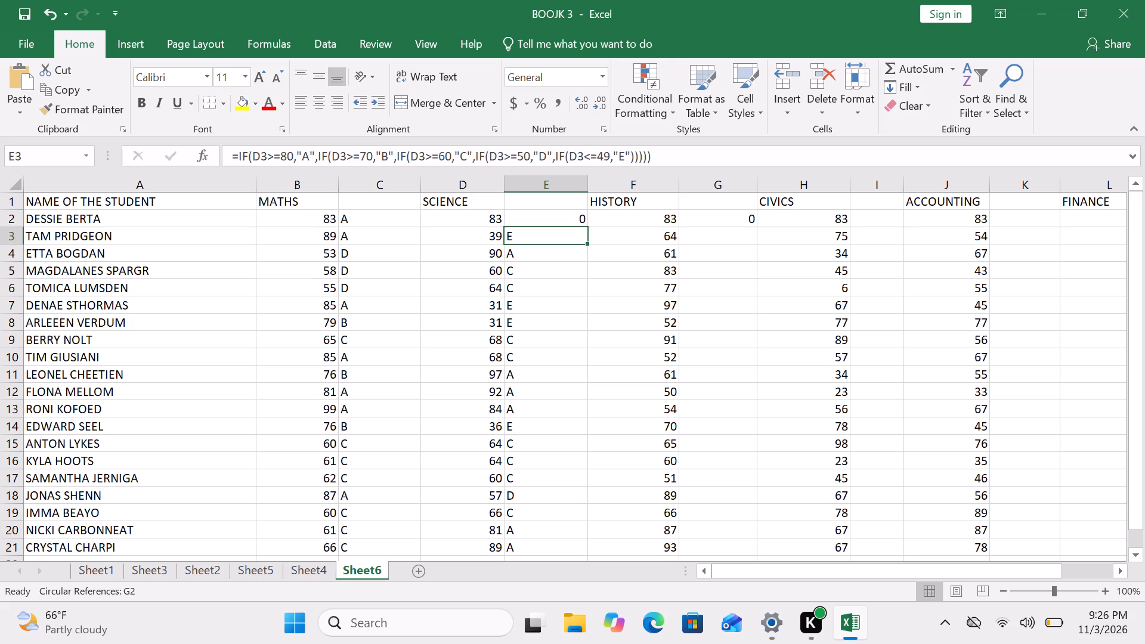
{"action": "left_click_drag", "start_coordinate": [587, 245], "coordinate": [561, 219]}
{"action": "left_click", "coordinate": [582, 255]}
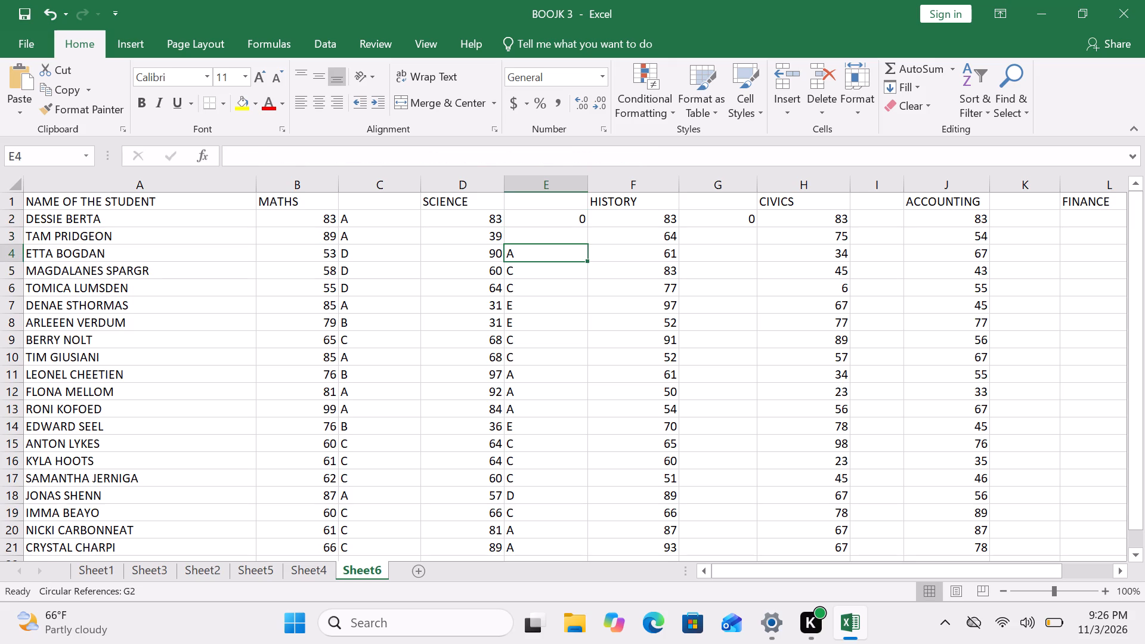
{"action": "left_click_drag", "start_coordinate": [587, 261], "coordinate": [567, 227]}
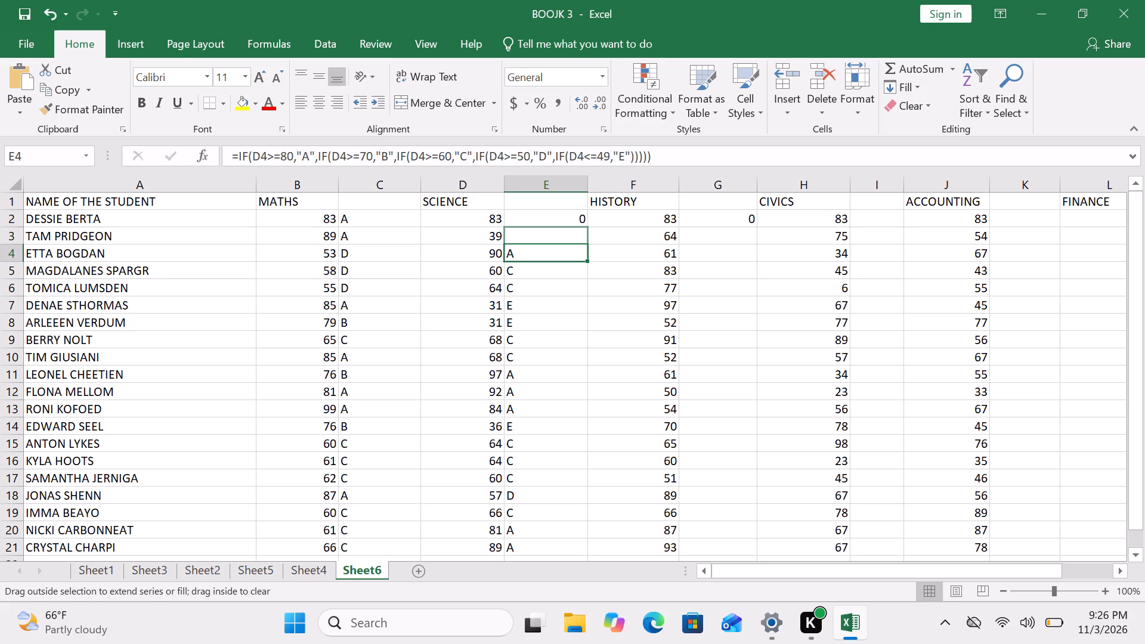
{"action": "left_click_drag", "start_coordinate": [567, 227], "coordinate": [572, 218]}
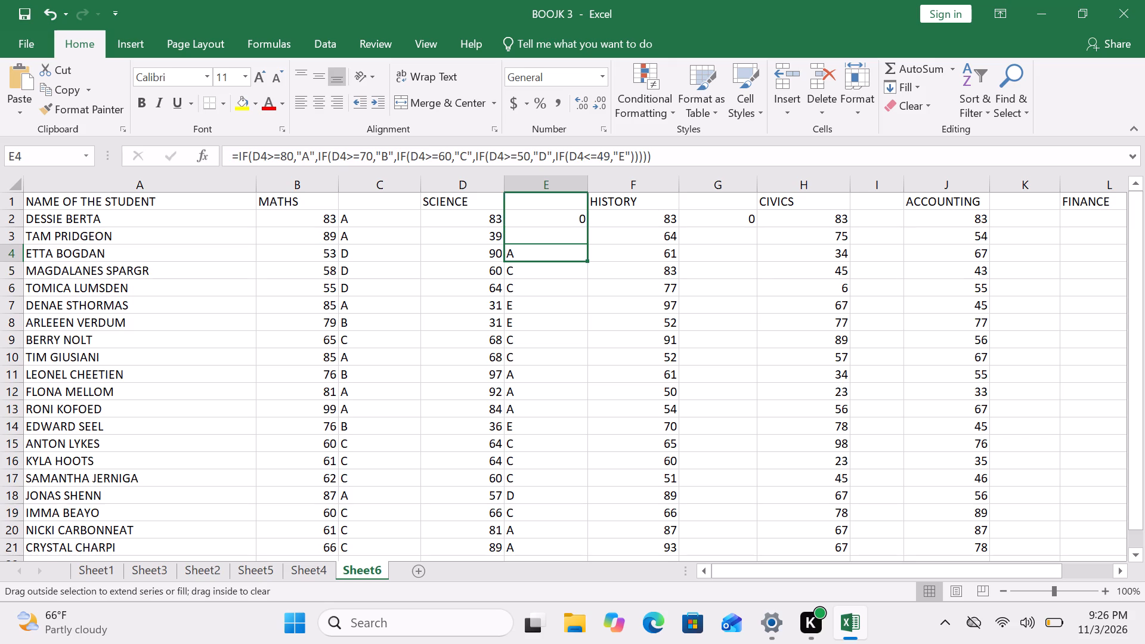
{"action": "left_click_drag", "start_coordinate": [572, 218], "coordinate": [568, 215]}
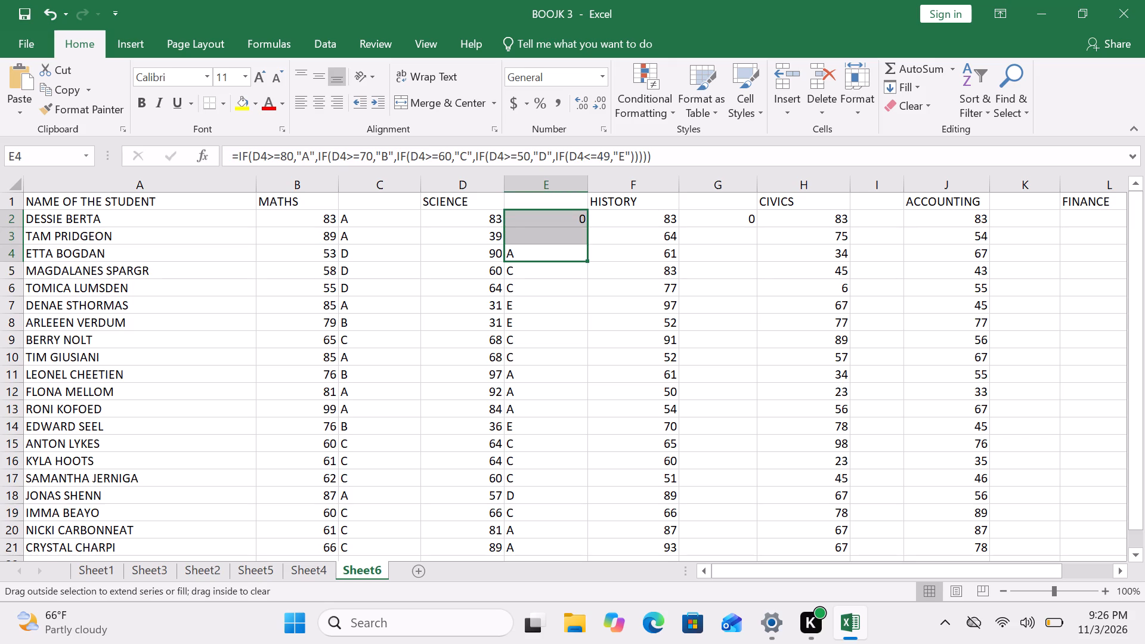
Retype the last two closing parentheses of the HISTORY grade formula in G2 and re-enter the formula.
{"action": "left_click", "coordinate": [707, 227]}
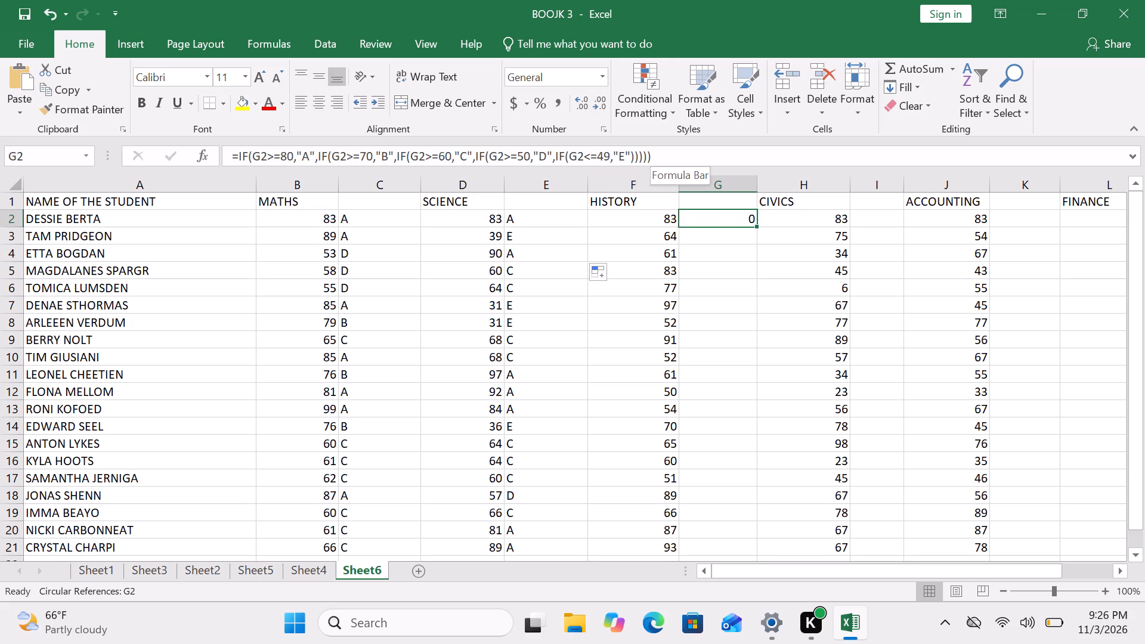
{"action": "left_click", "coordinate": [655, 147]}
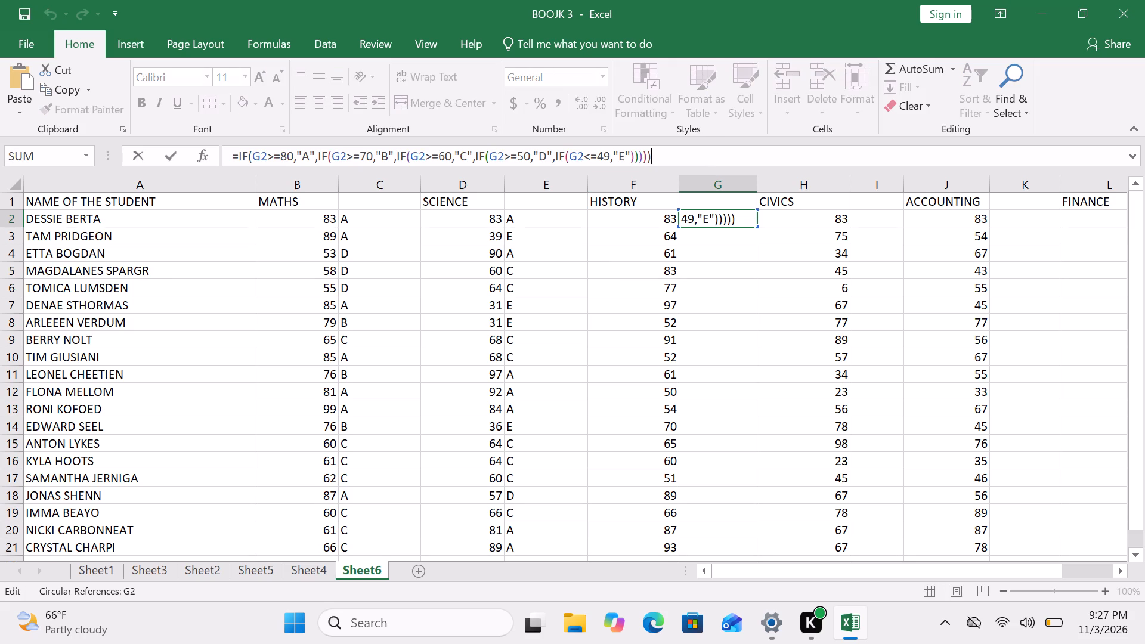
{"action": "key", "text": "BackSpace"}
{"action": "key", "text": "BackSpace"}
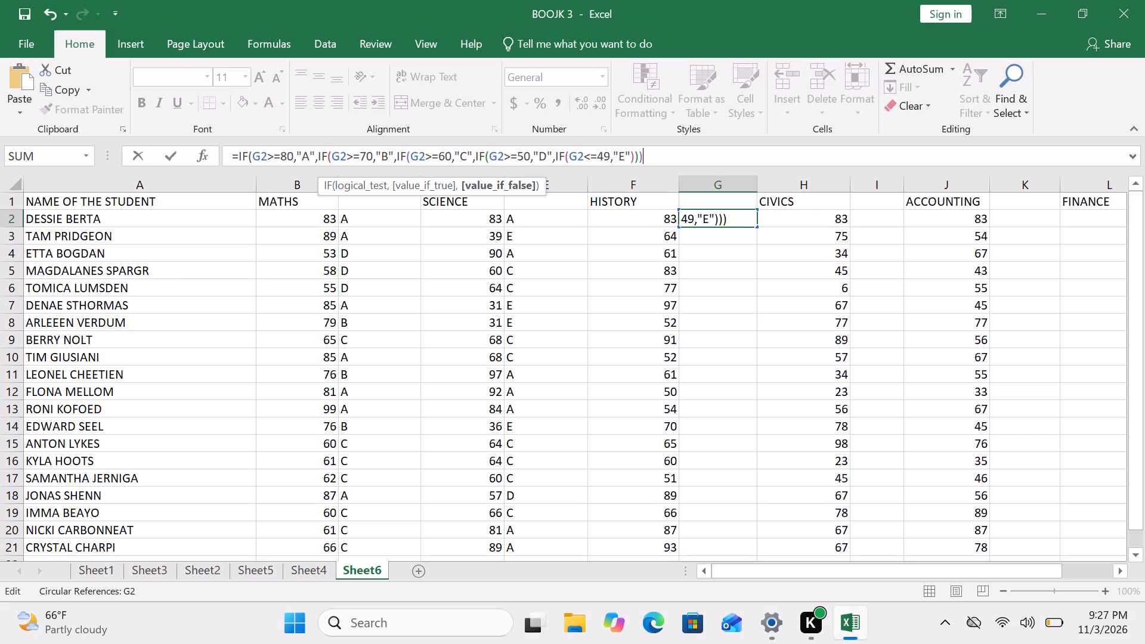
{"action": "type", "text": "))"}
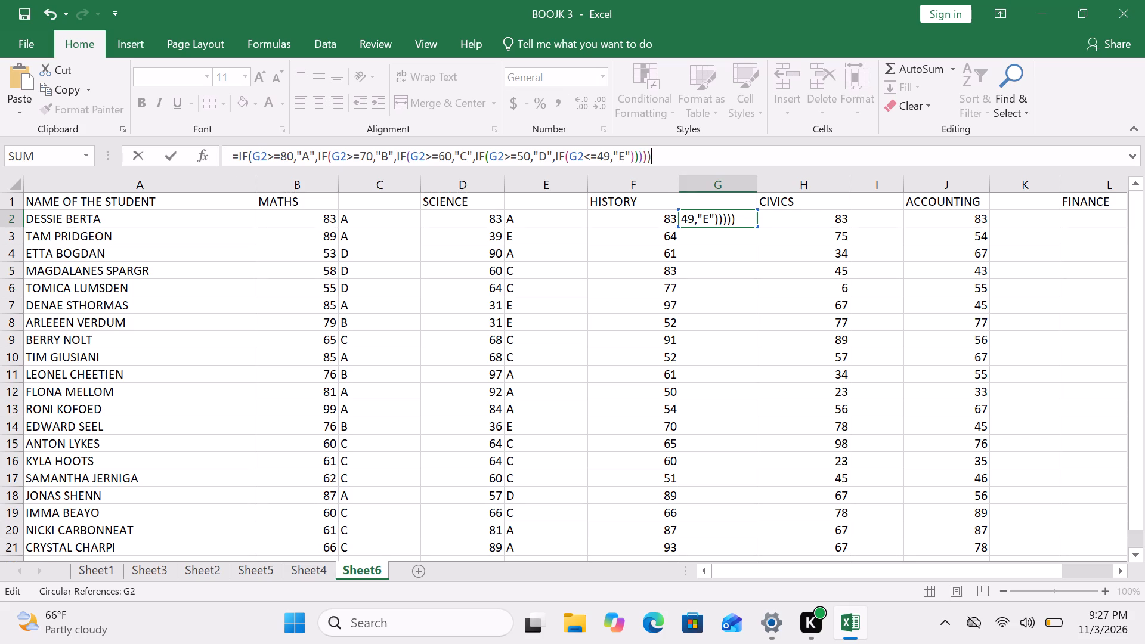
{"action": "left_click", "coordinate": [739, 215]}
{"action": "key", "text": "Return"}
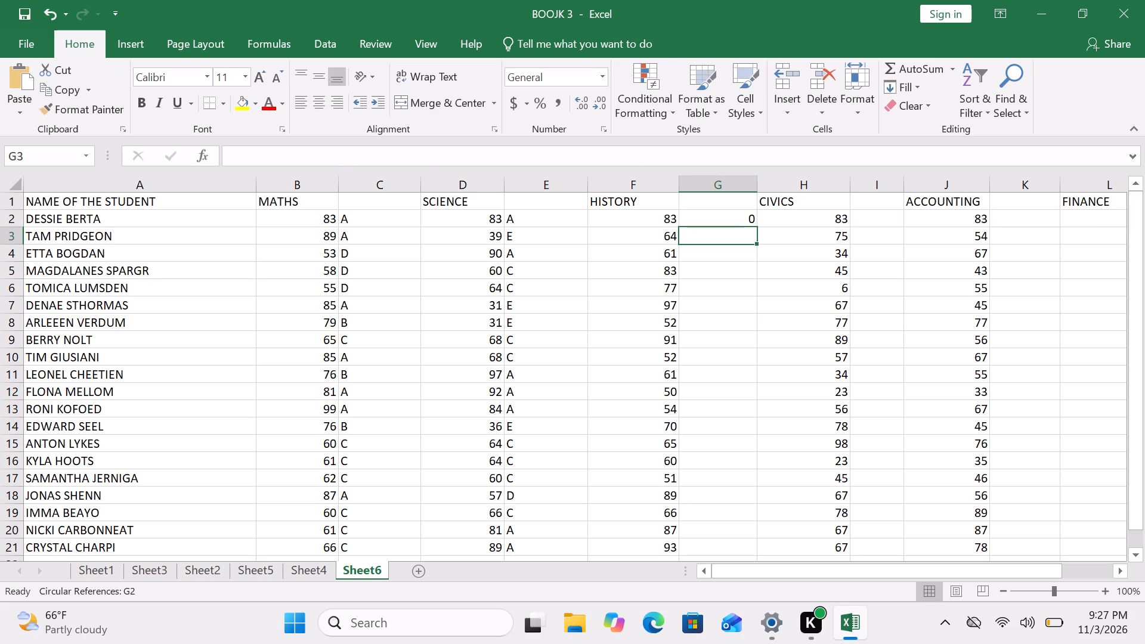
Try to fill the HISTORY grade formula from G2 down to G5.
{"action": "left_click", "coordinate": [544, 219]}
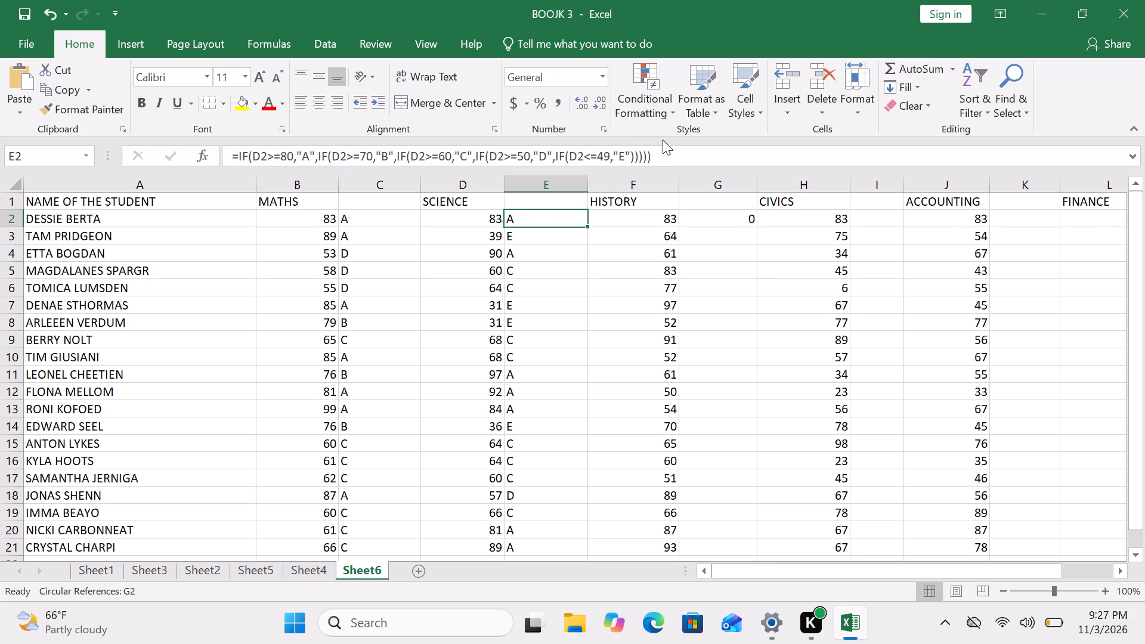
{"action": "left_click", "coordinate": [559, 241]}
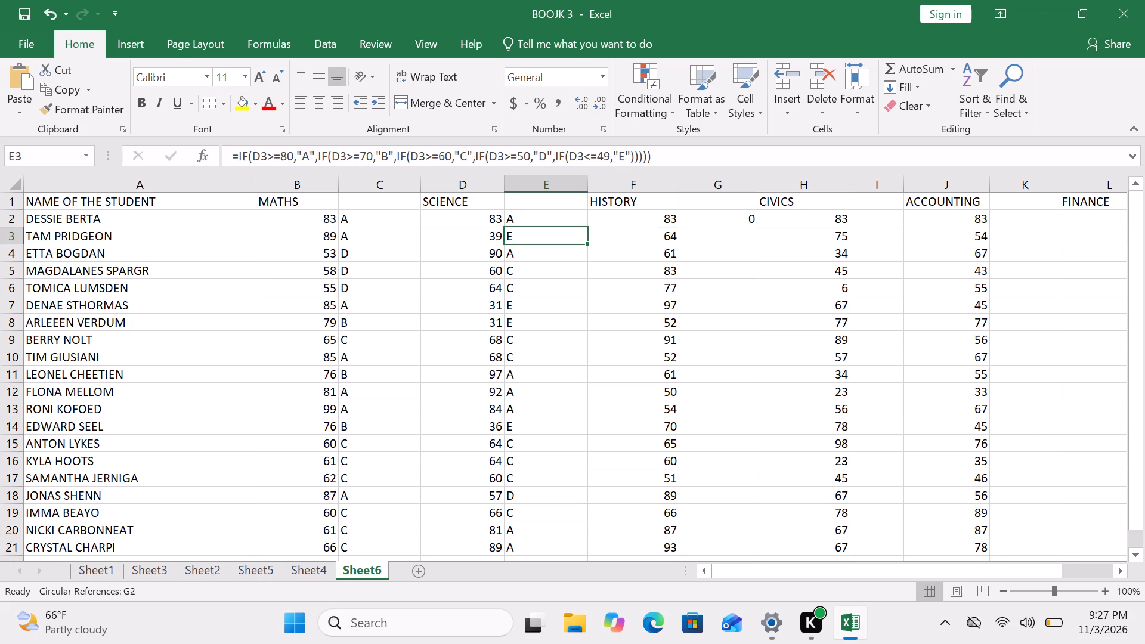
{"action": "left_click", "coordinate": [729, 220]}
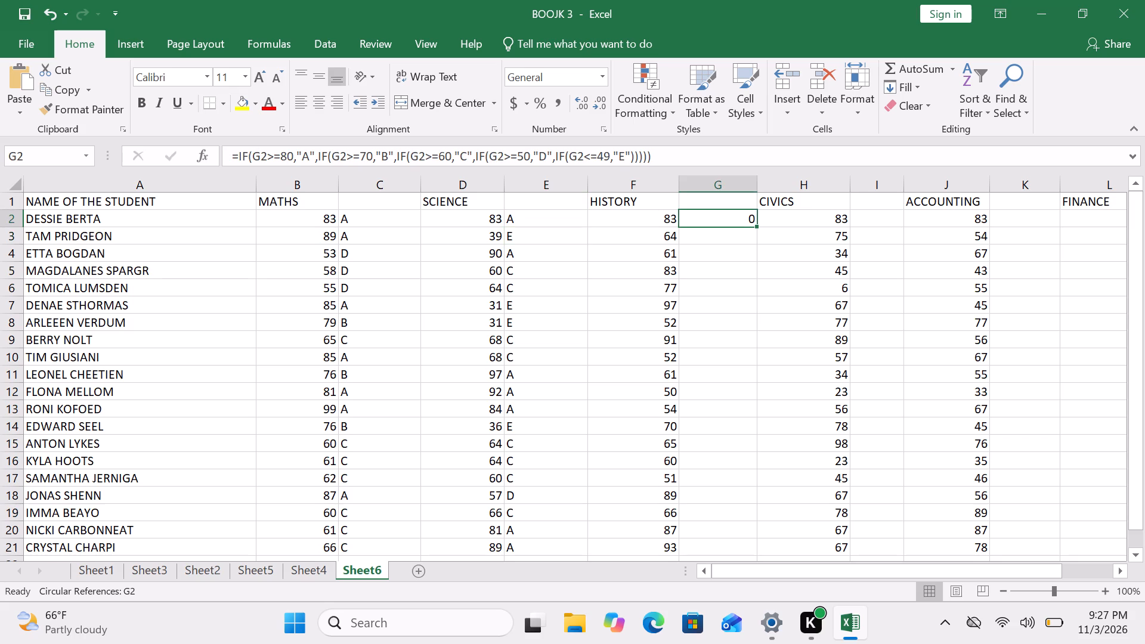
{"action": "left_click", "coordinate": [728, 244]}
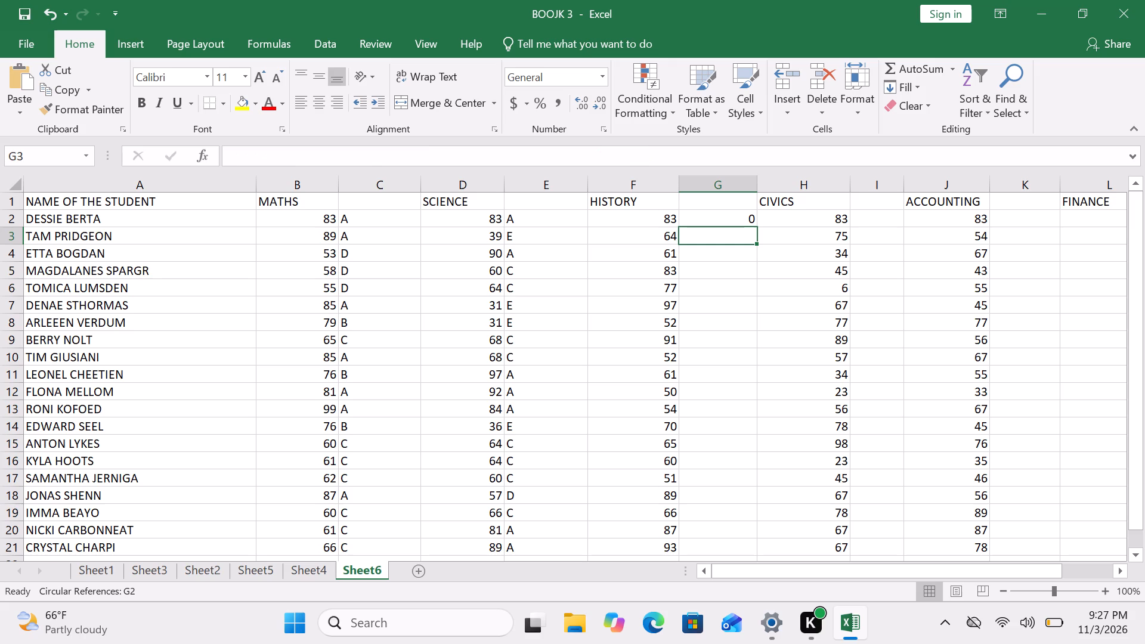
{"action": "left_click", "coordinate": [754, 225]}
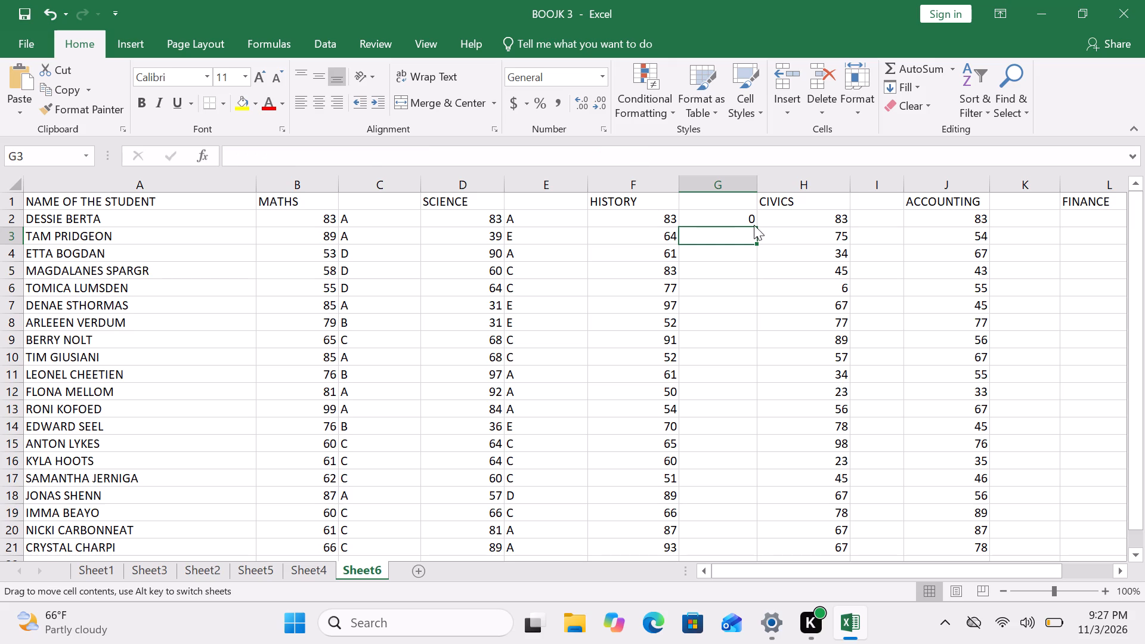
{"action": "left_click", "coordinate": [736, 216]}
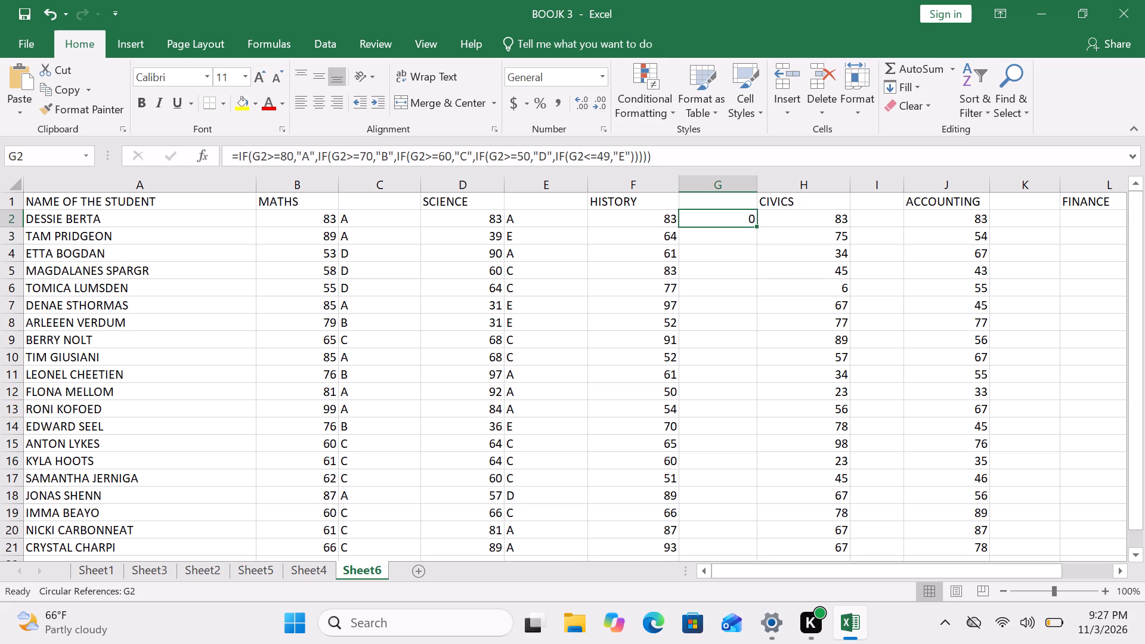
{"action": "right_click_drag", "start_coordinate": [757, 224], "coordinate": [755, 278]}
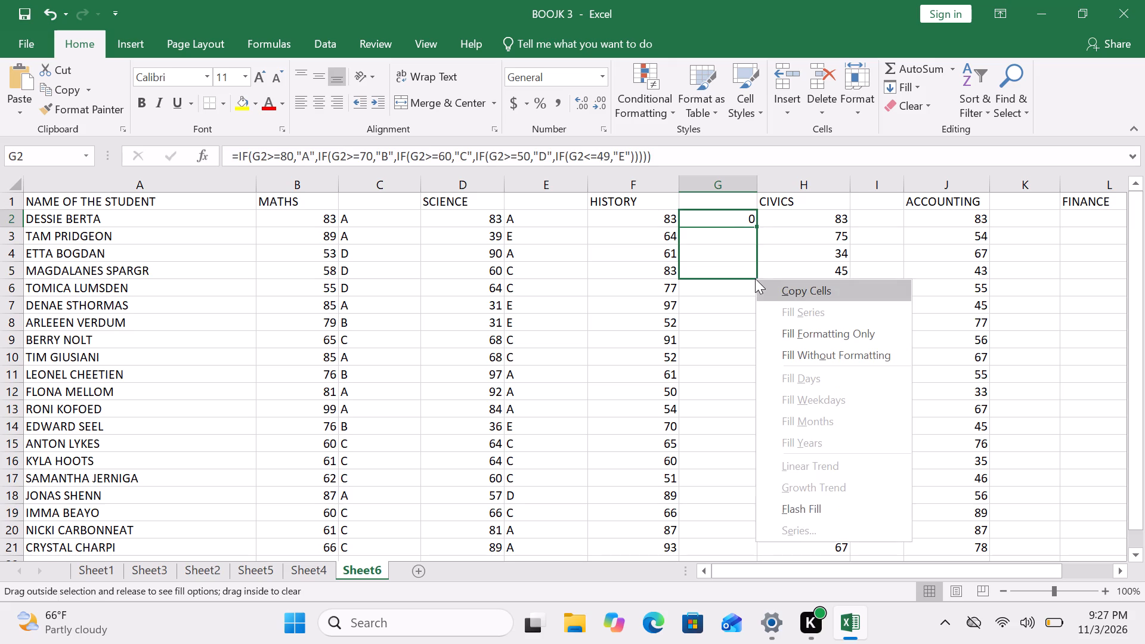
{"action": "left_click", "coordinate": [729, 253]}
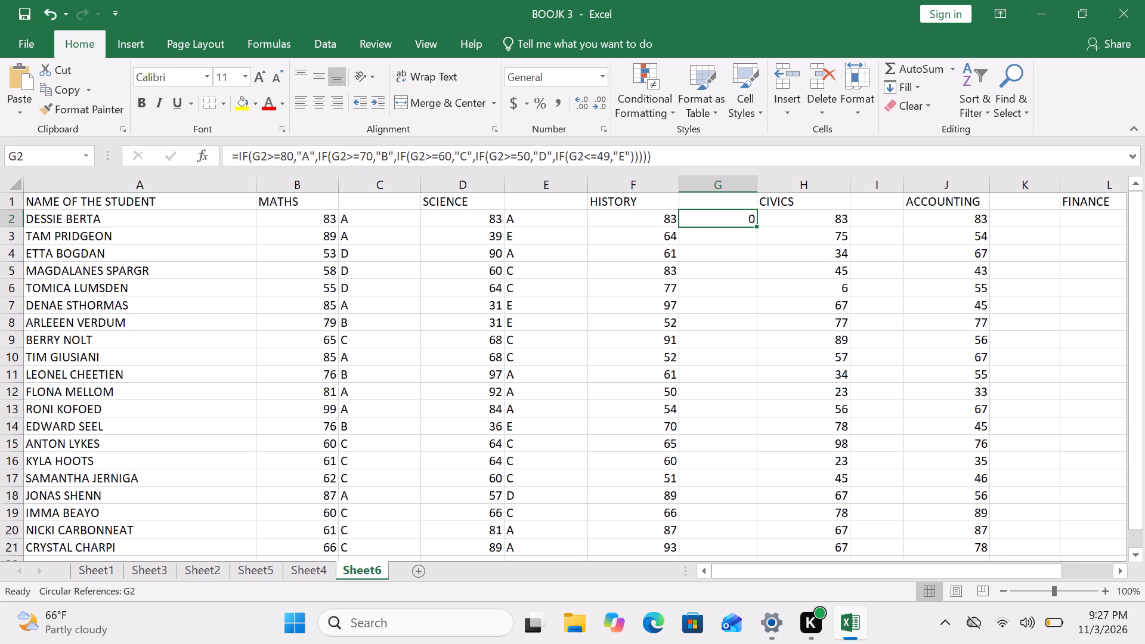
Compare the row 2 grade formulas for SCIENCE in E2, HISTORY in G2 and MATHS in C2.
{"action": "left_click", "coordinate": [567, 222]}
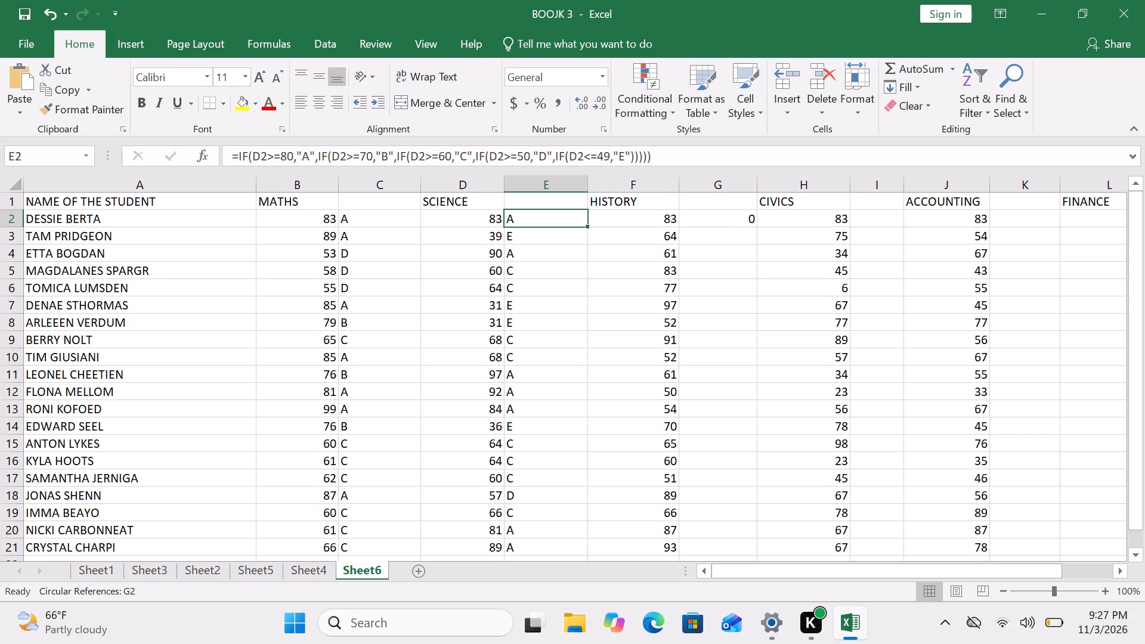
{"action": "left_click", "coordinate": [689, 217]}
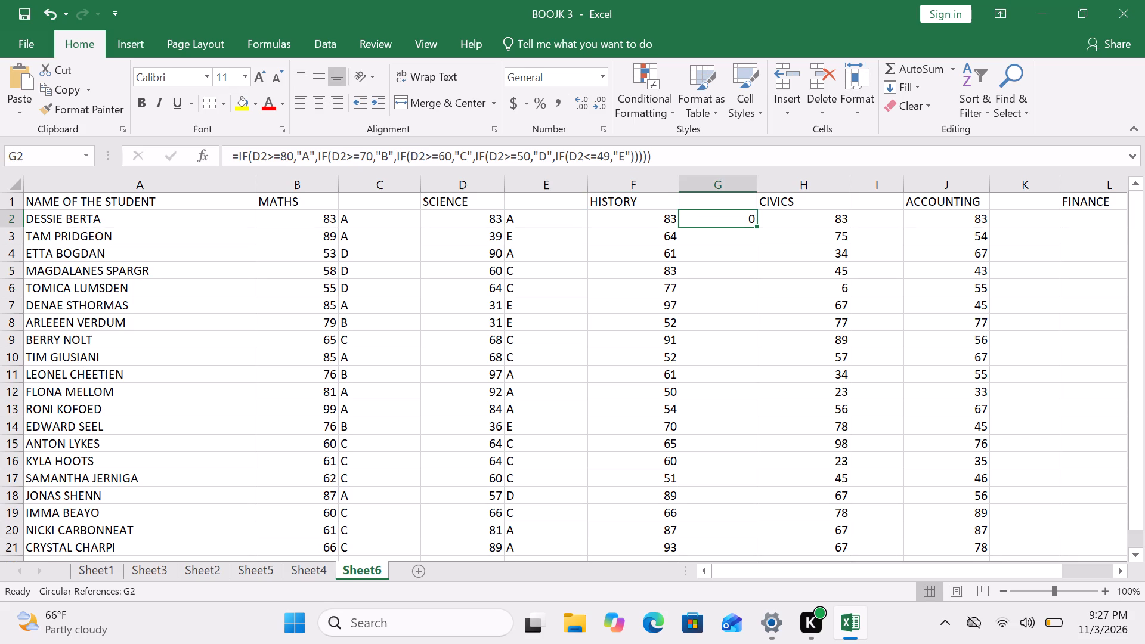
{"action": "left_click", "coordinate": [533, 221]}
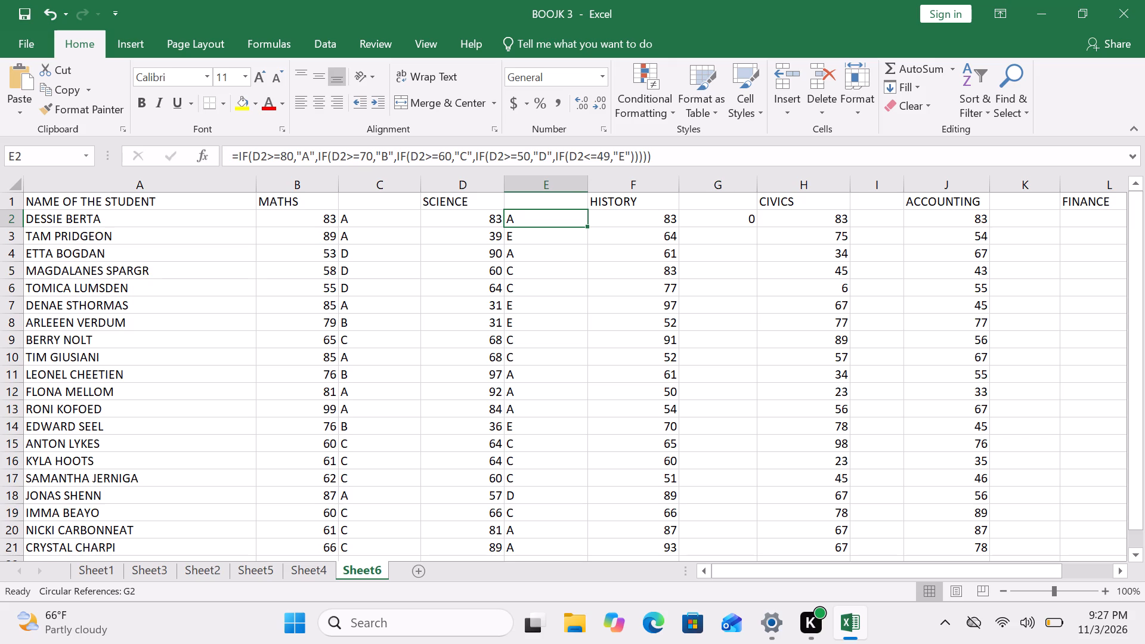
{"action": "left_click", "coordinate": [377, 226]}
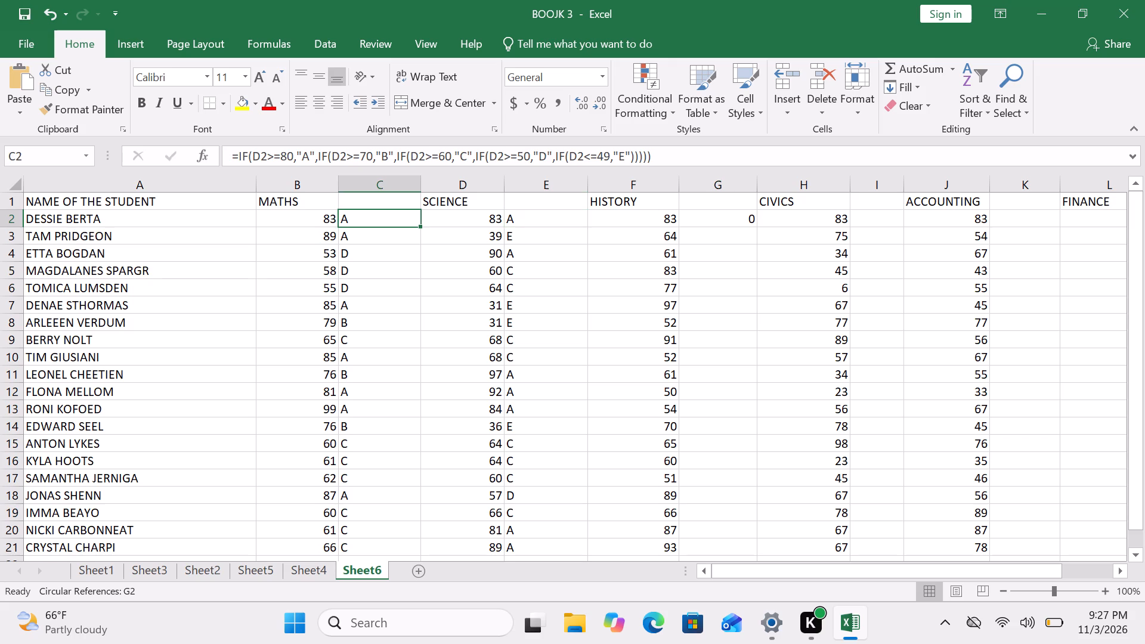
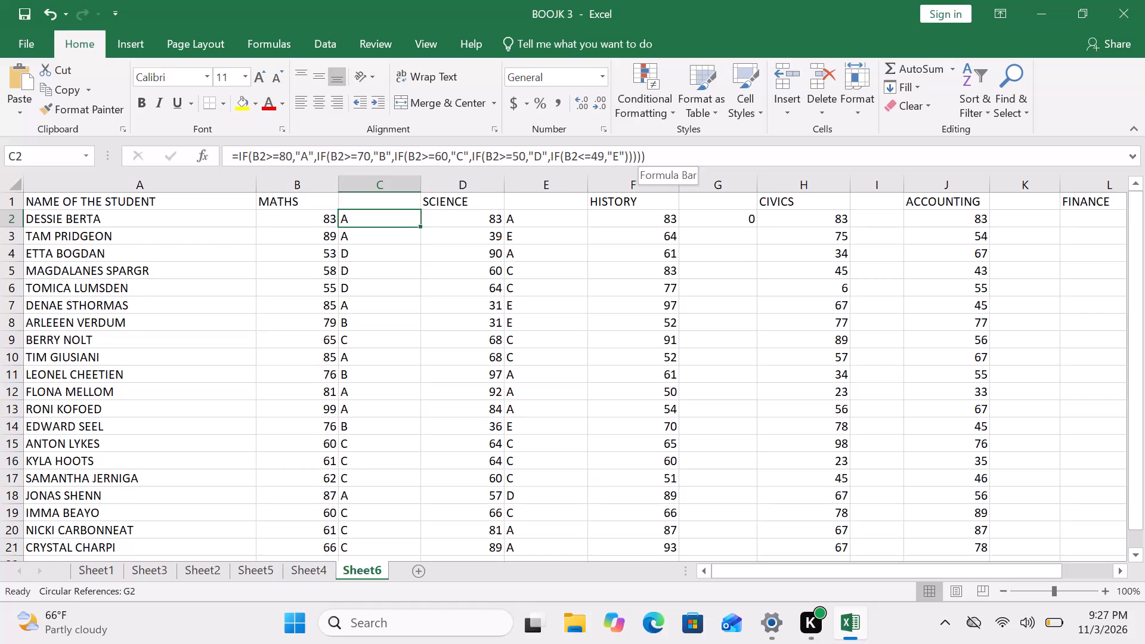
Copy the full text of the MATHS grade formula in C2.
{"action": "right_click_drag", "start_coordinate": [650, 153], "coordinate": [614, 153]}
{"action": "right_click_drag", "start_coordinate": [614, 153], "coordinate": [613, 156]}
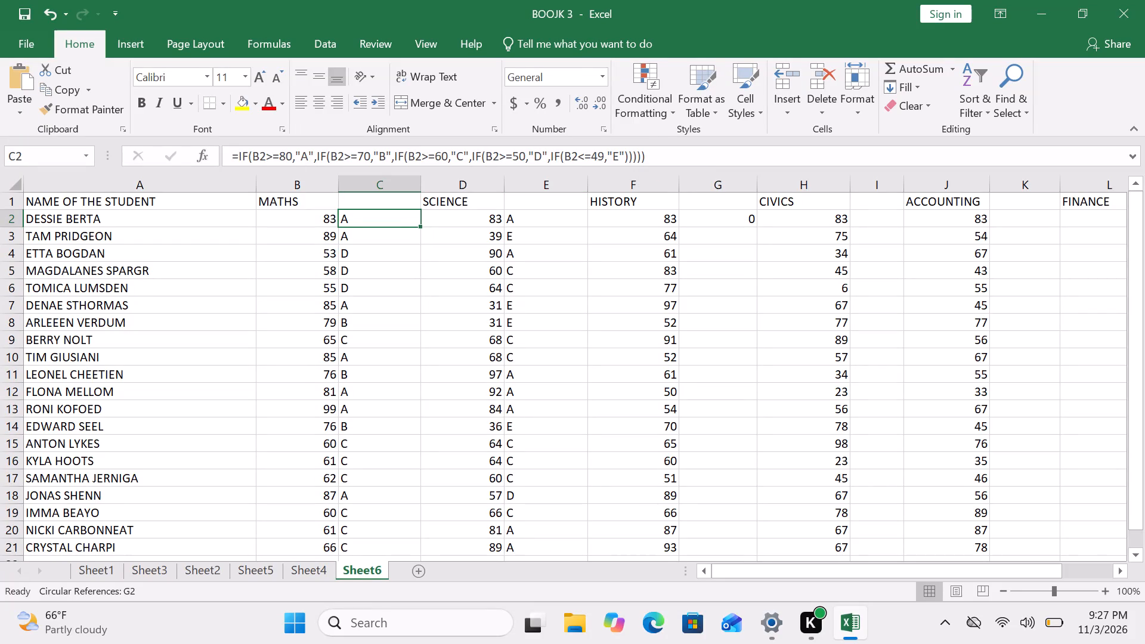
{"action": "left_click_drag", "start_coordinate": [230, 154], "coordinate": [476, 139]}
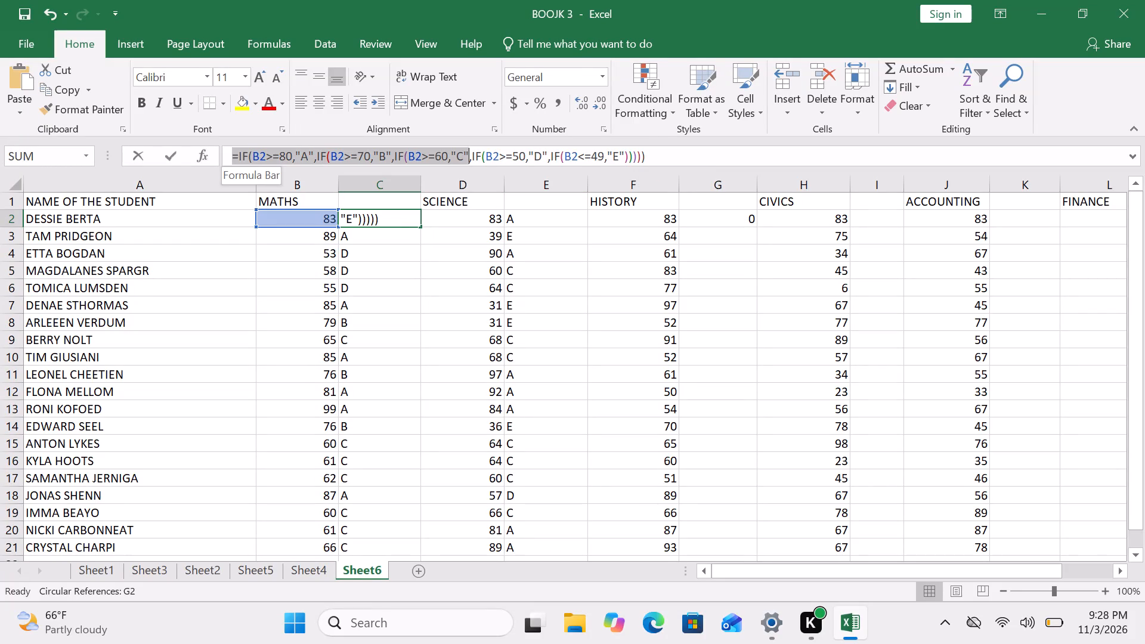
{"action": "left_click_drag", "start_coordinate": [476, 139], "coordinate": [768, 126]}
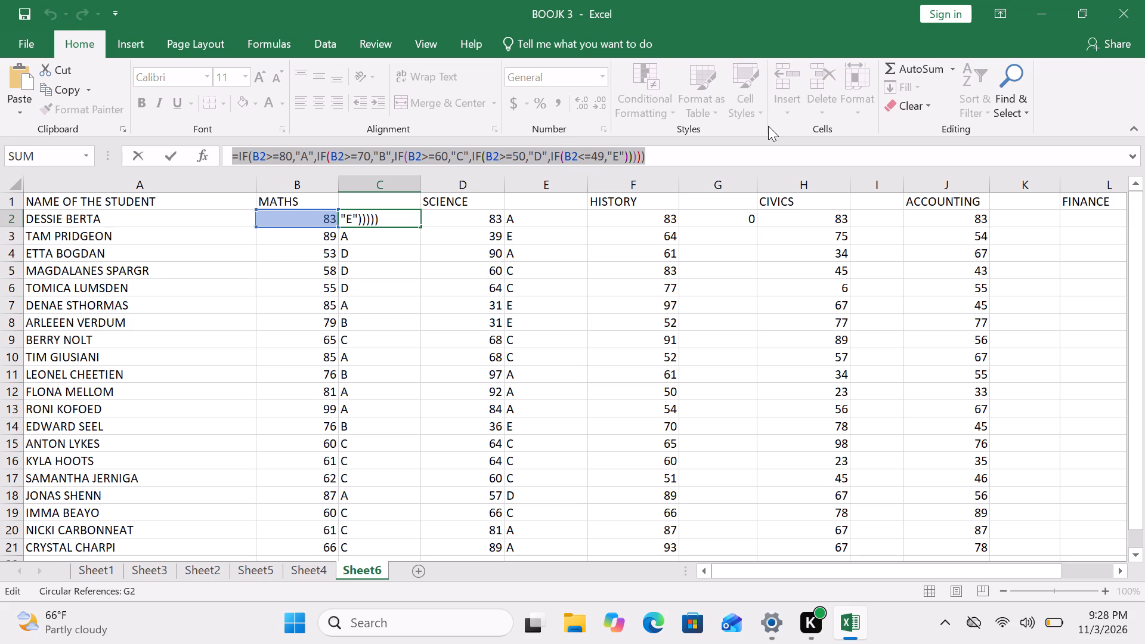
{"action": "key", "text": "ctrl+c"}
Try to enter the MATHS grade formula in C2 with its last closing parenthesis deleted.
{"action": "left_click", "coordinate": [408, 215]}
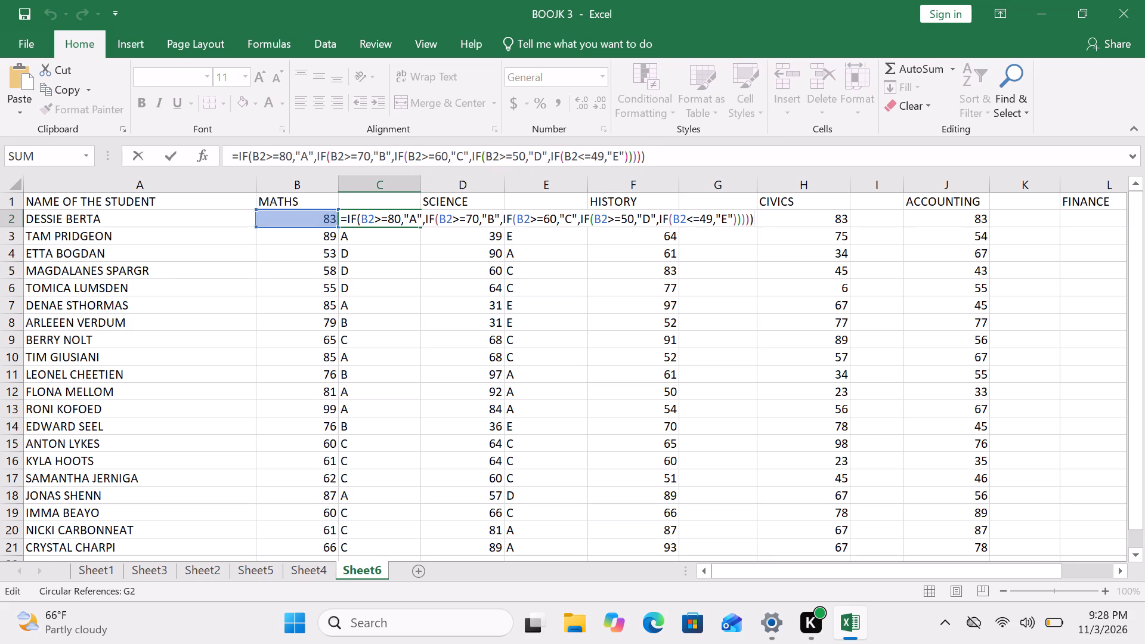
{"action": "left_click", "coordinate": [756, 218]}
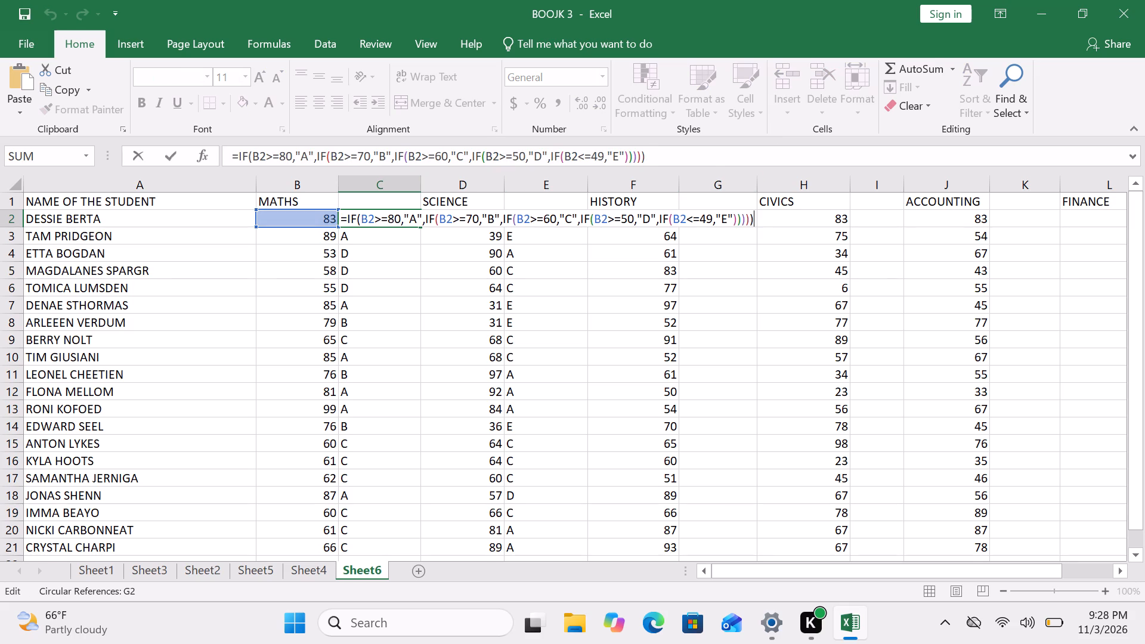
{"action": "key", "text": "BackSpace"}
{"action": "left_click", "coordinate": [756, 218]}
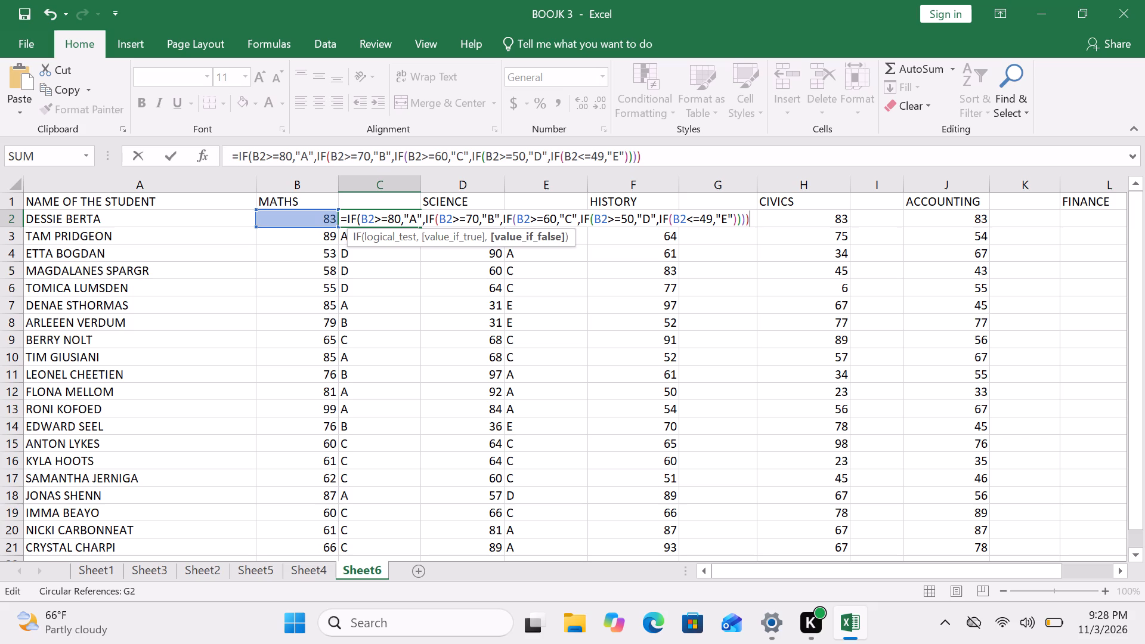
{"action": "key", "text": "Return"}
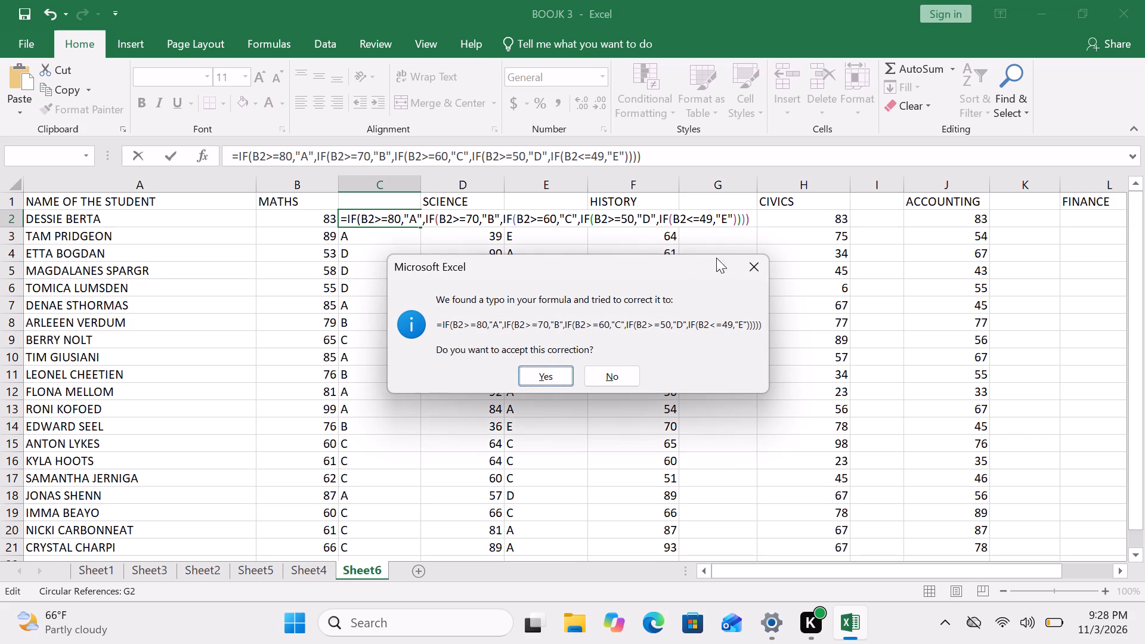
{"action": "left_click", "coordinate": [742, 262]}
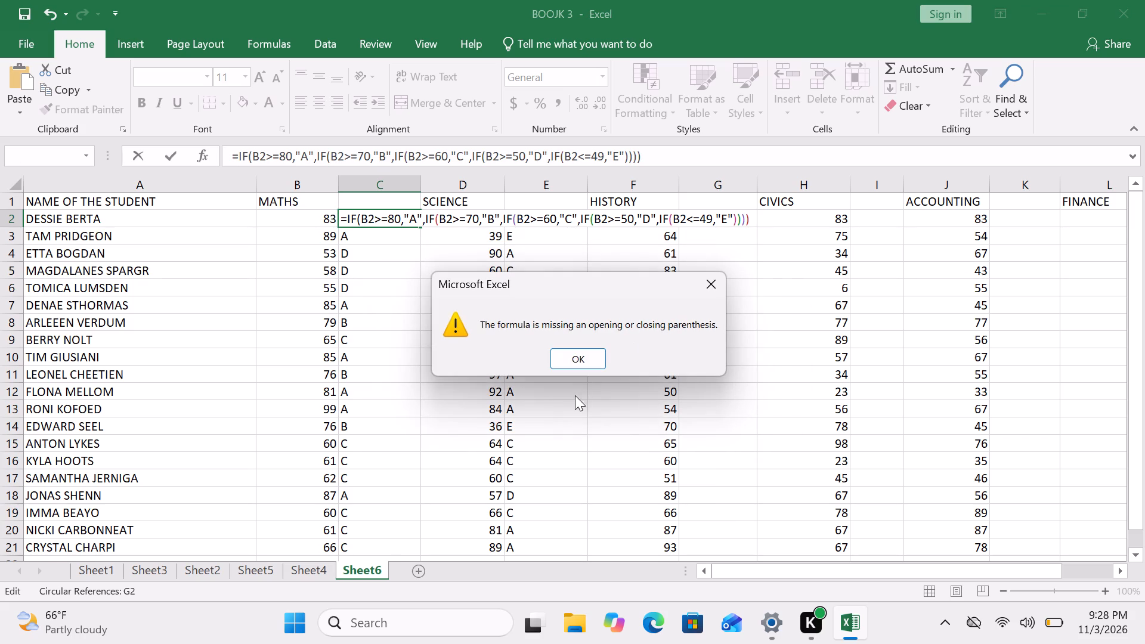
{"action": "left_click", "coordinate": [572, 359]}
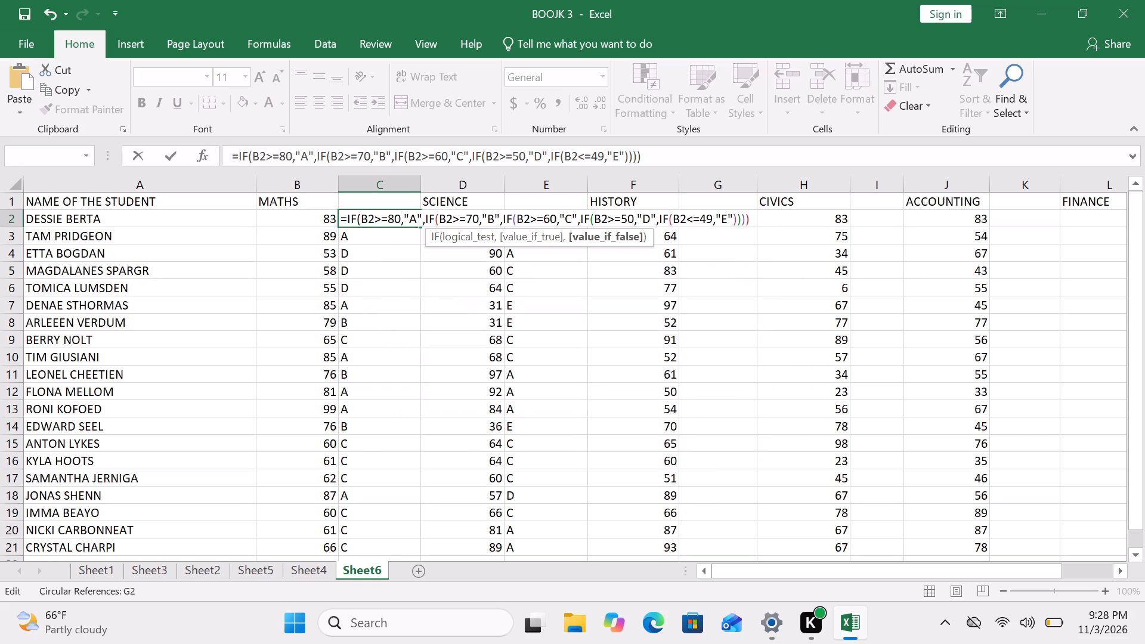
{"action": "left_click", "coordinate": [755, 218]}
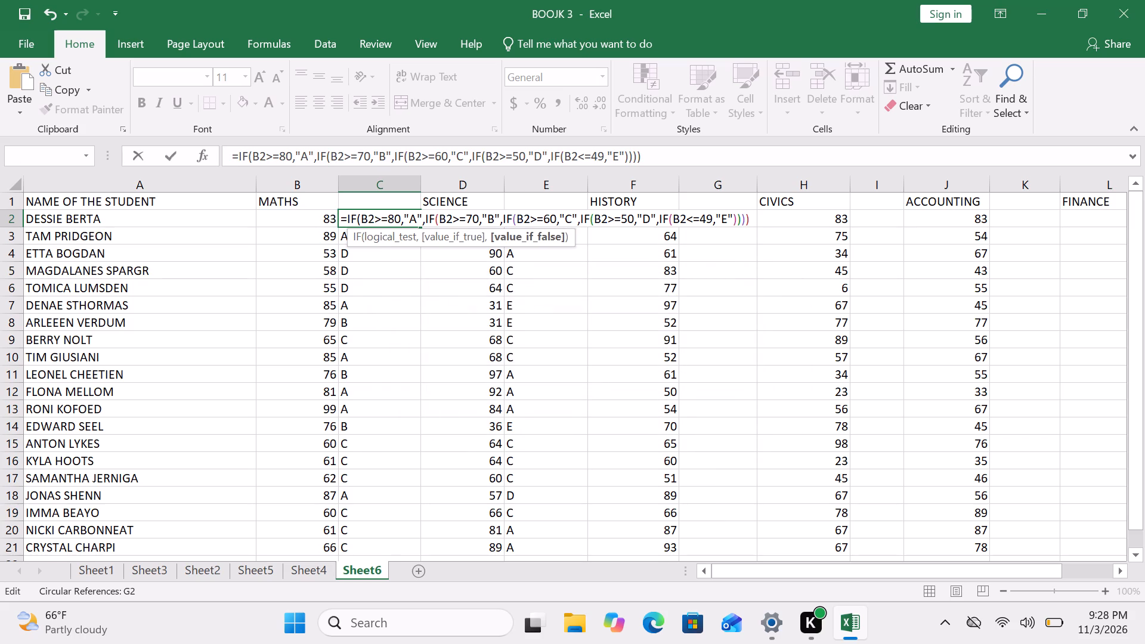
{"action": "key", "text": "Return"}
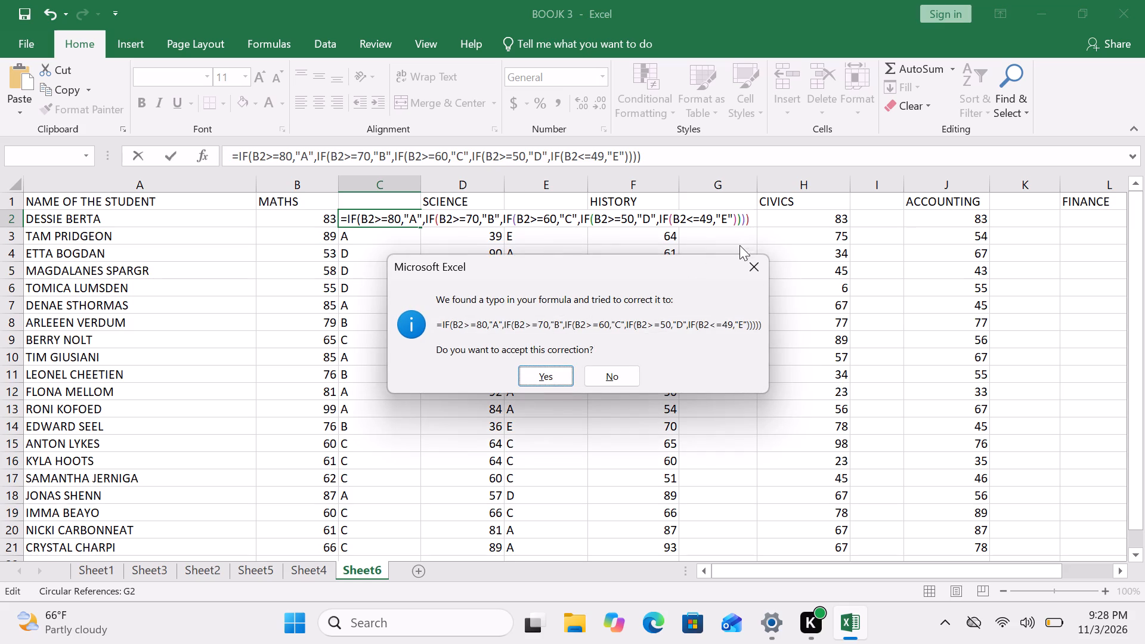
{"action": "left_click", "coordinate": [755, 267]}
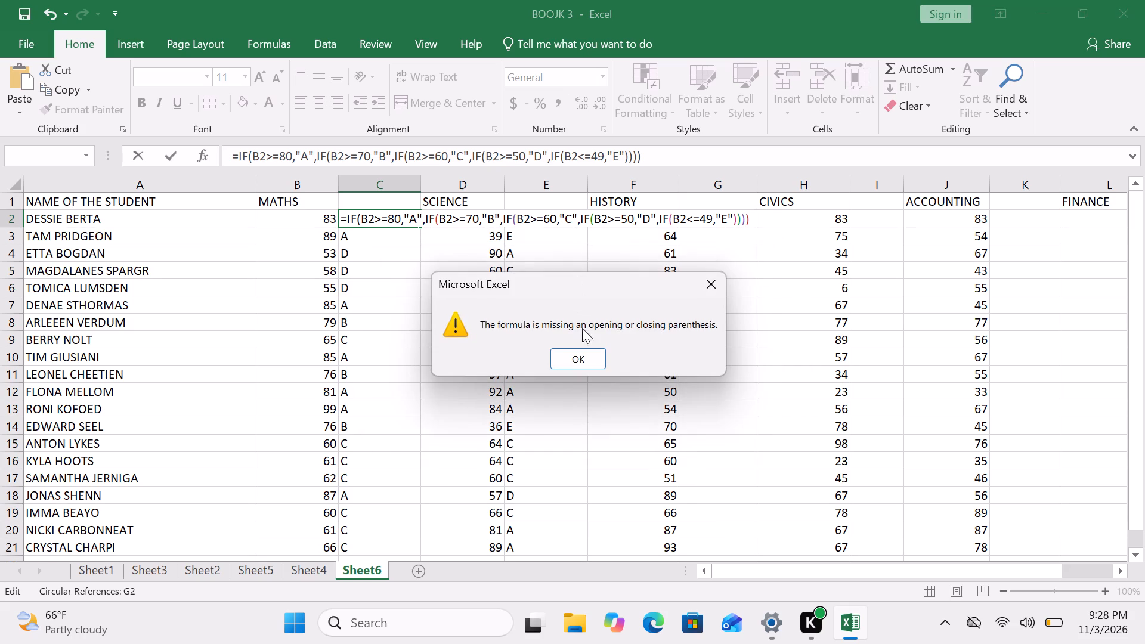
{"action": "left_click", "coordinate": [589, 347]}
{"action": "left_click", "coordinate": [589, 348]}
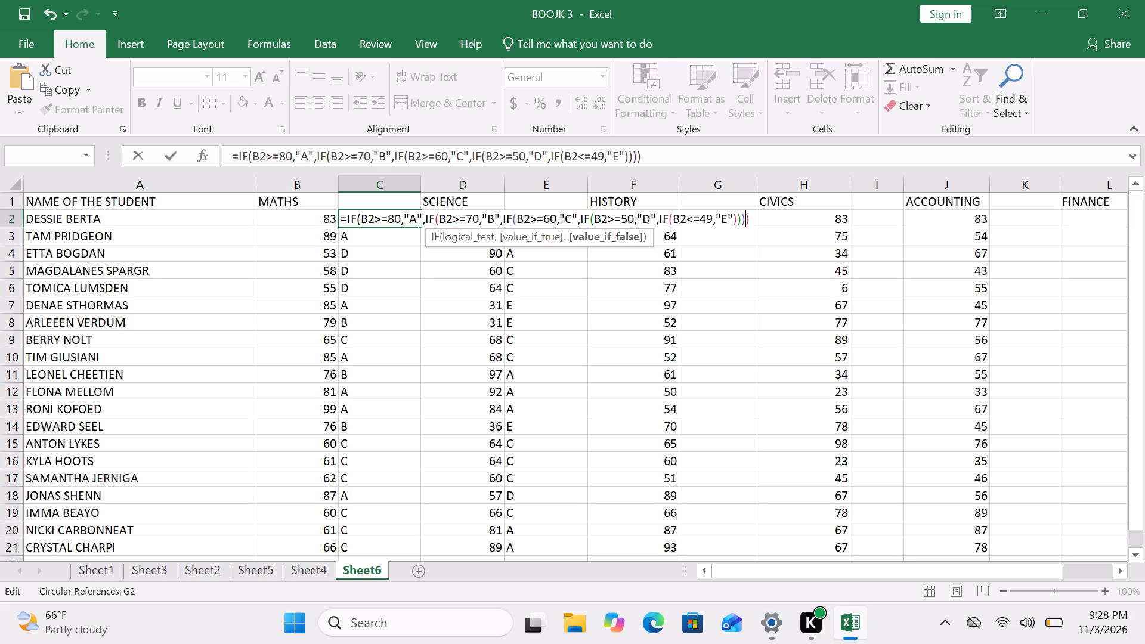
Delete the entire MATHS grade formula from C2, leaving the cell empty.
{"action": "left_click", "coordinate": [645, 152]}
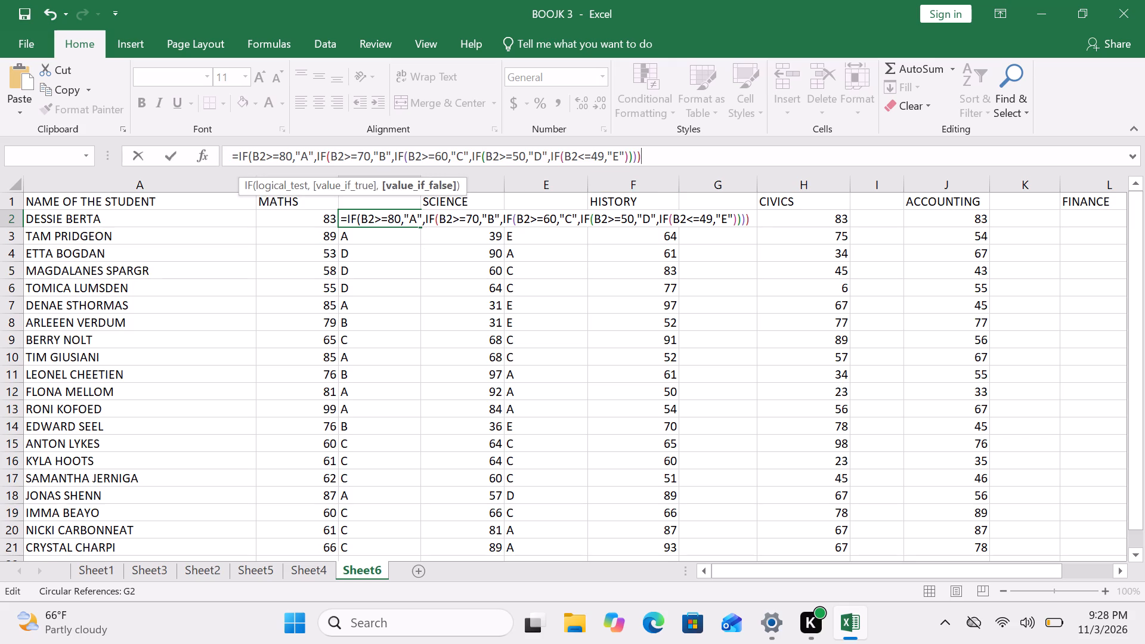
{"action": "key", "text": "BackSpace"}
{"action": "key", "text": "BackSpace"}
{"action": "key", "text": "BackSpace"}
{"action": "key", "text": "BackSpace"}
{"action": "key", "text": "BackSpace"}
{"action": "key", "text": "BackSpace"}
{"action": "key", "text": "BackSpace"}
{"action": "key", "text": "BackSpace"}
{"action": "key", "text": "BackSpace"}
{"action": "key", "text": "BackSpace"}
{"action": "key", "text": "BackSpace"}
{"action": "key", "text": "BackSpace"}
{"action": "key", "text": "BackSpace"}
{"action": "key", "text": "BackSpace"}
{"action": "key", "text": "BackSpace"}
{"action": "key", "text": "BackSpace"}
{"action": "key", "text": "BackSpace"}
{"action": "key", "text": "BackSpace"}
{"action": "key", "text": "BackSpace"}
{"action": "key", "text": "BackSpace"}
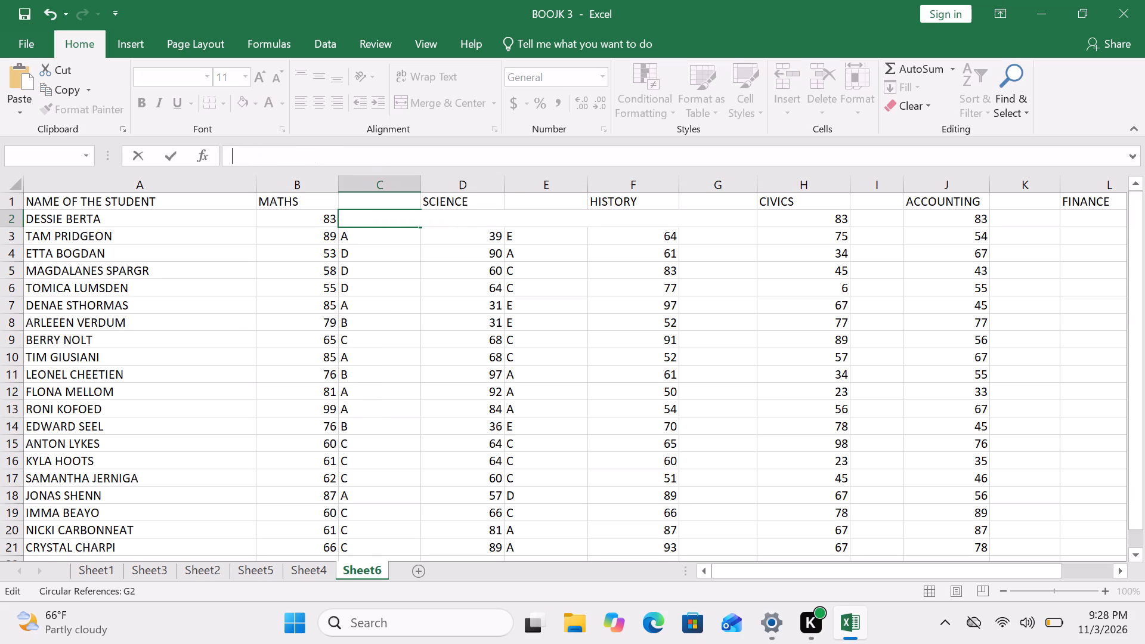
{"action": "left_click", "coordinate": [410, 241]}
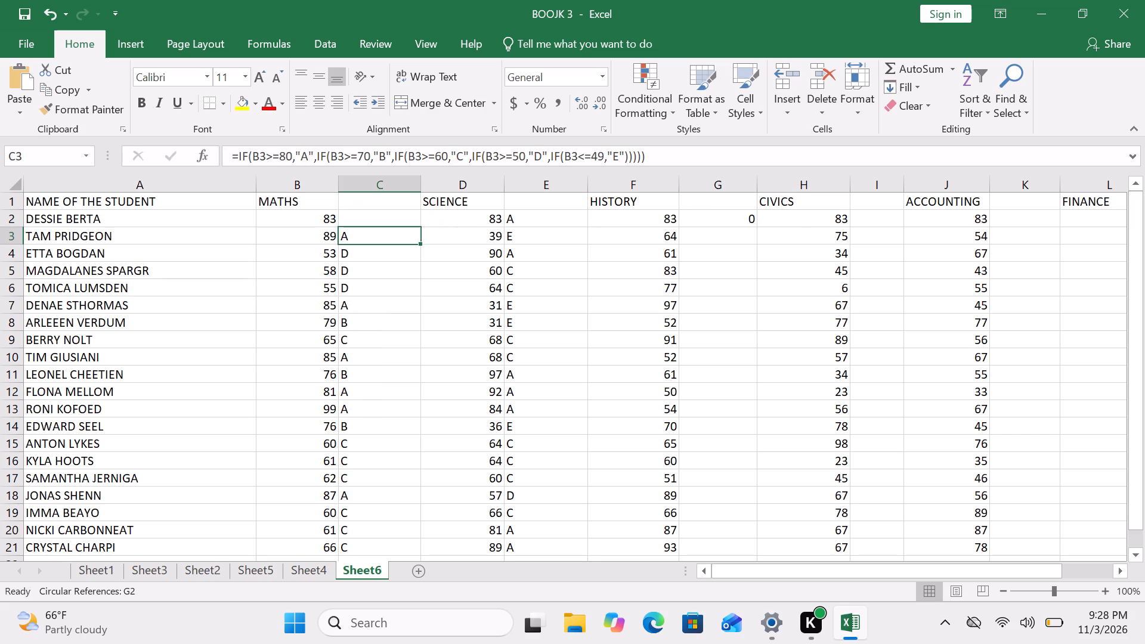
Fill the MATHS grade formula upward from C3 through C2 to C1, and clear the extra entry in header cell C1.
{"action": "left_click_drag", "start_coordinate": [420, 242], "coordinate": [398, 190]}
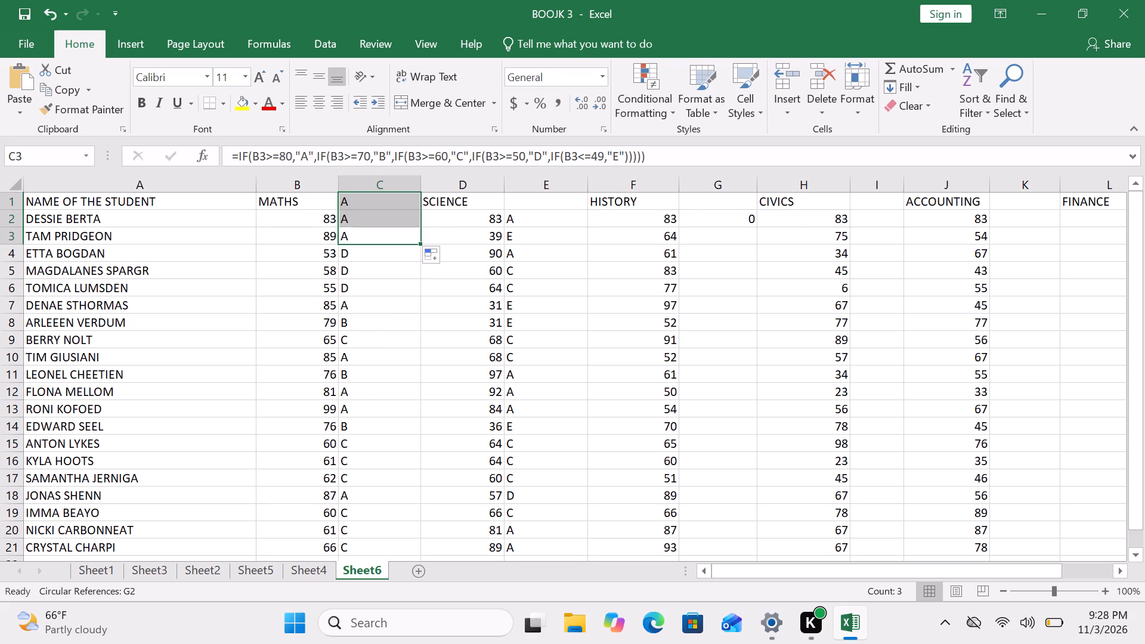
{"action": "left_click", "coordinate": [392, 205]}
{"action": "key", "text": "BackSpace"}
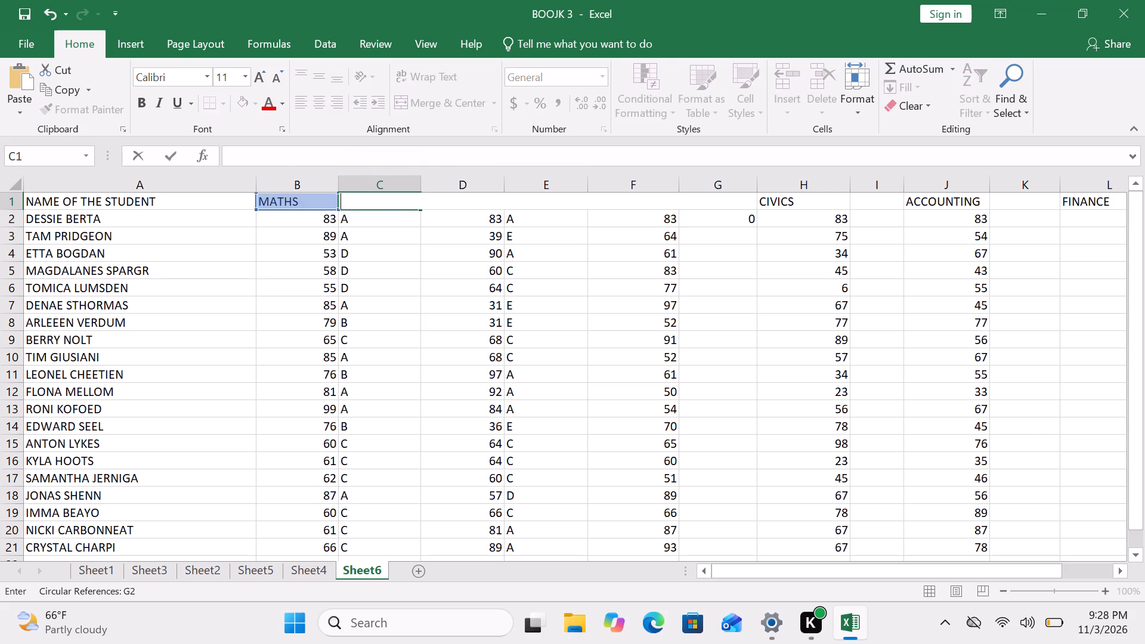
{"action": "left_click", "coordinate": [402, 215]}
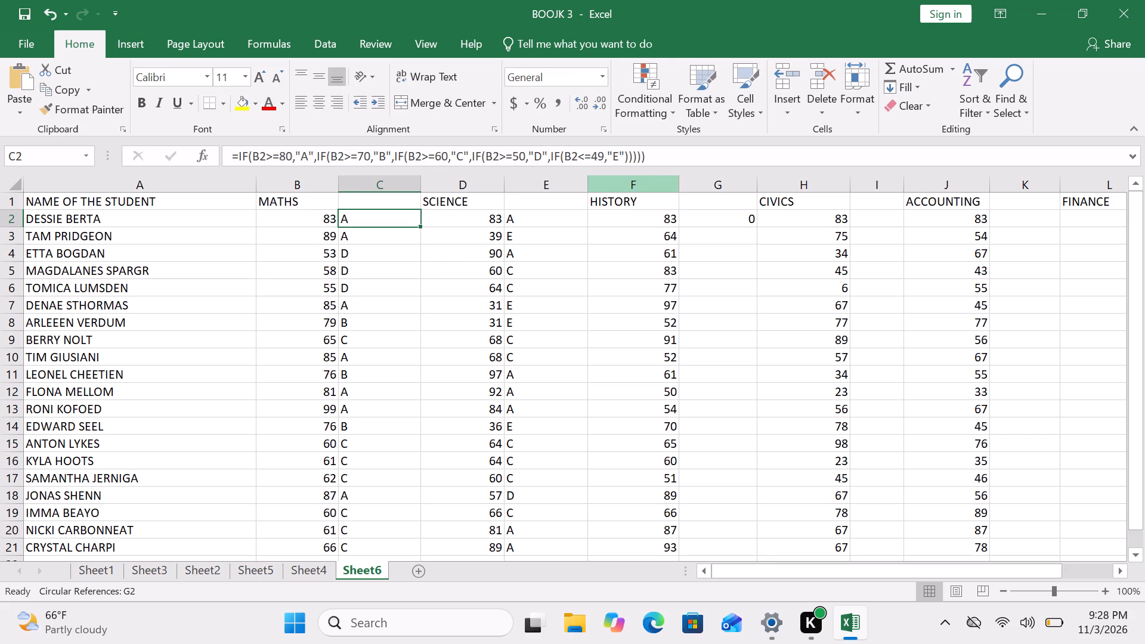
Copy the full text of the MATHS grade formula in C2, keeping the cell's formula as it is.
{"action": "left_click", "coordinate": [372, 216]}
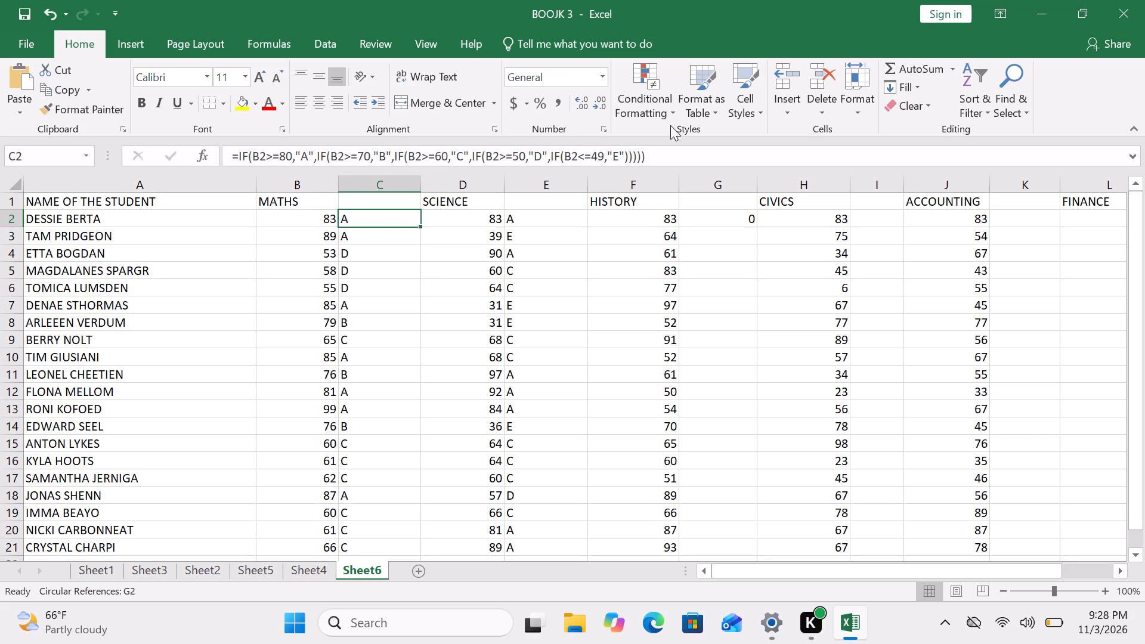
{"action": "left_click_drag", "start_coordinate": [657, 149], "coordinate": [306, 169]}
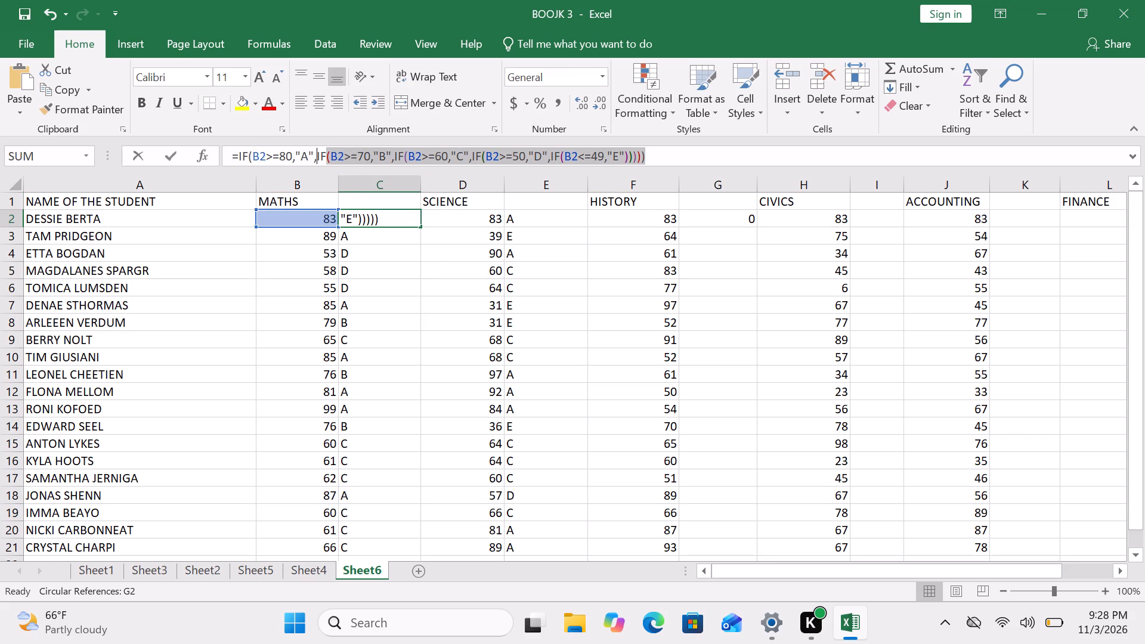
{"action": "left_click_drag", "start_coordinate": [306, 169], "coordinate": [255, 177]}
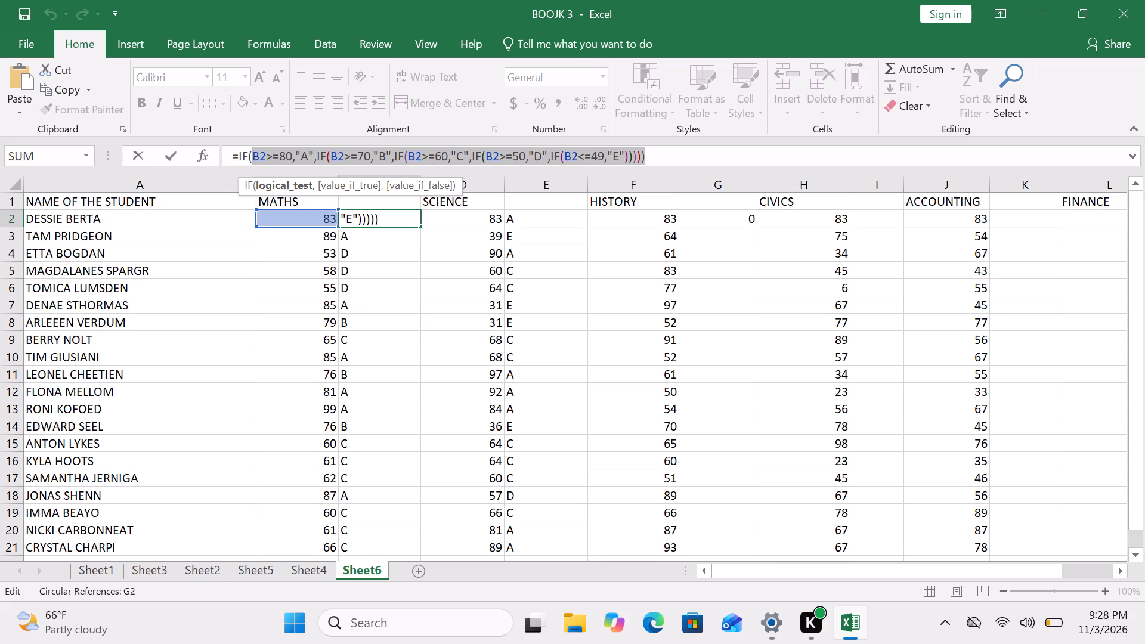
{"action": "left_click", "coordinate": [663, 147]}
{"action": "left_click_drag", "start_coordinate": [656, 153], "coordinate": [565, 153]}
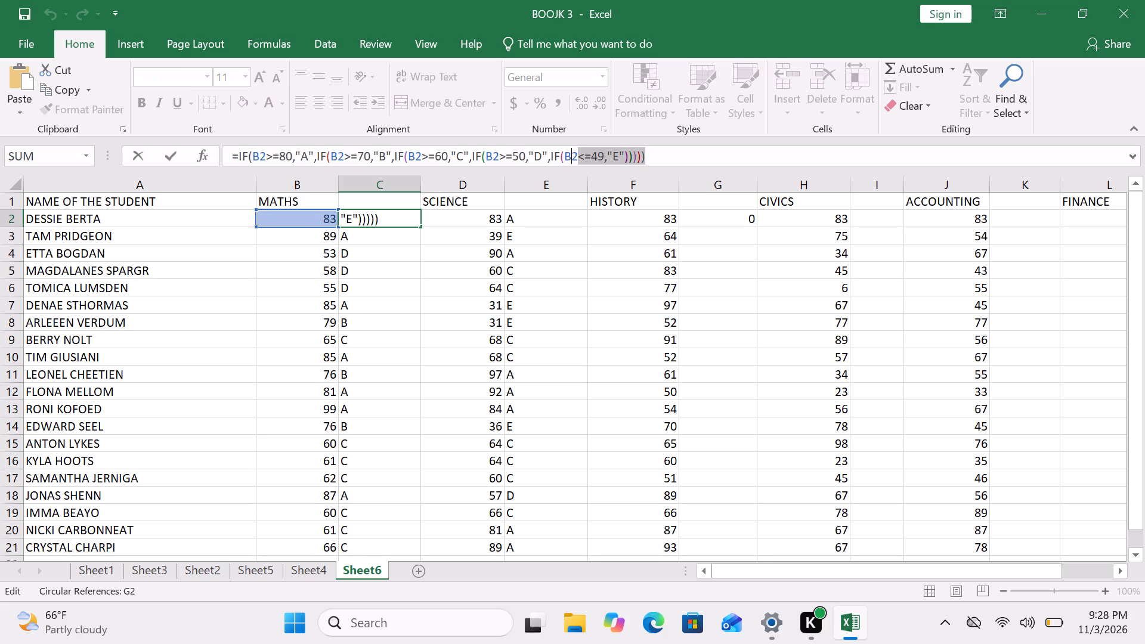
{"action": "left_click_drag", "start_coordinate": [565, 153], "coordinate": [229, 157]}
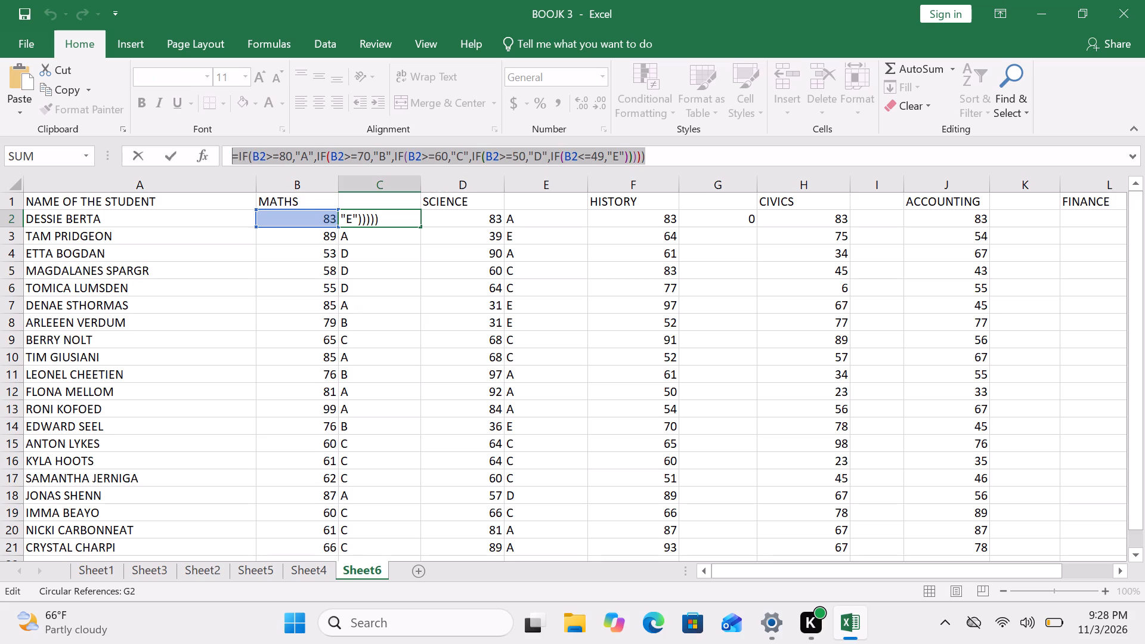
{"action": "key", "text": "ctrl+c"}
{"action": "left_click", "coordinate": [403, 218]}
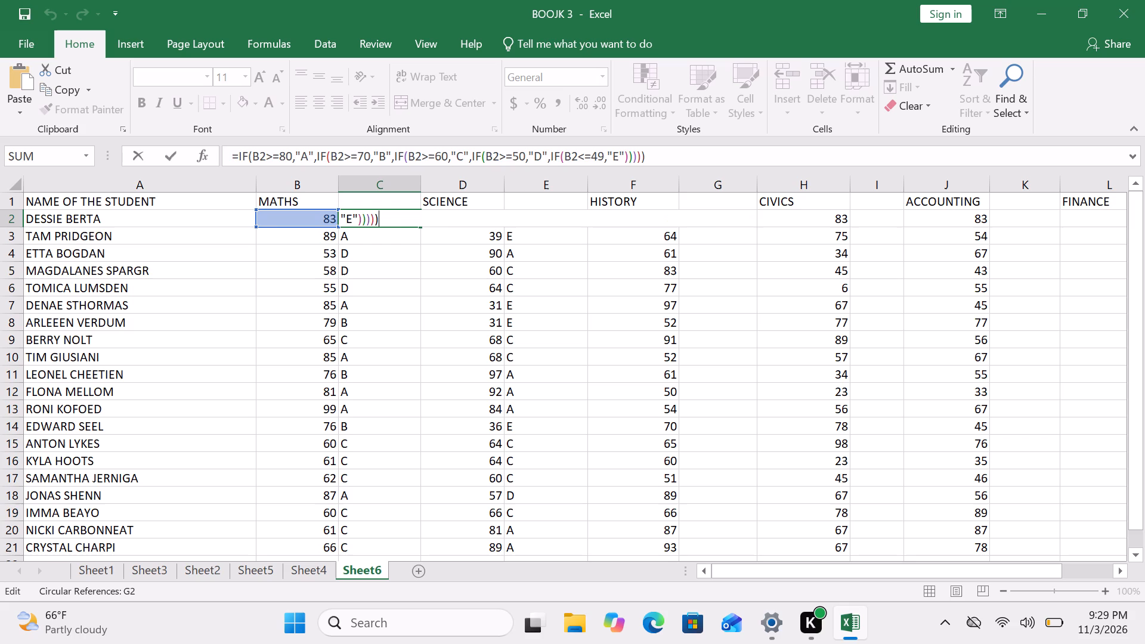
{"action": "key", "text": "Return"}
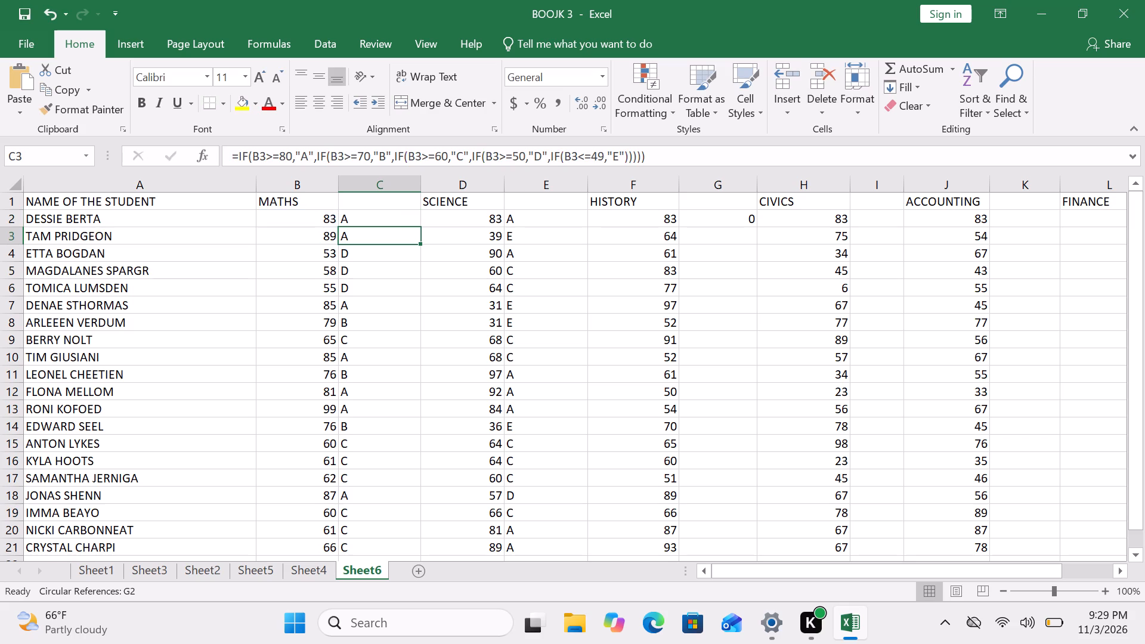
Replace the HISTORY grade formula in G2 with the copied MATHS formula text.
{"action": "left_click", "coordinate": [733, 219]}
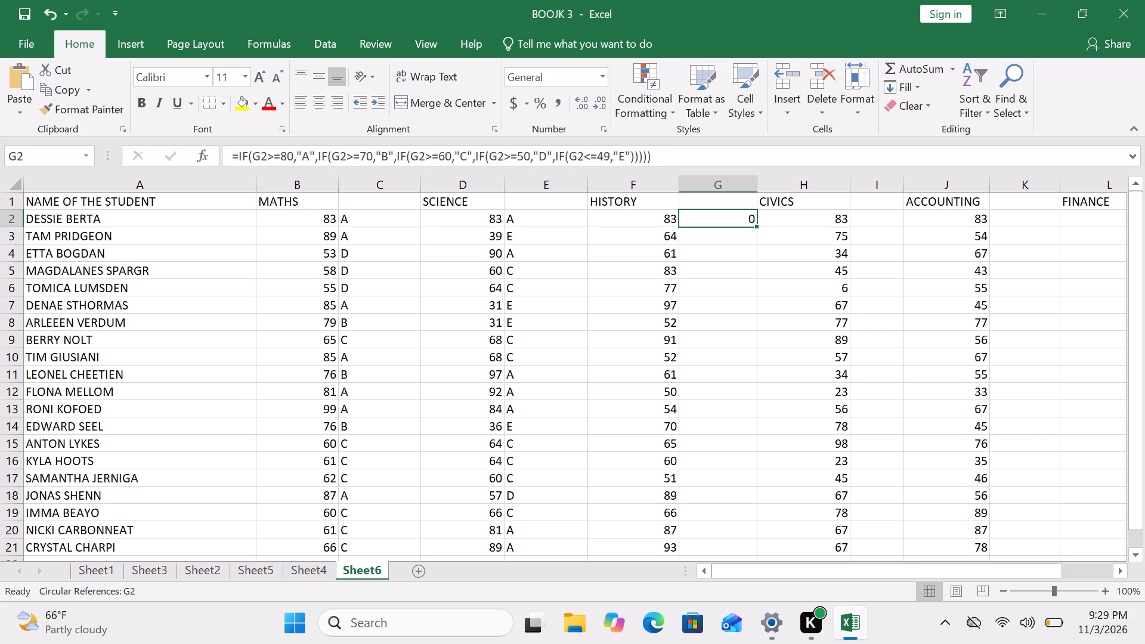
{"action": "left_click", "coordinate": [733, 219]}
{"action": "key", "text": "BackSpace"}
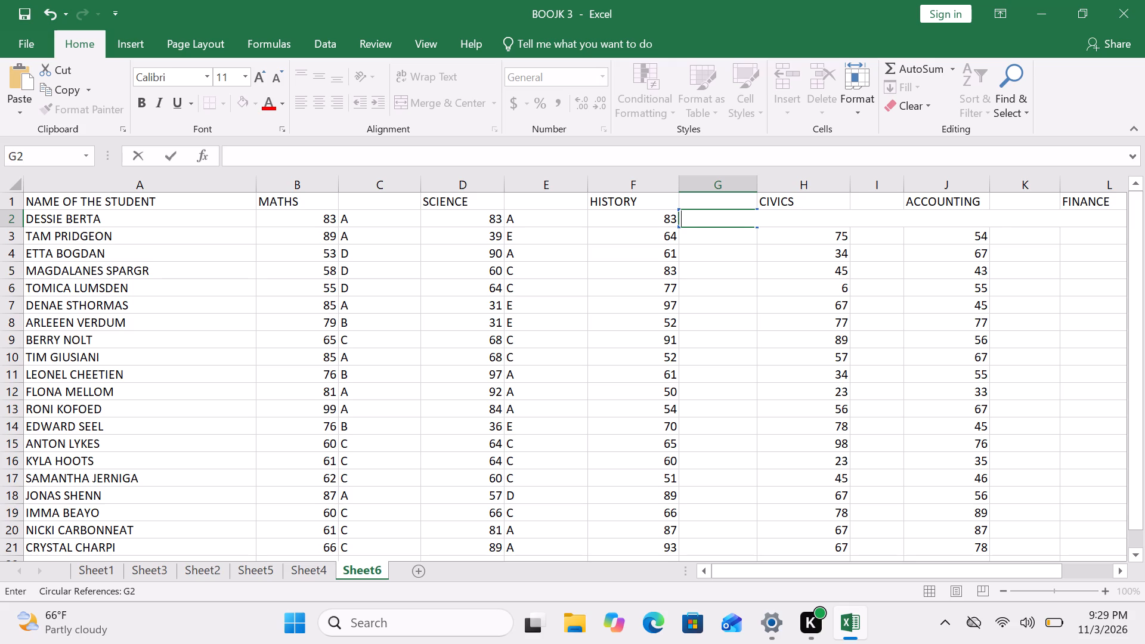
{"action": "key", "text": "ctrl+v"}
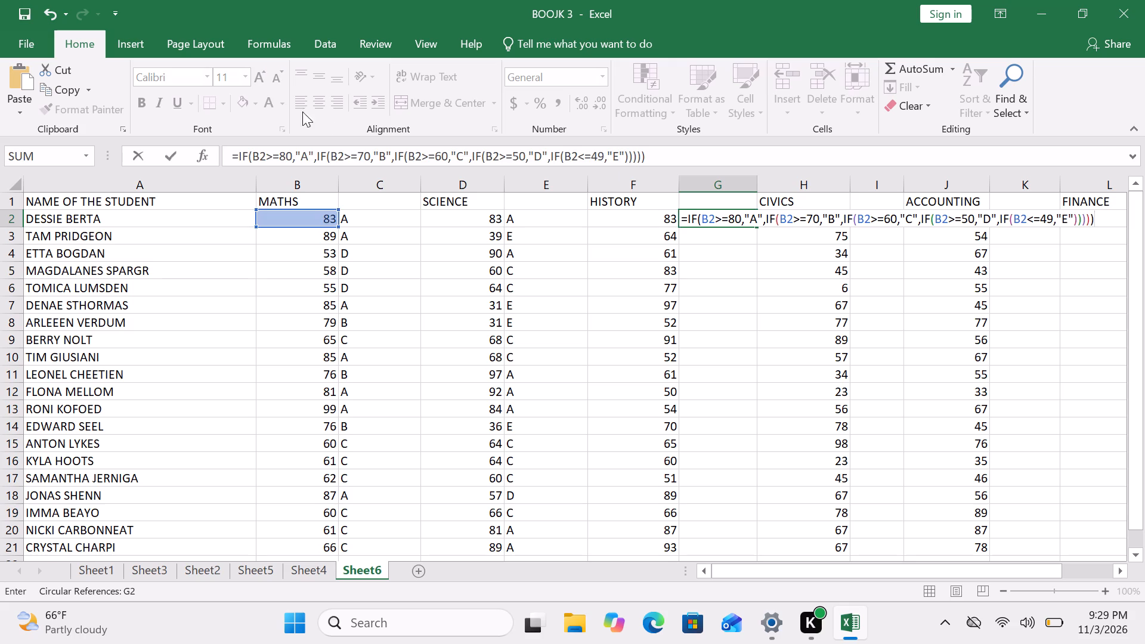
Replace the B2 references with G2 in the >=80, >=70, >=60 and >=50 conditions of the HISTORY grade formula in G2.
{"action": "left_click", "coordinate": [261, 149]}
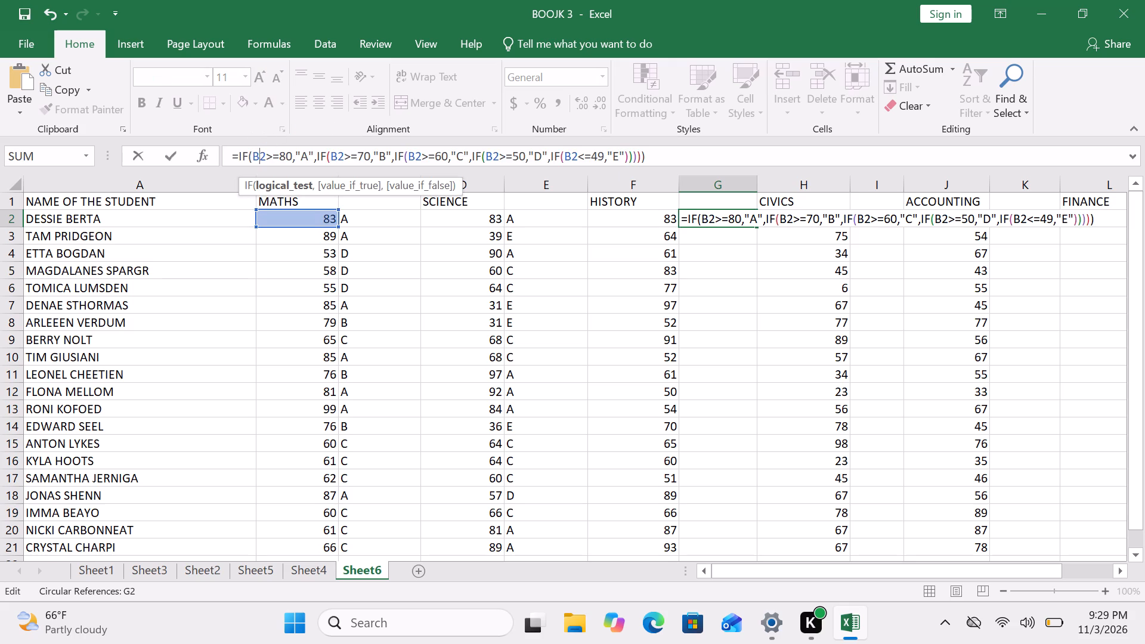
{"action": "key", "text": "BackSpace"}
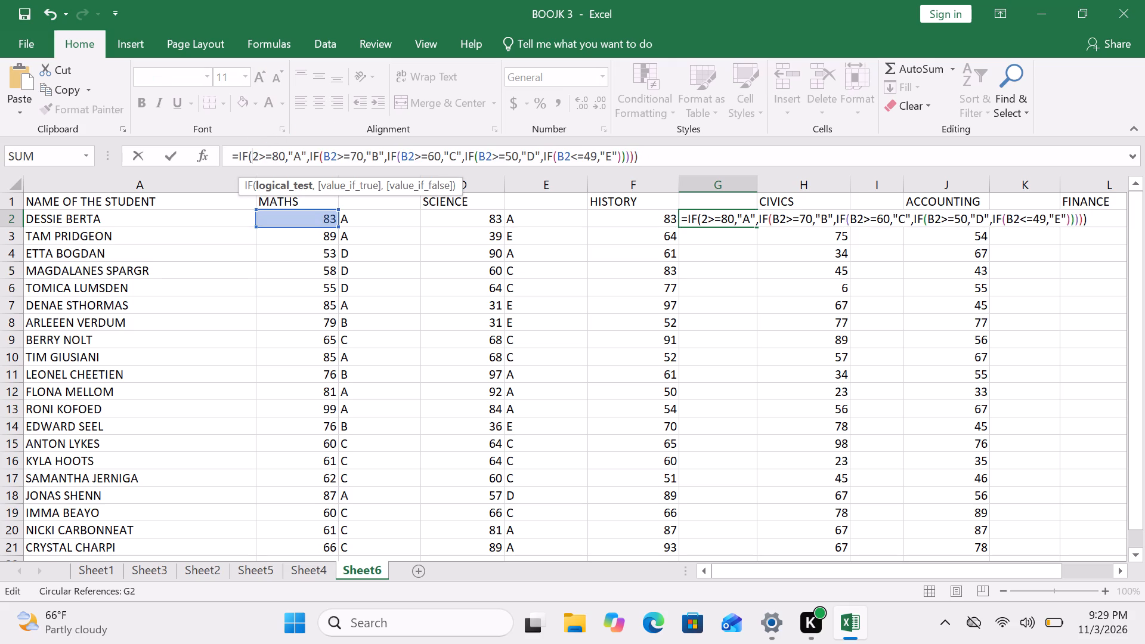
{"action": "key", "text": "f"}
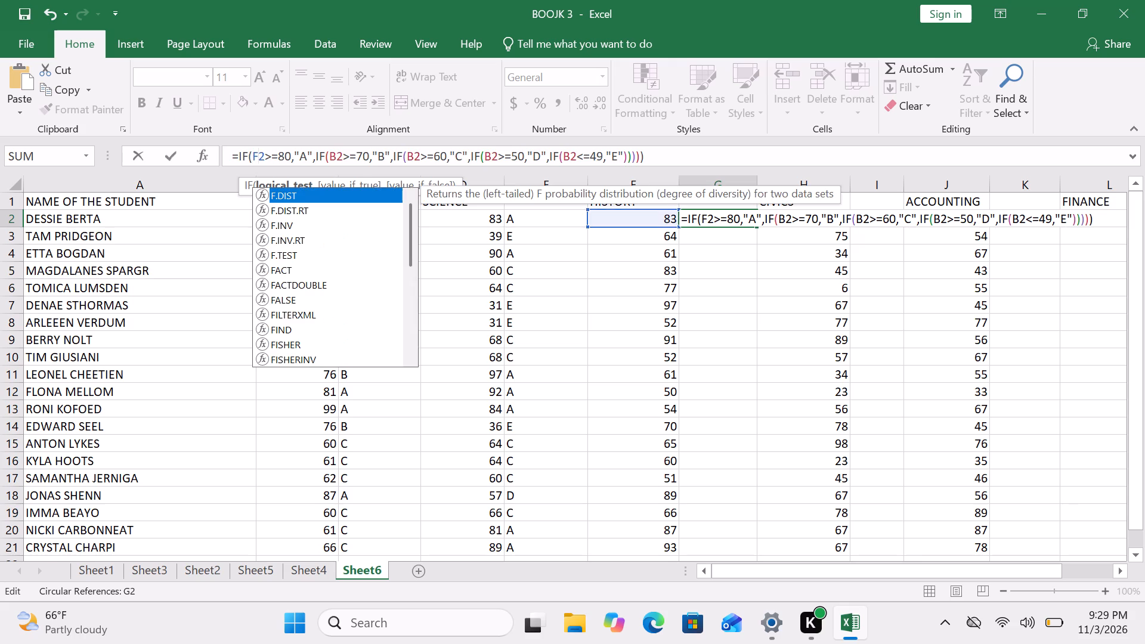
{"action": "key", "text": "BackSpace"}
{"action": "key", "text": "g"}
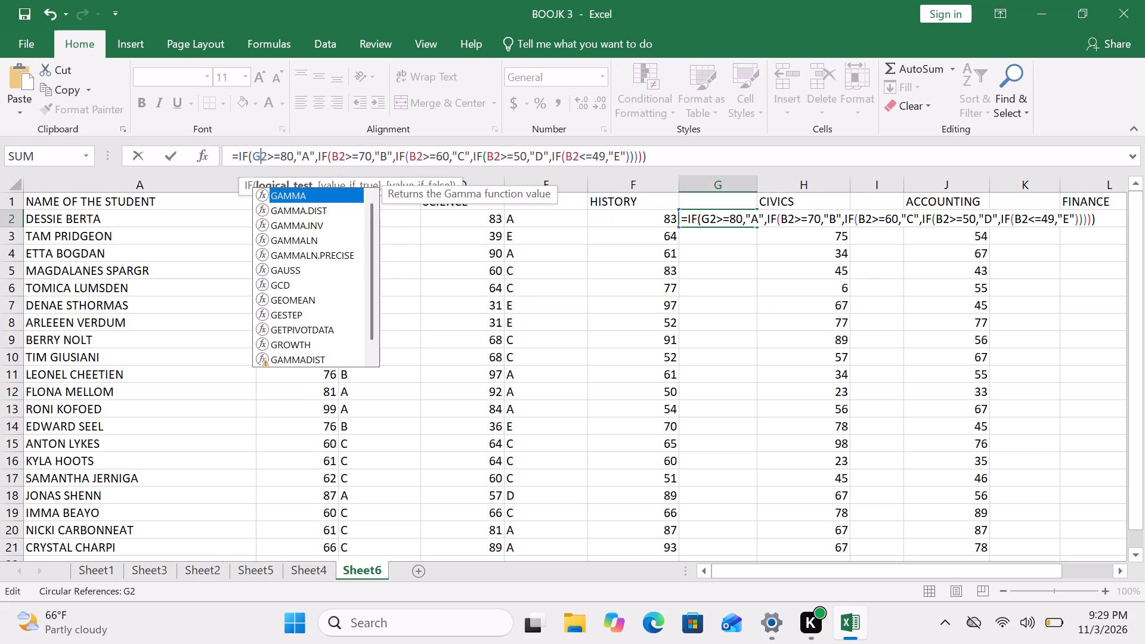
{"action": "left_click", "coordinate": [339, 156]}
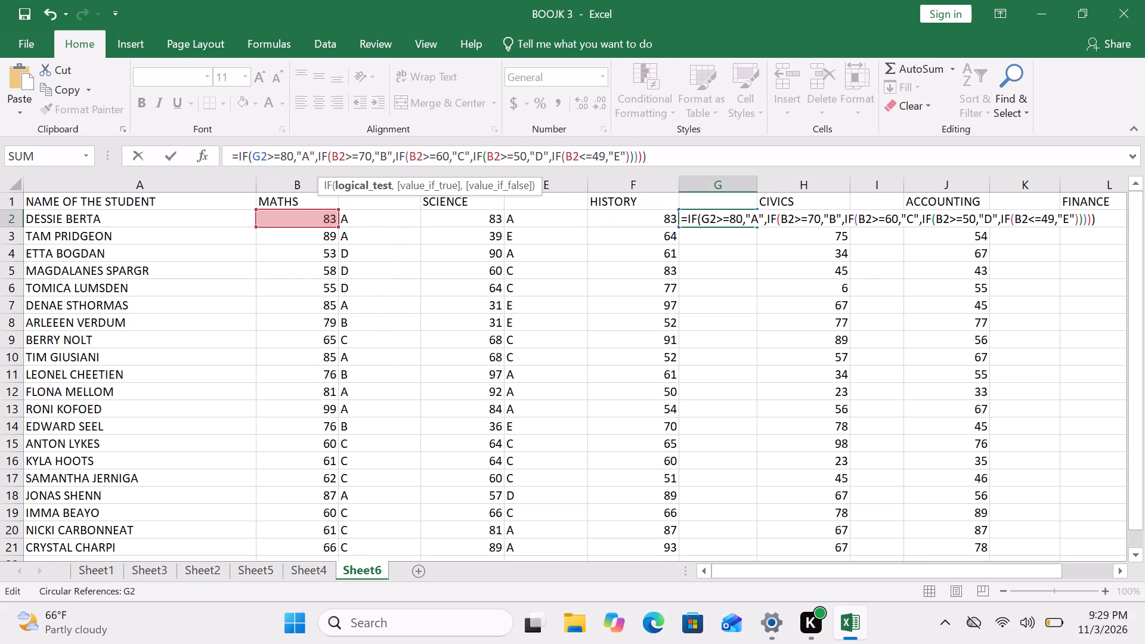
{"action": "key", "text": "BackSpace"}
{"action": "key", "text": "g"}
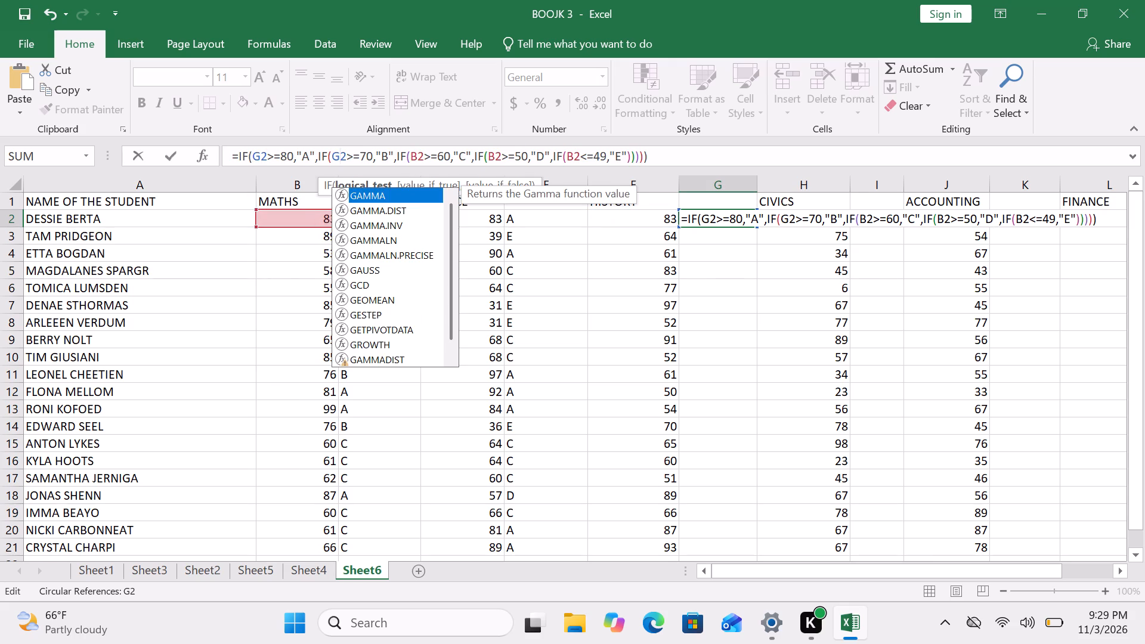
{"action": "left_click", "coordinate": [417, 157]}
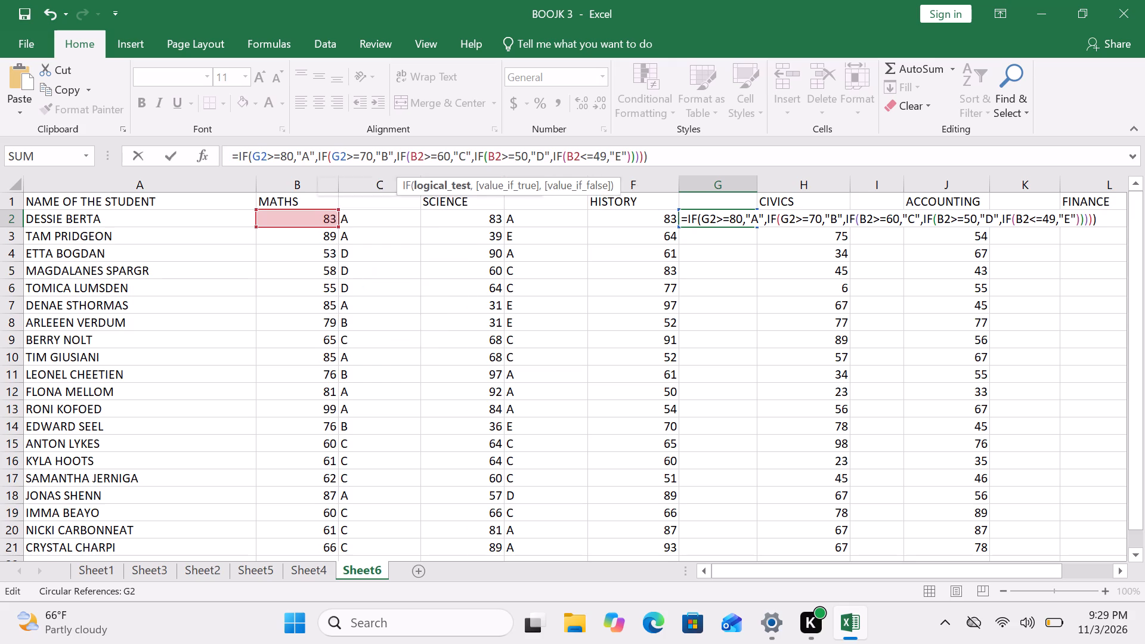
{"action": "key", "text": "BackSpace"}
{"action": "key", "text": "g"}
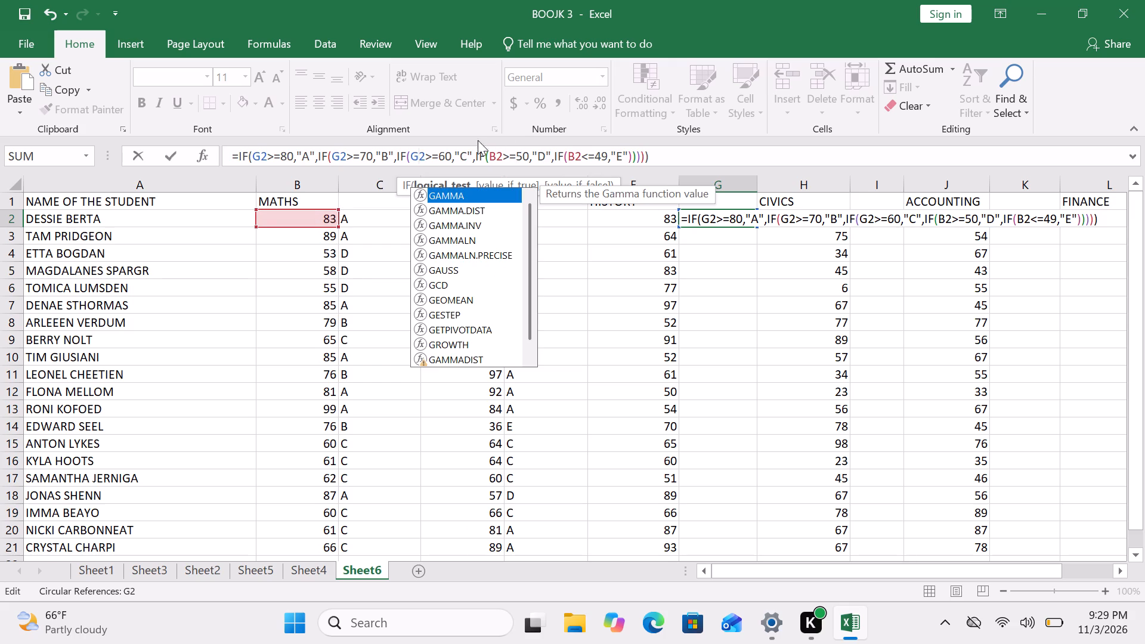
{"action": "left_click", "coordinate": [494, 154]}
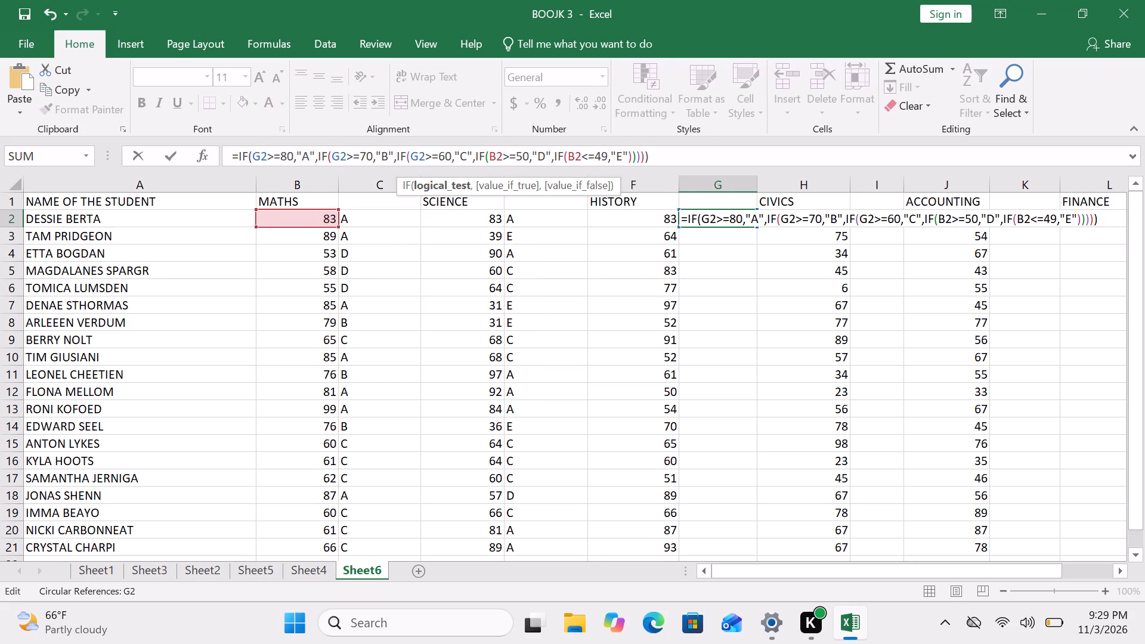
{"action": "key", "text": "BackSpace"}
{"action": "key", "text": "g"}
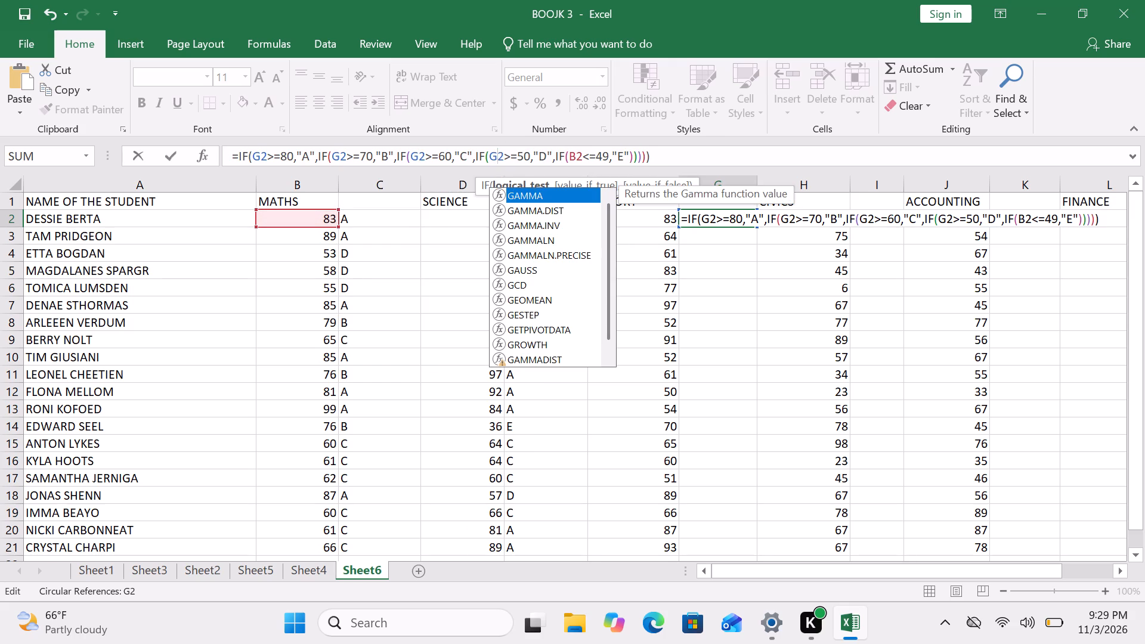
Change the reference in the <=49 condition of the G2 formula to G2 and commit the formula.
{"action": "left_click", "coordinate": [580, 160]}
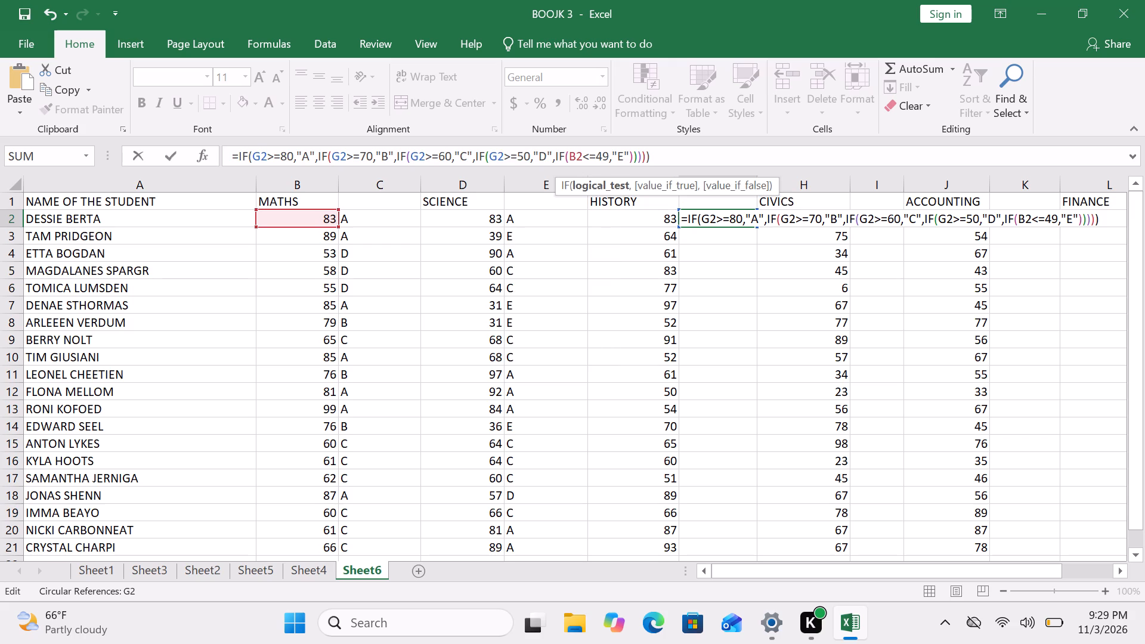
{"action": "left_click", "coordinate": [572, 155]}
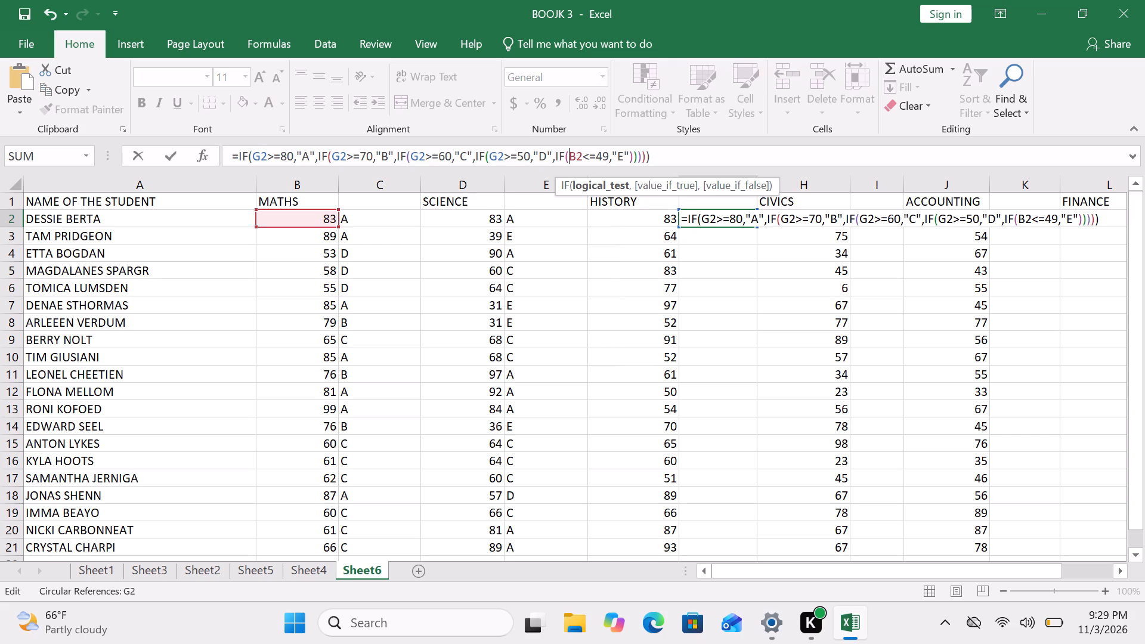
{"action": "left_click", "coordinate": [577, 157]}
{"action": "key", "text": "BackSpace"}
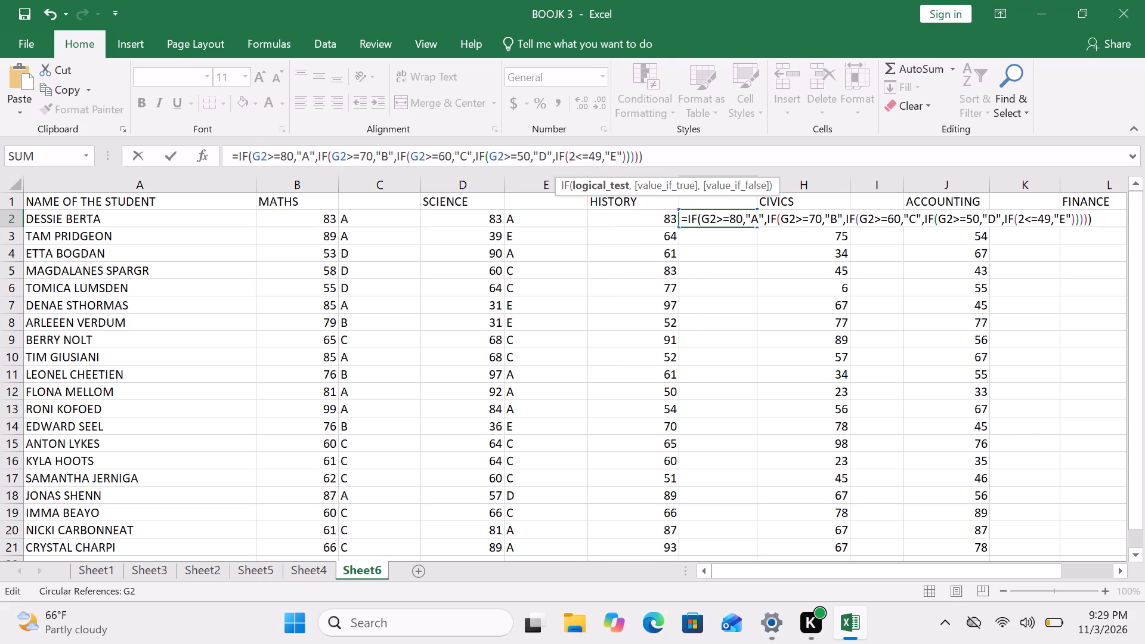
{"action": "key", "text": "g"}
{"action": "left_click", "coordinate": [668, 151]}
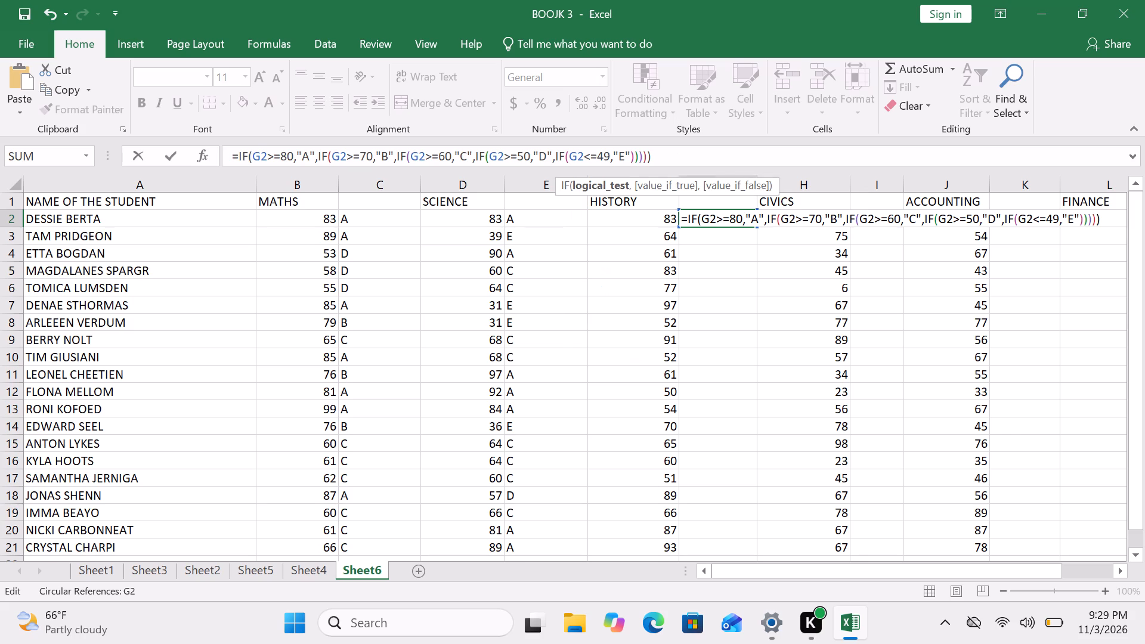
{"action": "key", "text": "Return"}
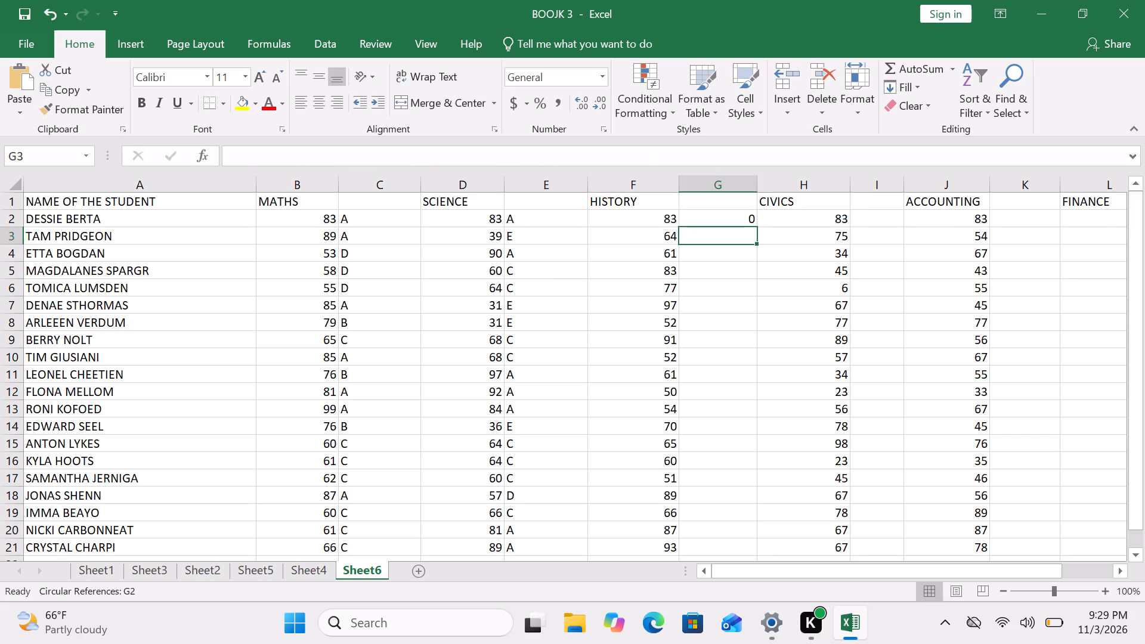
Compare the grade formulas in G2 and E2 with the HISTORY mark cell F2 to check which cell is referenced.
{"action": "left_click", "coordinate": [742, 219]}
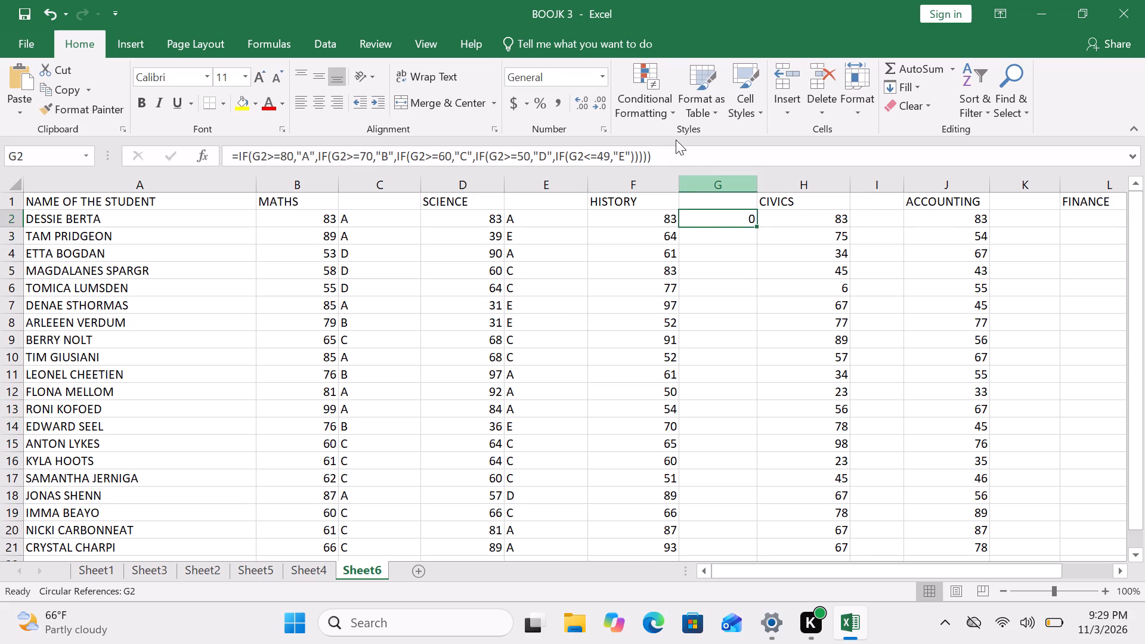
{"action": "left_click", "coordinate": [673, 147]}
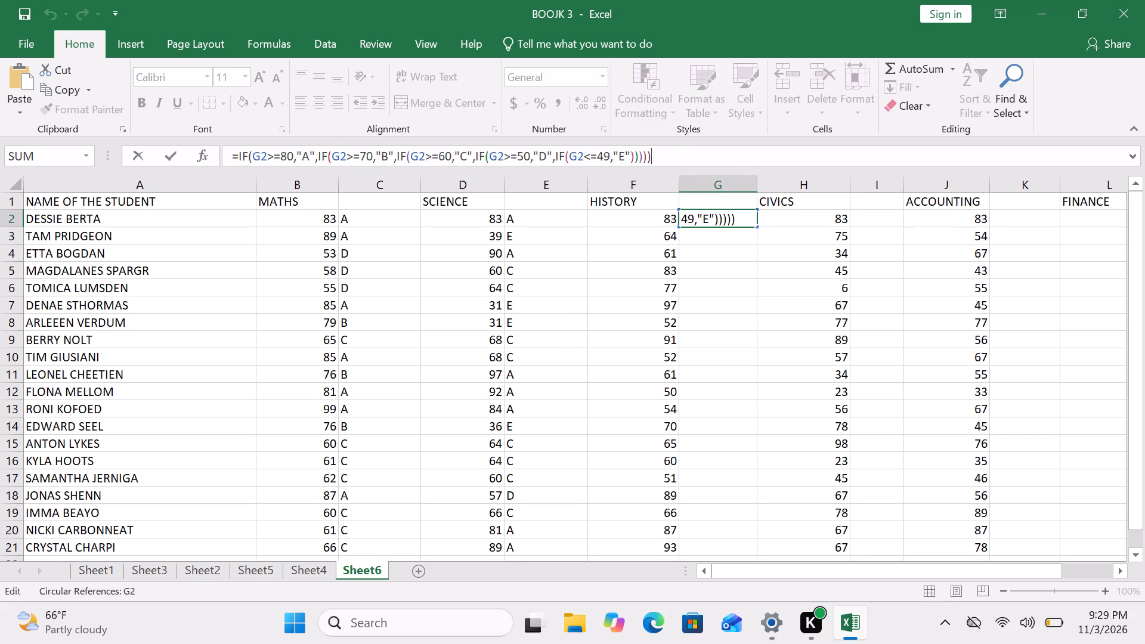
{"action": "left_click", "coordinate": [568, 220]}
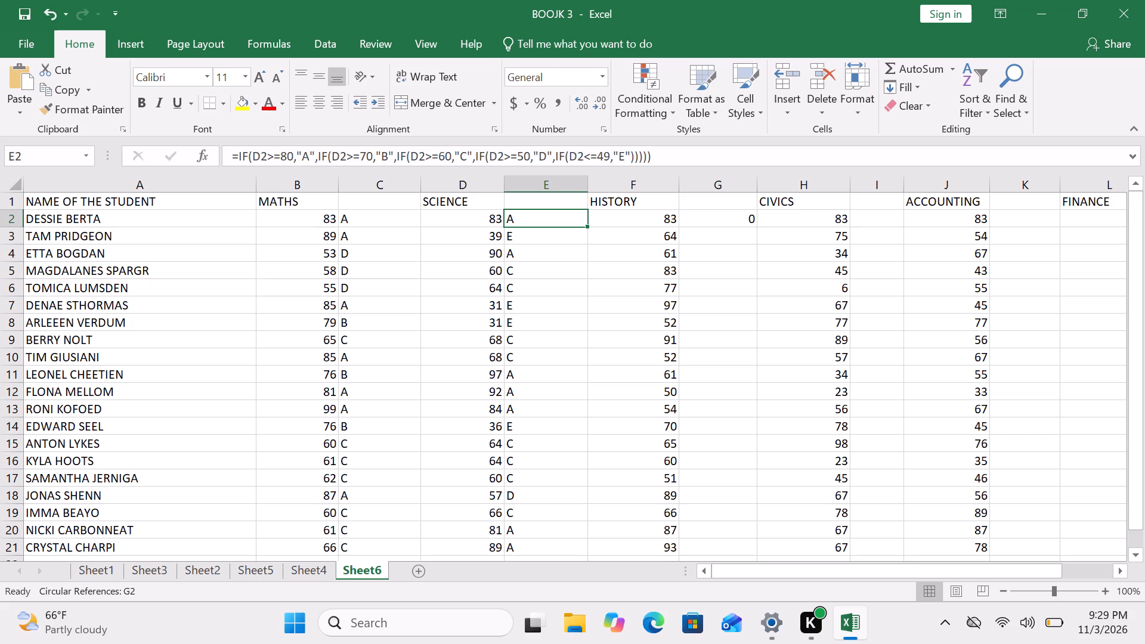
{"action": "left_click", "coordinate": [614, 225]}
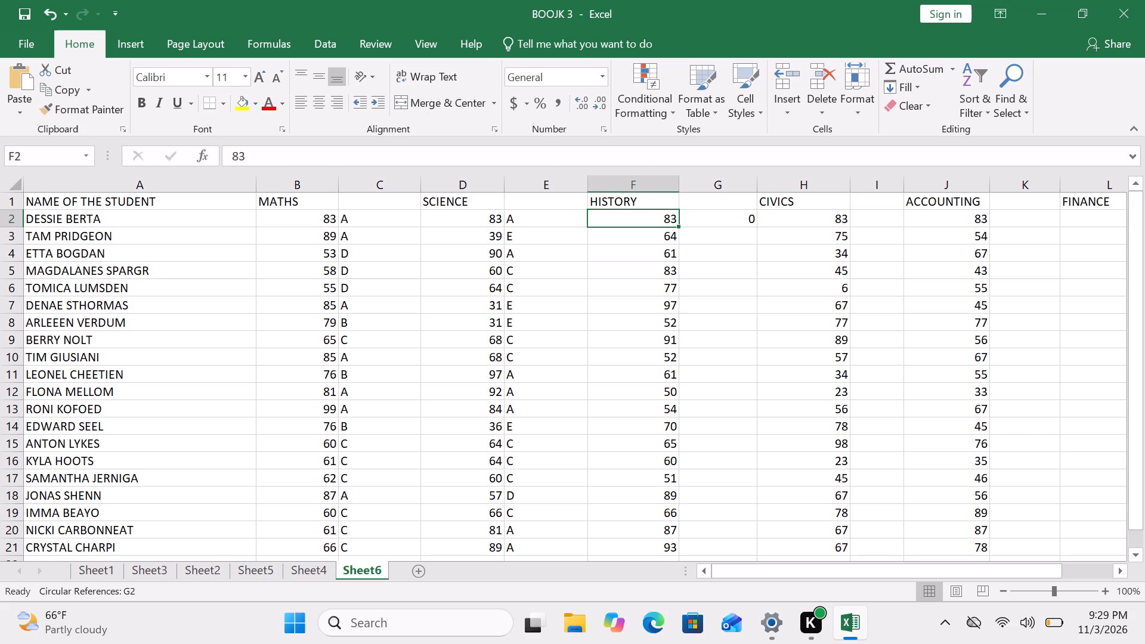
{"action": "left_click", "coordinate": [710, 217]}
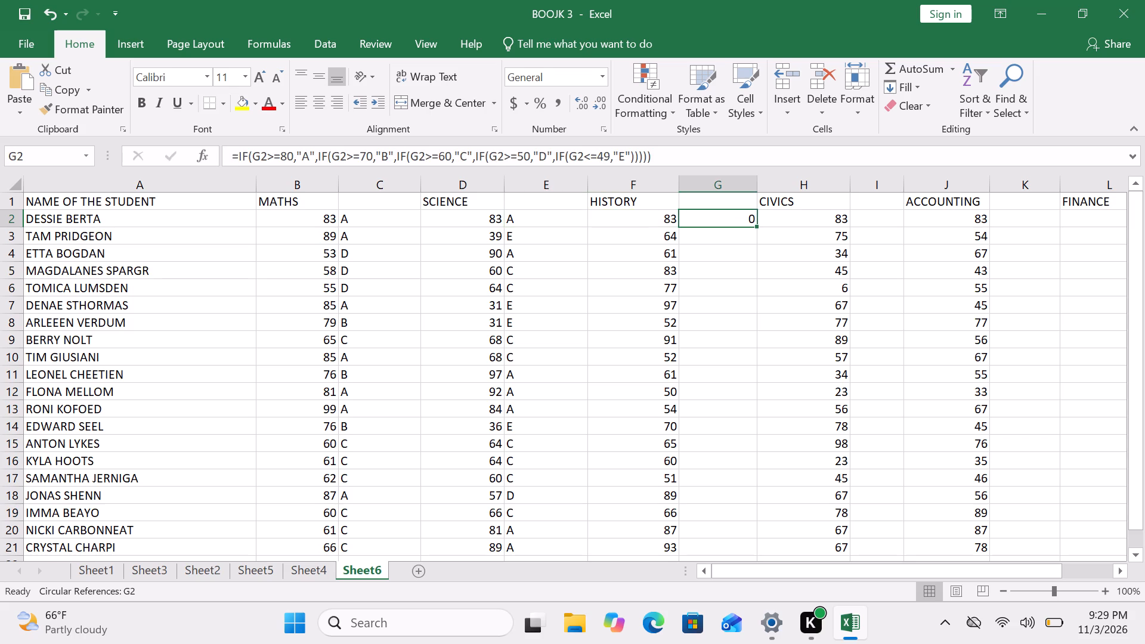
{"action": "left_click", "coordinate": [633, 219]}
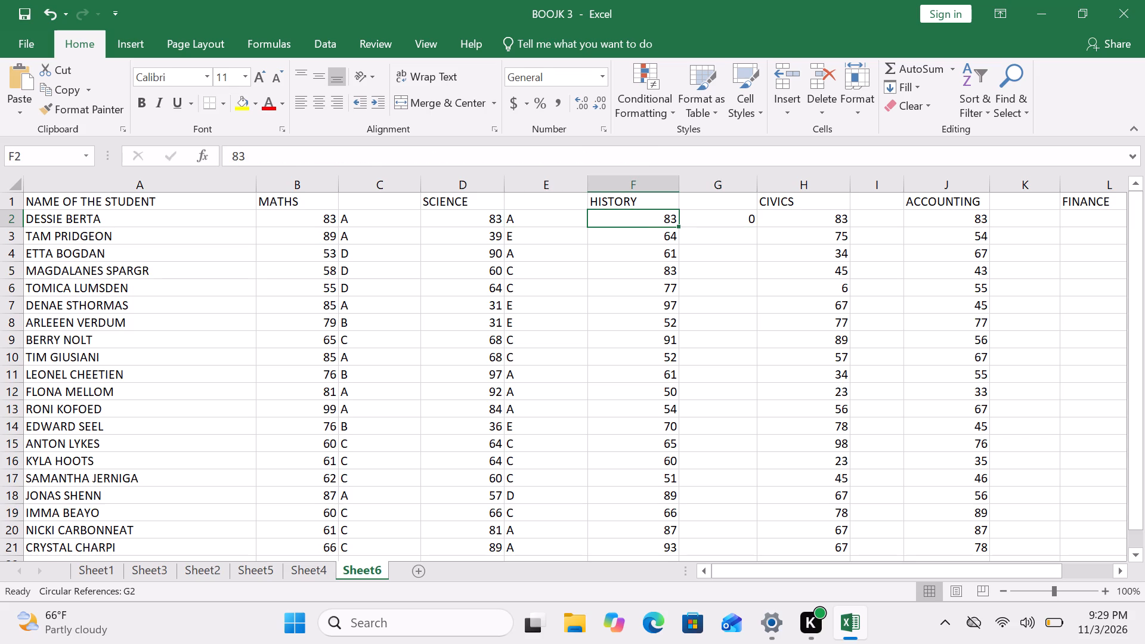
Change the >=80, >=70, >=60 and >=50 conditions of the HISTORY grade formula in G2 to reference F2, and commit the formula.
{"action": "left_click", "coordinate": [702, 222]}
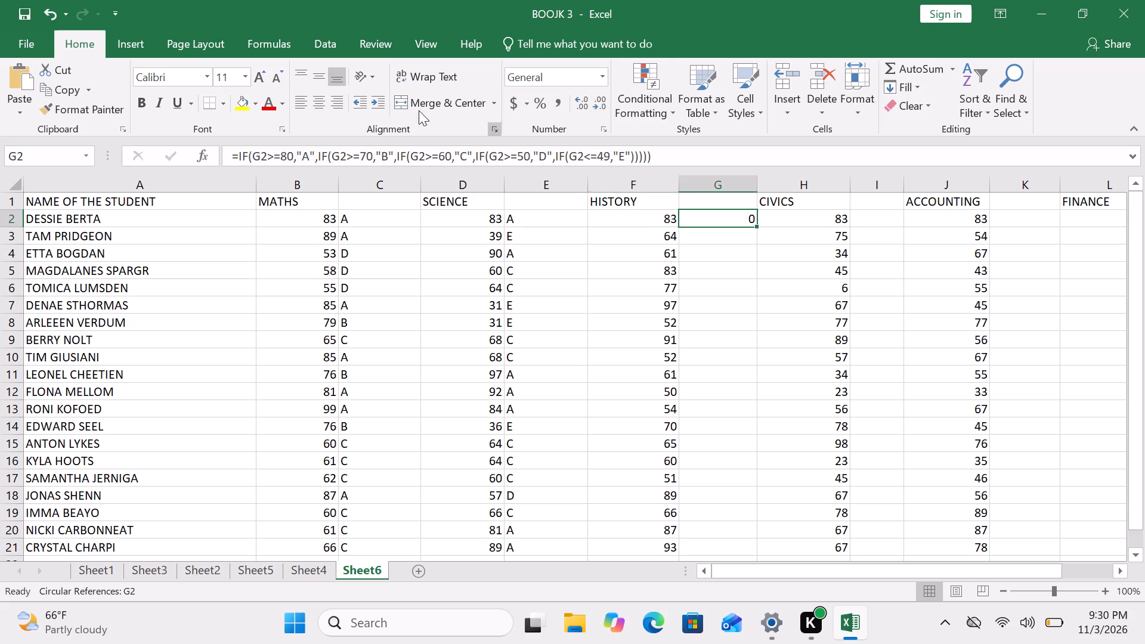
{"action": "left_click", "coordinate": [261, 156]}
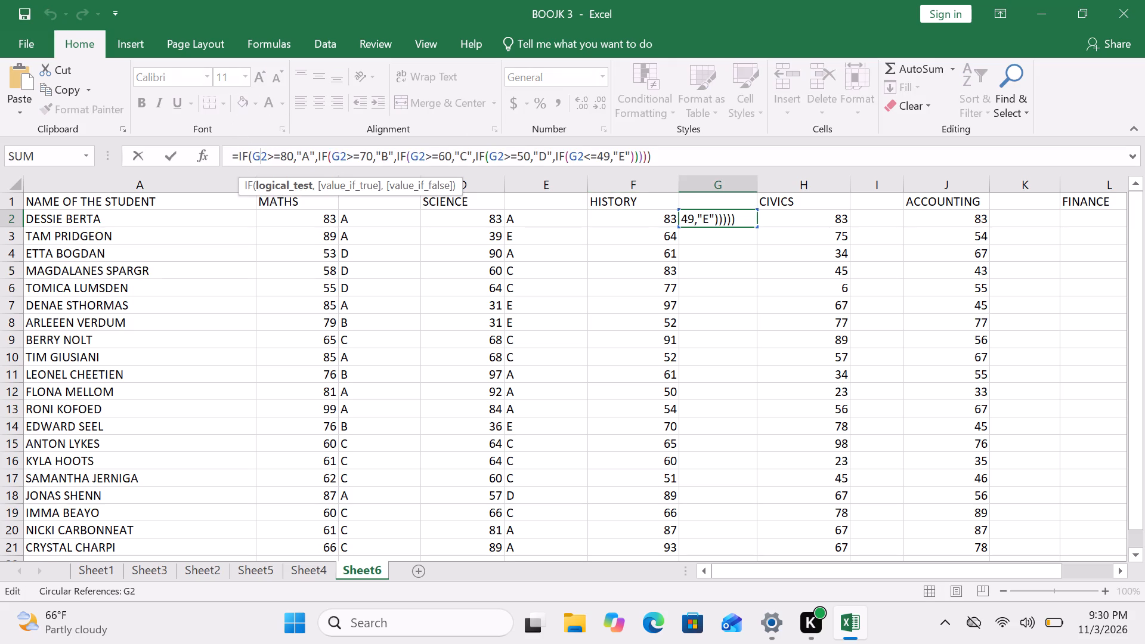
{"action": "key", "text": "BackSpace"}
{"action": "key", "text": "f"}
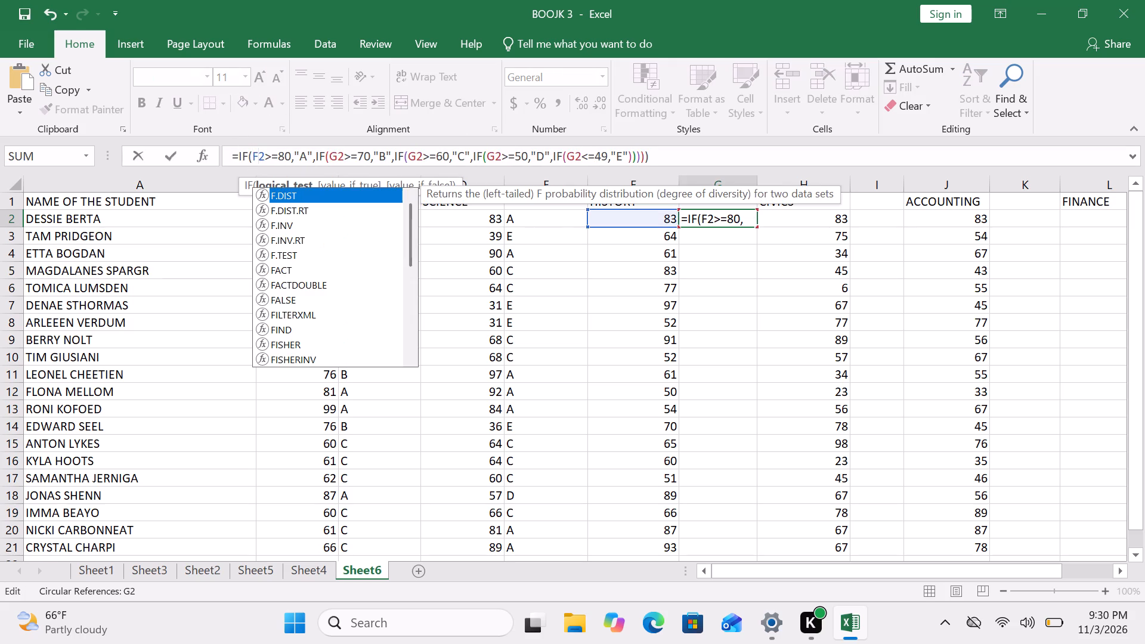
{"action": "left_click", "coordinate": [339, 160]}
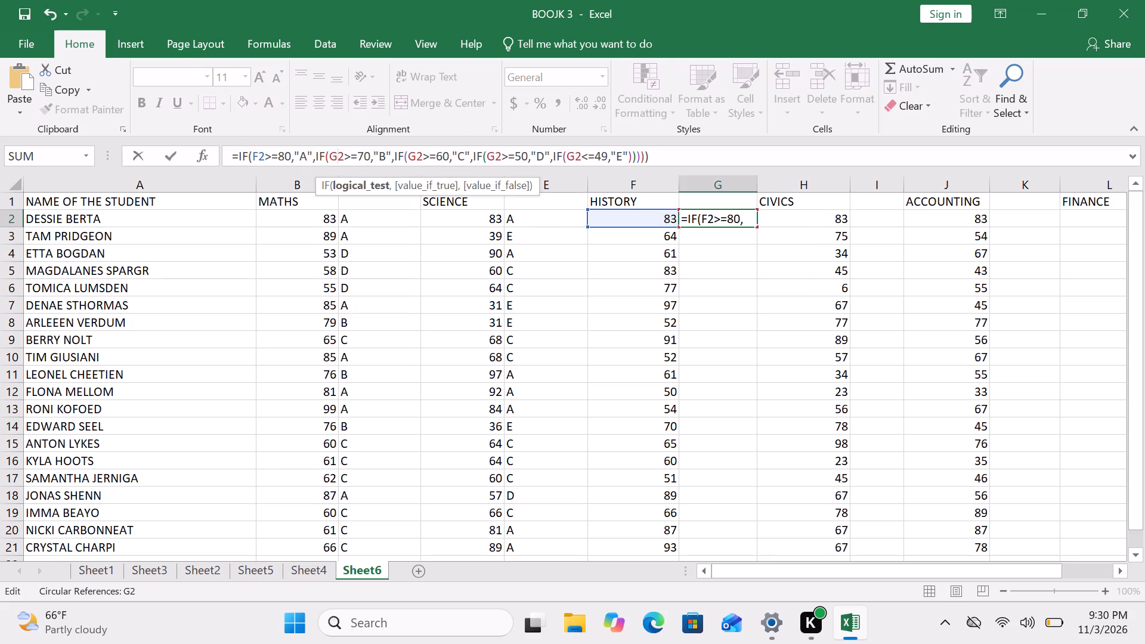
{"action": "key", "text": "BackSpace"}
{"action": "key", "text": "f"}
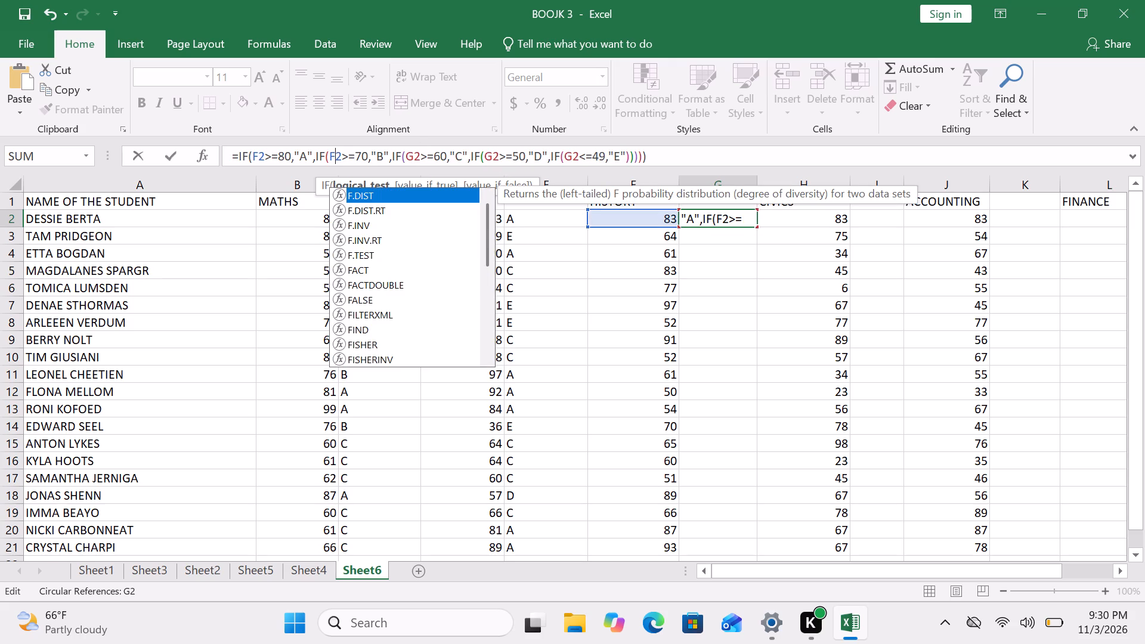
{"action": "left_click", "coordinate": [411, 155]}
{"action": "key", "text": "BackSpace"}
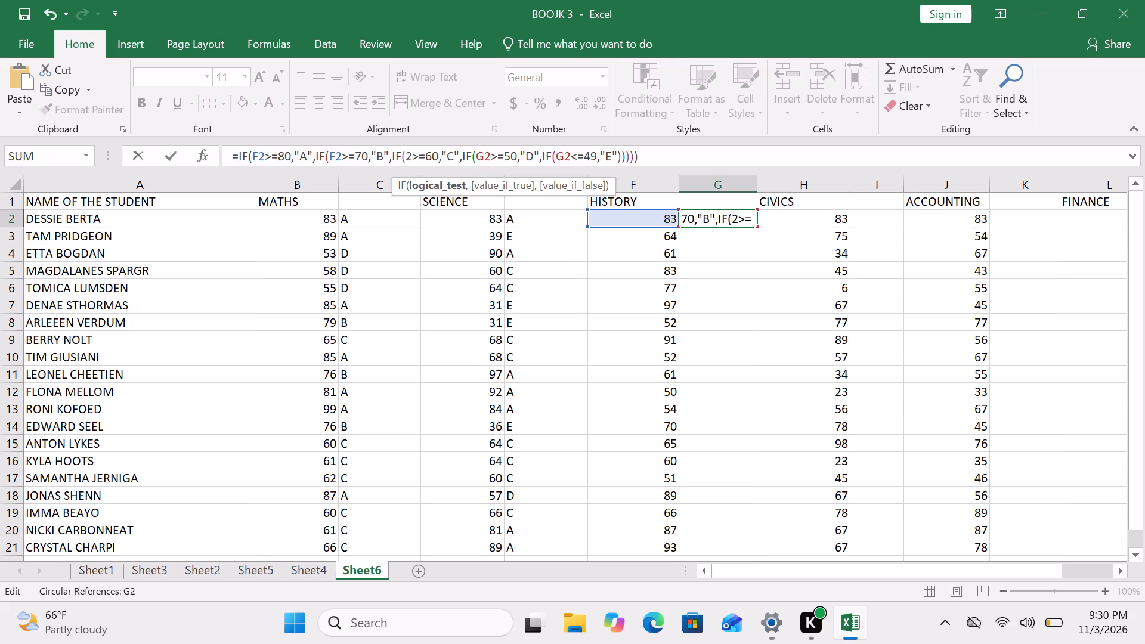
{"action": "key", "text": "f"}
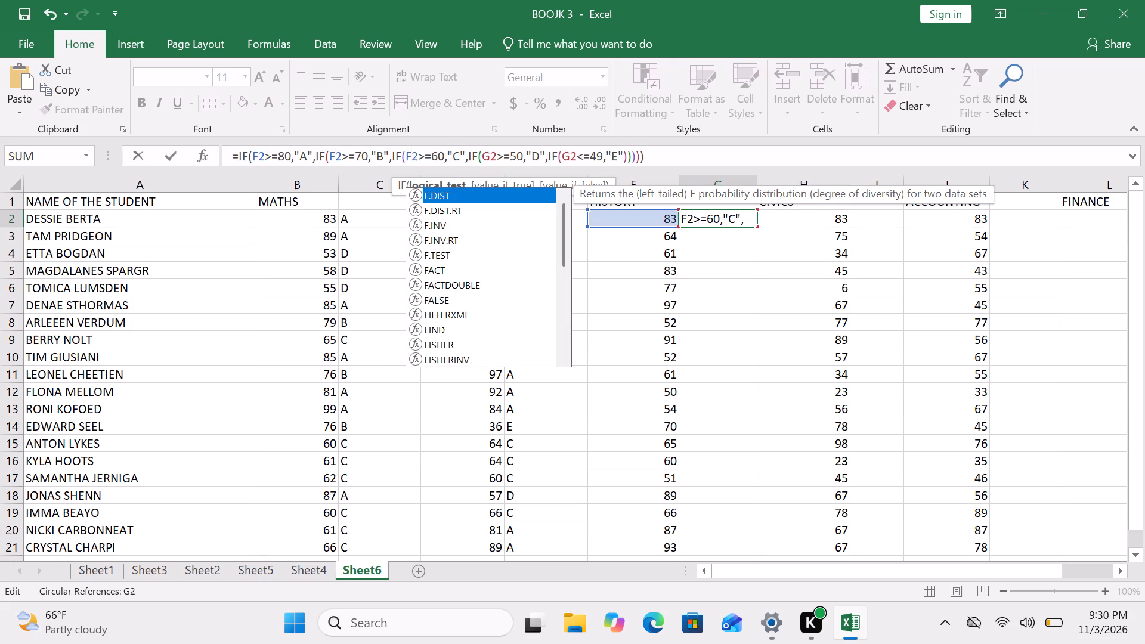
{"action": "left_click", "coordinate": [490, 156]}
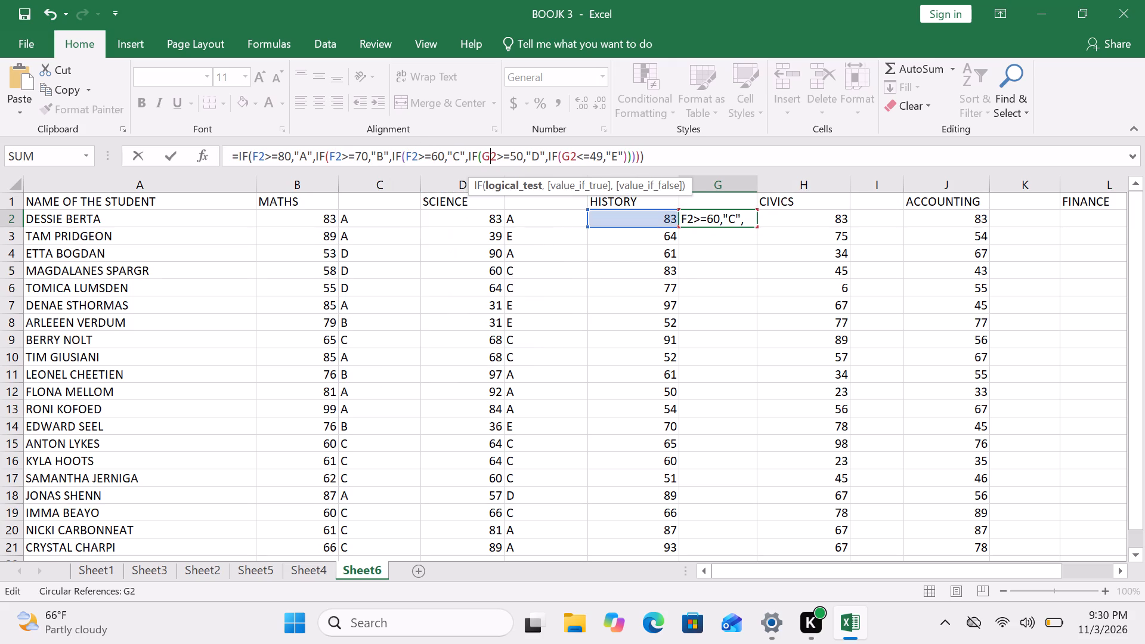
{"action": "key", "text": "BackSpace"}
{"action": "key", "text": "f"}
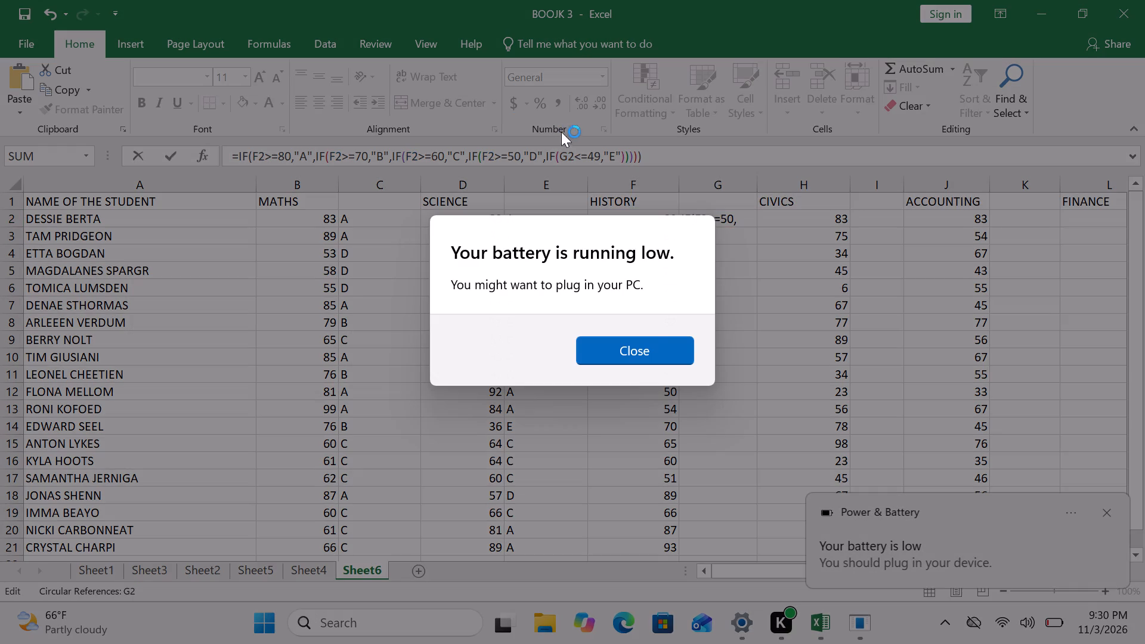
{"action": "left_click", "coordinate": [654, 340]}
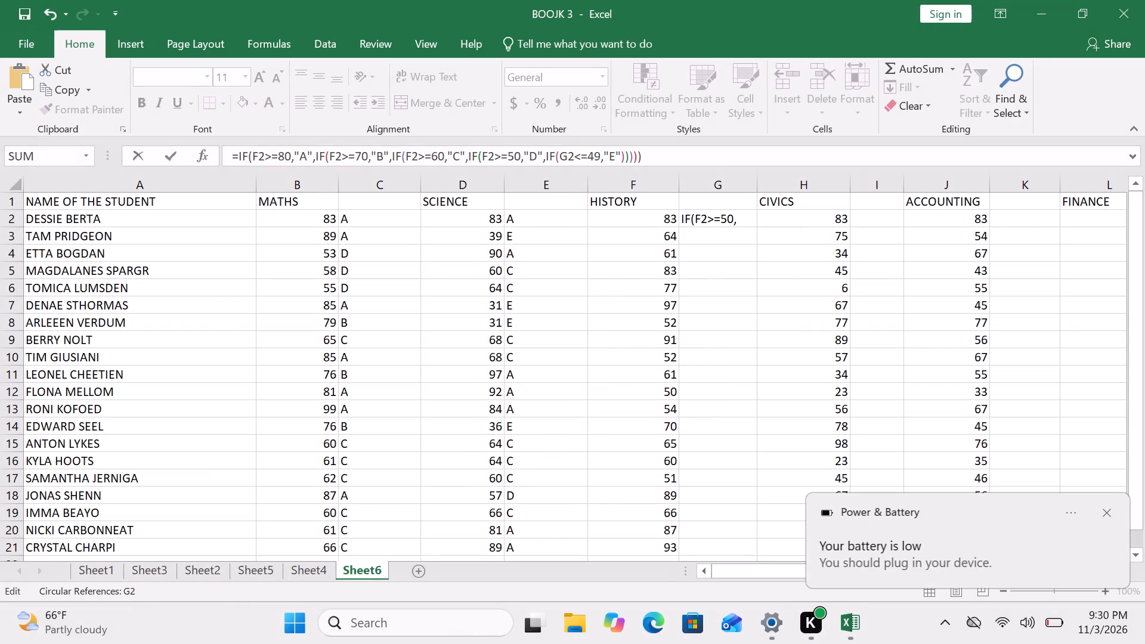
{"action": "left_click", "coordinate": [565, 154]}
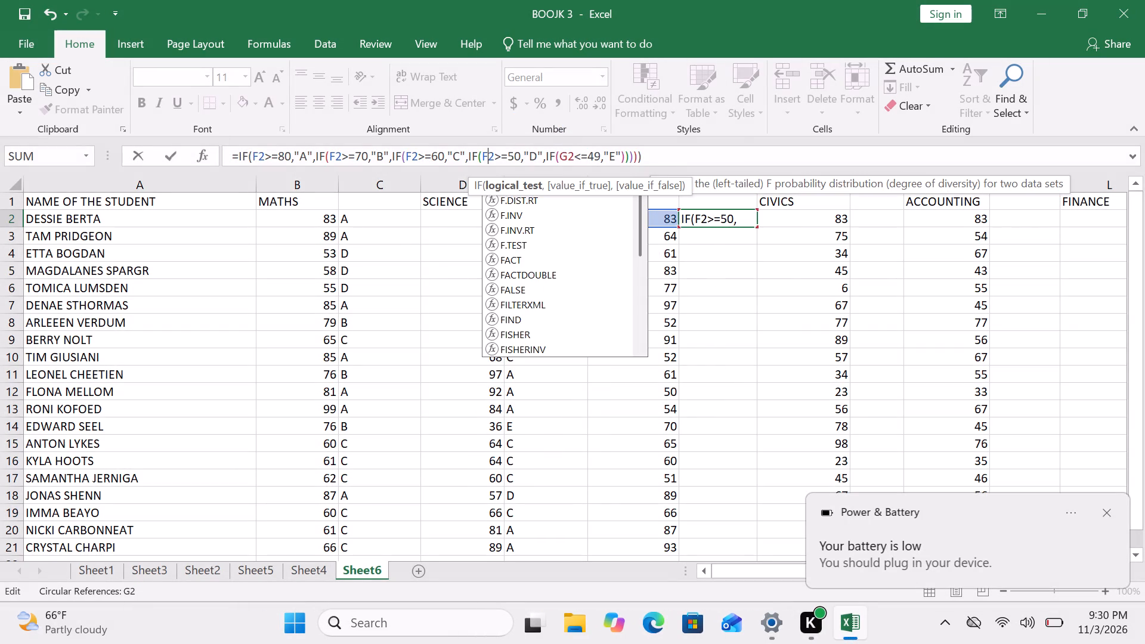
{"action": "key", "text": "BackSpace"}
{"action": "key", "text": "f"}
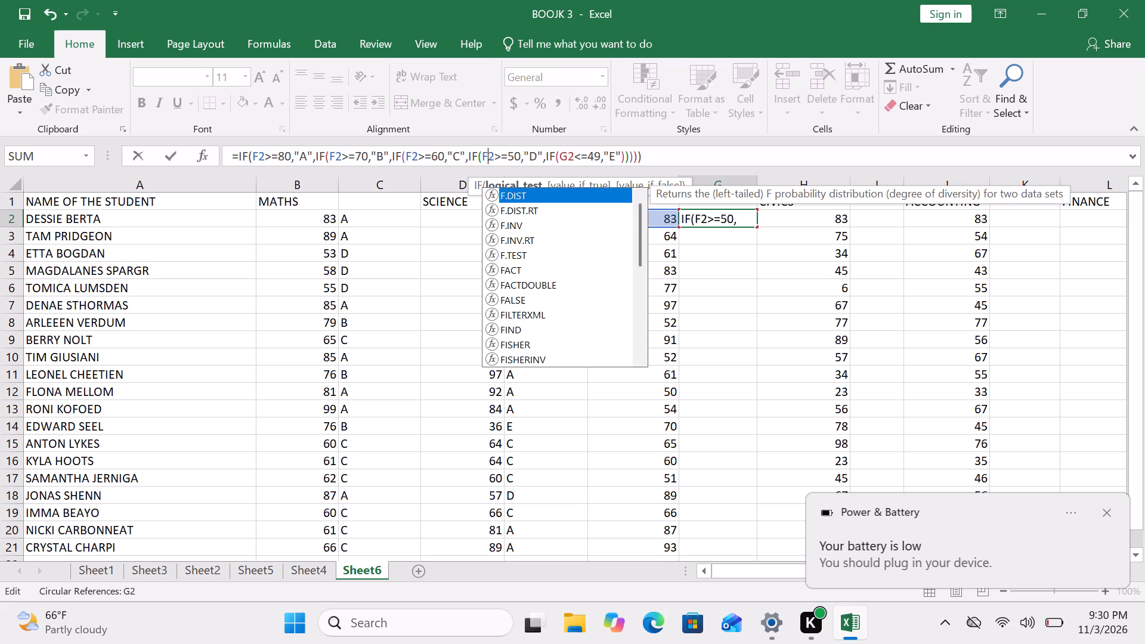
{"action": "left_click", "coordinate": [637, 154]}
{"action": "left_click", "coordinate": [649, 154]}
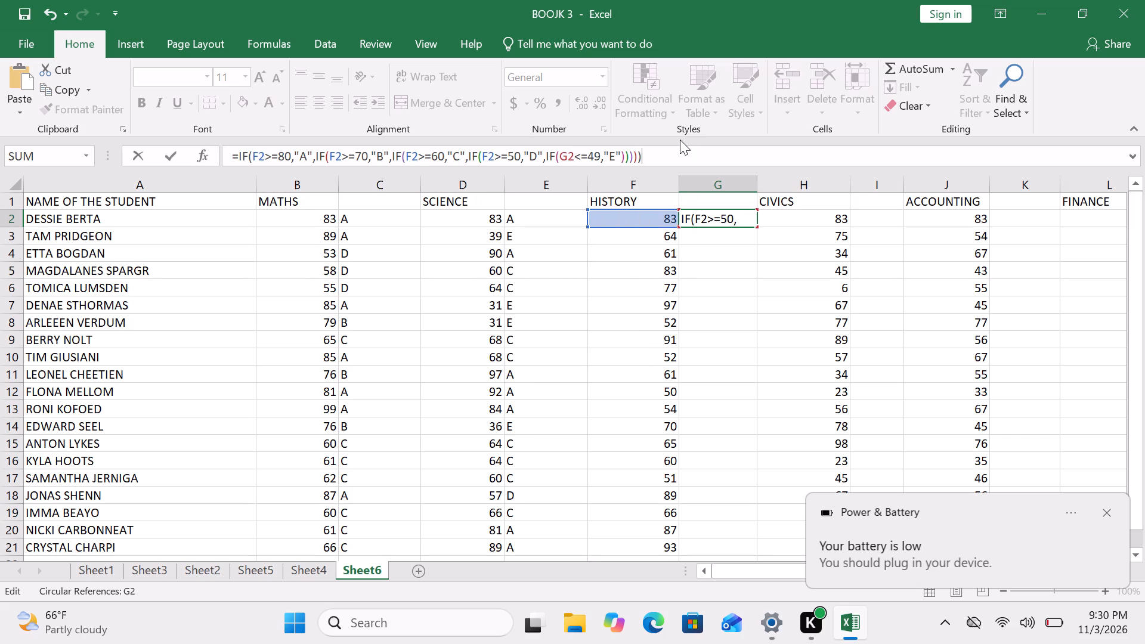
{"action": "key", "text": "Return"}
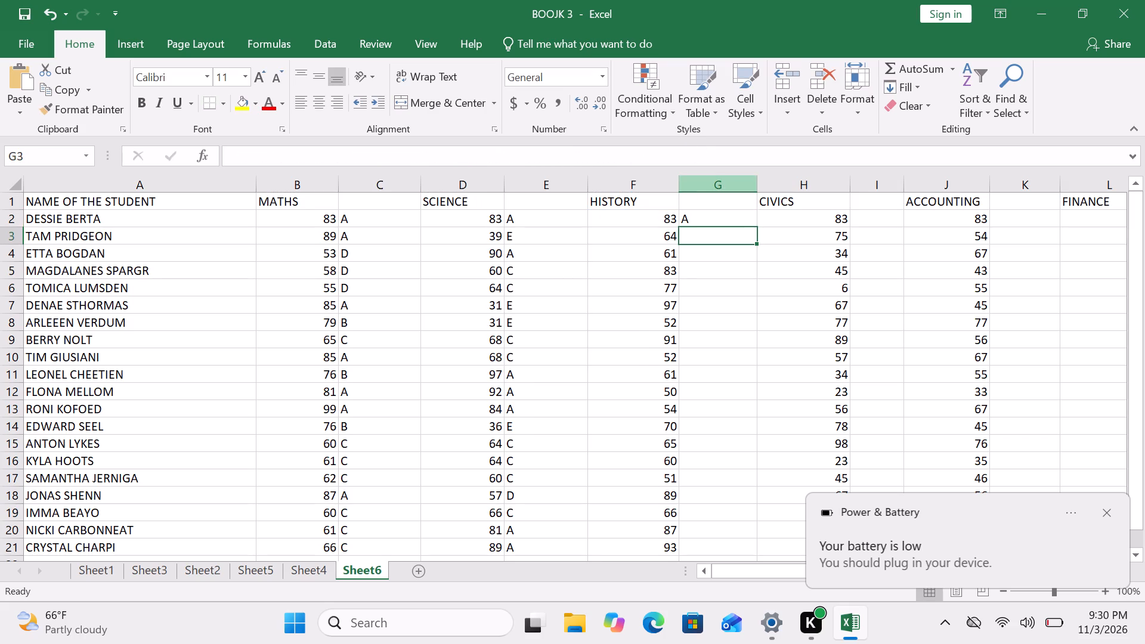
Fill the HISTORY grade formula from G2 down column G through row 22.
{"action": "left_click", "coordinate": [721, 219]}
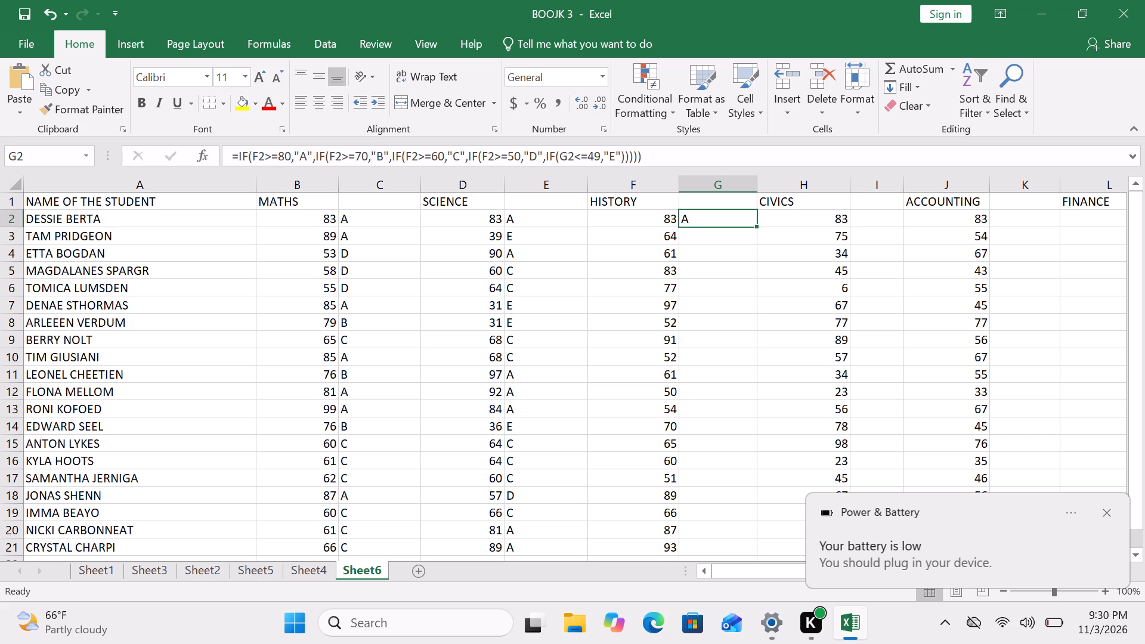
{"action": "left_click_drag", "start_coordinate": [756, 222], "coordinate": [754, 535]}
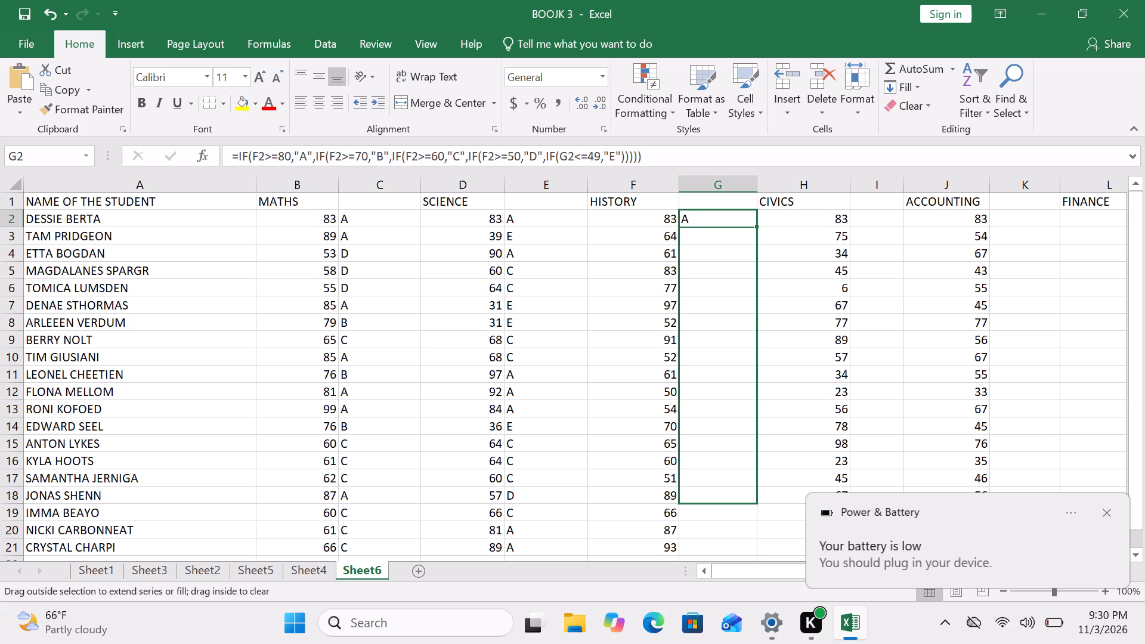
{"action": "left_click_drag", "start_coordinate": [754, 535], "coordinate": [754, 564]}
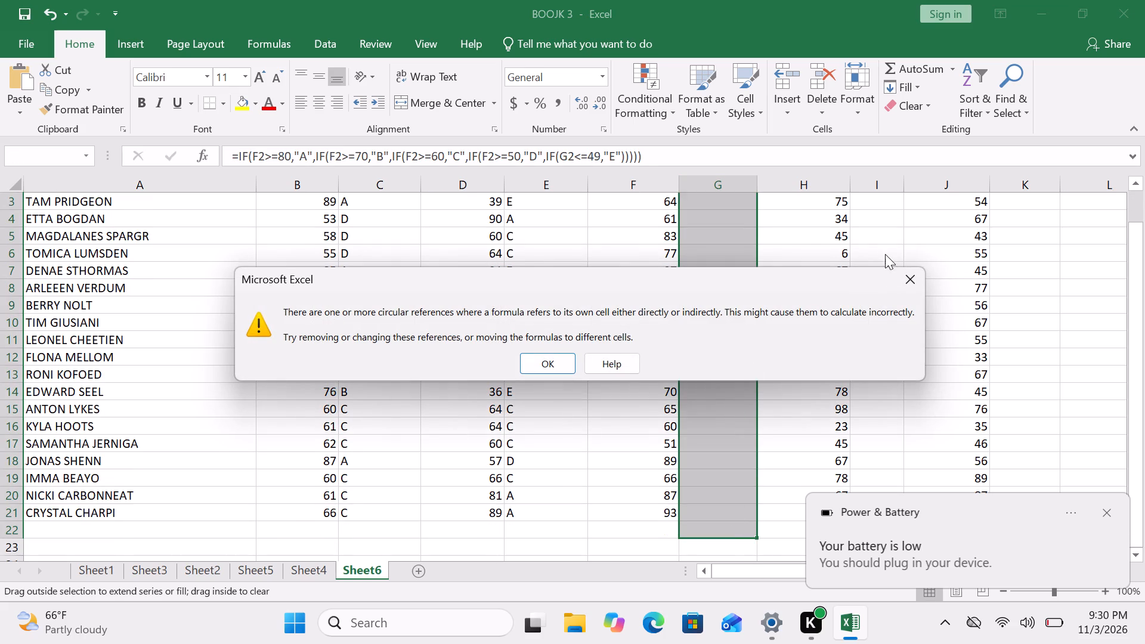
{"action": "left_click", "coordinate": [902, 274]}
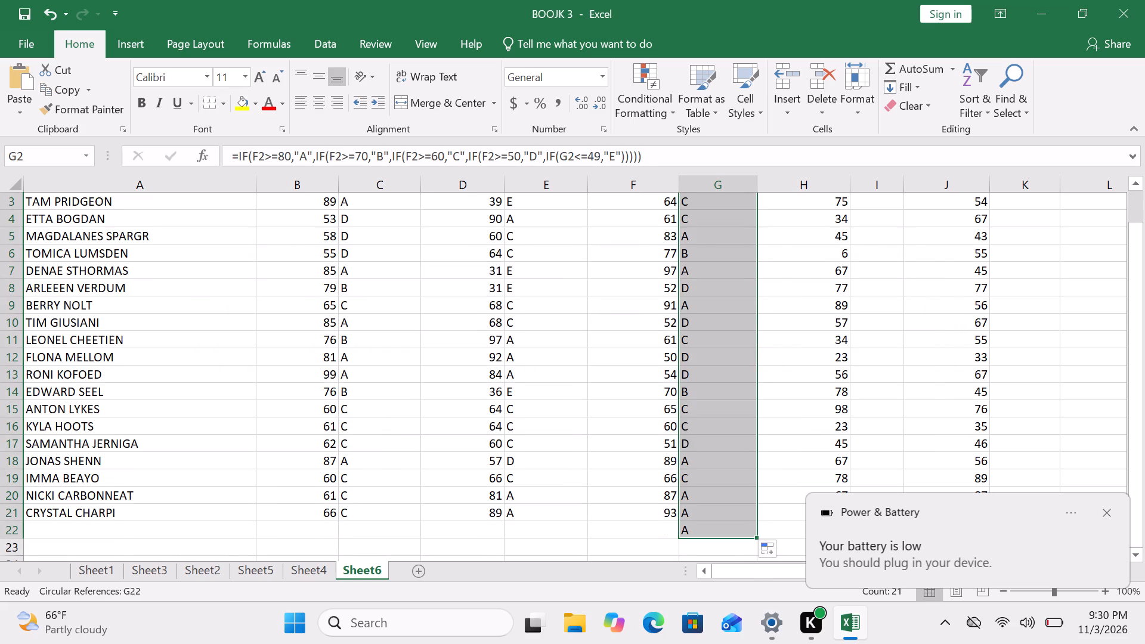
Clear the surplus grade formula in G22, below the last student row.
{"action": "left_click", "coordinate": [711, 530]}
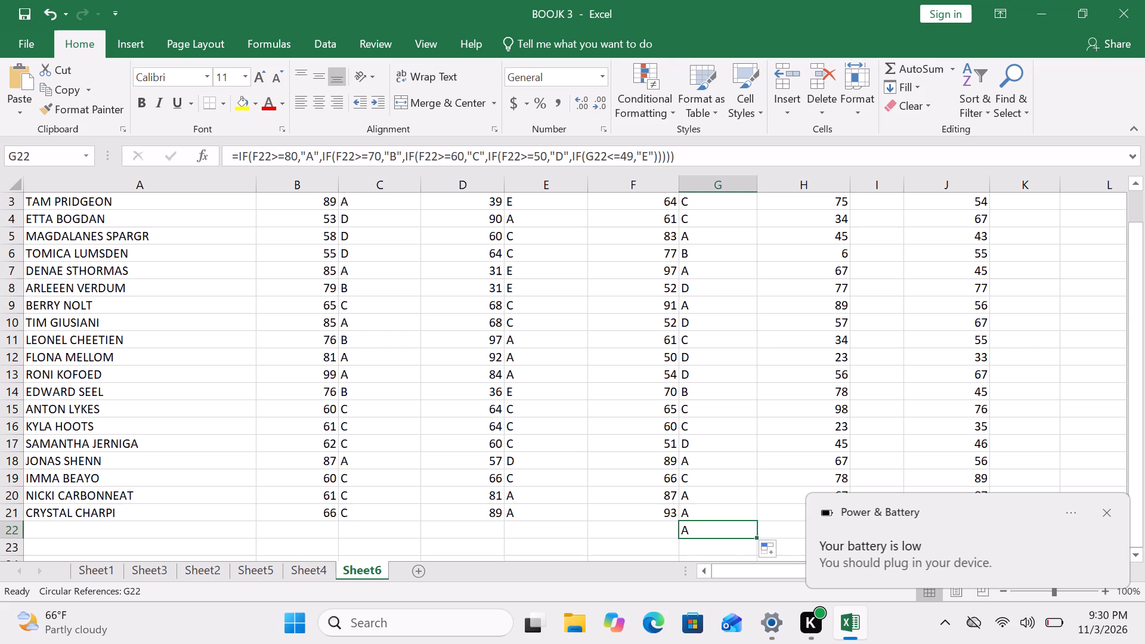
{"action": "key", "text": "BackSpace"}
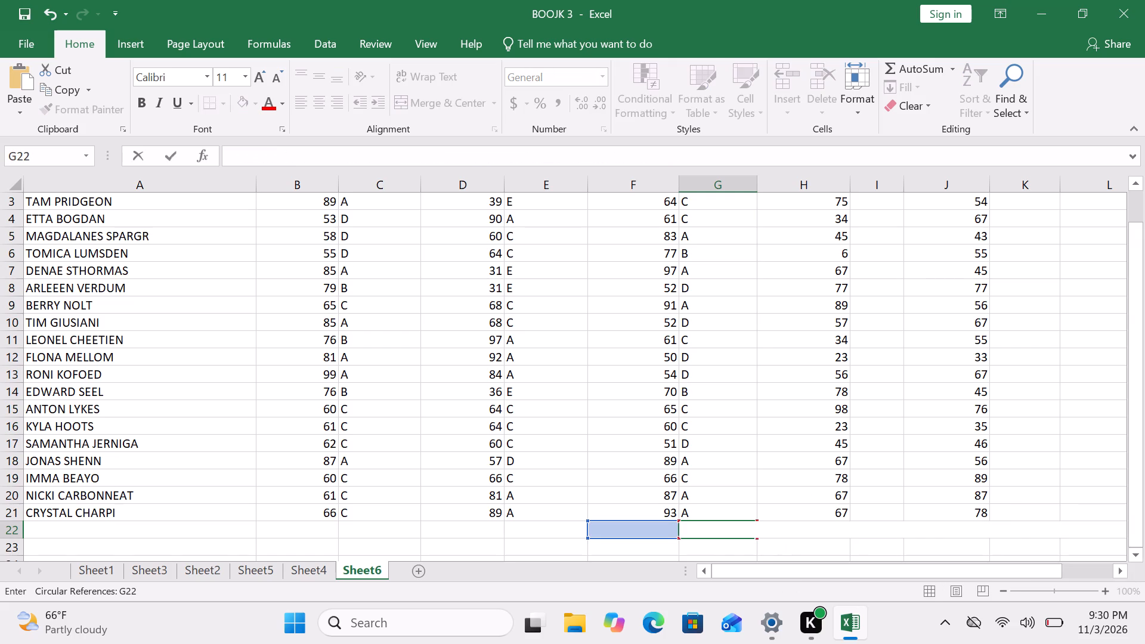
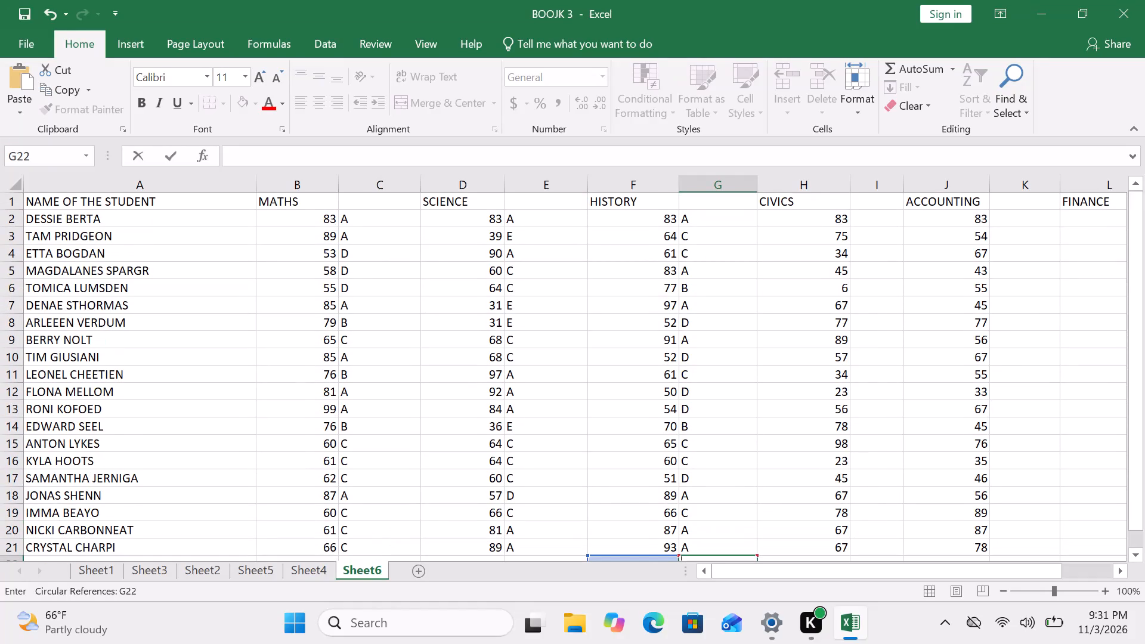
Dismiss the low-battery notice.
{"action": "left_click", "coordinate": [877, 221]}
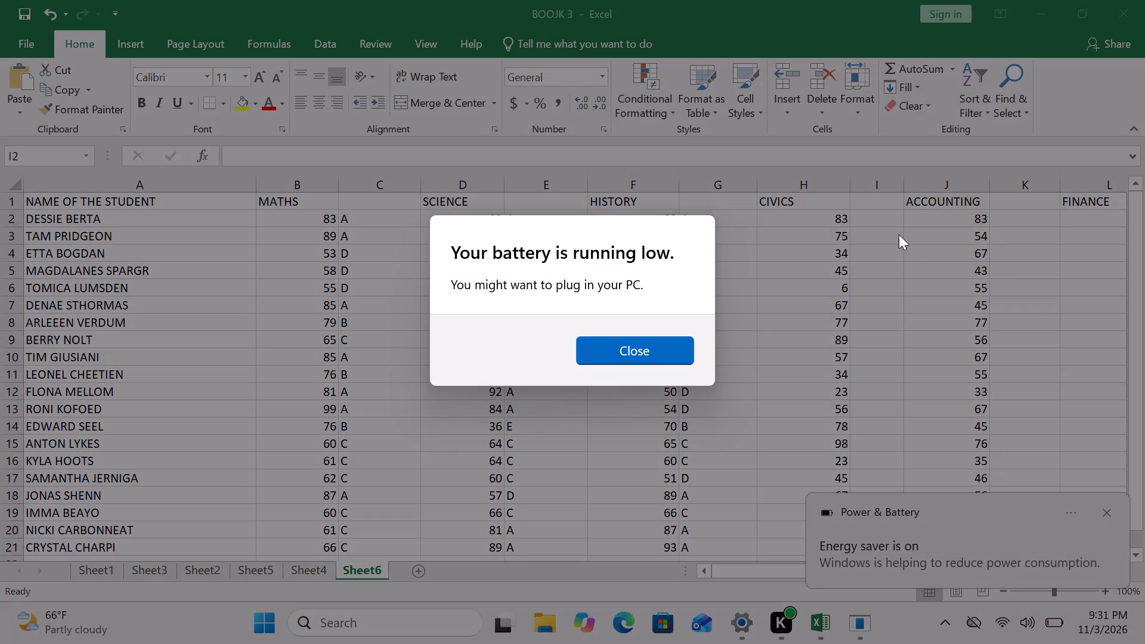
{"action": "left_click", "coordinate": [662, 355]}
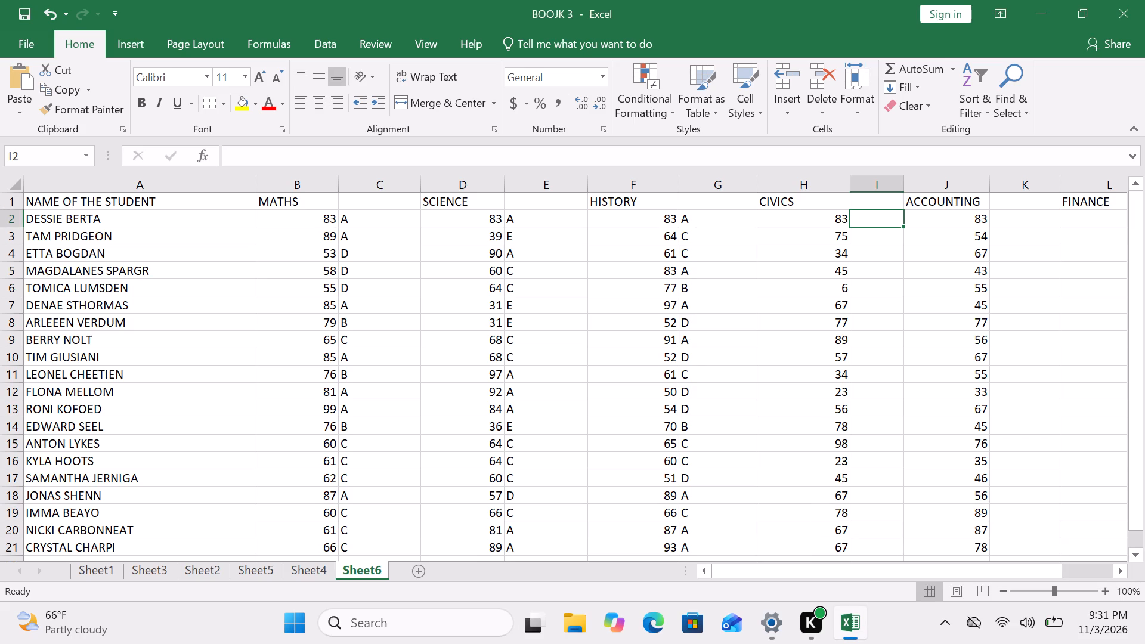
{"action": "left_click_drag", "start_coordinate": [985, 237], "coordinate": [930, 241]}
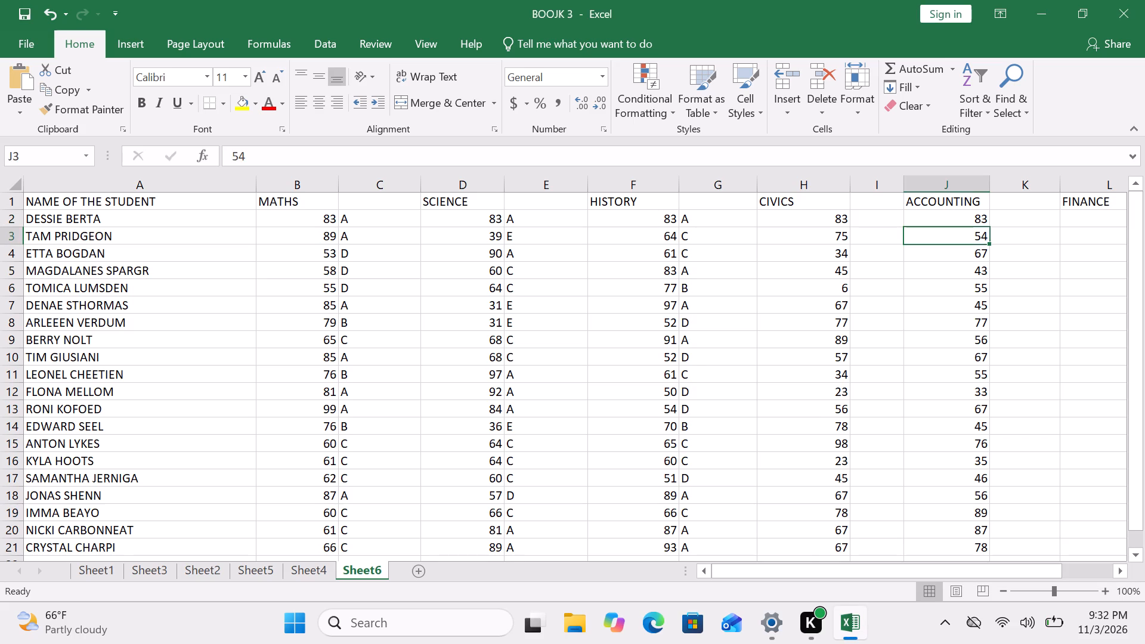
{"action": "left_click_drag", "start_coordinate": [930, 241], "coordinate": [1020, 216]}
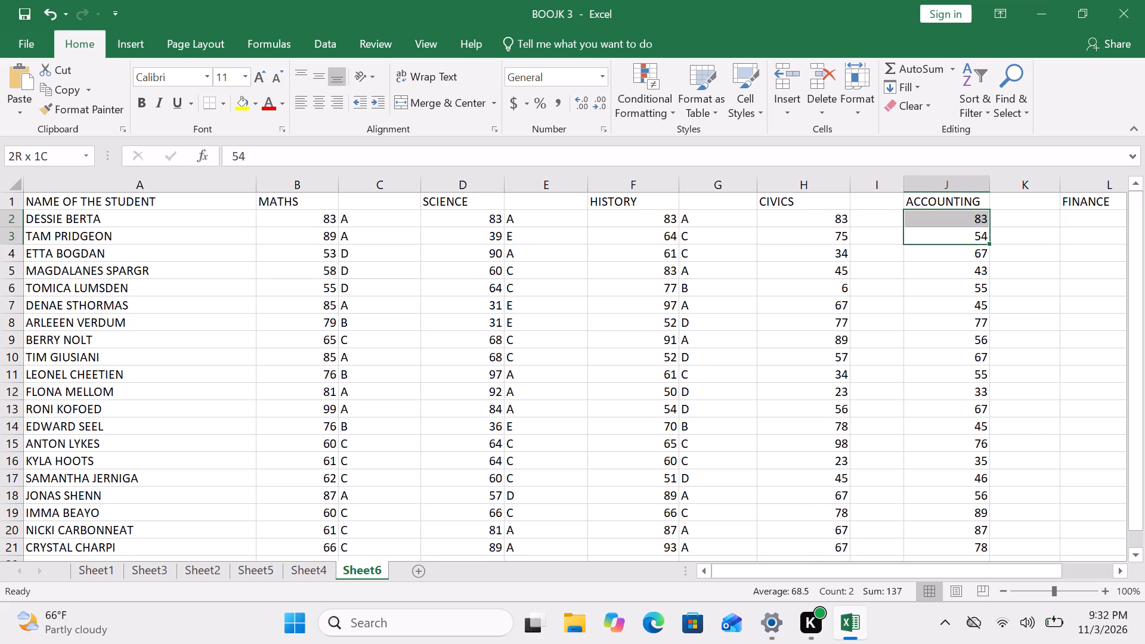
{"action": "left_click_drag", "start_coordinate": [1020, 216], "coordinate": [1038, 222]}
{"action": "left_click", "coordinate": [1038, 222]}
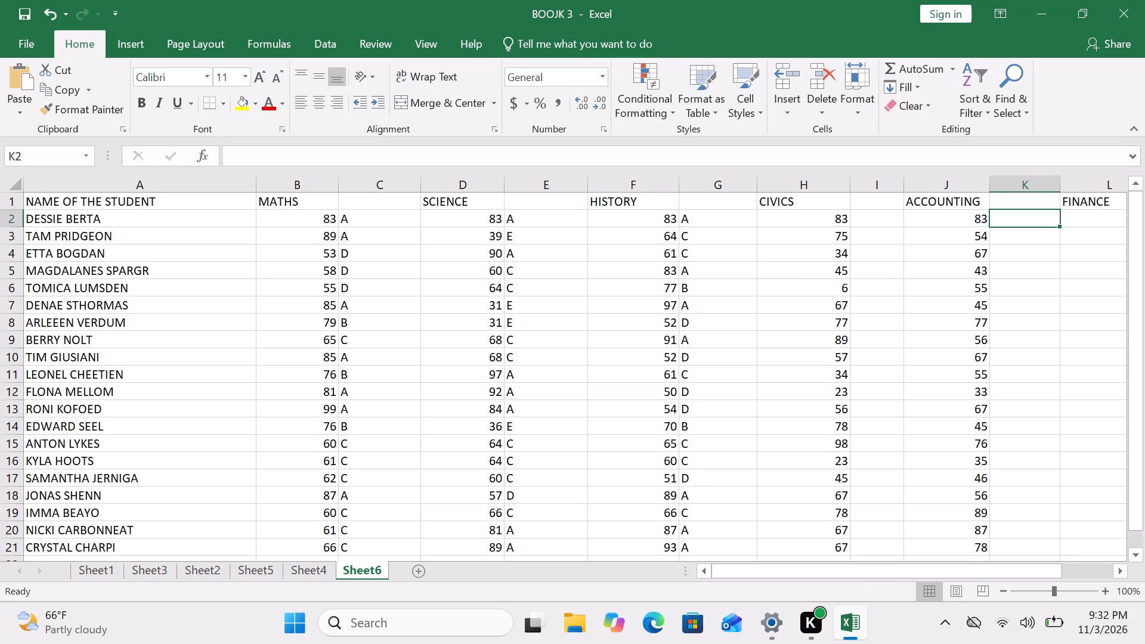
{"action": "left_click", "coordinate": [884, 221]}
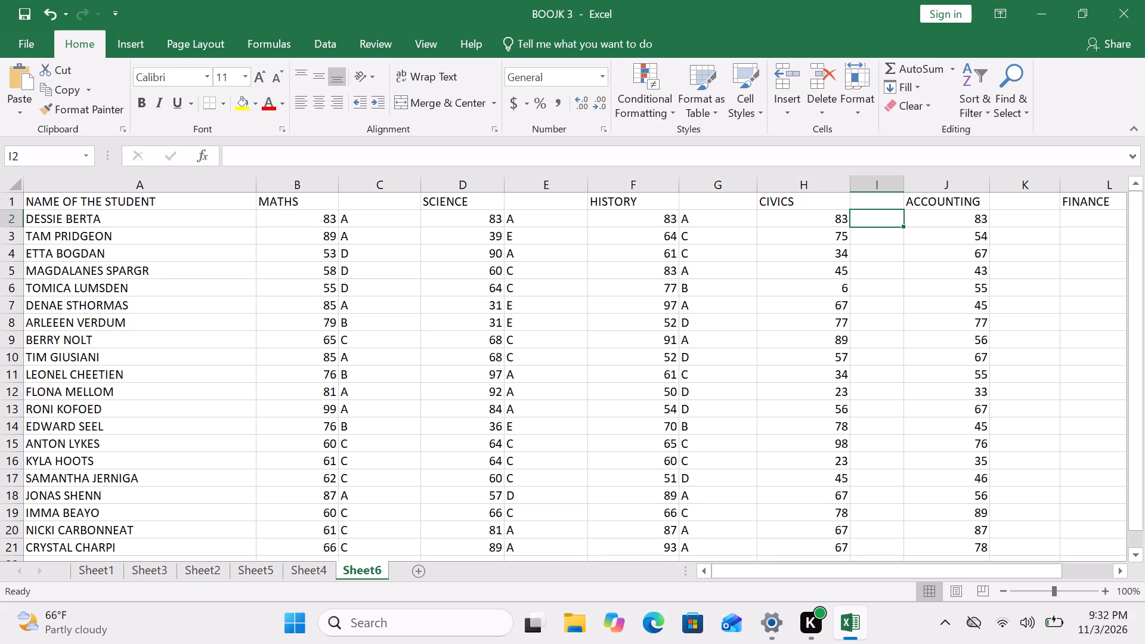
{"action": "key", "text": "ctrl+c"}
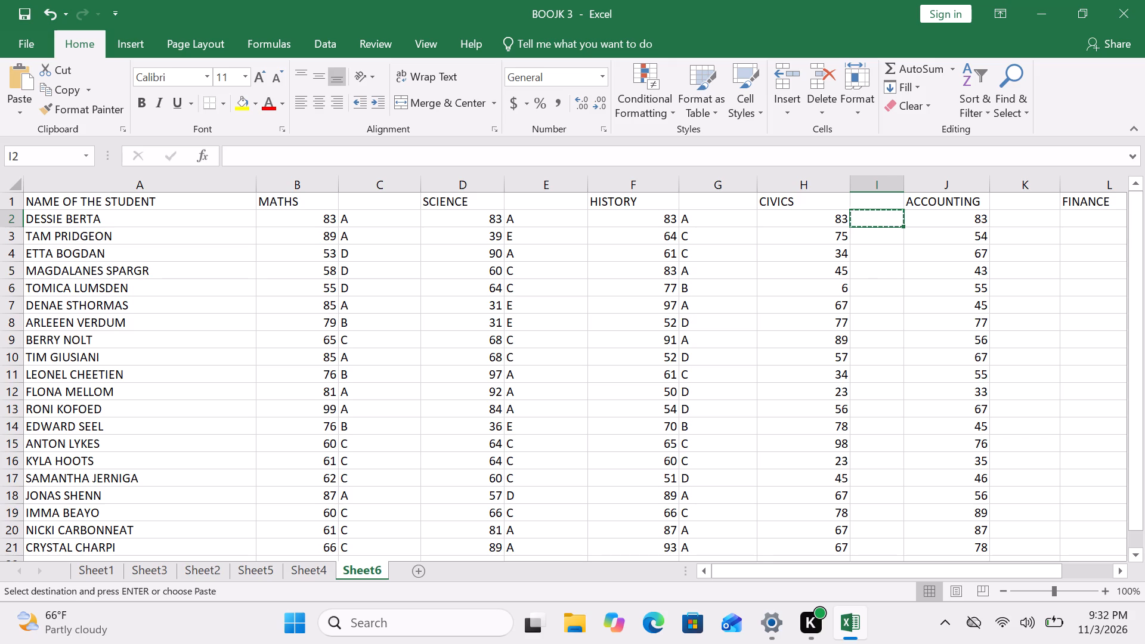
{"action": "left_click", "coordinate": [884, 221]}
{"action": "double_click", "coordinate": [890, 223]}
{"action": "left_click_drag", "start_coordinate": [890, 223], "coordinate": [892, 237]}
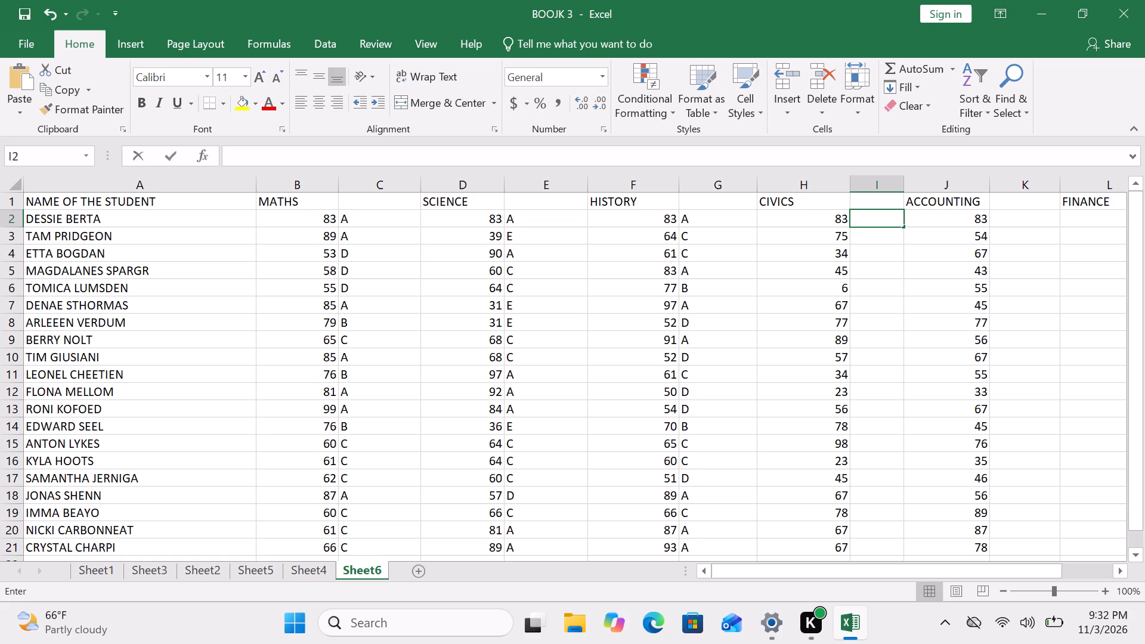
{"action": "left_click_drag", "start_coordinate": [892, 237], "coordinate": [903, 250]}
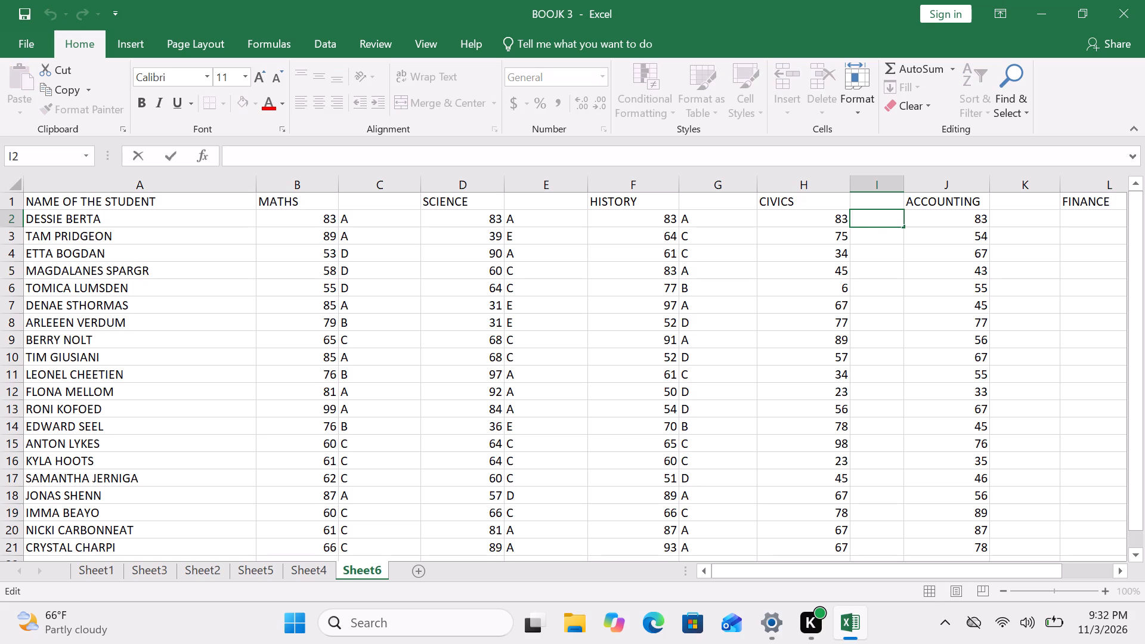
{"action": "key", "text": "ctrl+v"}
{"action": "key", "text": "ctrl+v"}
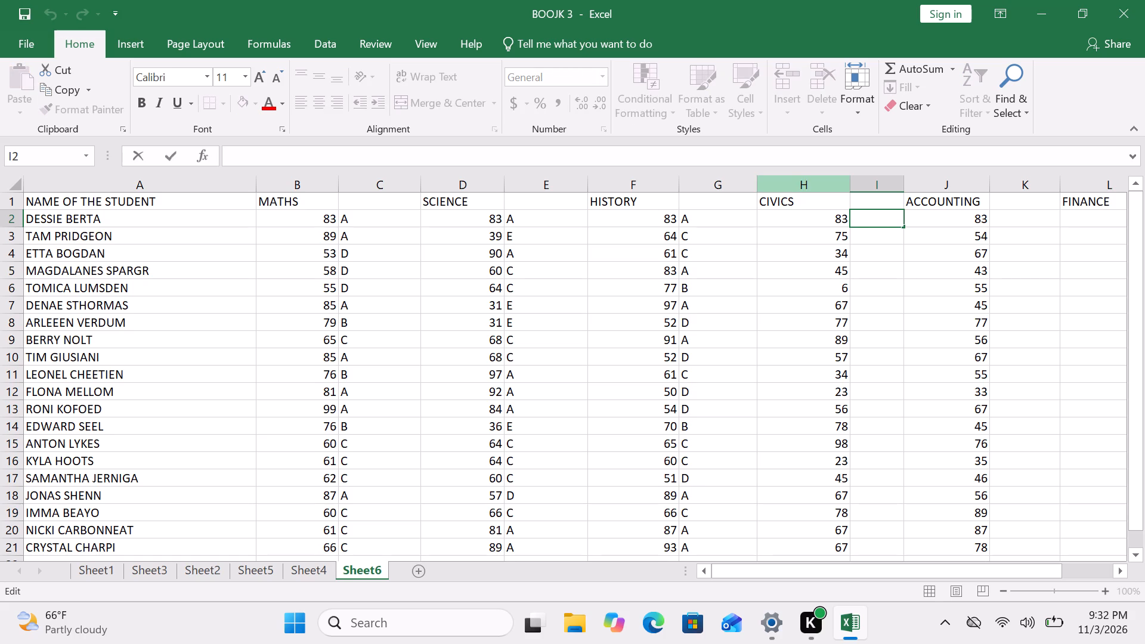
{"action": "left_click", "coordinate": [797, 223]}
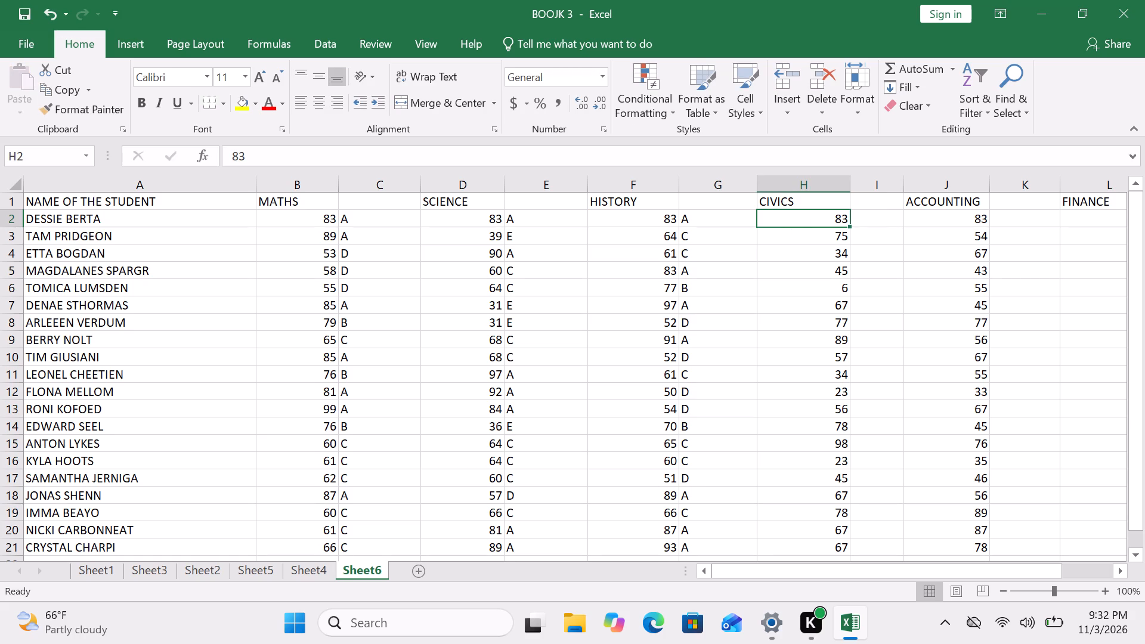
Copy the full text of the HISTORY grade formula in G2 and paste it into I2, beside the first CIVICS mark.
{"action": "left_click", "coordinate": [720, 225]}
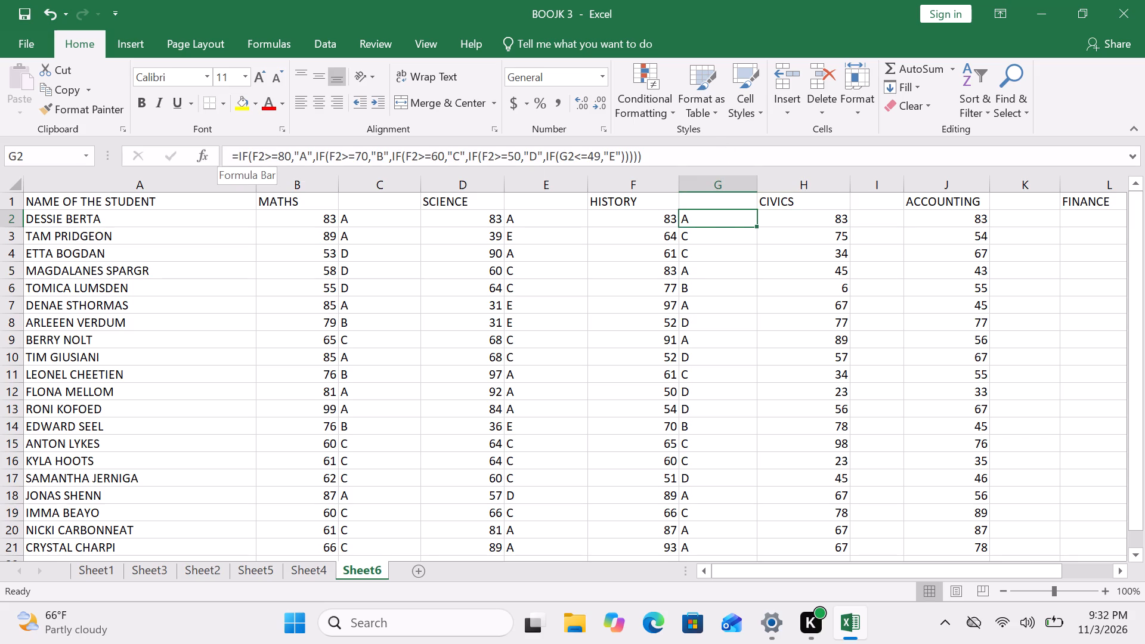
{"action": "left_click_drag", "start_coordinate": [227, 156], "coordinate": [666, 147]}
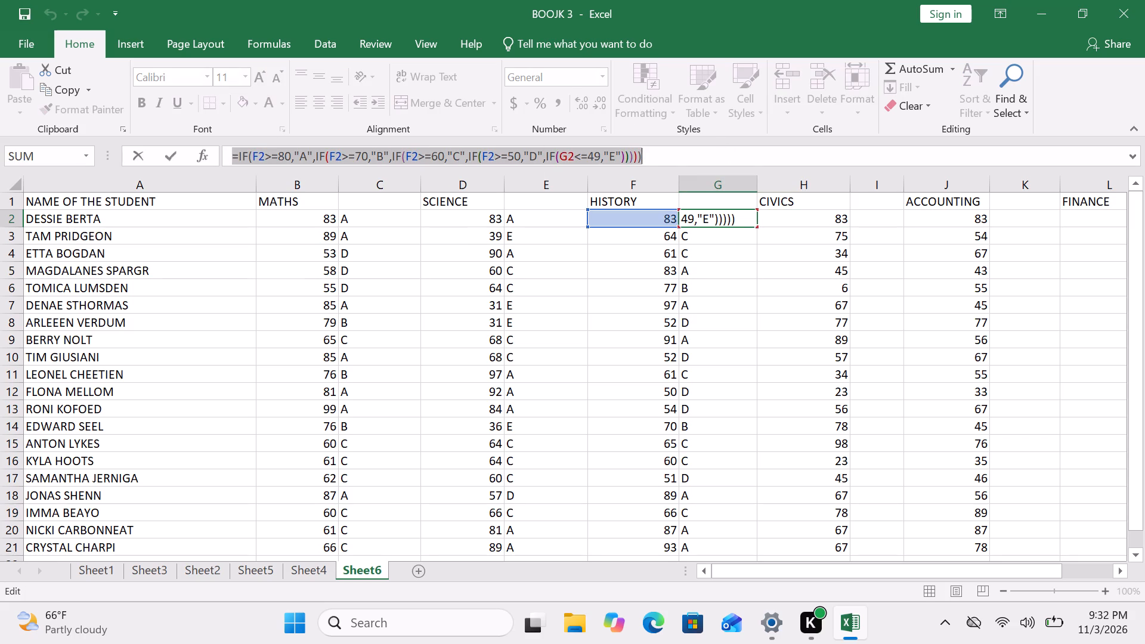
{"action": "key", "text": "ctrl+c"}
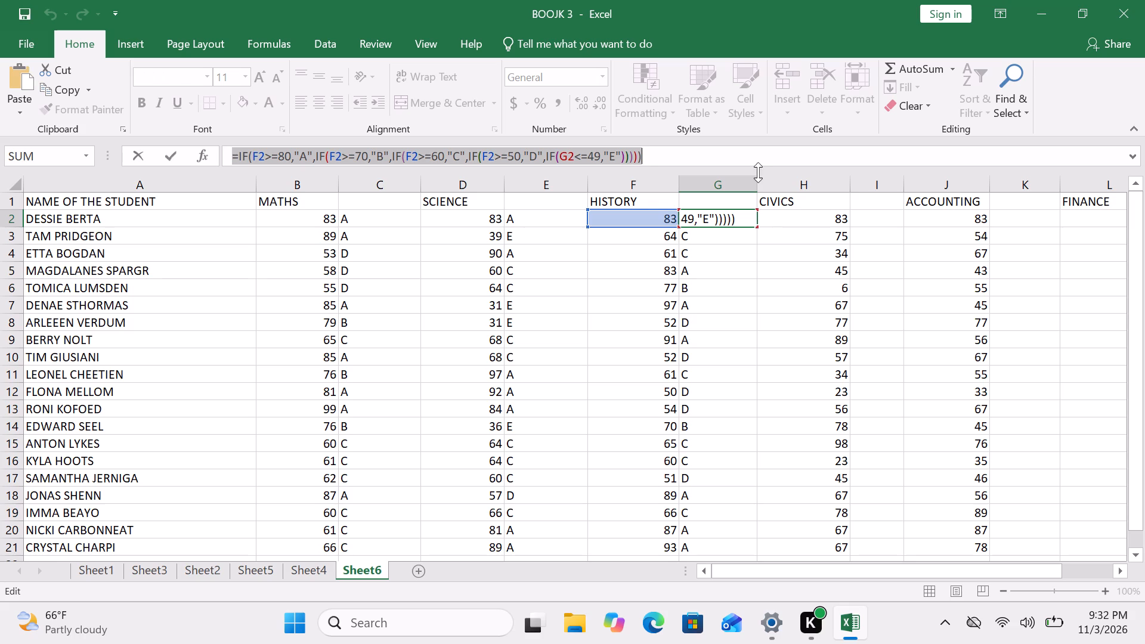
{"action": "left_click", "coordinate": [874, 220]}
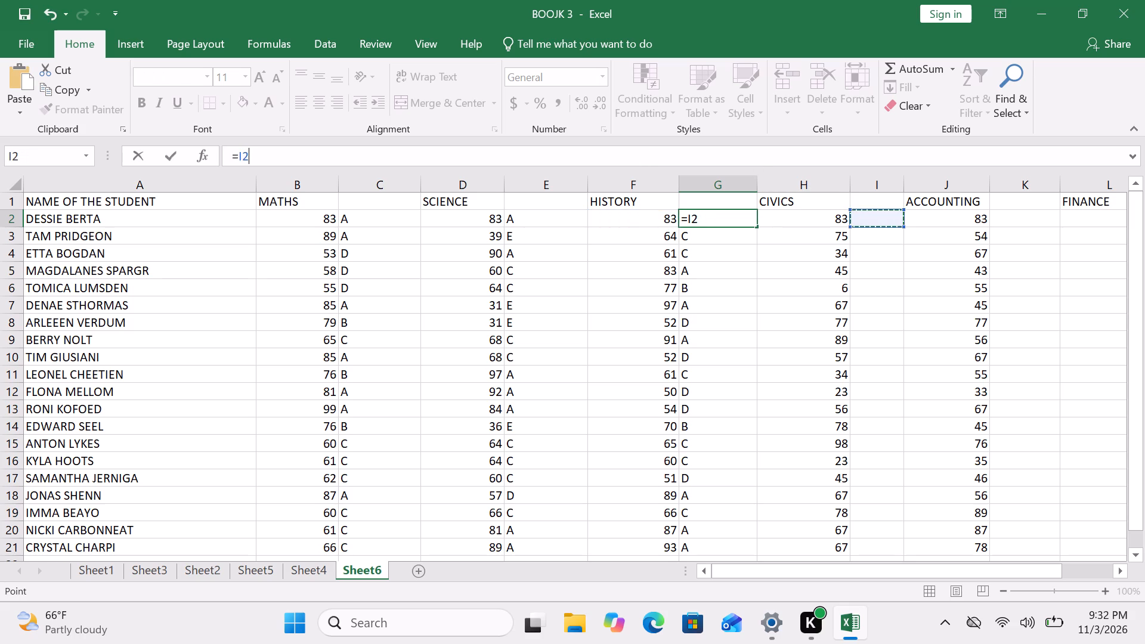
{"action": "left_click", "coordinate": [710, 222]}
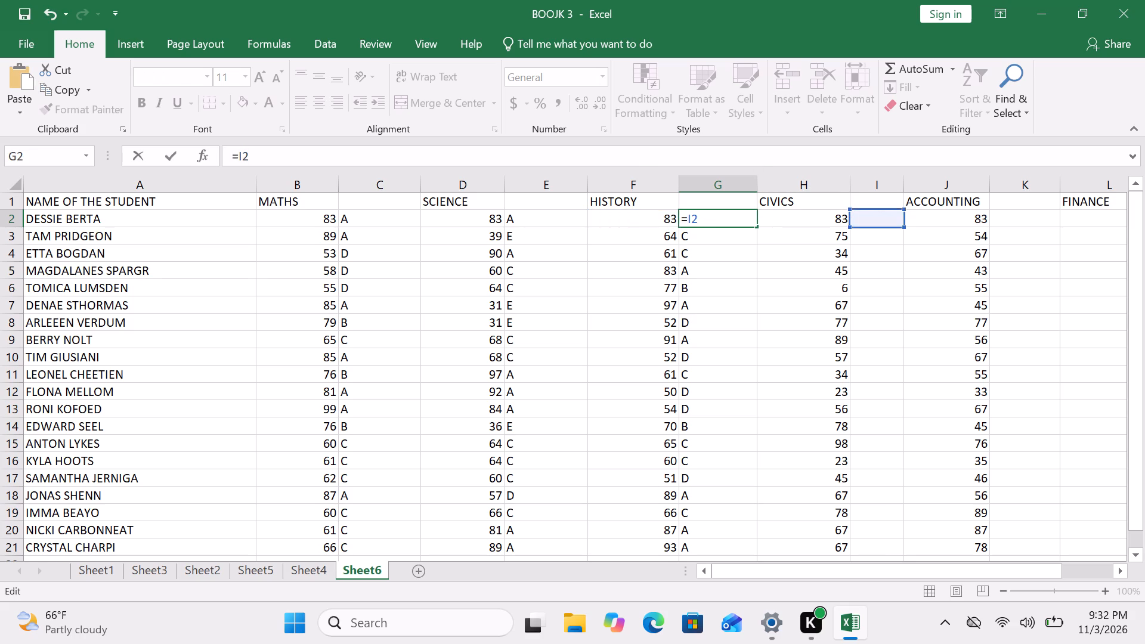
{"action": "left_click", "coordinate": [877, 225]}
{"action": "left_click", "coordinate": [881, 221]}
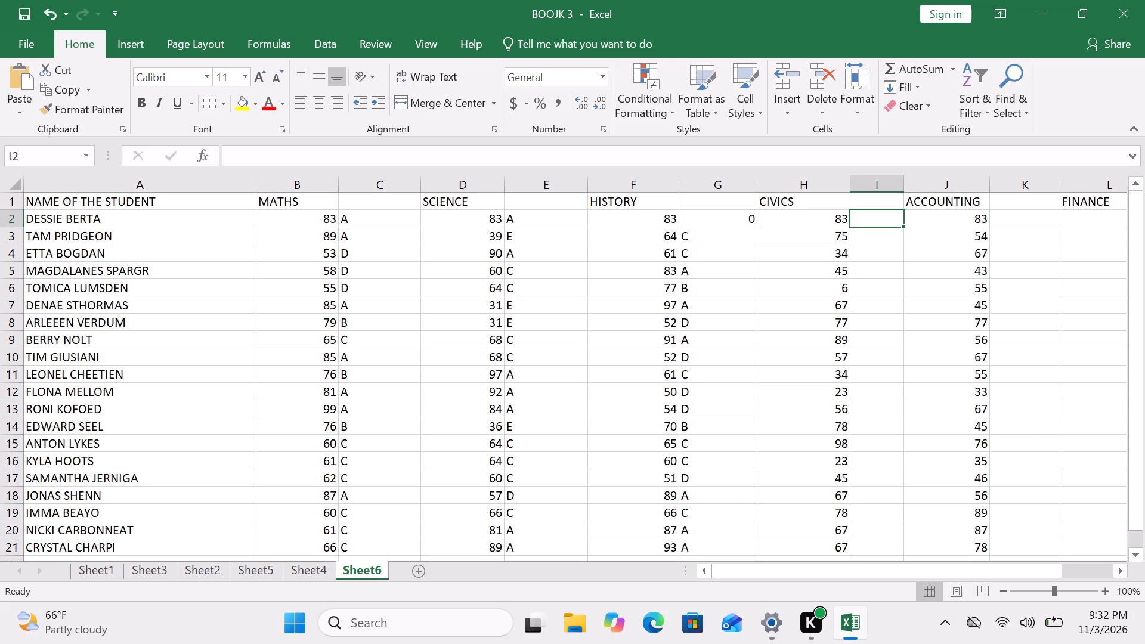
{"action": "key", "text": "ctrl+v"}
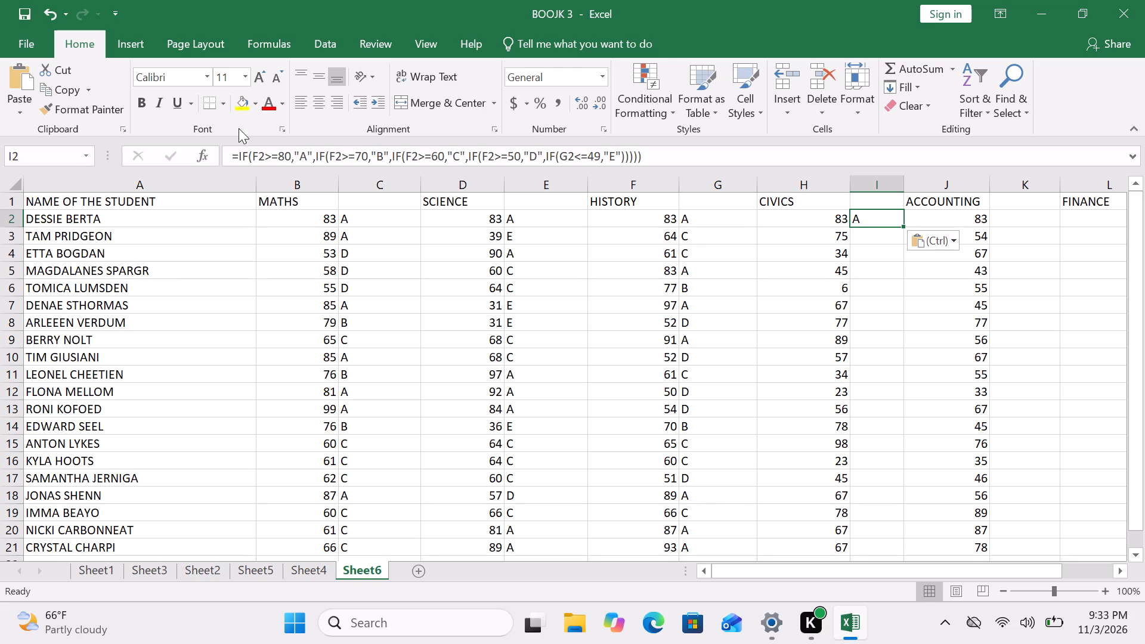
Edit the I2 formula so all five conditions reference H2: =IF(H2>=80,"A",IF(H2>=70,"B",IF(H2>=60,"C",IF(H2>=50,"D",IF(H2<=49,"E"))))).
{"action": "left_click", "coordinate": [267, 156]}
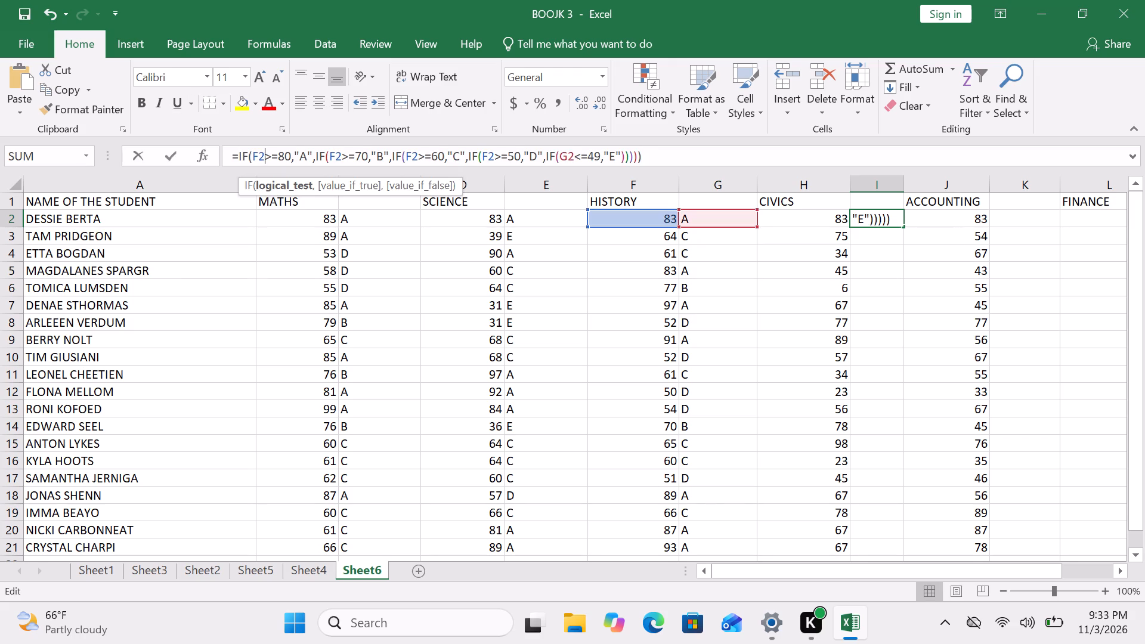
{"action": "left_click", "coordinate": [260, 155]}
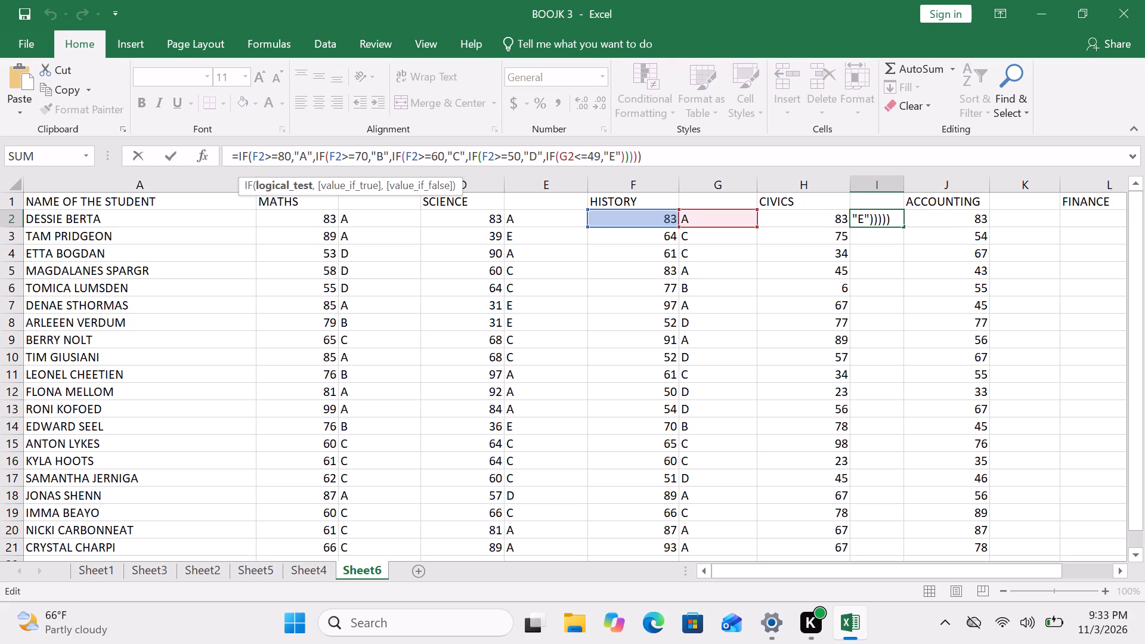
{"action": "key", "text": "BackSpace"}
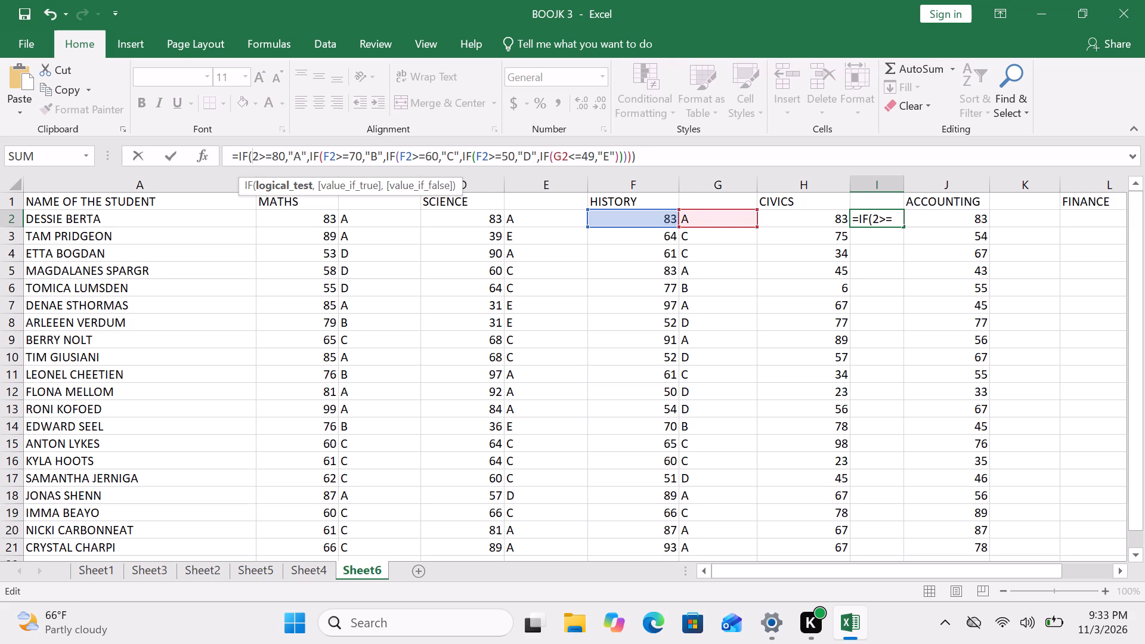
{"action": "key", "text": "h"}
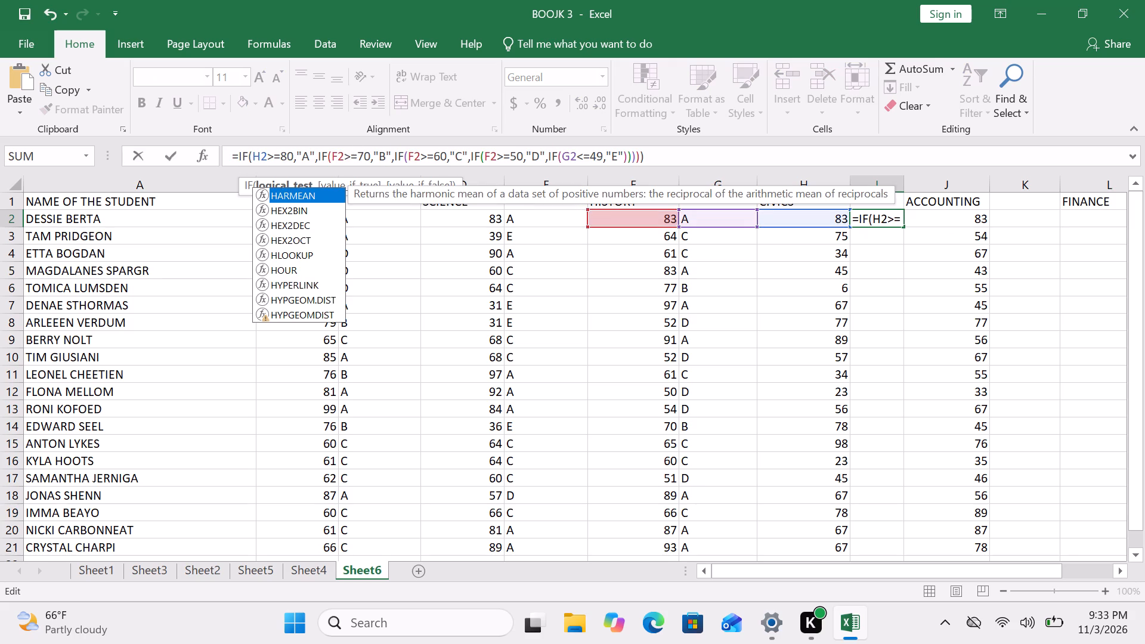
{"action": "left_click", "coordinate": [339, 151]}
{"action": "key", "text": "BackSpace"}
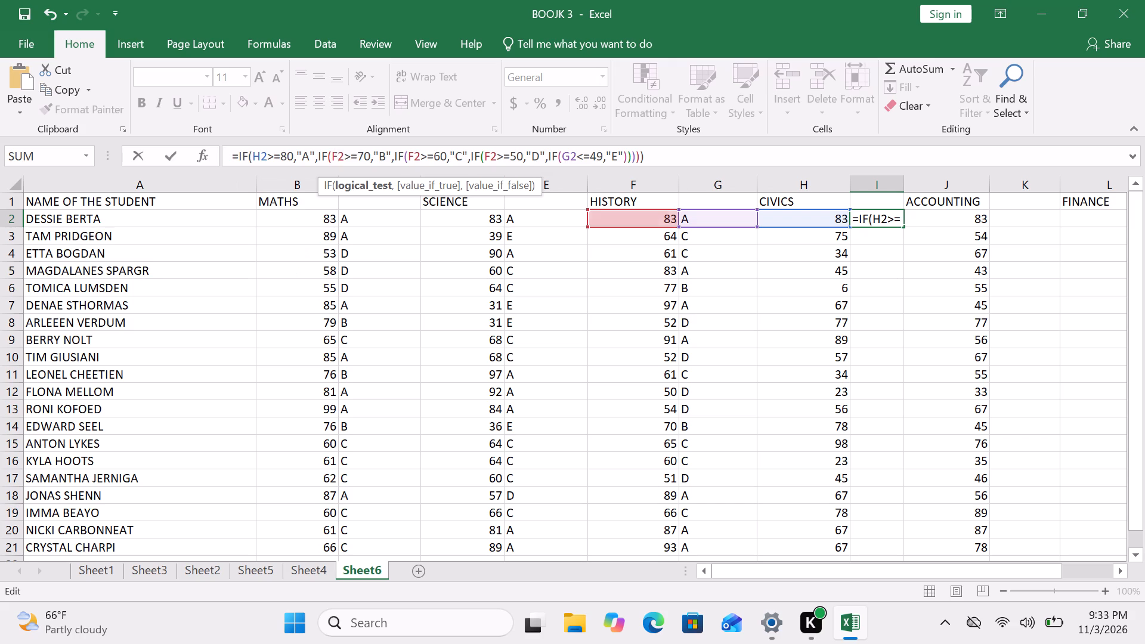
{"action": "key", "text": "h"}
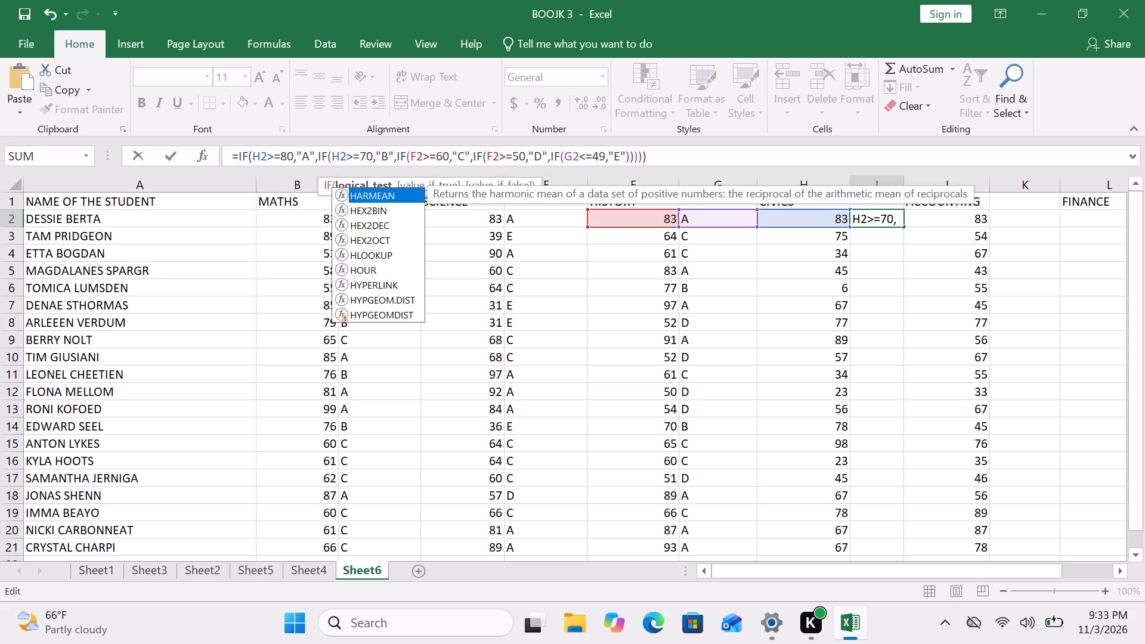
{"action": "left_click", "coordinate": [419, 153]}
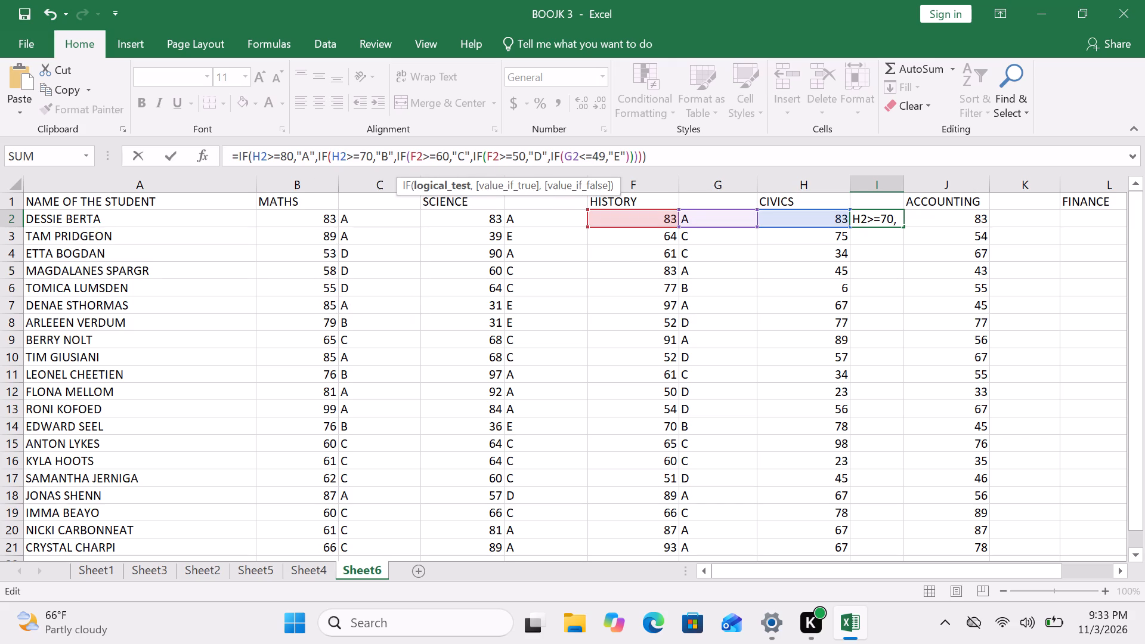
{"action": "key", "text": "BackSpace"}
{"action": "key", "text": "h"}
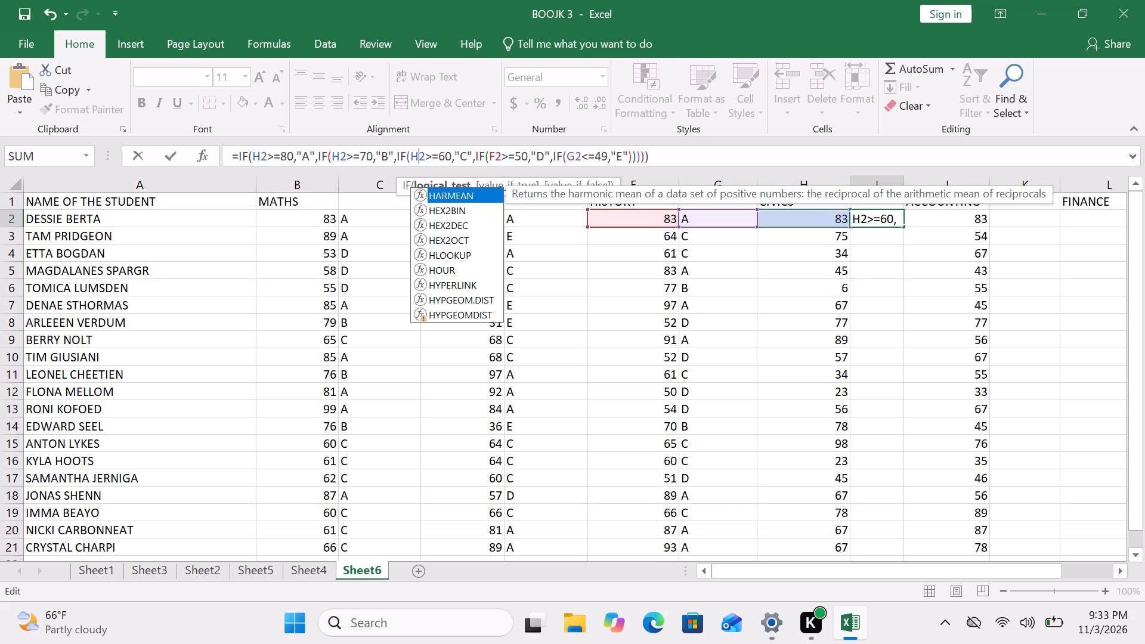
{"action": "left_click", "coordinate": [493, 154]}
{"action": "key", "text": "BackSpace"}
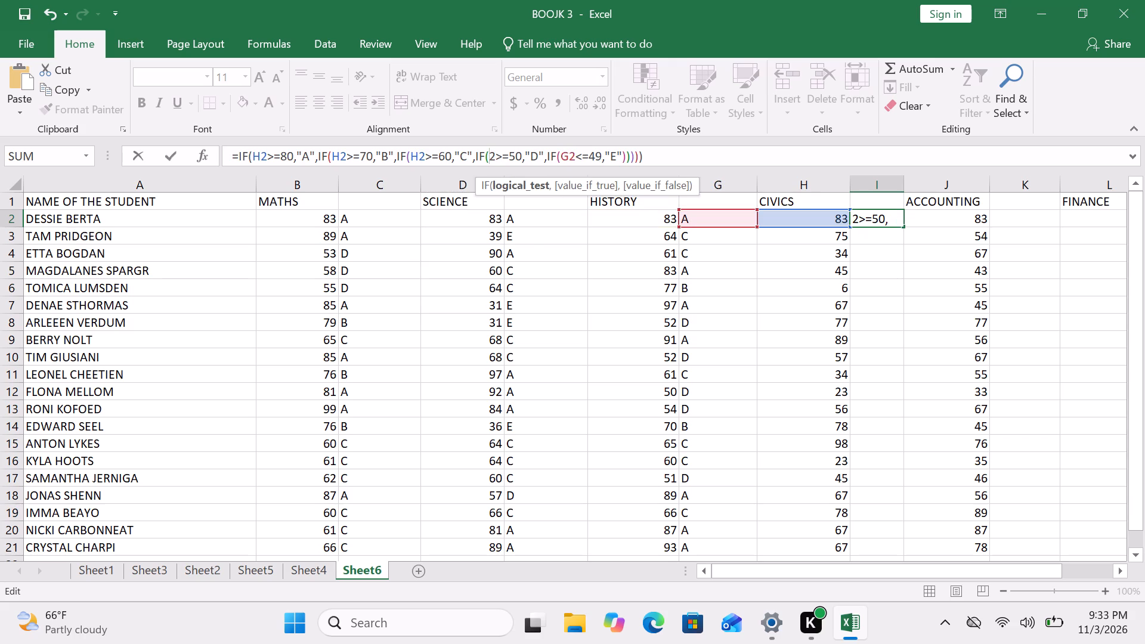
{"action": "key", "text": "h"}
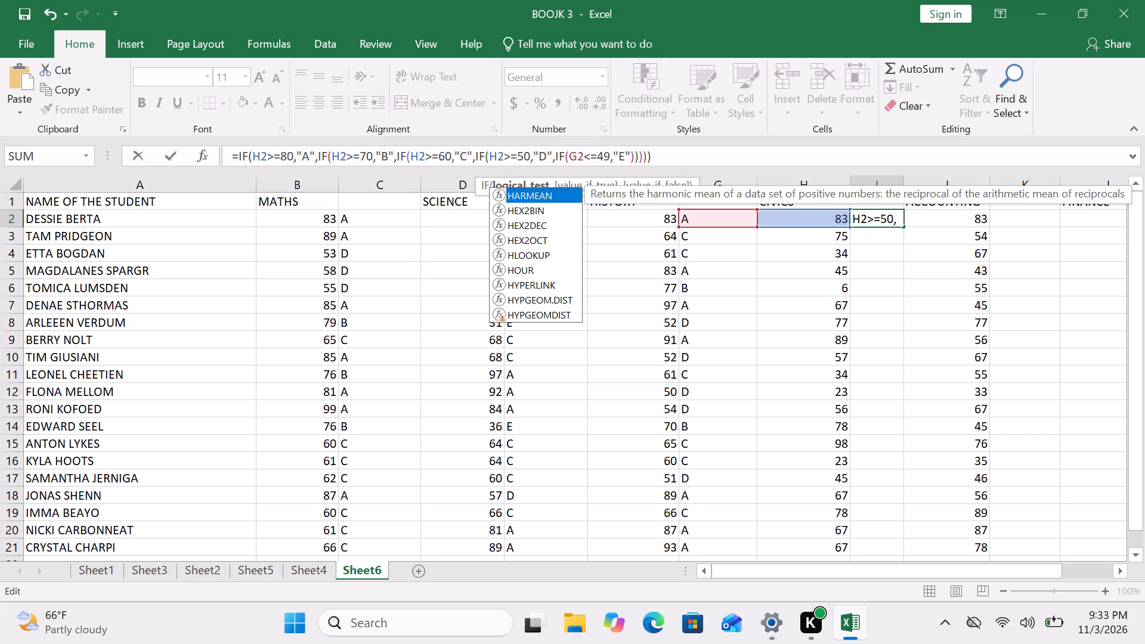
{"action": "left_click", "coordinate": [578, 154]}
{"action": "key", "text": "BackSpace"}
{"action": "key", "text": "h"}
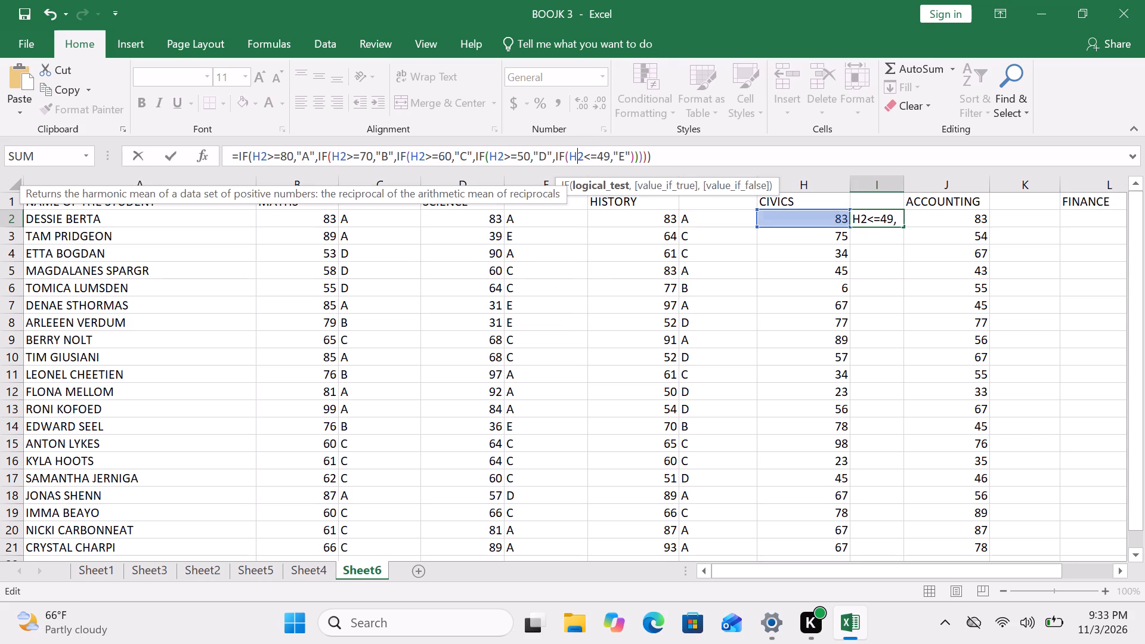
{"action": "left_click", "coordinate": [674, 150]}
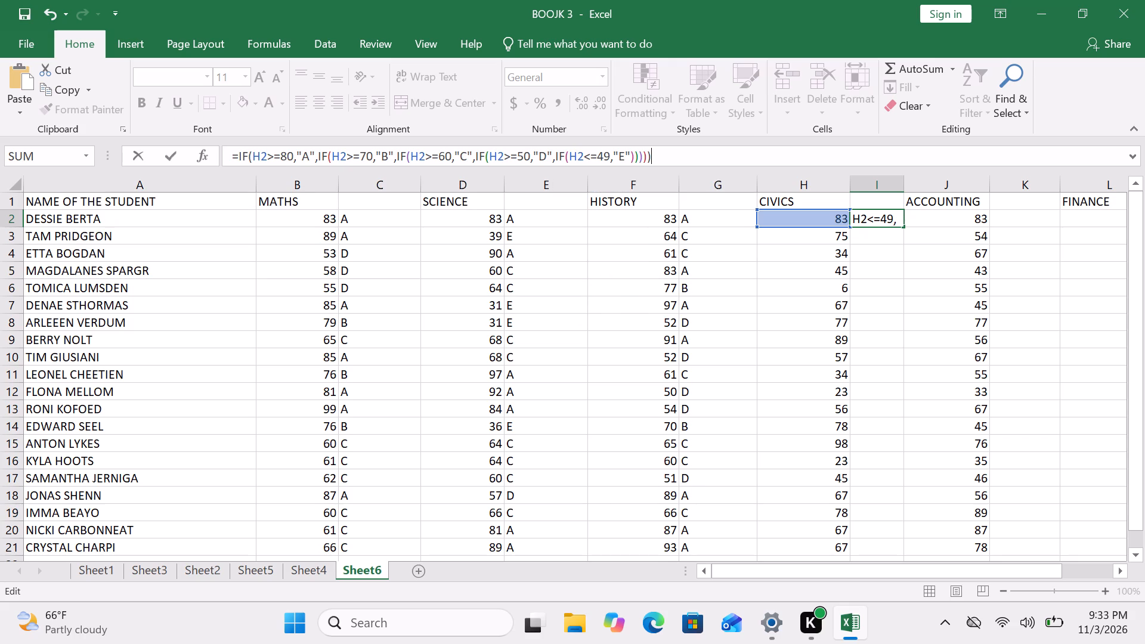
{"action": "key", "text": "Return"}
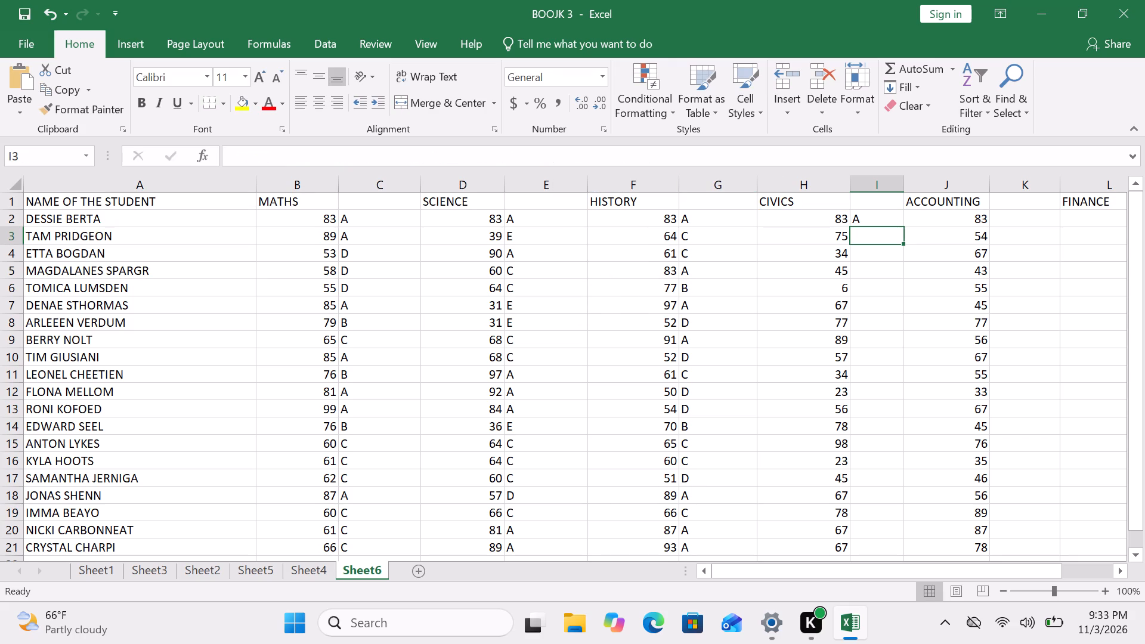
Fill the CIVICS grade formula from I2 down through I21 for all students.
{"action": "left_click", "coordinate": [880, 213]}
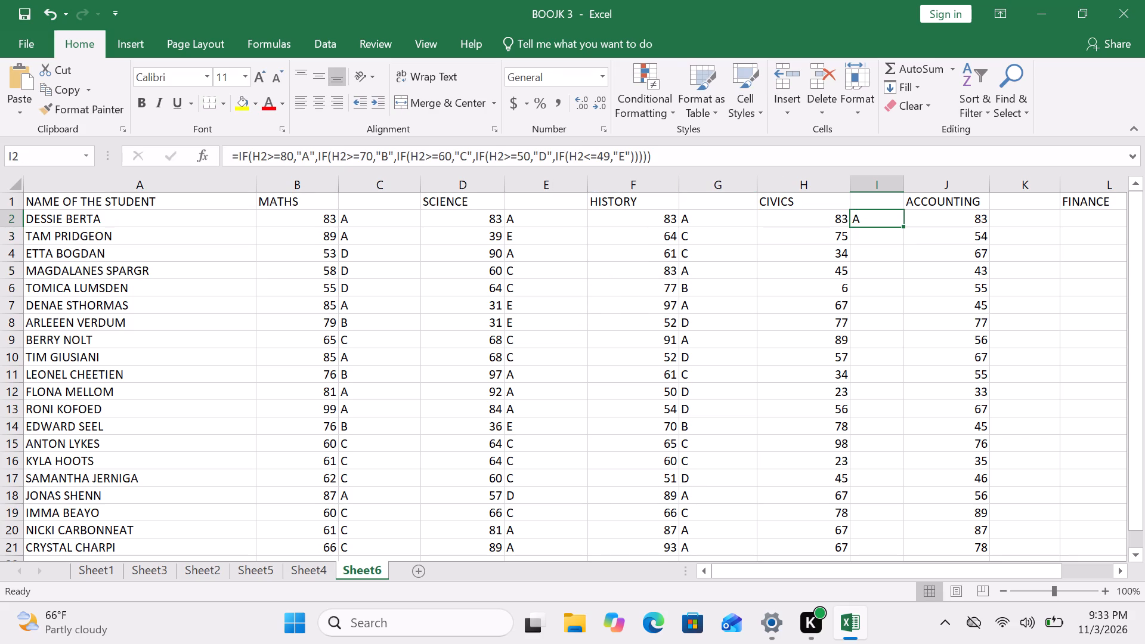
{"action": "left_click_drag", "start_coordinate": [903, 228], "coordinate": [915, 469]}
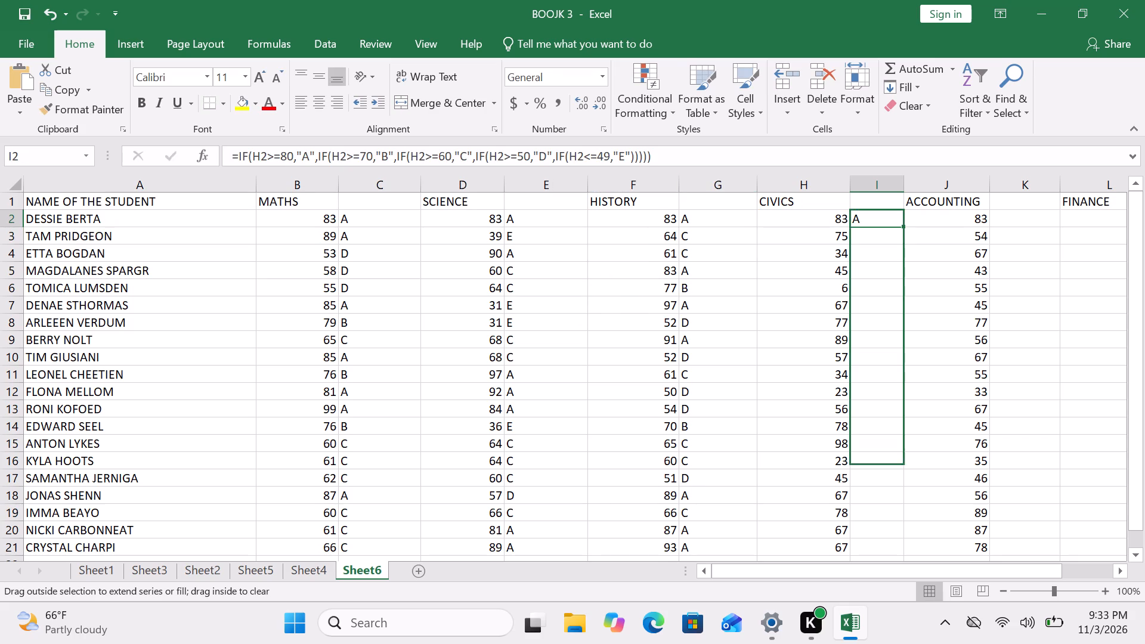
{"action": "left_click_drag", "start_coordinate": [915, 469], "coordinate": [903, 550]}
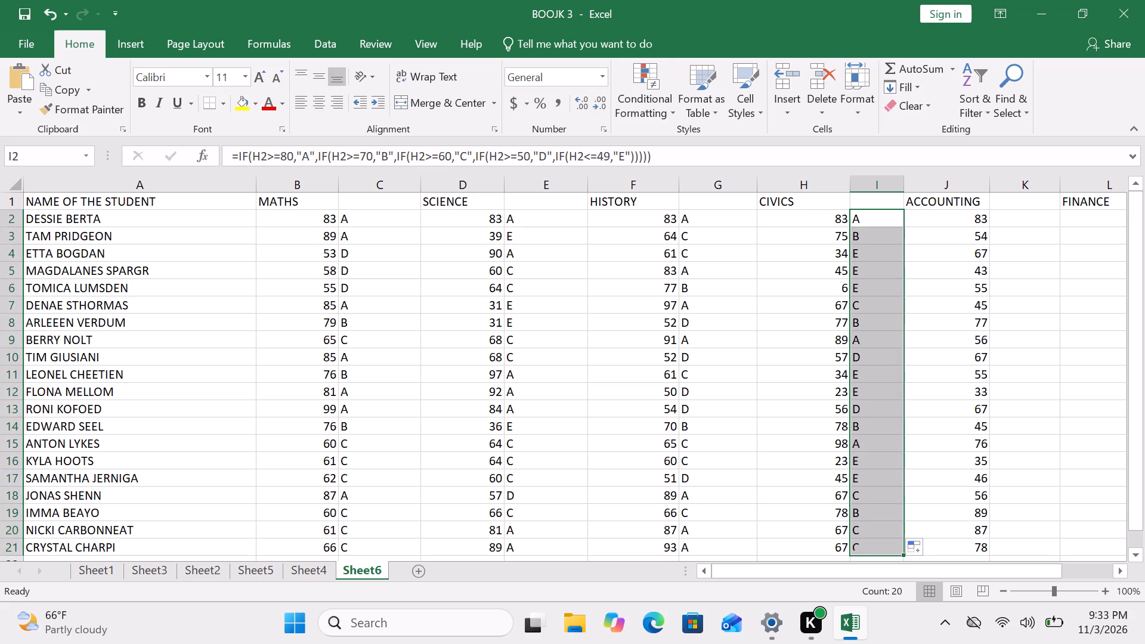
Paste the copied HISTORY grade formula into K2, beside the first ACCOUNTING mark.
{"action": "scroll", "coordinate": [892, 536], "scroll_direction": "down", "scroll_amount": 1}
{"action": "scroll", "coordinate": [892, 536], "scroll_direction": "up", "scroll_amount": 4}
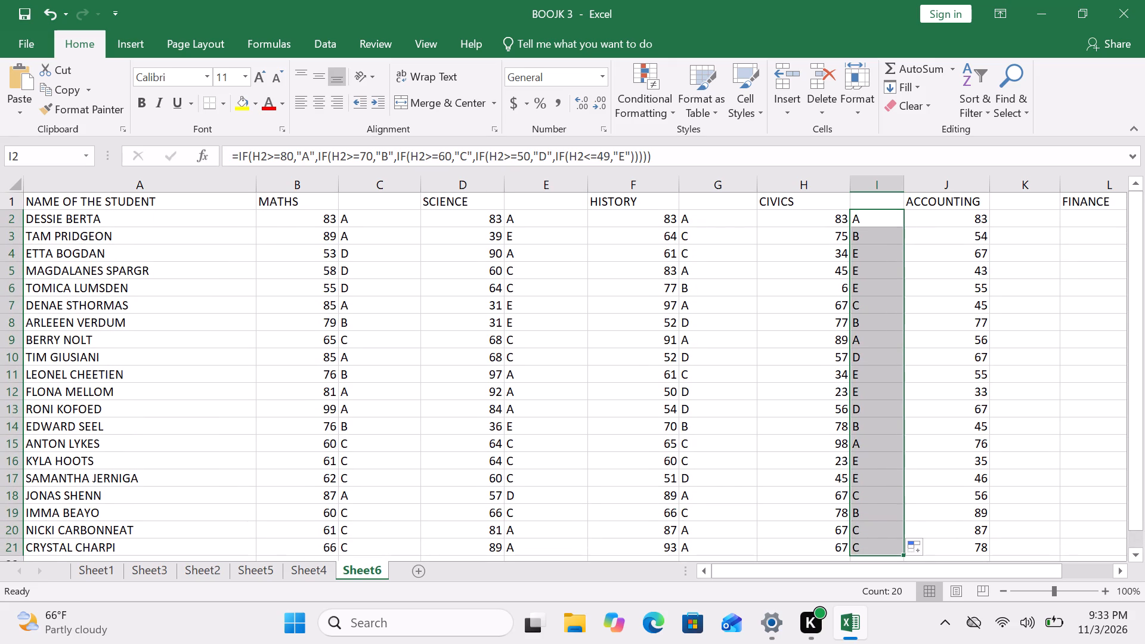
{"action": "scroll", "coordinate": [714, 247], "scroll_direction": "up", "scroll_amount": 1}
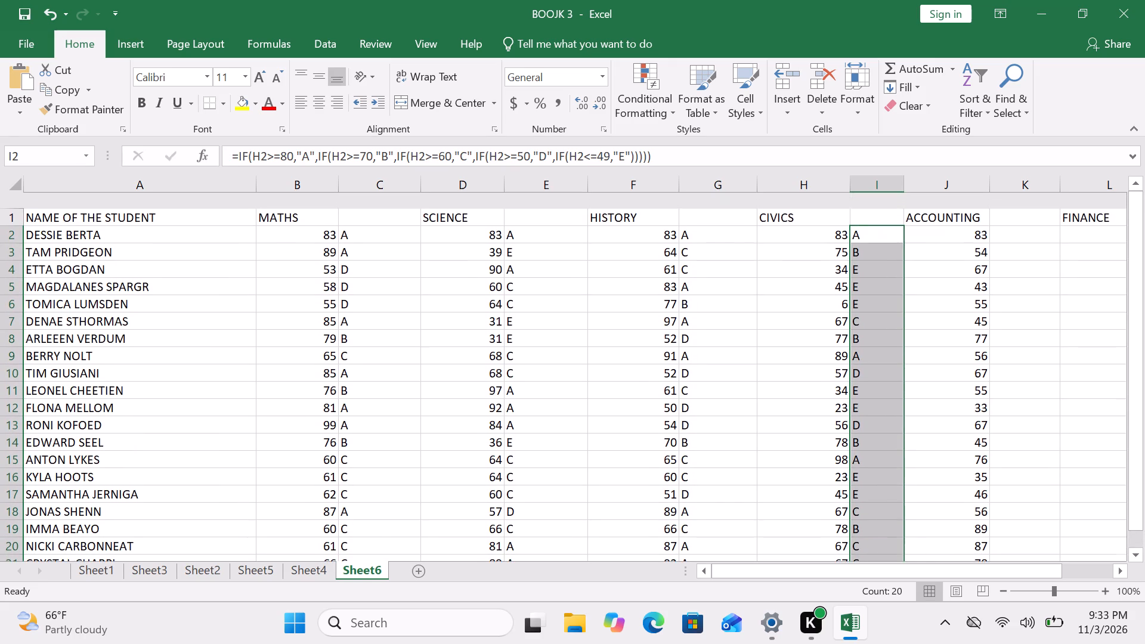
{"action": "scroll", "coordinate": [714, 247], "scroll_direction": "up", "scroll_amount": 1}
{"action": "left_click", "coordinate": [1022, 221]}
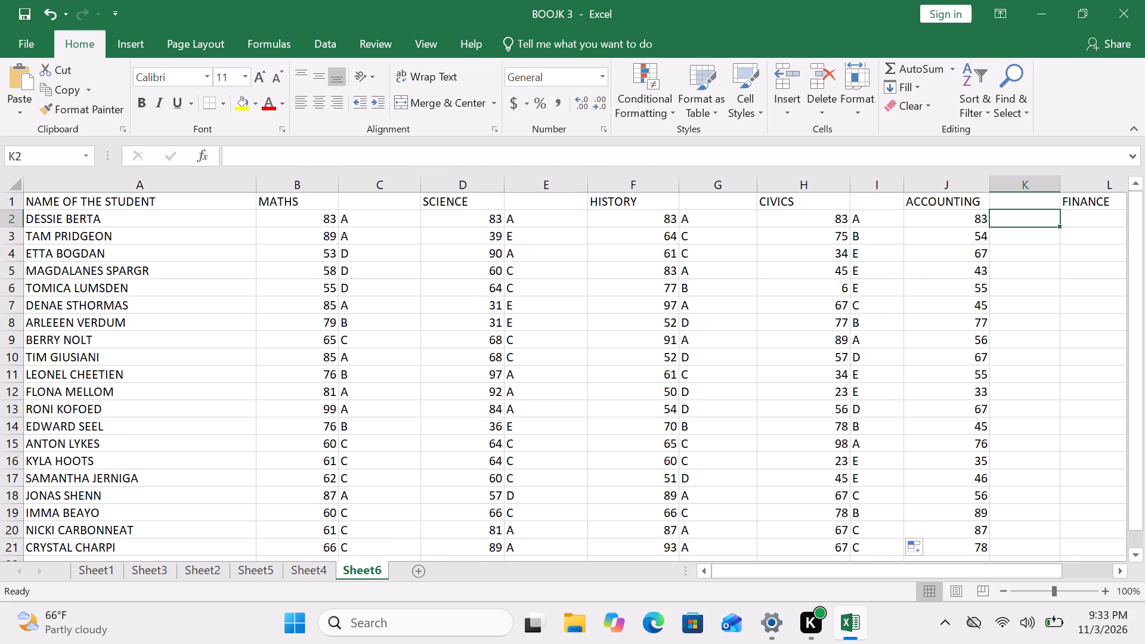
{"action": "key", "text": "ctrl+v"}
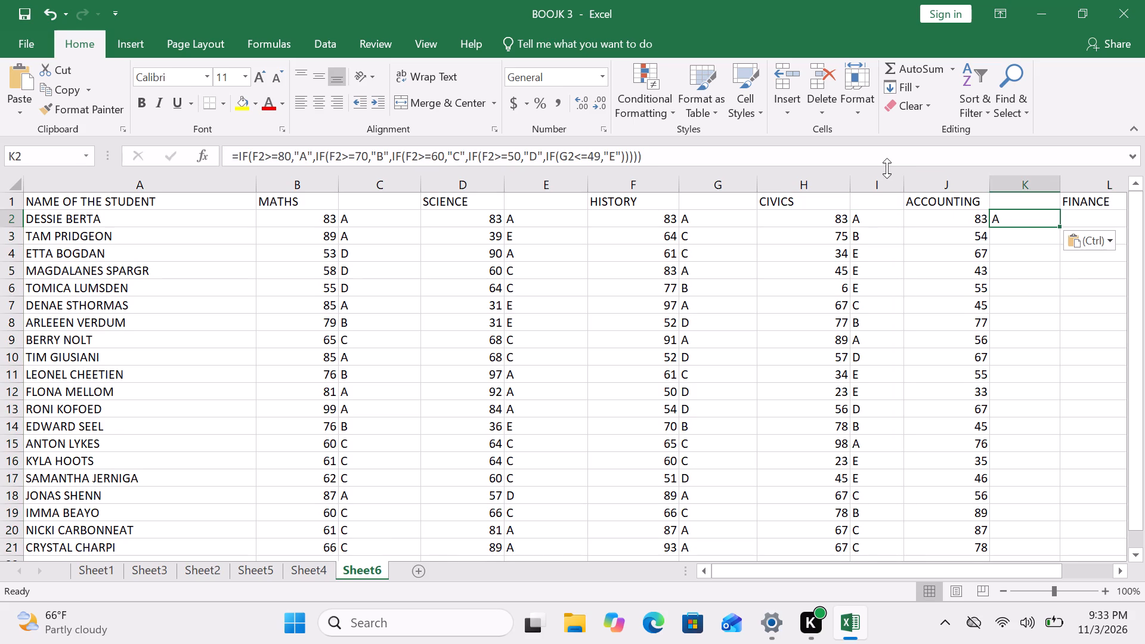
Edit the K2 formula so all five conditions reference J2: =IF(J2>=80,"A",IF(J2>=70,"B",IF(J2>=60,"C",IF(J2>=50,"D",IF(J2<=49,"E"))))).
{"action": "left_click_drag", "start_coordinate": [929, 216], "coordinate": [954, 232]}
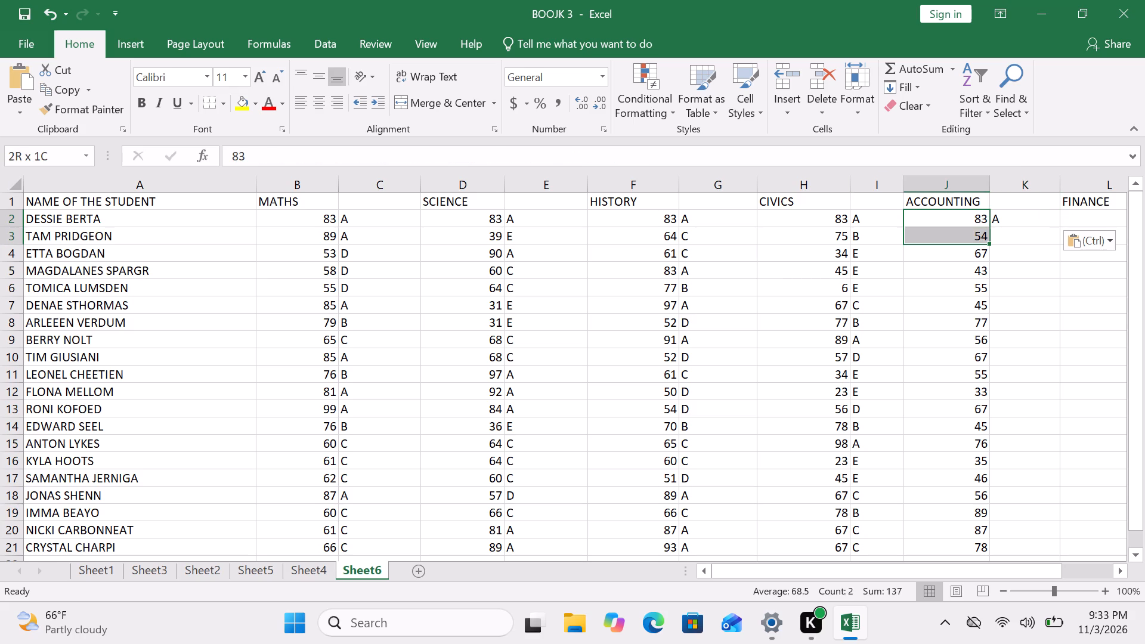
{"action": "left_click_drag", "start_coordinate": [954, 232], "coordinate": [959, 228]}
{"action": "left_click", "coordinate": [1029, 216]}
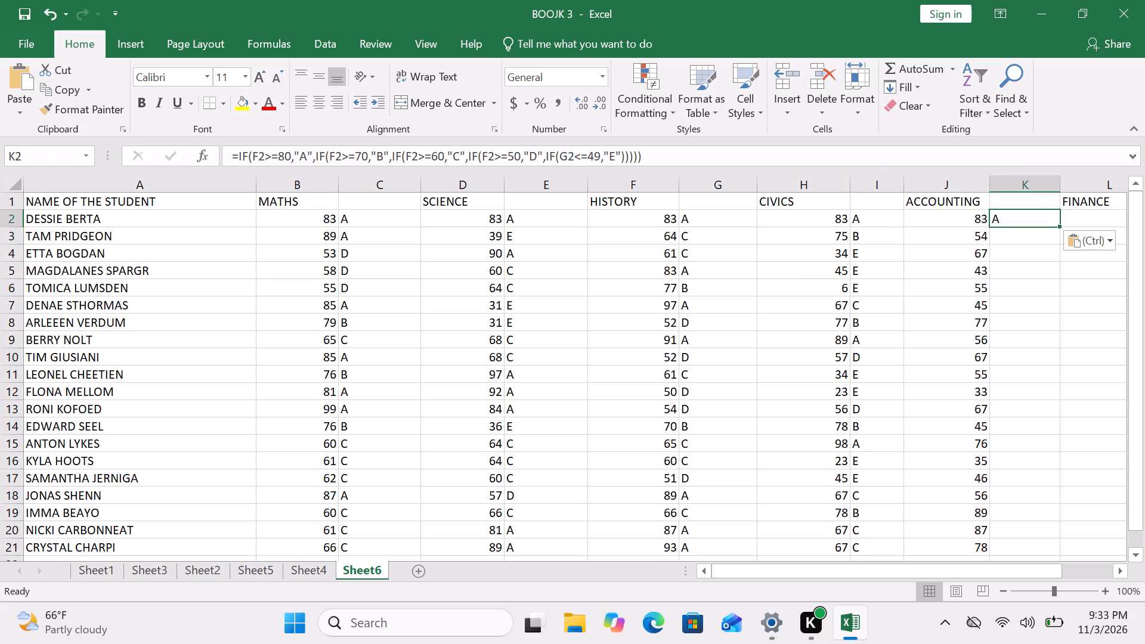
{"action": "left_click", "coordinate": [261, 155]}
{"action": "key", "text": "BackSpace"}
{"action": "key", "text": "j"}
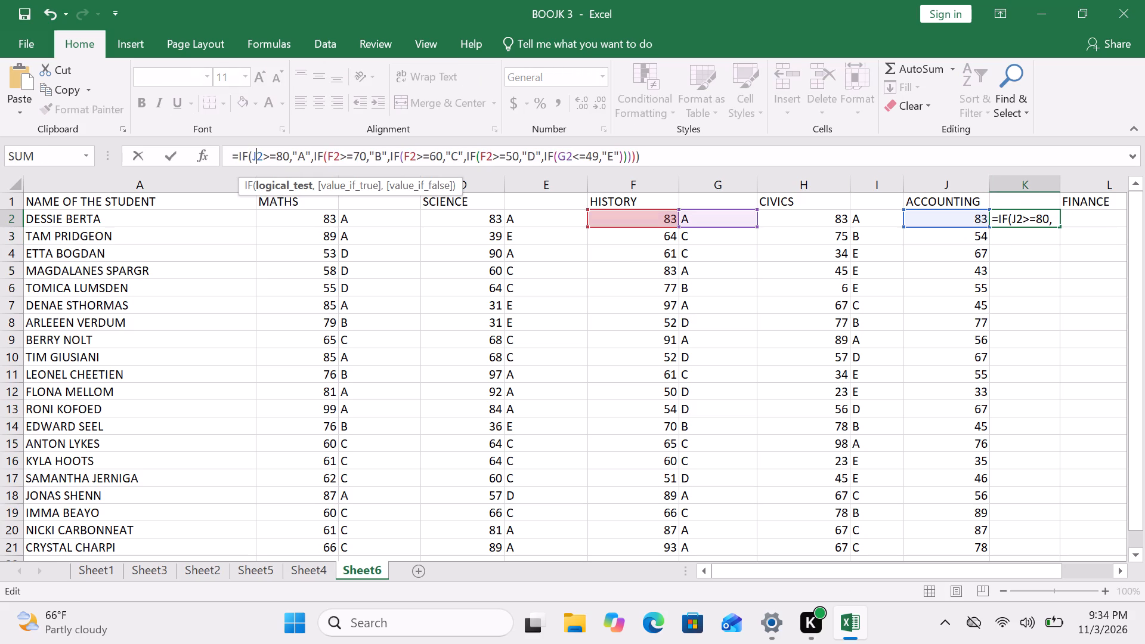
{"action": "left_click", "coordinate": [336, 156]}
{"action": "key", "text": "BackSpace"}
{"action": "key", "text": "j"}
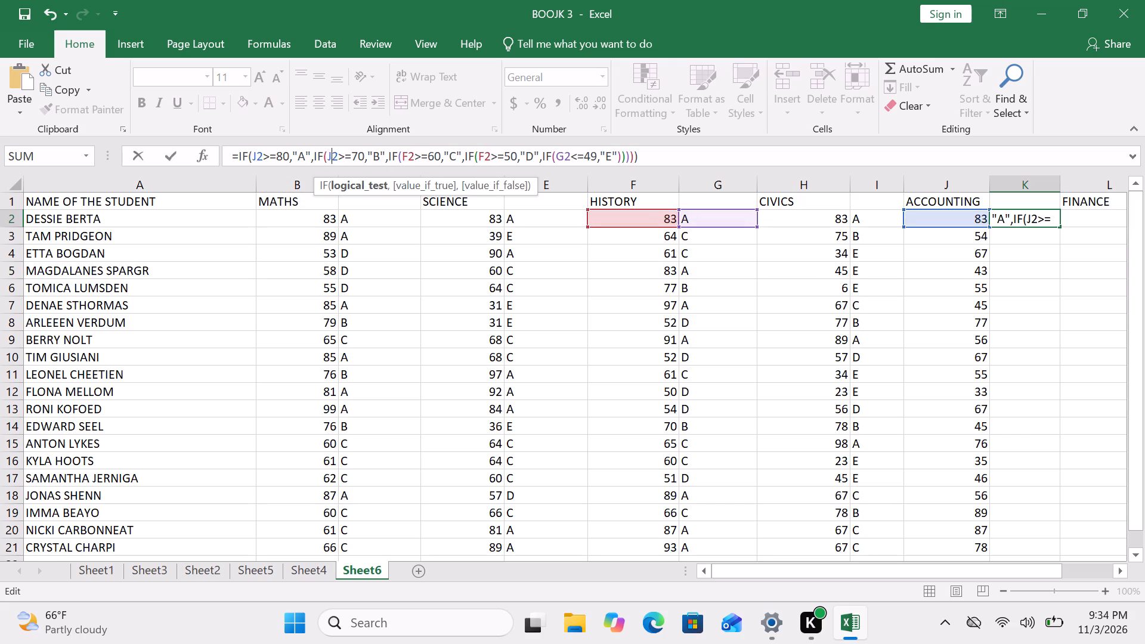
{"action": "left_click", "coordinate": [407, 156]}
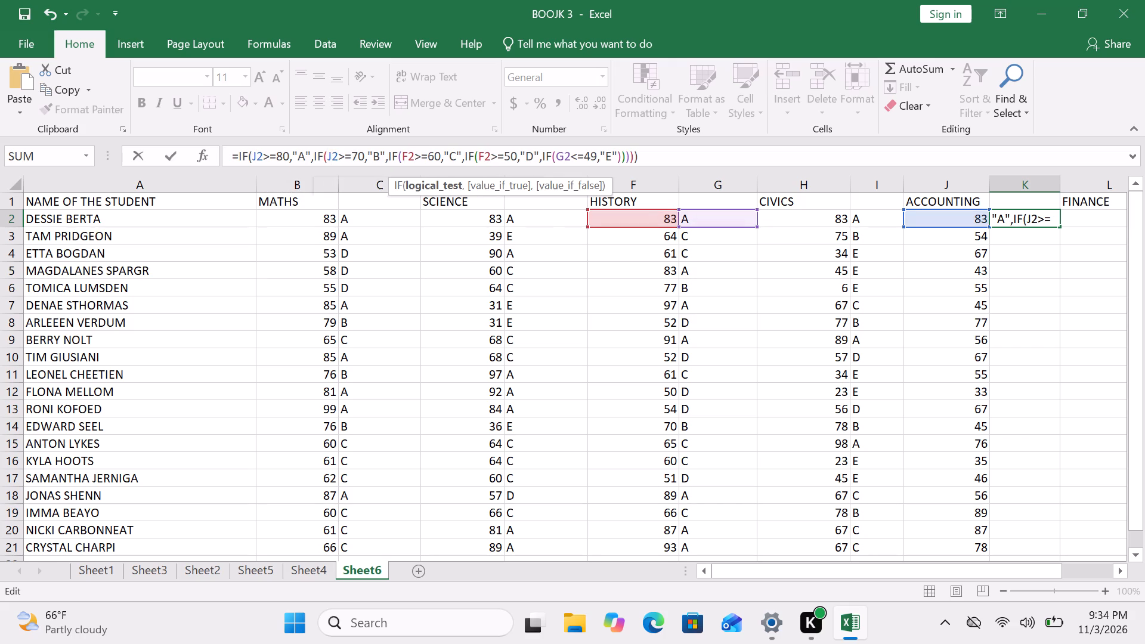
{"action": "key", "text": "BackSpace"}
{"action": "key", "text": "j"}
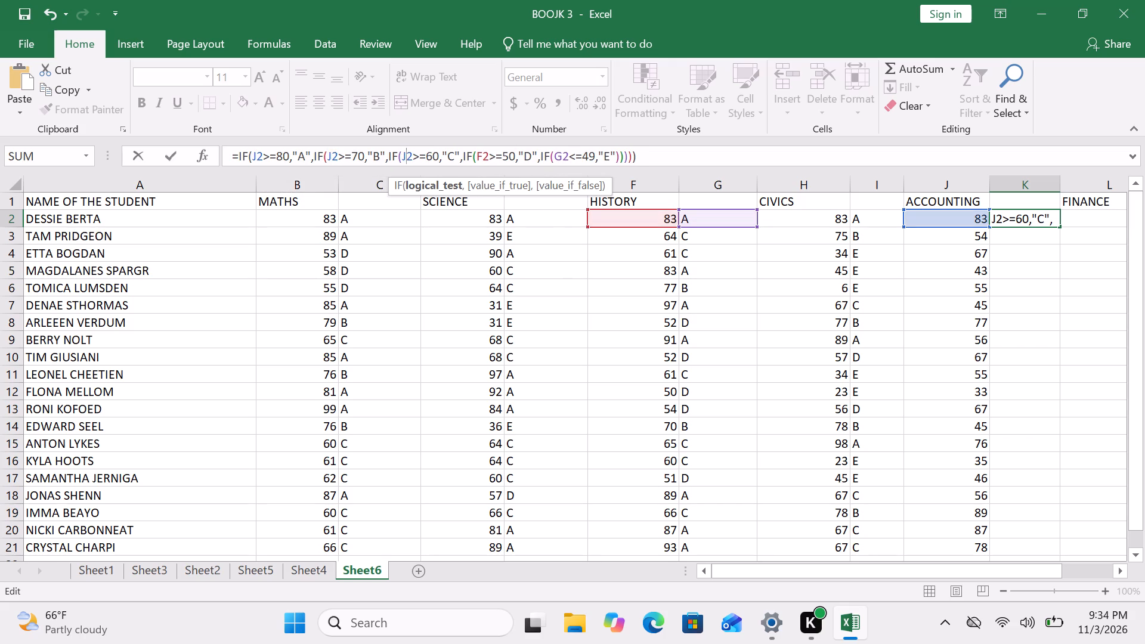
{"action": "left_click", "coordinate": [484, 159]}
{"action": "key", "text": "BackSpace"}
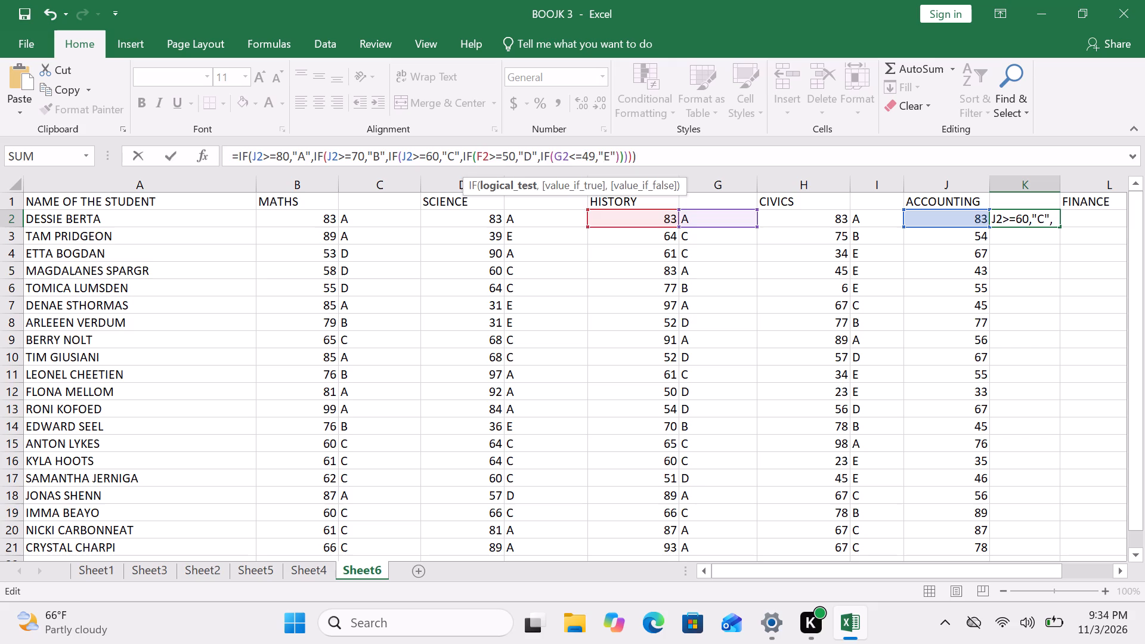
{"action": "key", "text": "j"}
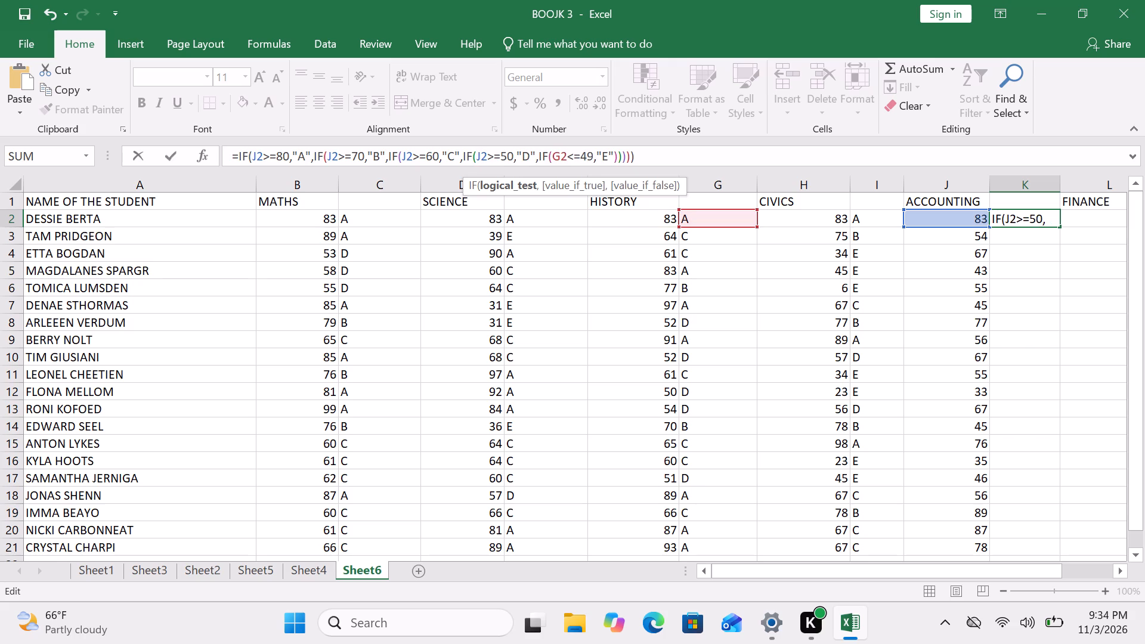
{"action": "left_click", "coordinate": [562, 156]}
{"action": "key", "text": "BackSpace"}
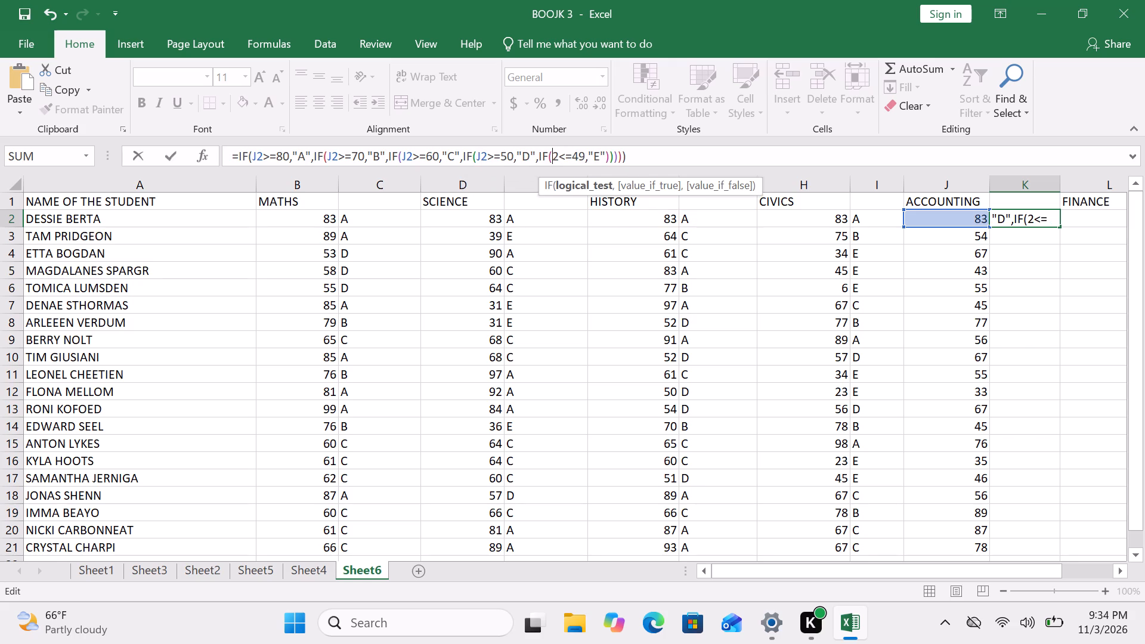
{"action": "key", "text": "j"}
{"action": "left_click", "coordinate": [645, 156]}
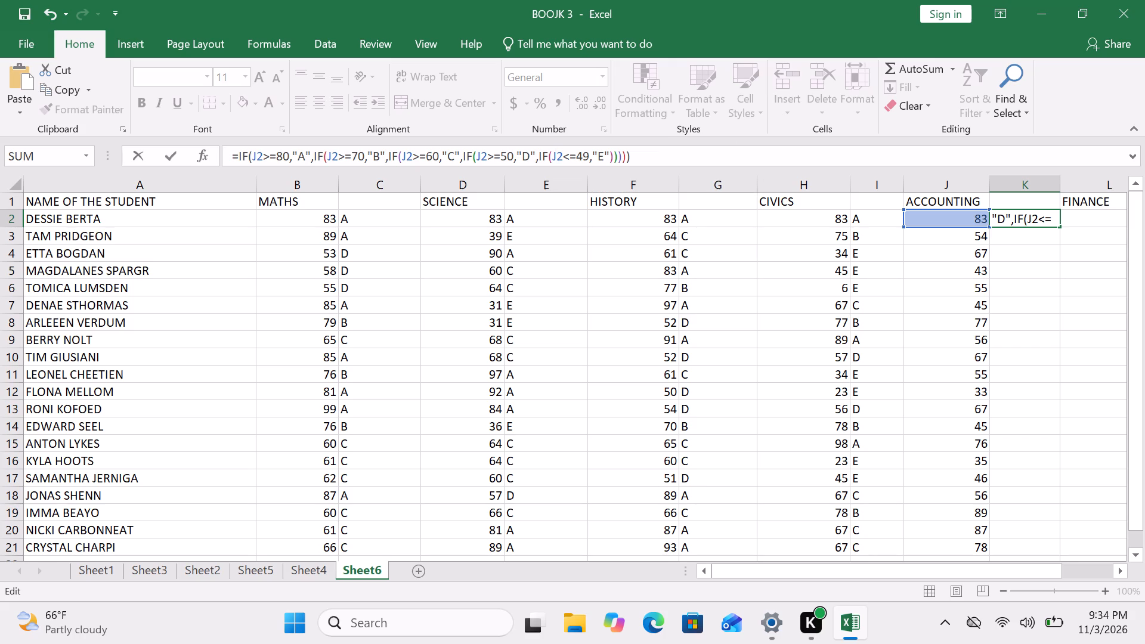
{"action": "key", "text": "Return"}
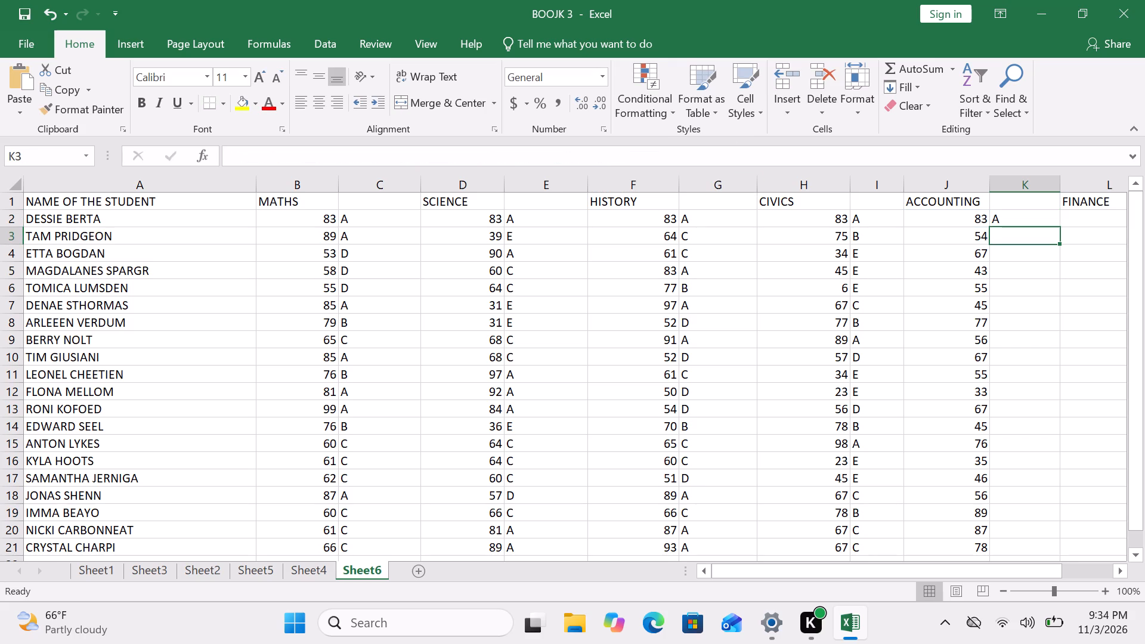
Fill the ACCOUNTING grade formula from K2 down through K21 for all students.
{"action": "left_click", "coordinate": [1037, 216]}
{"action": "left_click_drag", "start_coordinate": [1059, 225], "coordinate": [1071, 395]}
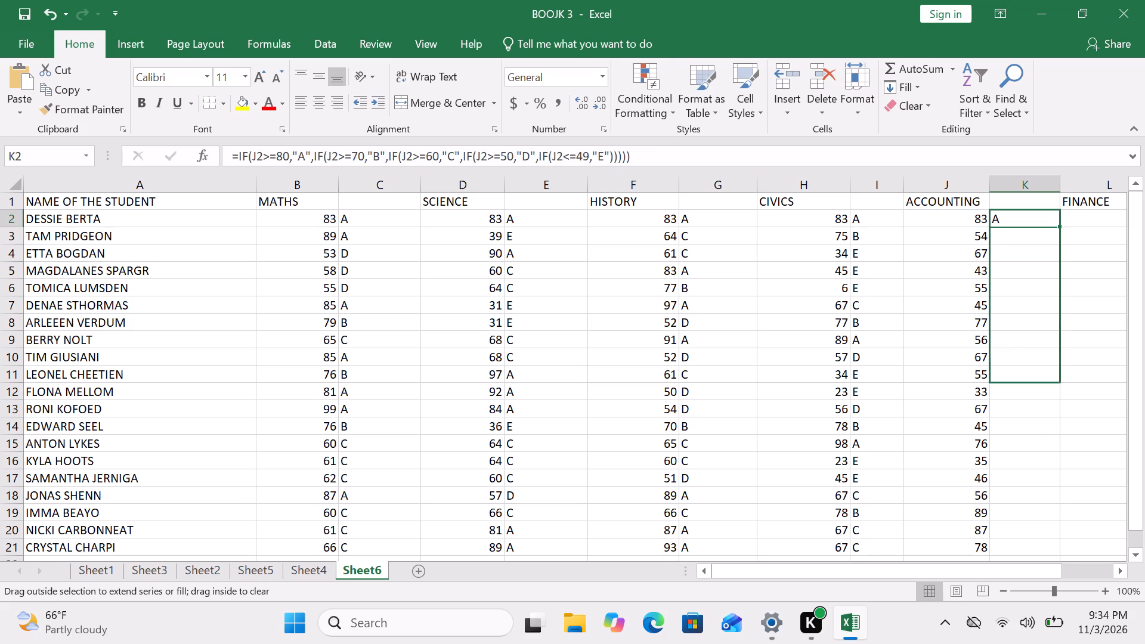
{"action": "left_click_drag", "start_coordinate": [1071, 395], "coordinate": [1073, 468]}
{"action": "triple_click", "coordinate": [1073, 468]}
{"action": "left_click", "coordinate": [1073, 468]}
{"action": "left_click_drag", "start_coordinate": [1073, 468], "coordinate": [1063, 531]}
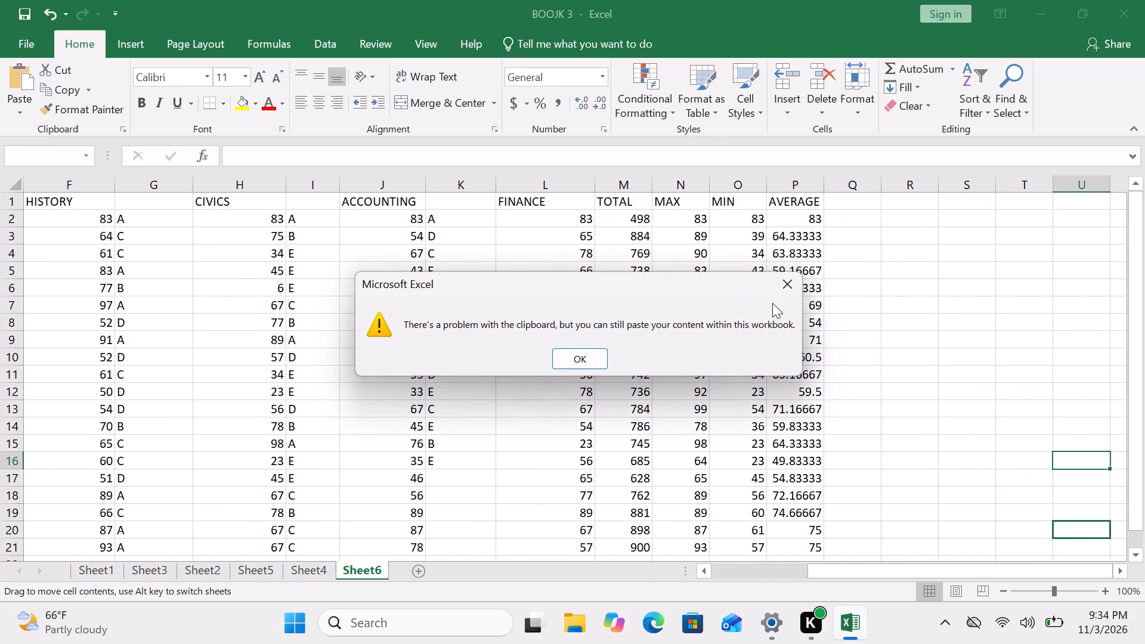
{"action": "left_click", "coordinate": [785, 294]}
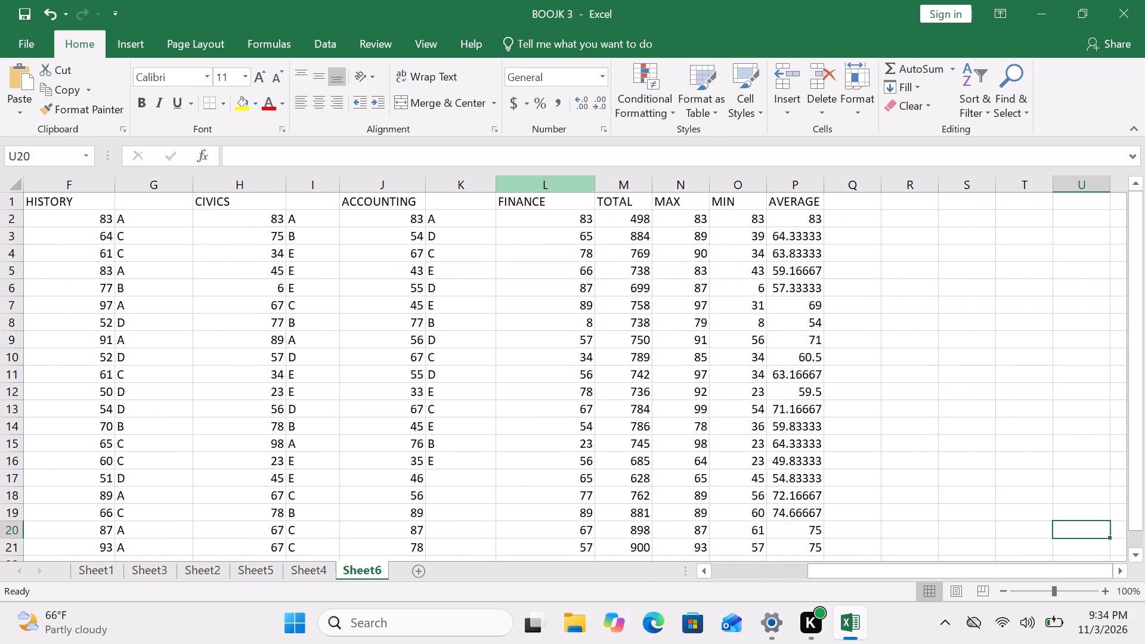
{"action": "left_click", "coordinate": [453, 466]}
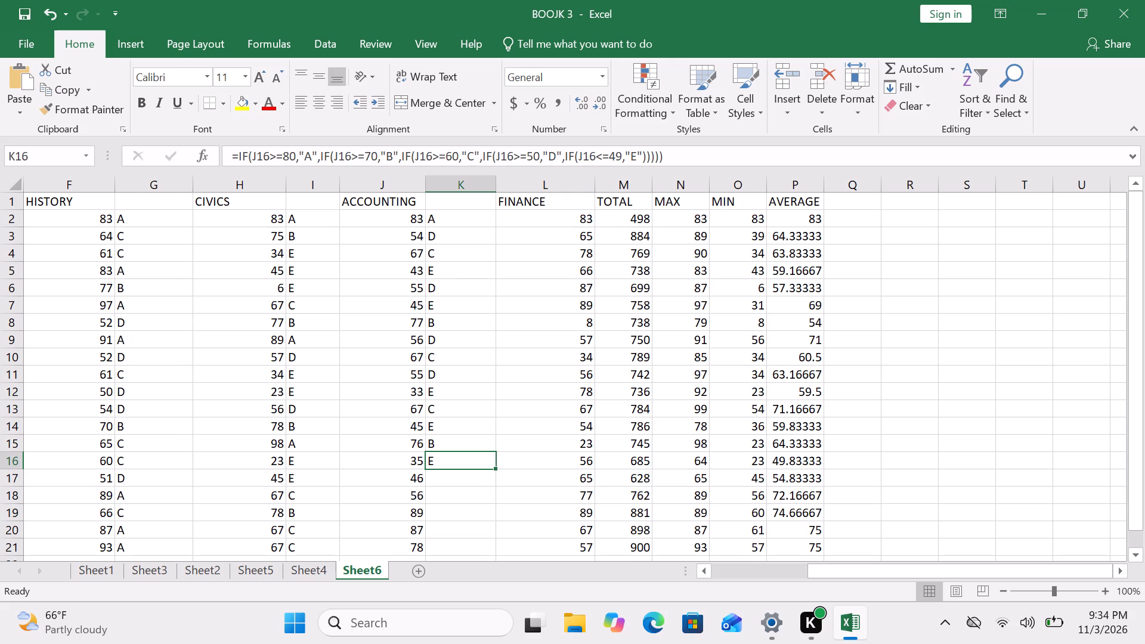
{"action": "left_click_drag", "start_coordinate": [492, 467], "coordinate": [489, 558]}
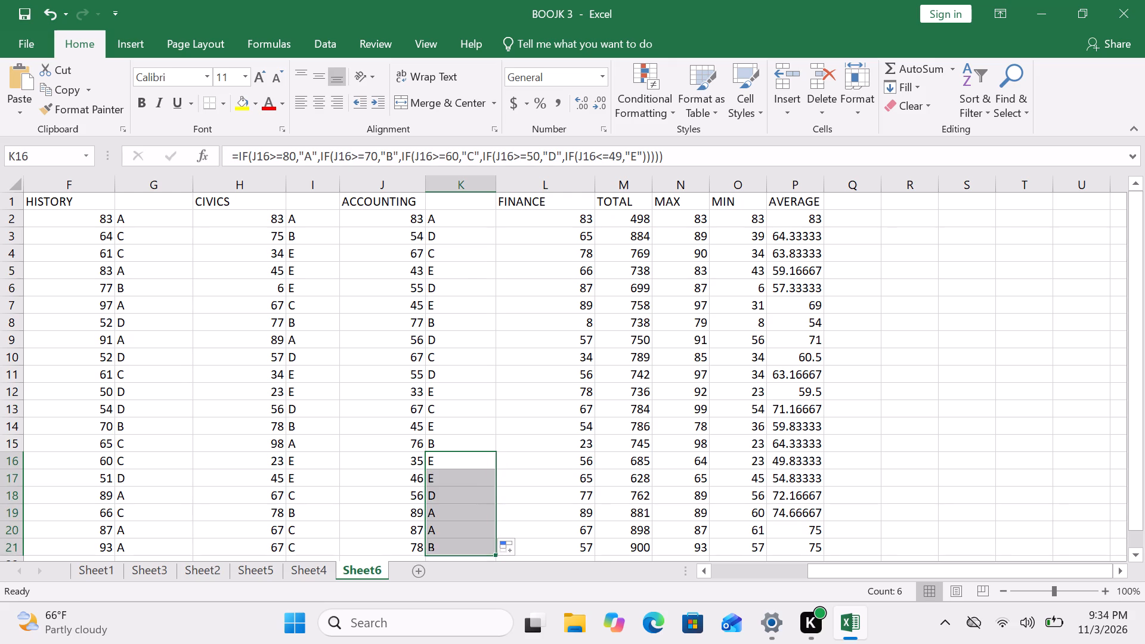
Review the marks and letter grades across the subject columns, along with the TOTAL, MAX, MIN and AVERAGE columns.
{"action": "scroll", "coordinate": [489, 558], "scroll_direction": "down", "scroll_amount": 2}
{"action": "scroll", "coordinate": [715, 475], "scroll_direction": "up", "scroll_amount": 2}
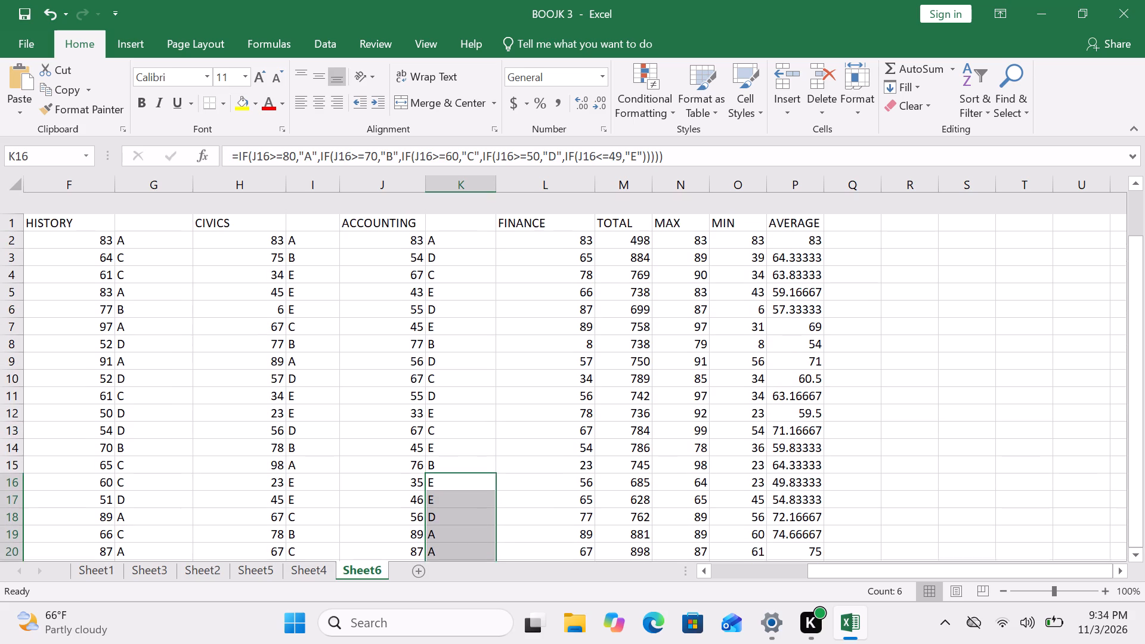
{"action": "scroll", "coordinate": [715, 475], "scroll_direction": "up", "scroll_amount": 1}
{"action": "left_click", "coordinate": [878, 401]}
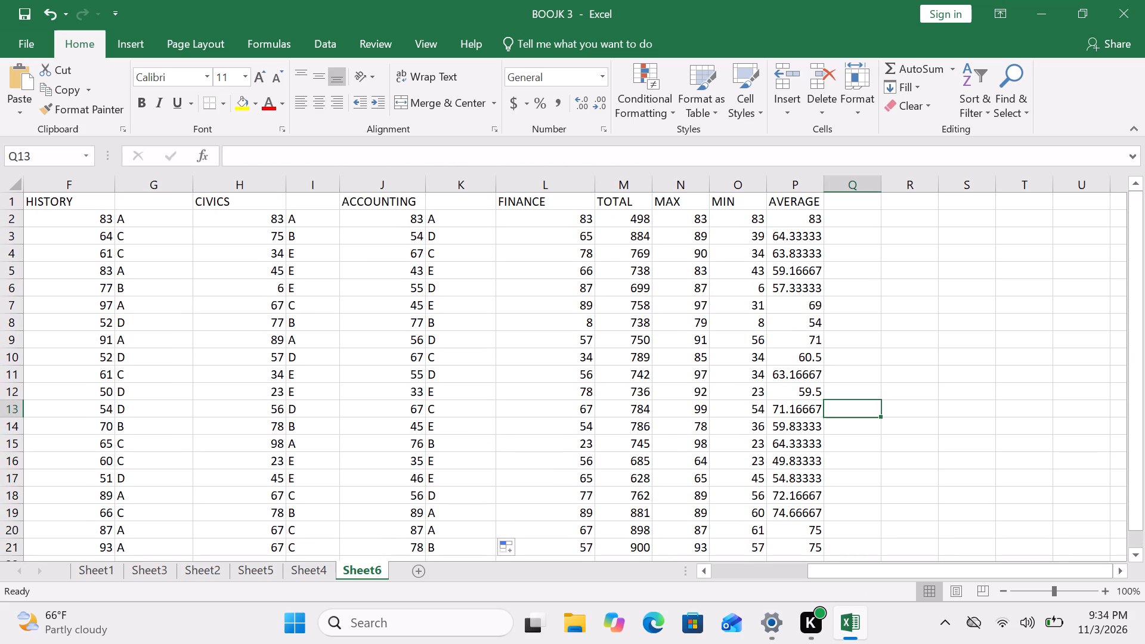
{"action": "scroll", "coordinate": [520, 371], "scroll_direction": "right", "scroll_amount": 6}
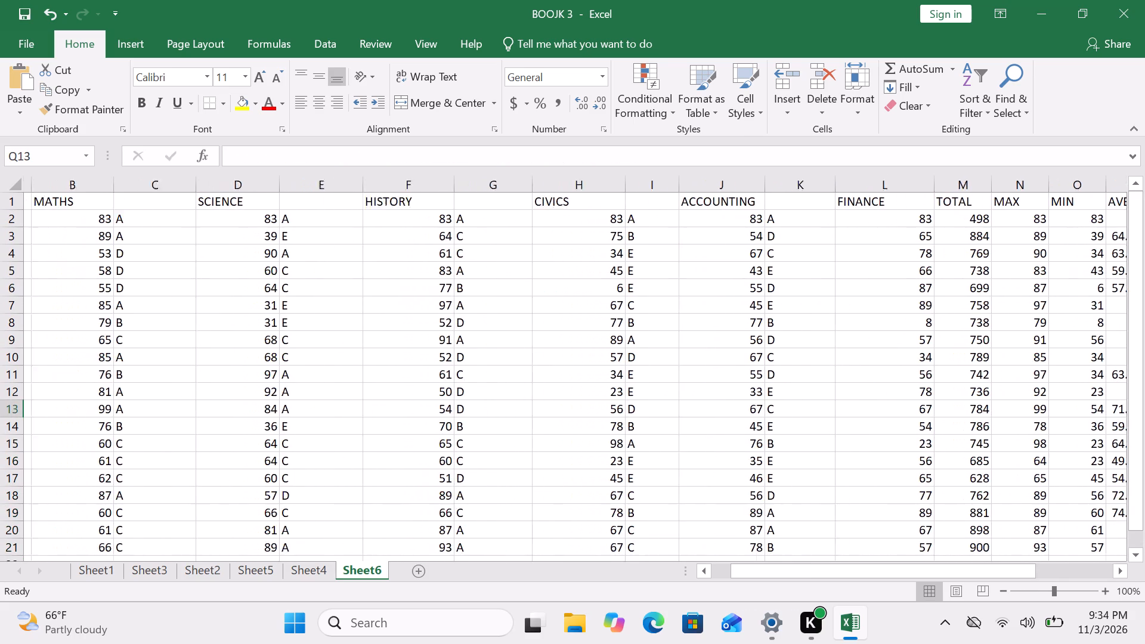
{"action": "scroll", "coordinate": [520, 371], "scroll_direction": "right", "scroll_amount": 2}
{"action": "scroll", "coordinate": [520, 371], "scroll_direction": "down", "scroll_amount": 4}
{"action": "scroll", "coordinate": [520, 371], "scroll_direction": "up", "scroll_amount": 4}
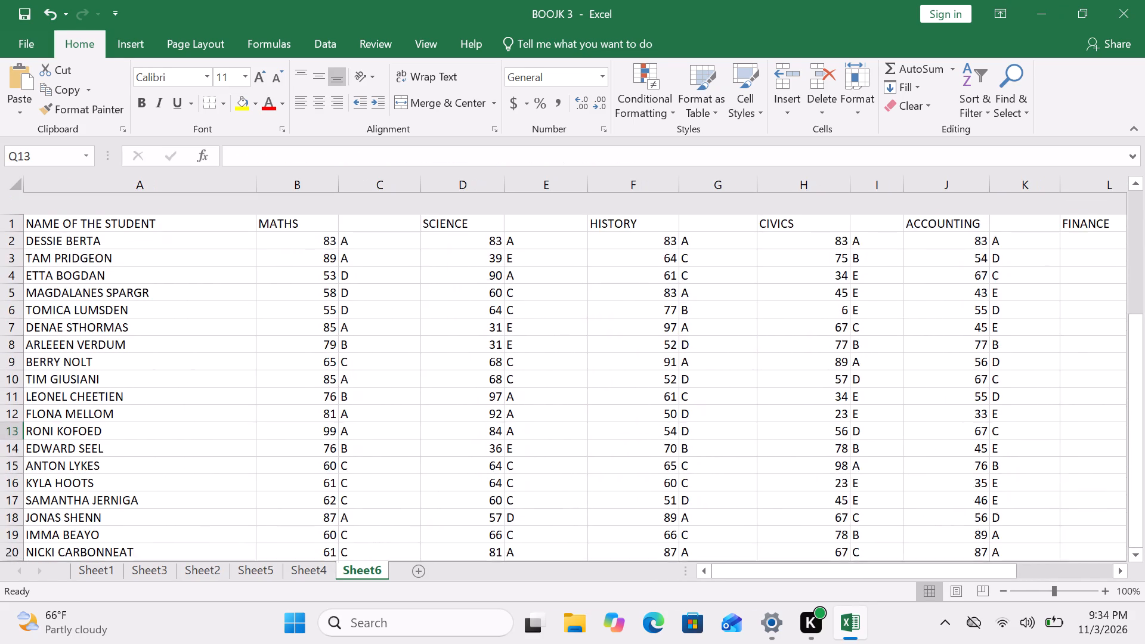
{"action": "scroll", "coordinate": [520, 371], "scroll_direction": "down", "scroll_amount": 1}
{"action": "scroll", "coordinate": [520, 371], "scroll_direction": "up", "scroll_amount": 5}
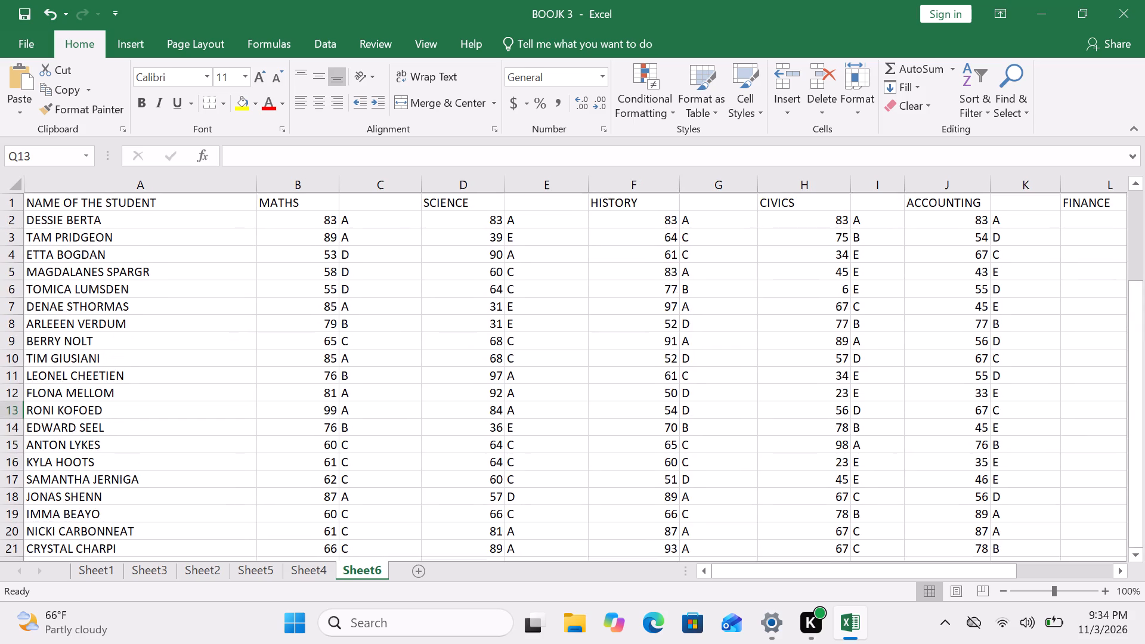
{"action": "scroll", "coordinate": [520, 371], "scroll_direction": "up", "scroll_amount": 3}
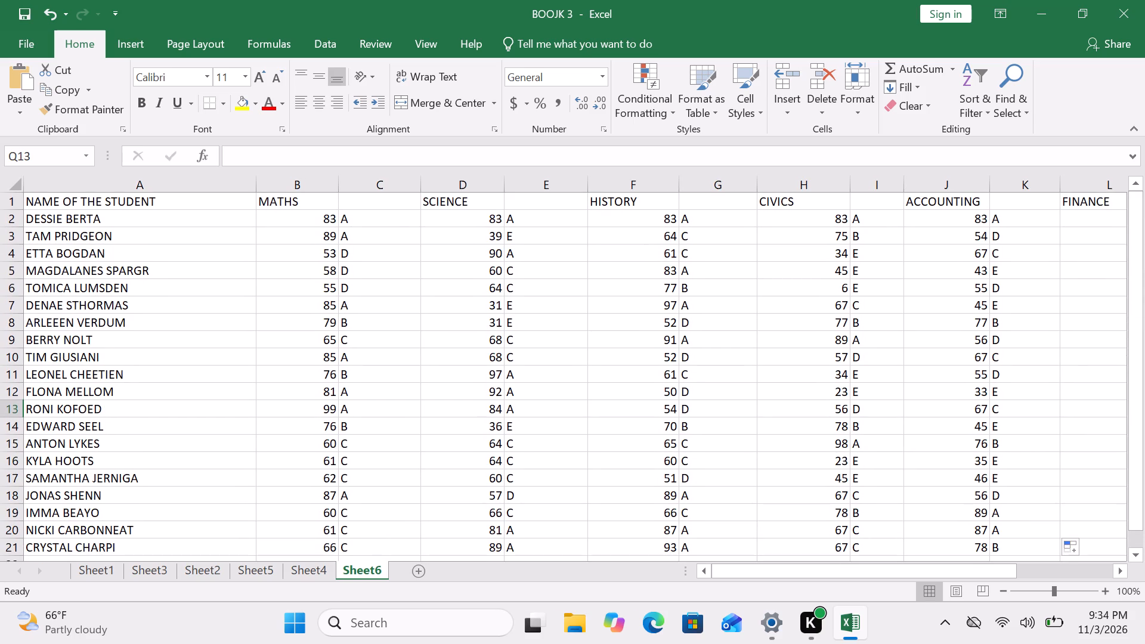
{"action": "left_click", "coordinate": [926, 245]}
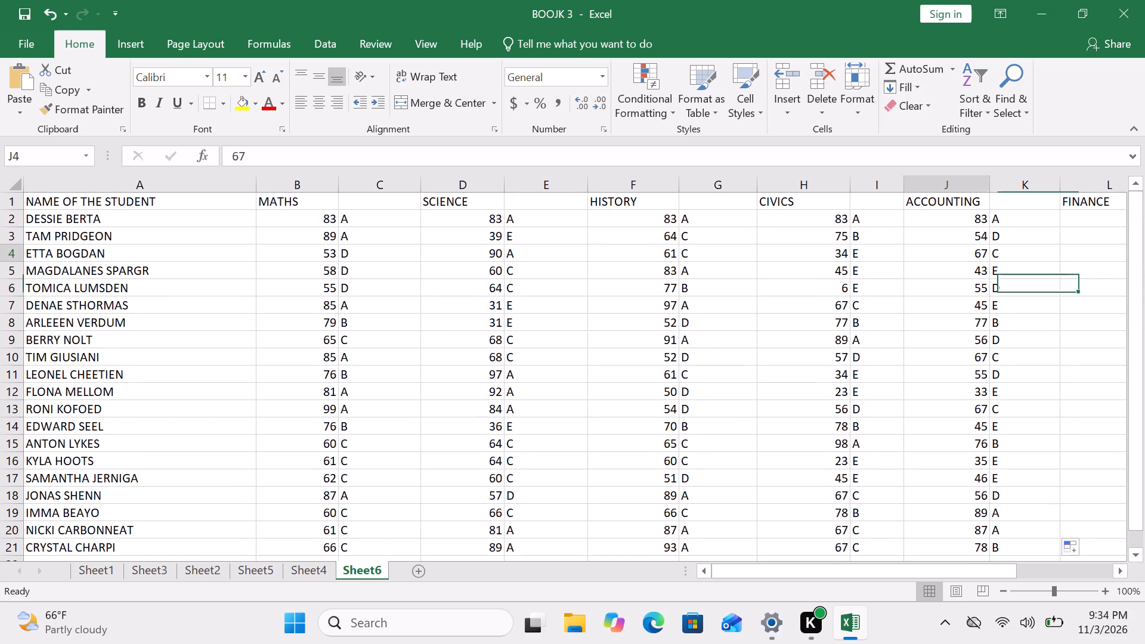
{"action": "left_click", "coordinate": [851, 261]}
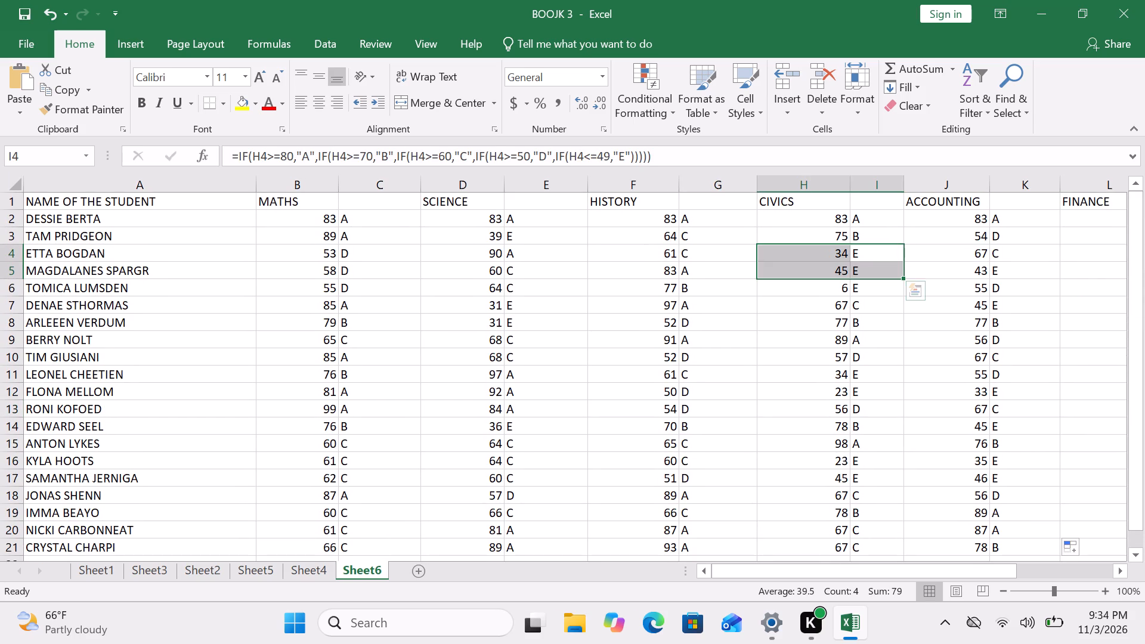
{"action": "left_click", "coordinate": [948, 260]}
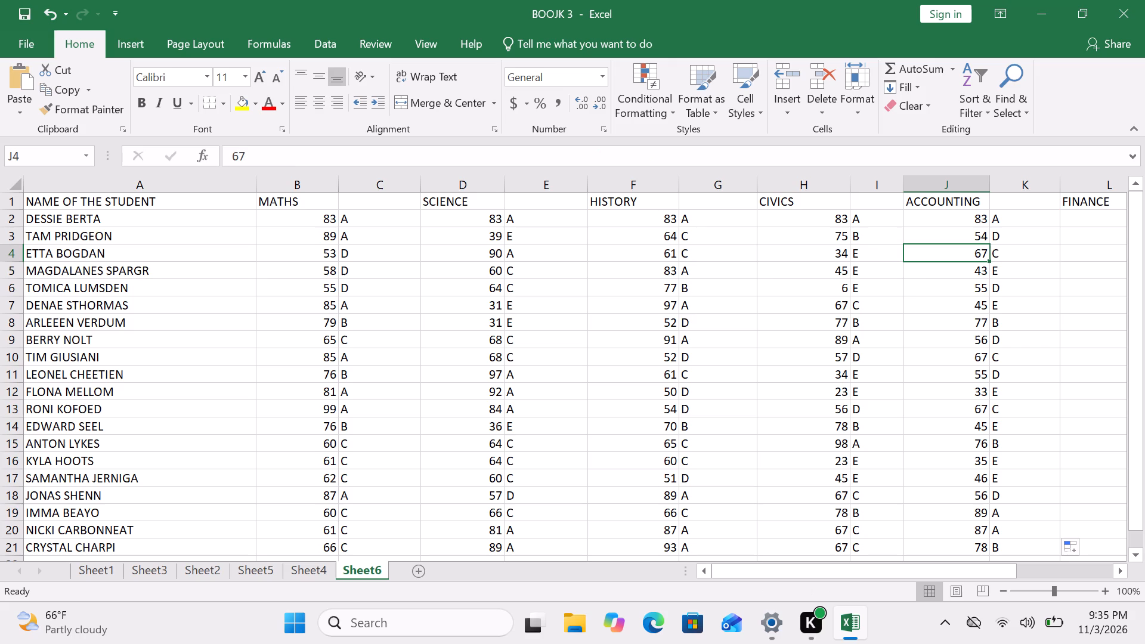
{"action": "scroll", "coordinate": [948, 260], "scroll_direction": "down", "scroll_amount": 1}
{"action": "left_click", "coordinate": [946, 233]}
{"action": "scroll", "coordinate": [946, 233], "scroll_direction": "right", "scroll_amount": 1}
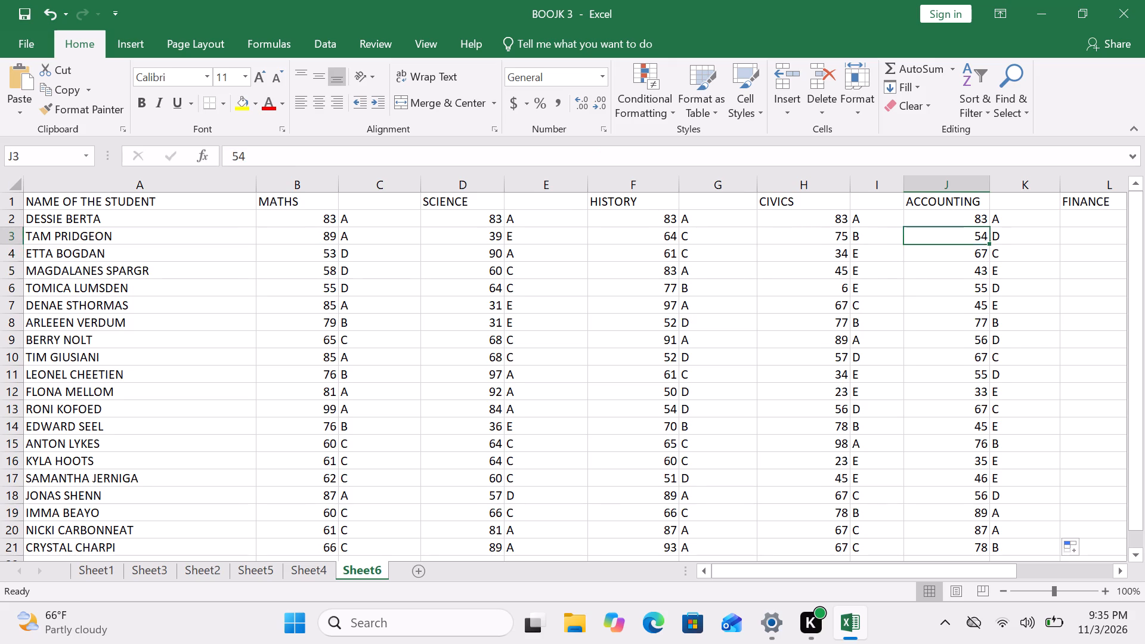
{"action": "scroll", "coordinate": [946, 233], "scroll_direction": "right", "scroll_amount": 1}
{"action": "scroll", "coordinate": [946, 233], "scroll_direction": "left", "scroll_amount": 3}
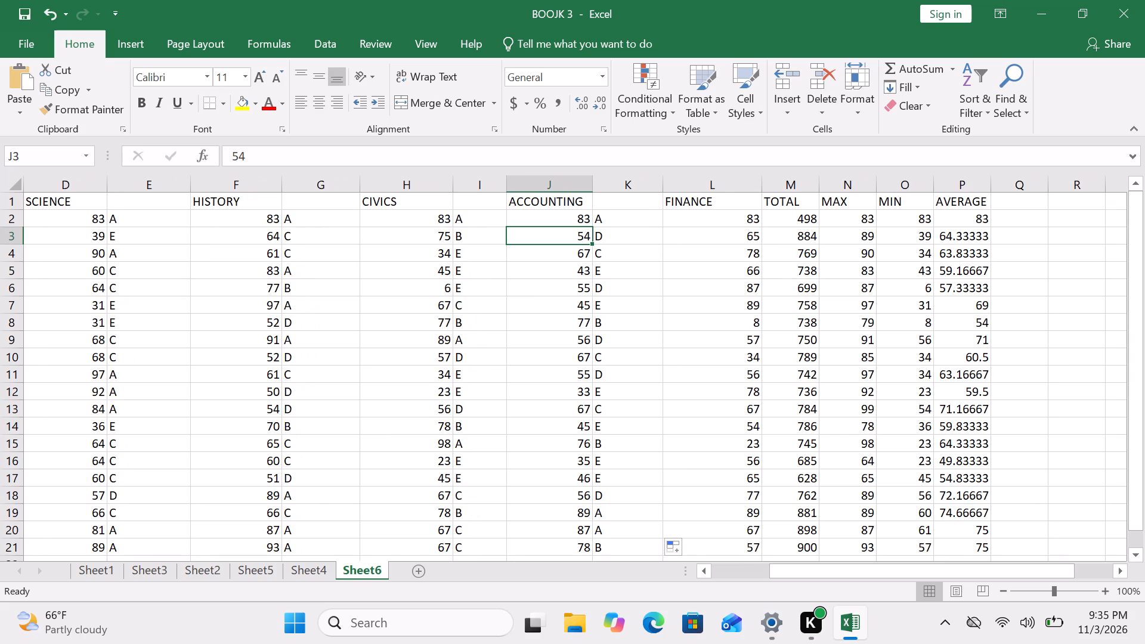
Add the column header RANK in Q1, beside AVERAGE.
{"action": "left_click", "coordinate": [1007, 225]}
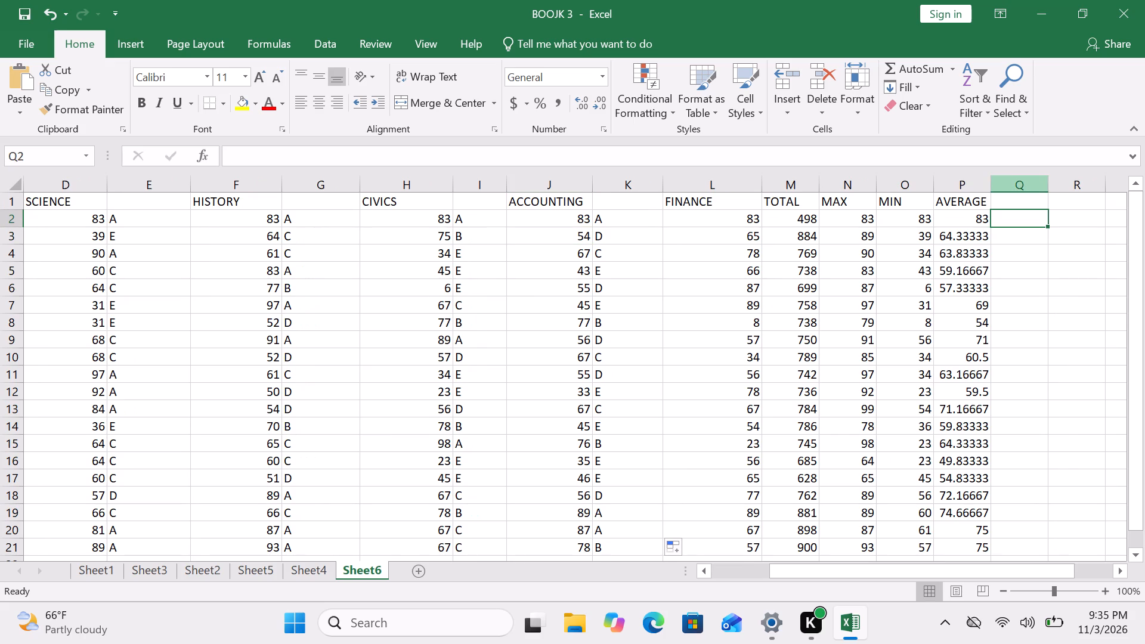
{"action": "triple_click", "coordinate": [1010, 200]}
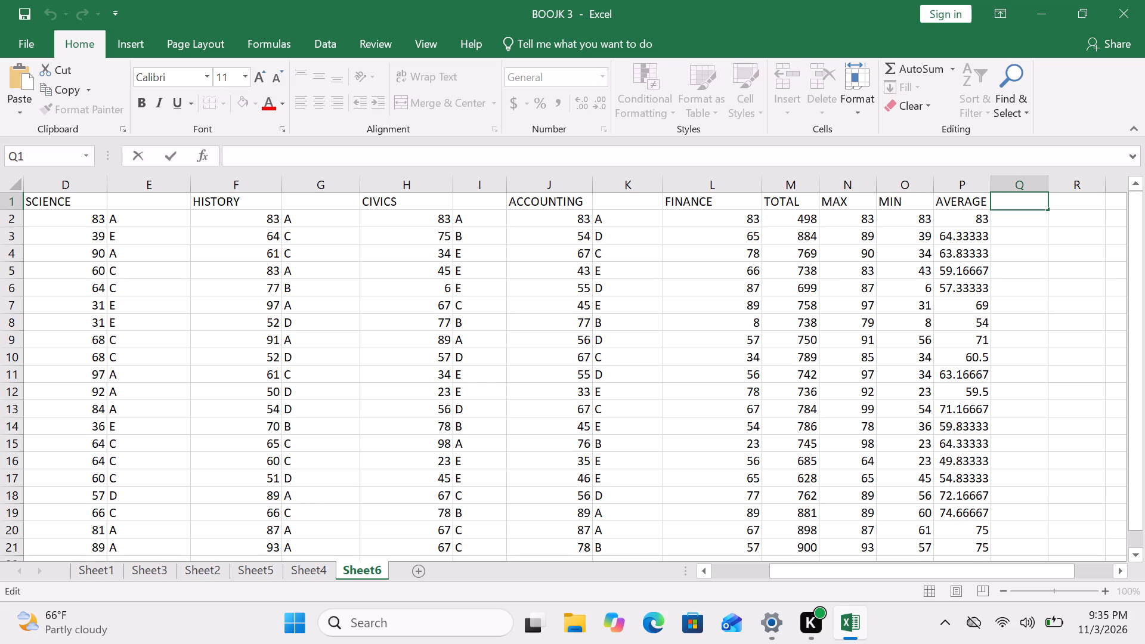
{"action": "type", "text": "RA"}
{"action": "key", "text": "n"}
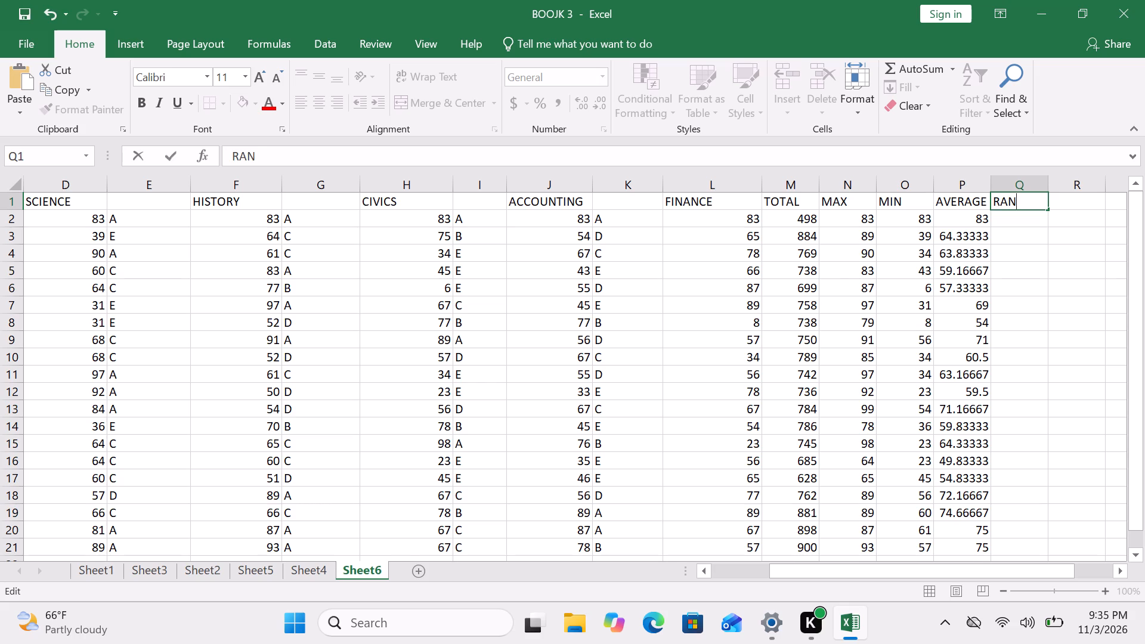
{"action": "key", "text": "k"}
{"action": "double_click", "coordinate": [1010, 218]}
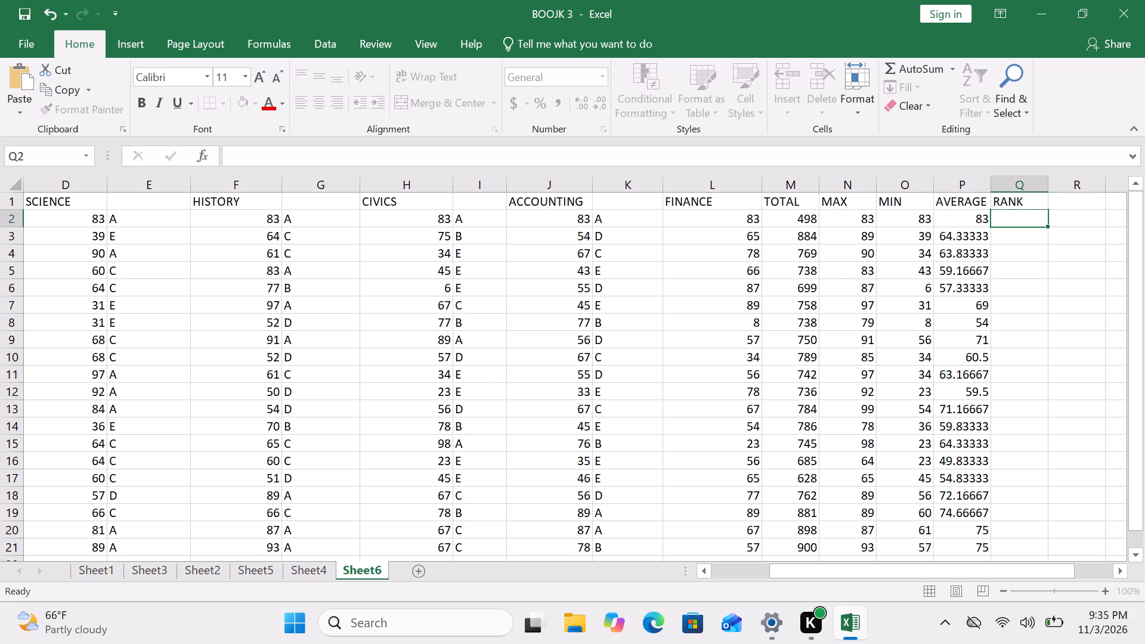
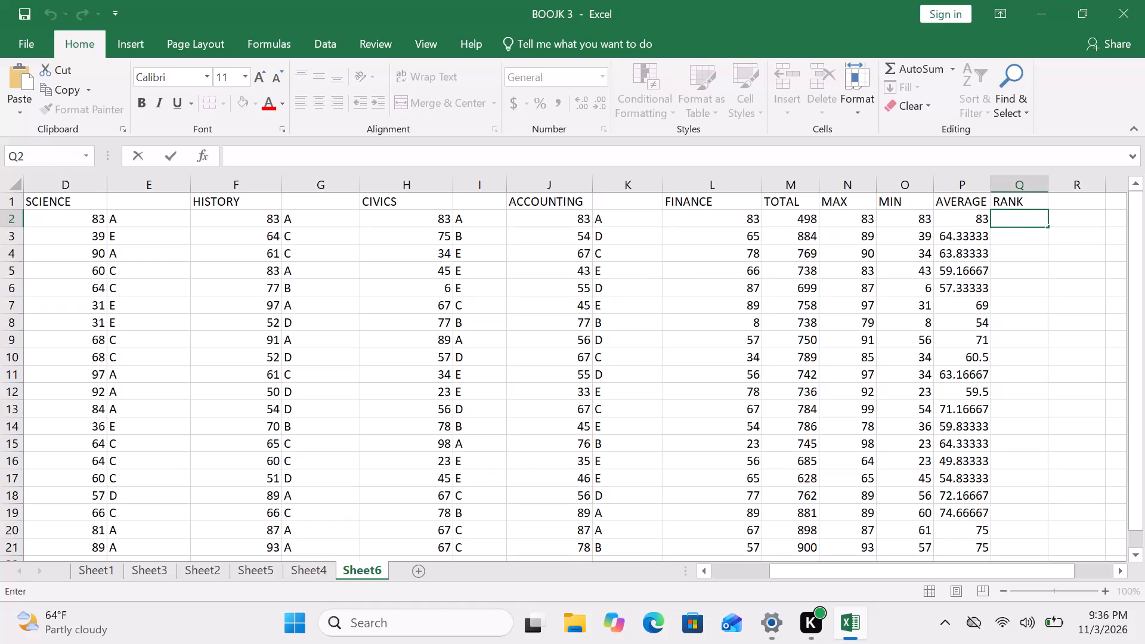
Start a RANK.EQ formula in Q2 with the student's average, P2, as the number argument.
{"action": "key", "text": "r"}
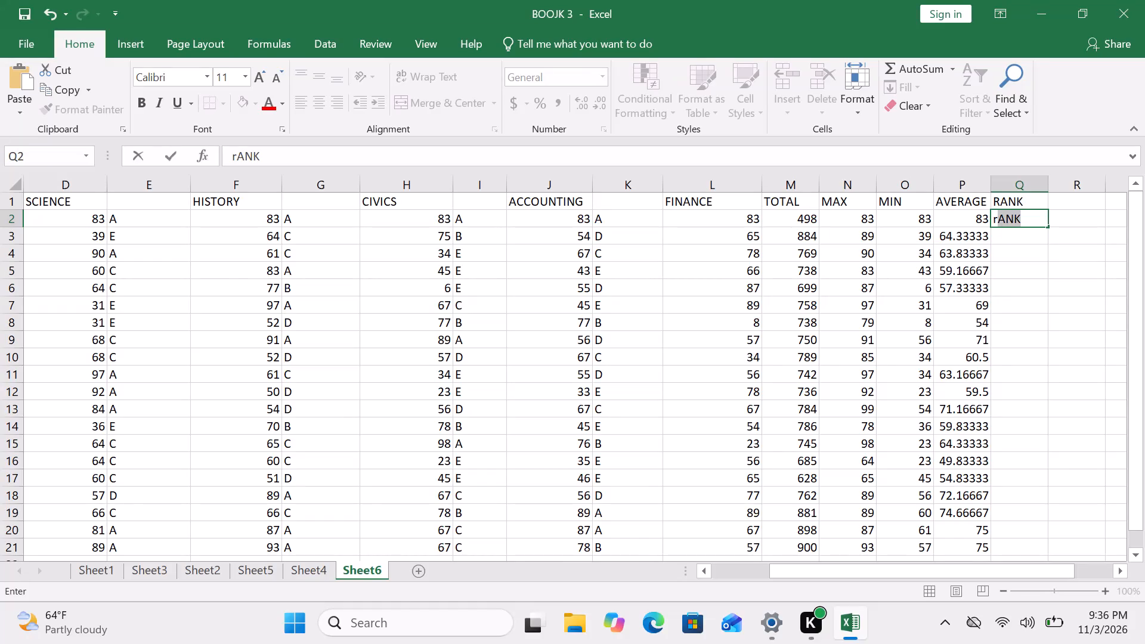
{"action": "key", "text": "BackSpace"}
{"action": "key", "text": "BackSpace"}
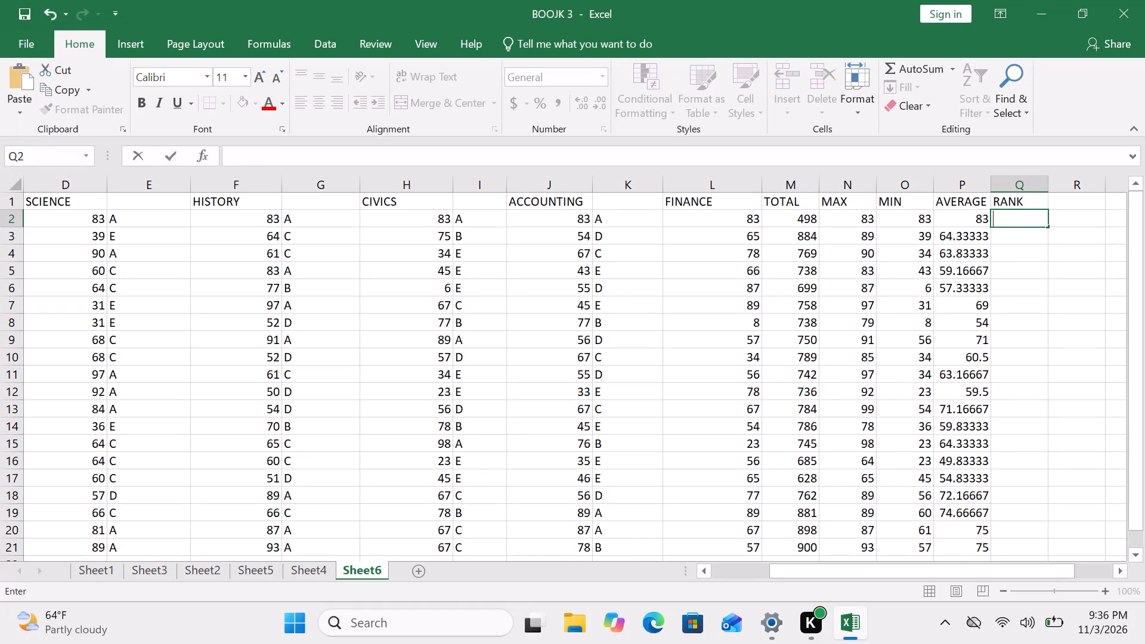
{"action": "key", "text": "shift+plus"}
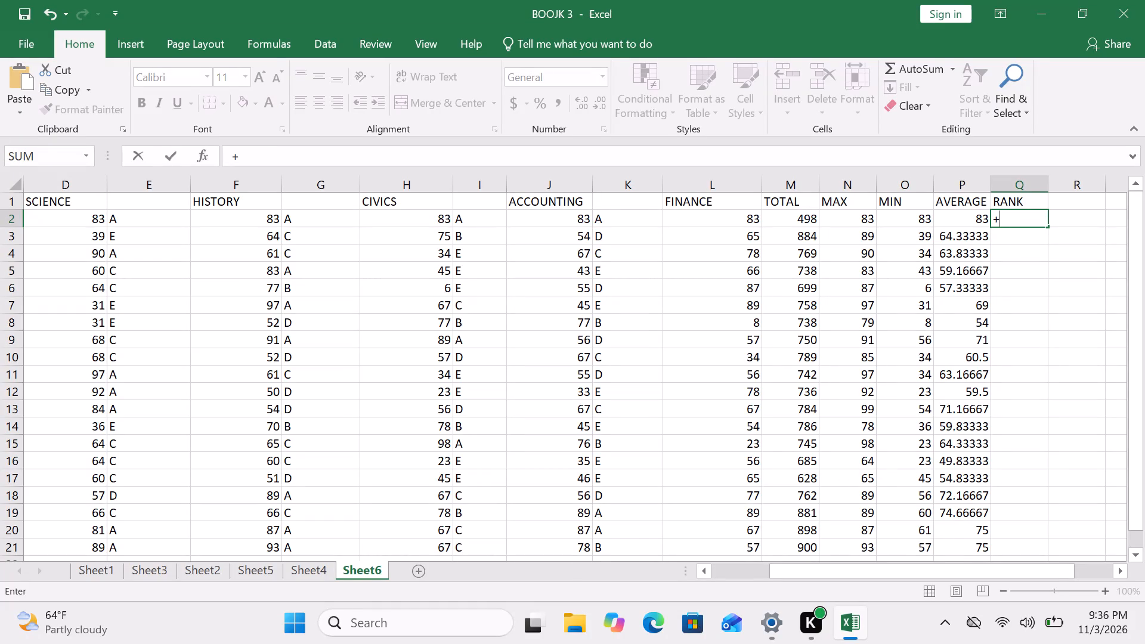
{"action": "key", "text": "BackSpace"}
{"action": "key", "text": "equal"}
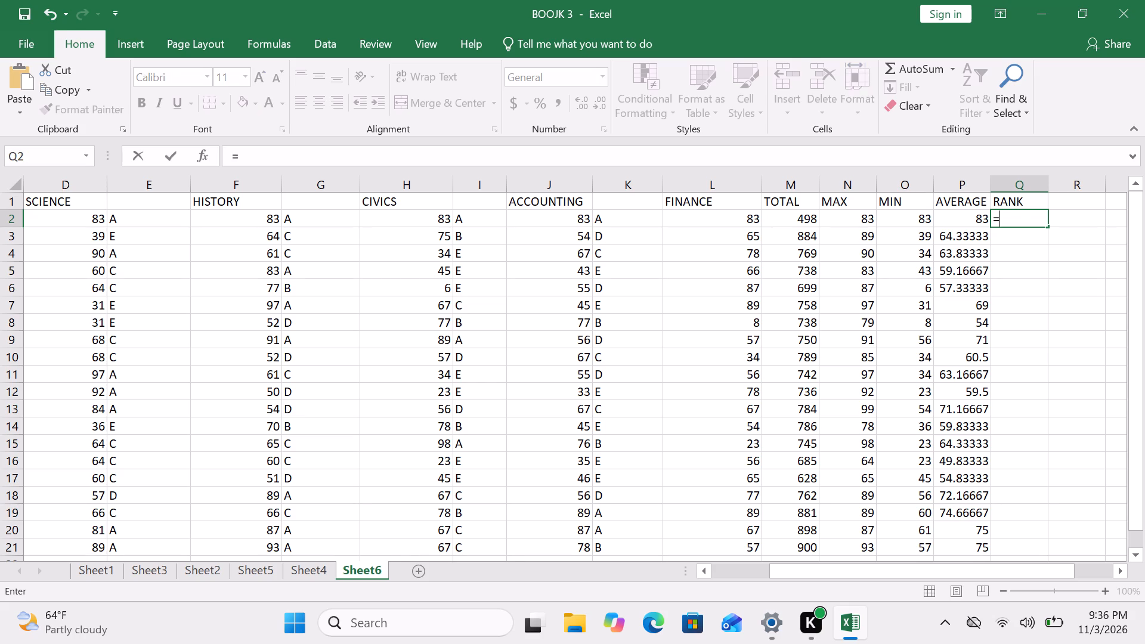
{"action": "type", "text": "RA"}
{"action": "type", "text": "NK"}
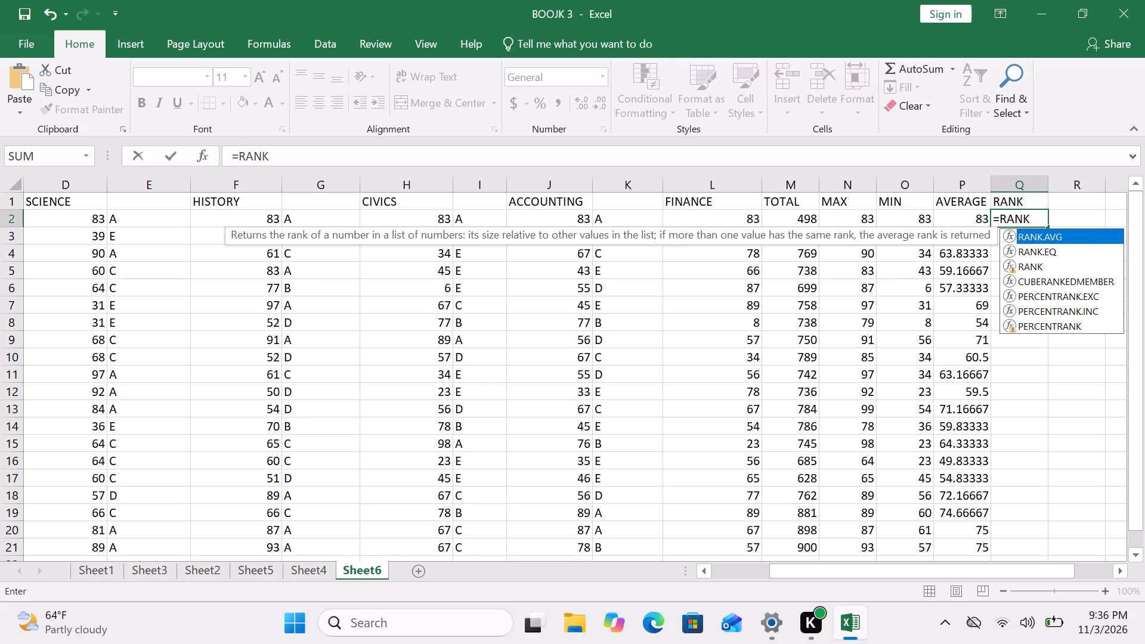
{"action": "key", "text": "period"}
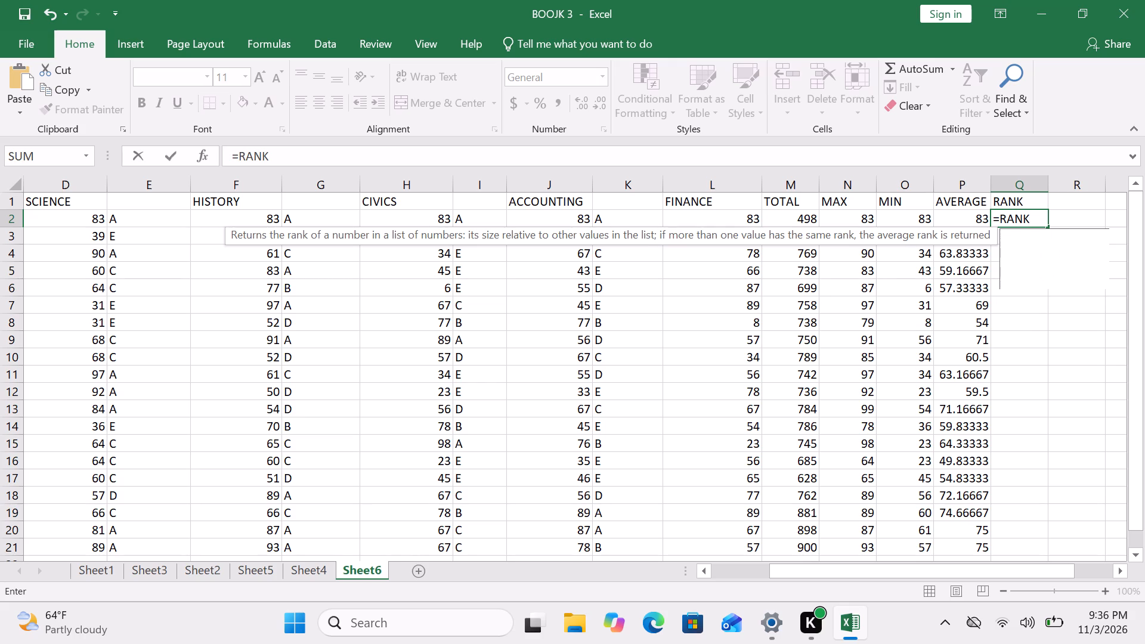
{"action": "key", "text": "e"}
{"action": "key", "text": "q"}
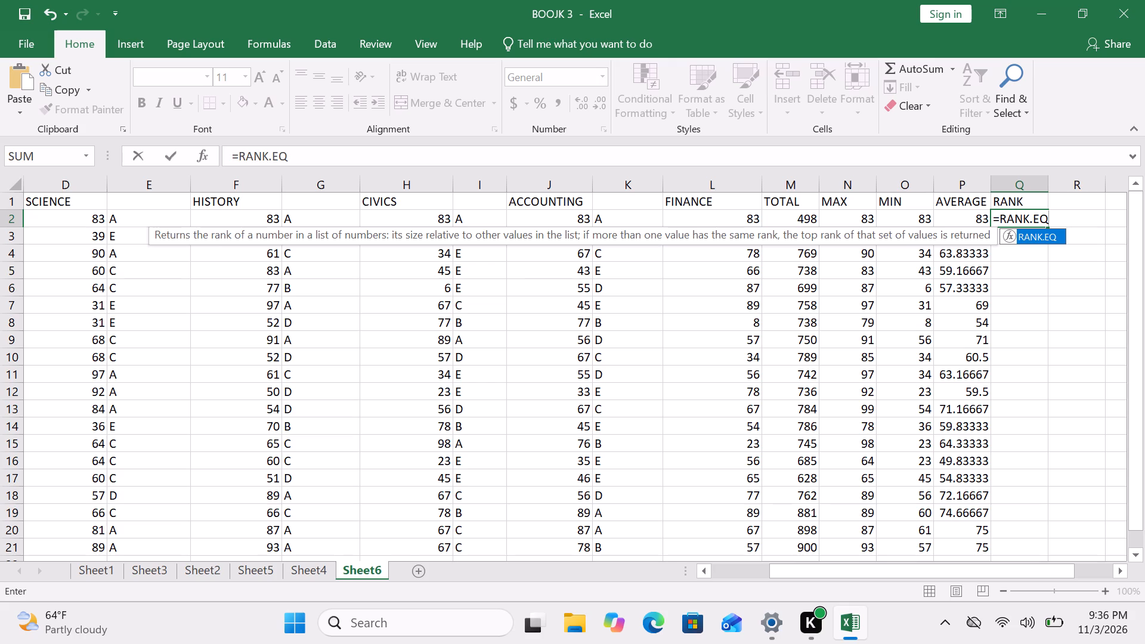
{"action": "key", "text": "shift+parenleft"}
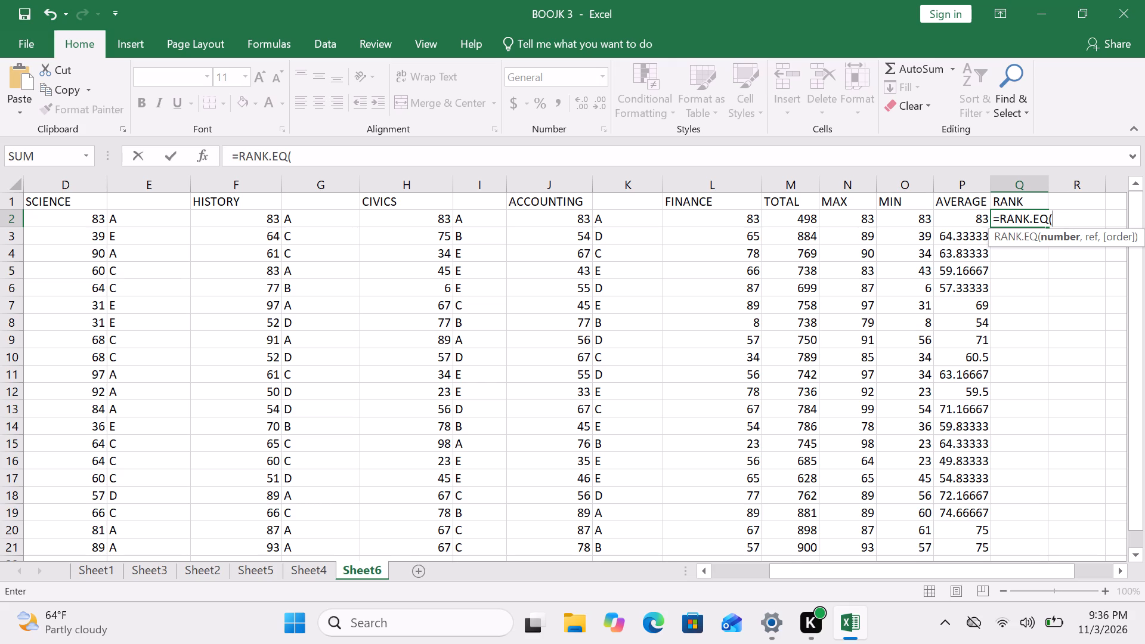
{"action": "key", "text": "p"}
{"action": "key", "text": "2"}
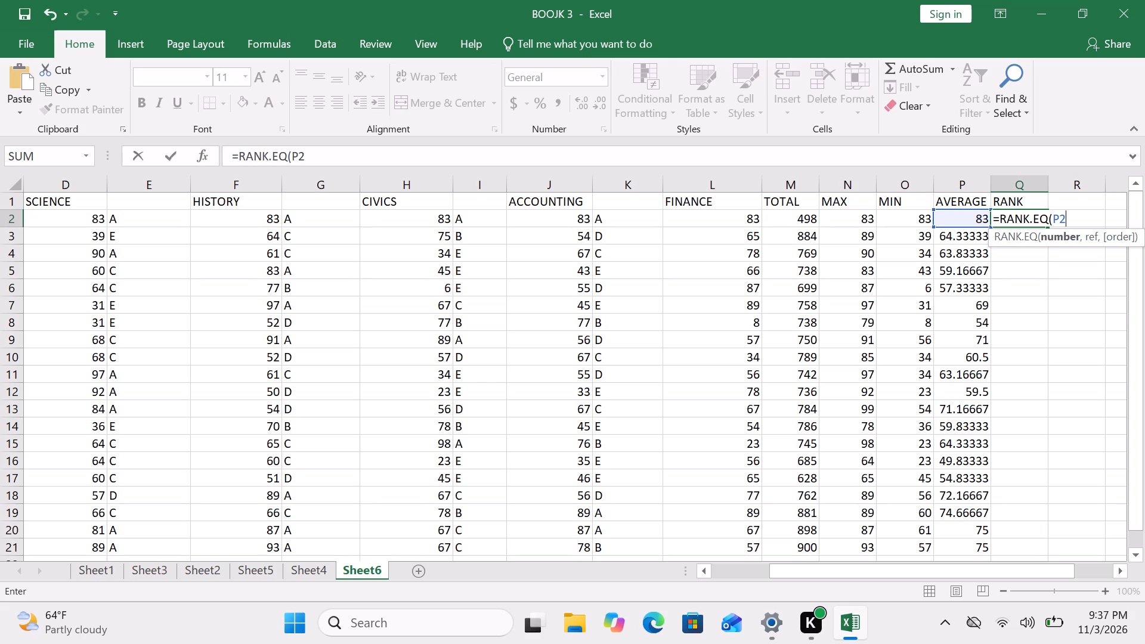
{"action": "key", "text": "shift+dollar"}
{"action": "key", "text": "BackSpace"}
Begin the formula's ref argument with the absolute reference $P$2 followed by the range colon.
{"action": "key", "text": "comma"}
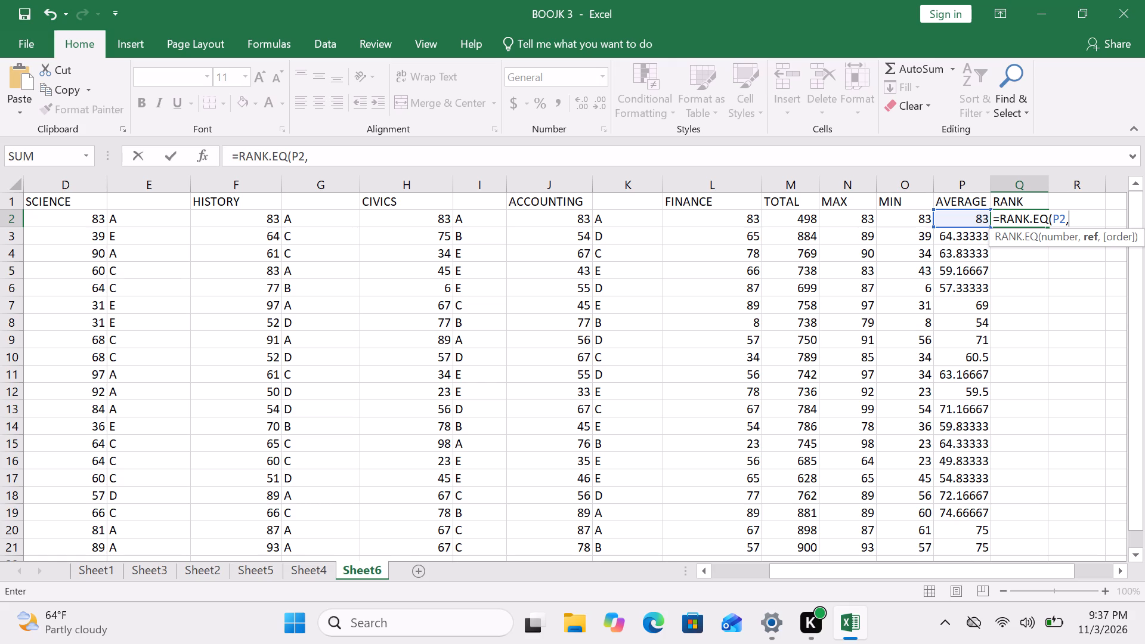
{"action": "key", "text": "shift+dollar"}
{"action": "key", "text": "p"}
{"action": "key", "text": "shift+dollar"}
{"action": "key", "text": "2"}
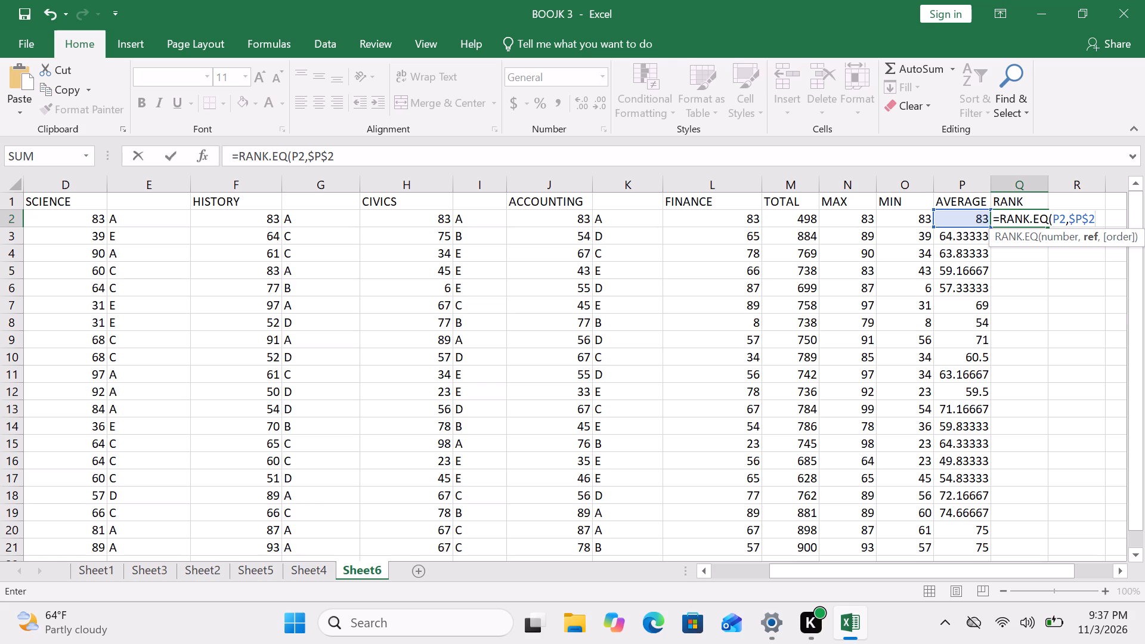
{"action": "key", "text": "shift+colon"}
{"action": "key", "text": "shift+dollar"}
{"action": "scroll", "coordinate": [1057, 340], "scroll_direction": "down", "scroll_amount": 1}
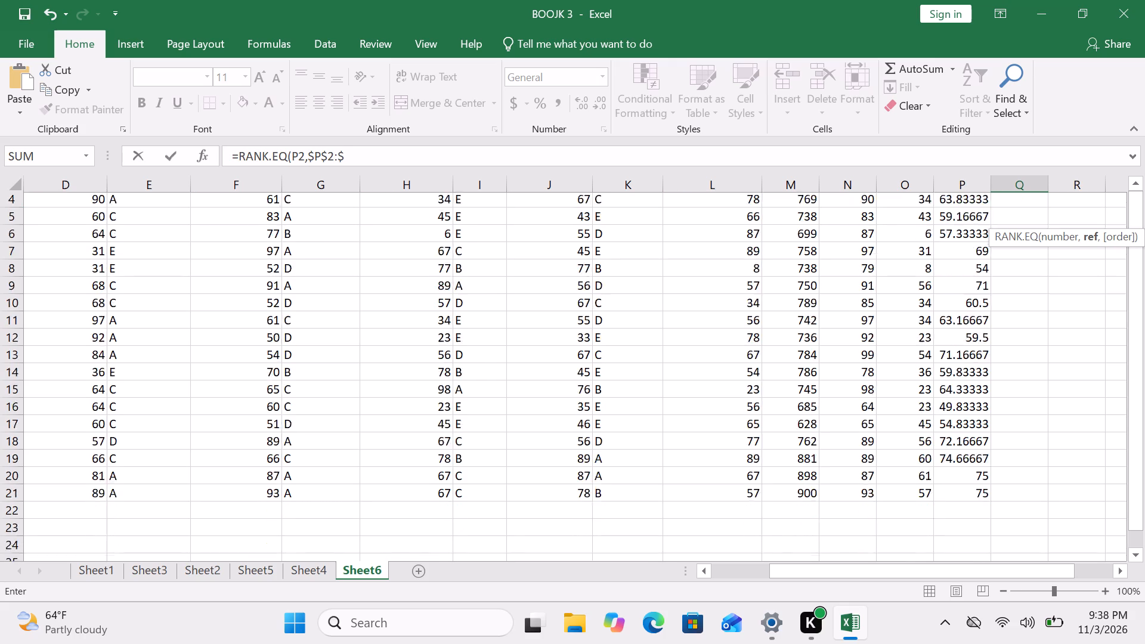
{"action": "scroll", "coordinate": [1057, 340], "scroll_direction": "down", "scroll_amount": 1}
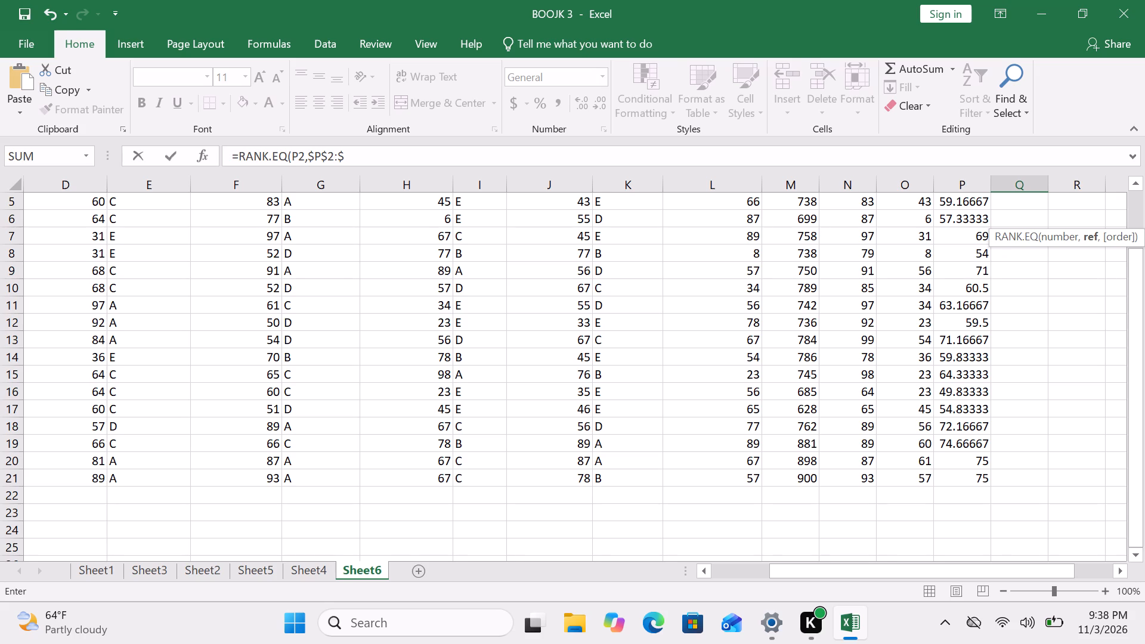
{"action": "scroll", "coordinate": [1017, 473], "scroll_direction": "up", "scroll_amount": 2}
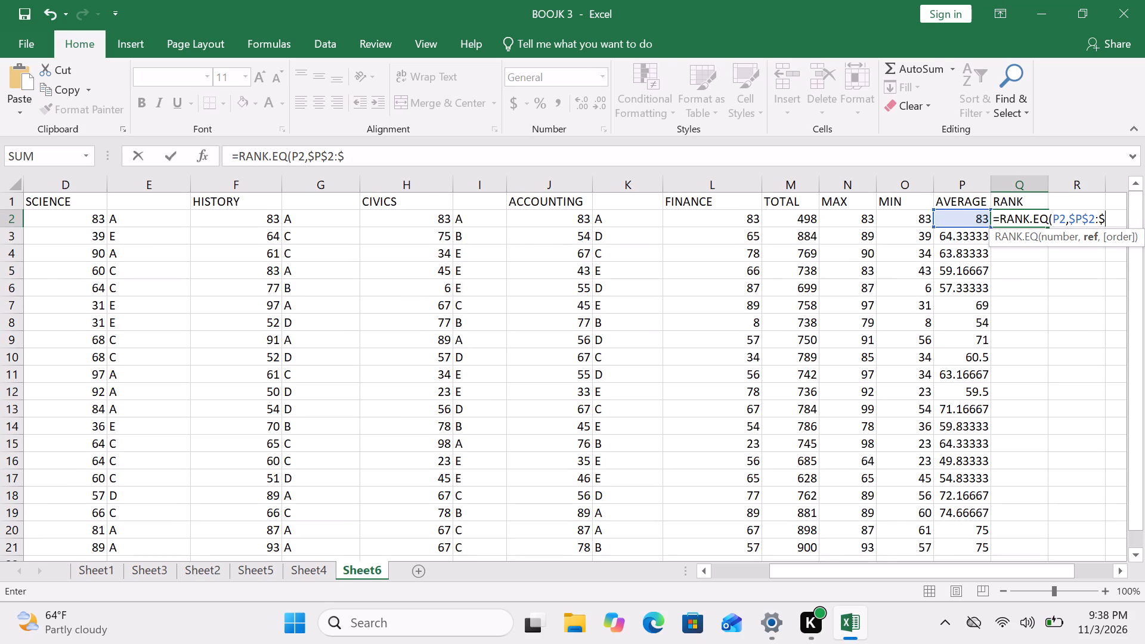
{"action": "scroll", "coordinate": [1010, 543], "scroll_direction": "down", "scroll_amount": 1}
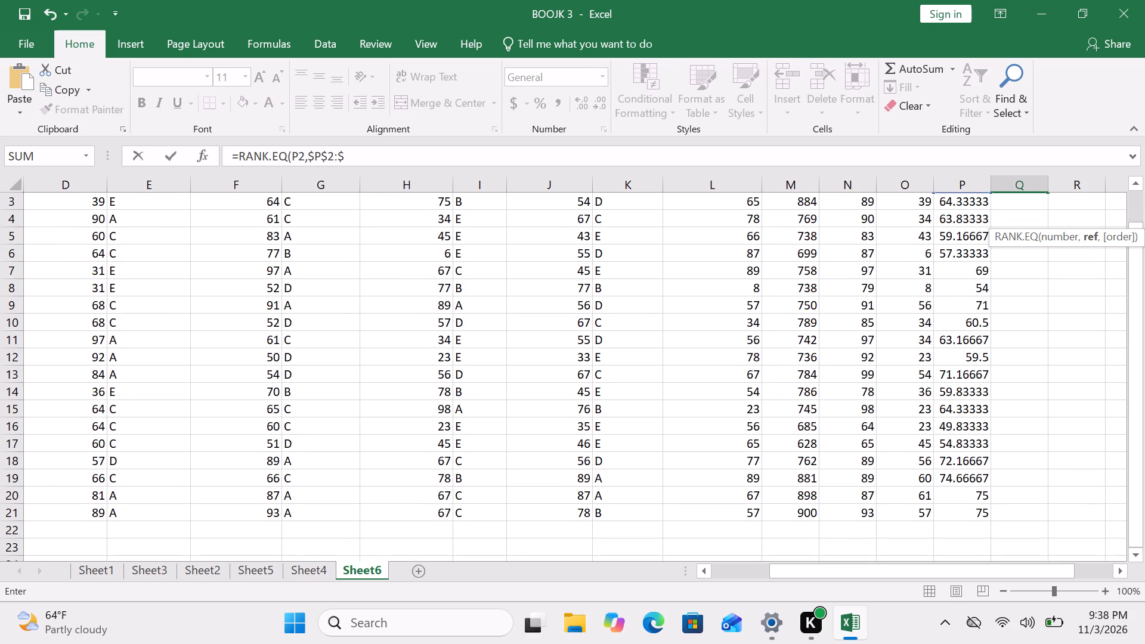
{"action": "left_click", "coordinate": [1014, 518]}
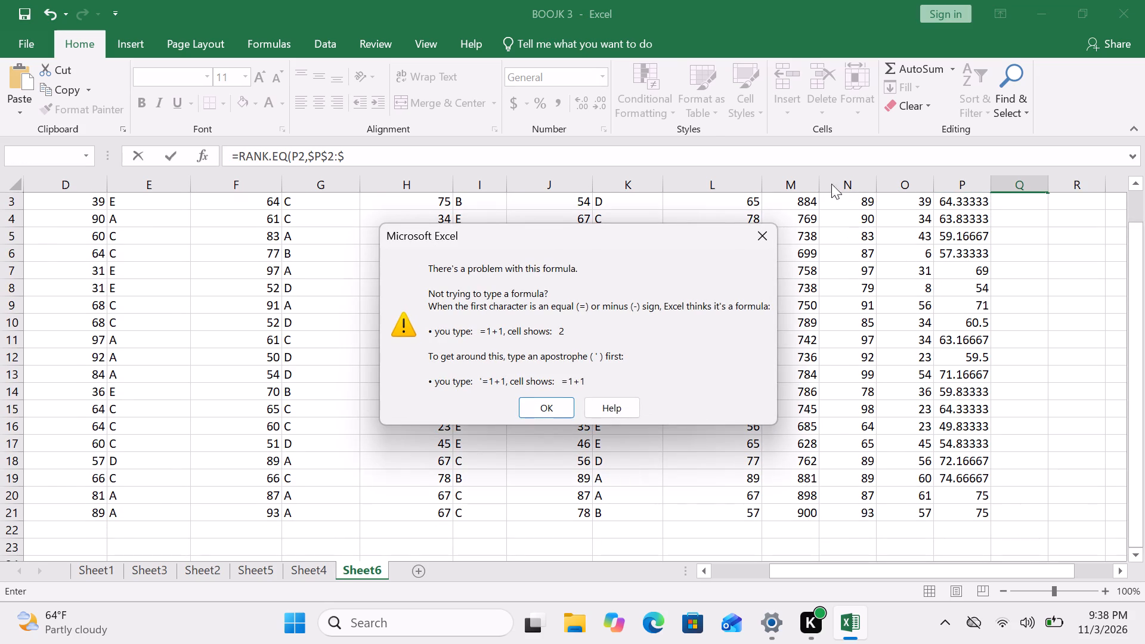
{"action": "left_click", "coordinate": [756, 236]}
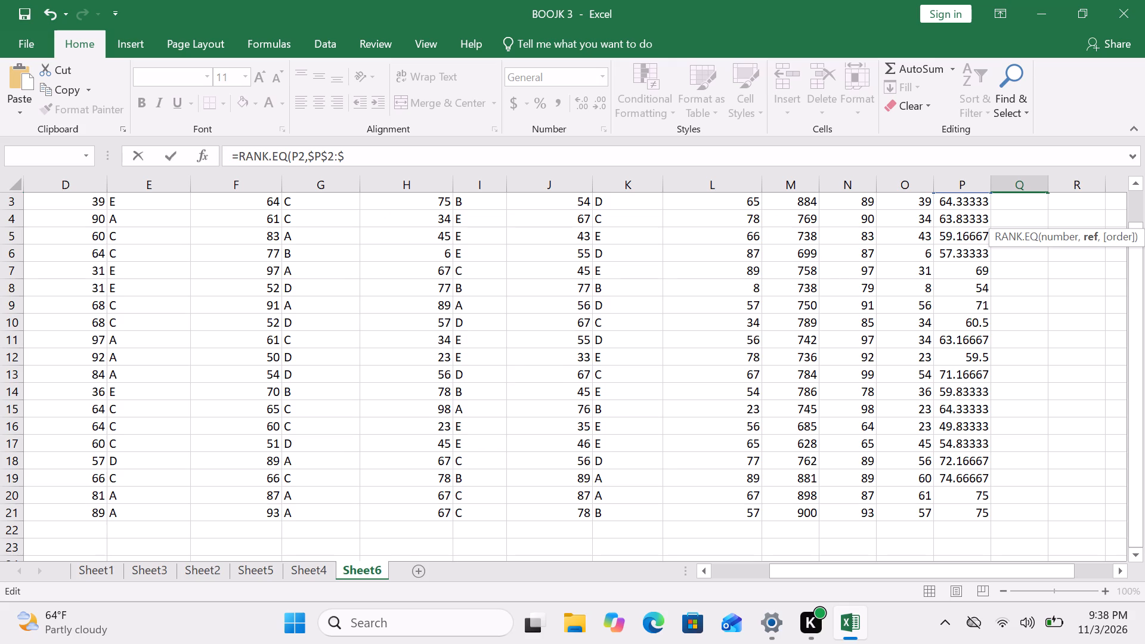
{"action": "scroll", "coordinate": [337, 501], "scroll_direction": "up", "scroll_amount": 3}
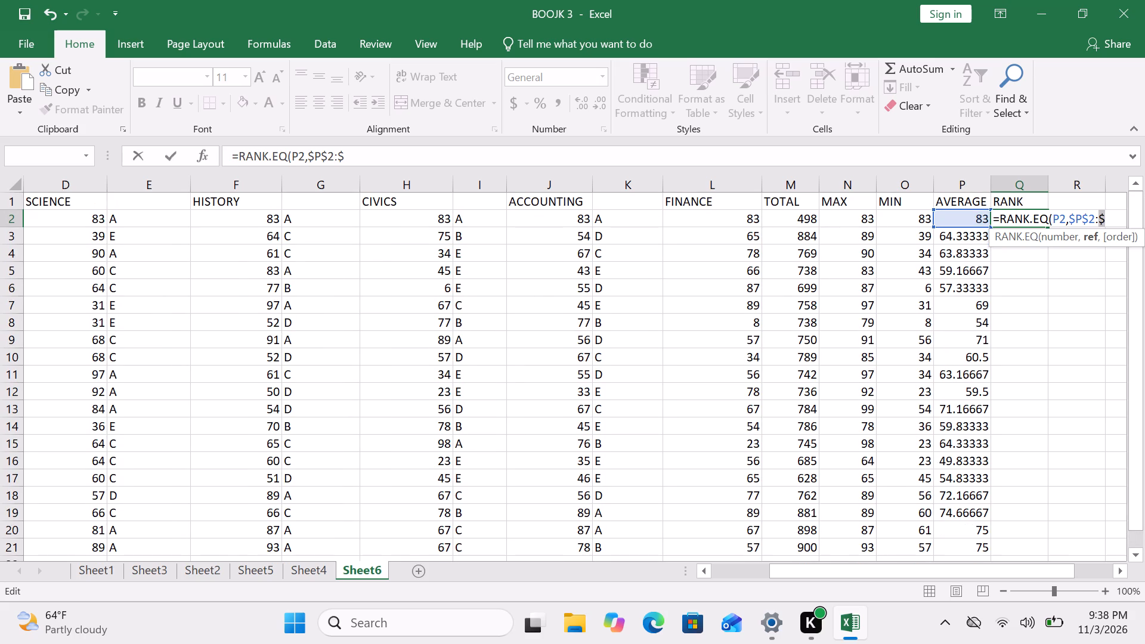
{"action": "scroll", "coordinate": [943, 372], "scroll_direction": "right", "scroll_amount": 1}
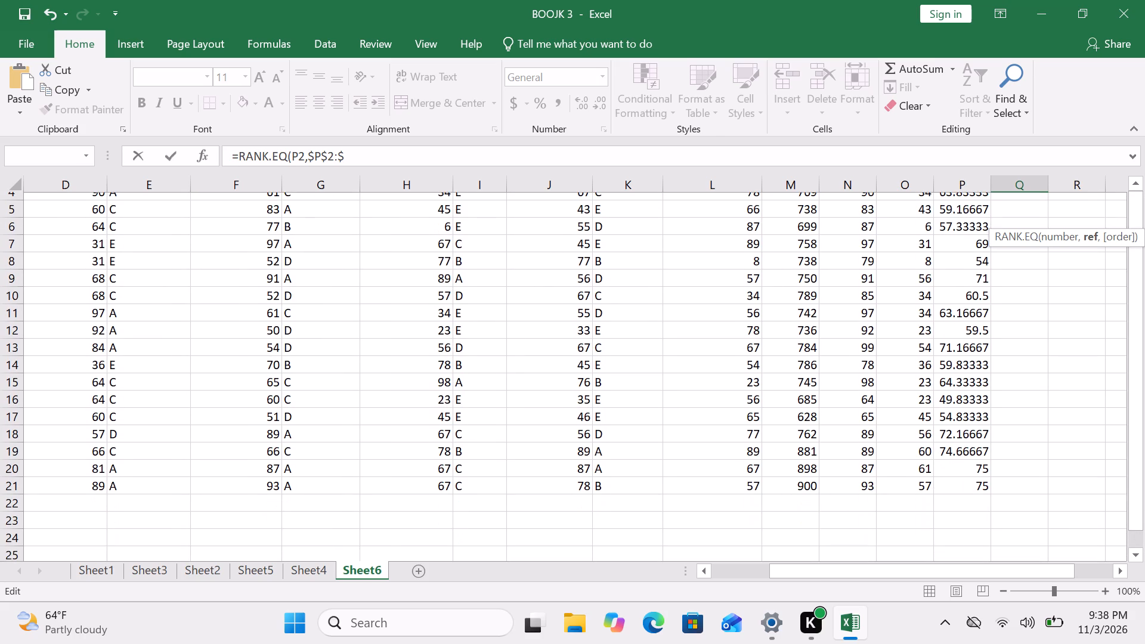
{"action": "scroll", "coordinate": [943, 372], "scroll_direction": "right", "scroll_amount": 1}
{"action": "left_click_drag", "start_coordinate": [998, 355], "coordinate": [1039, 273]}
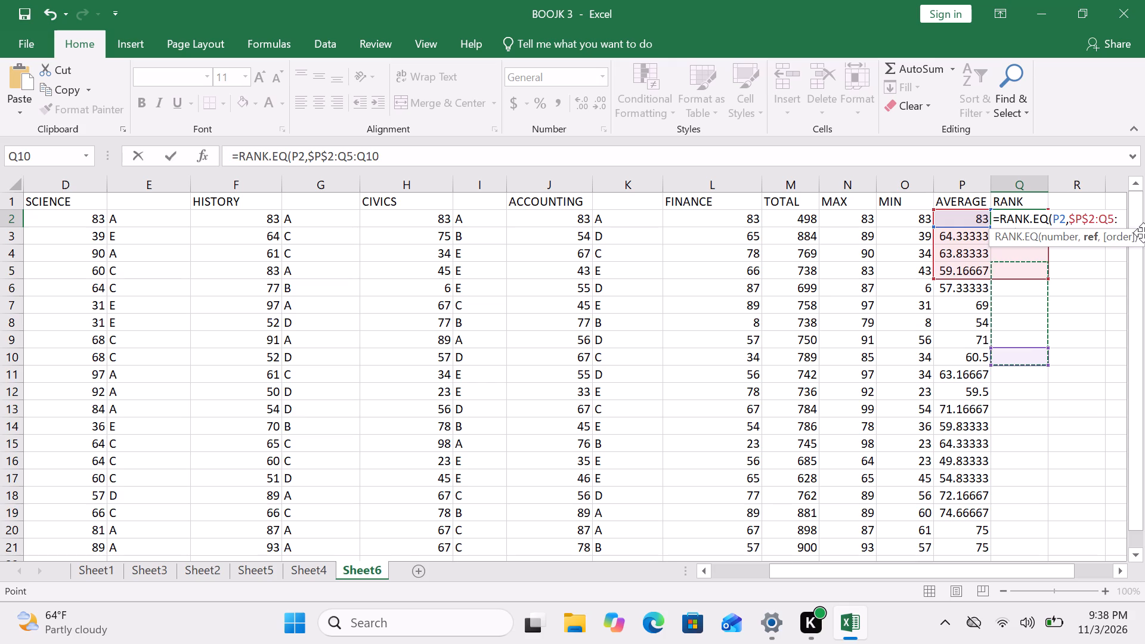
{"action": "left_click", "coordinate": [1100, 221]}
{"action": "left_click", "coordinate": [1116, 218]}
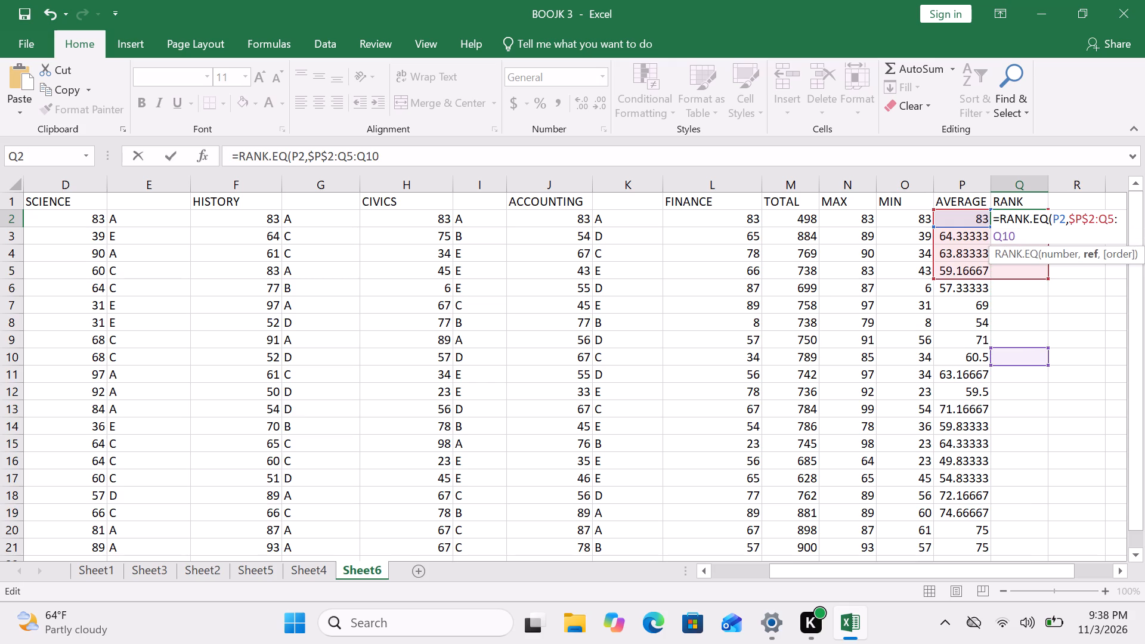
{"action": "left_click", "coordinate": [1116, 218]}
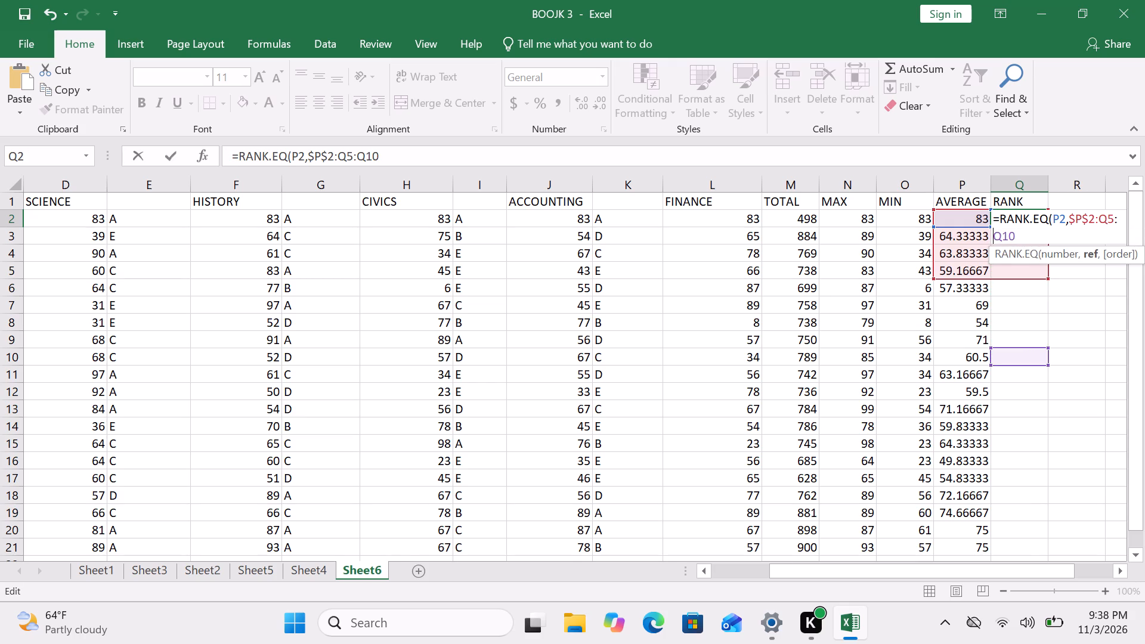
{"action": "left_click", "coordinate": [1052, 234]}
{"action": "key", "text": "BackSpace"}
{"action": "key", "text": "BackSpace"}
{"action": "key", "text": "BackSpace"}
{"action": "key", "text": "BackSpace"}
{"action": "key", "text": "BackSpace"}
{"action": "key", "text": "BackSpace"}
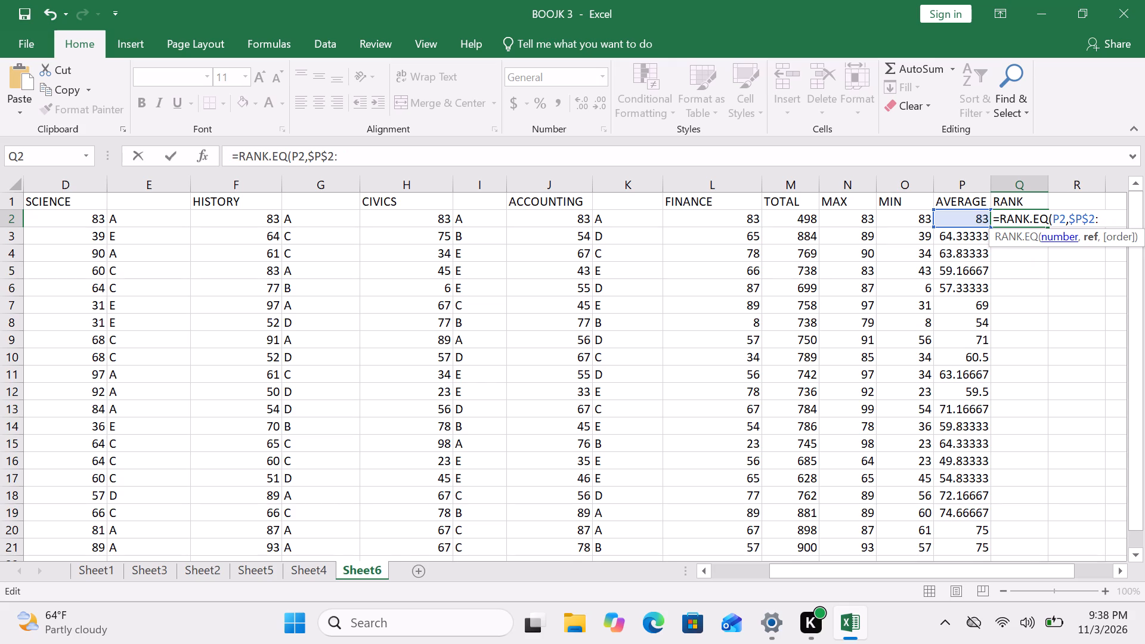
Complete Q2's RANK.EQ formula by ending the absolute range at $P$21 and setting the order argument to 0 for descending.
{"action": "key", "text": "shift+dollar"}
{"action": "key", "text": "p"}
{"action": "key", "text": "shift+dollar"}
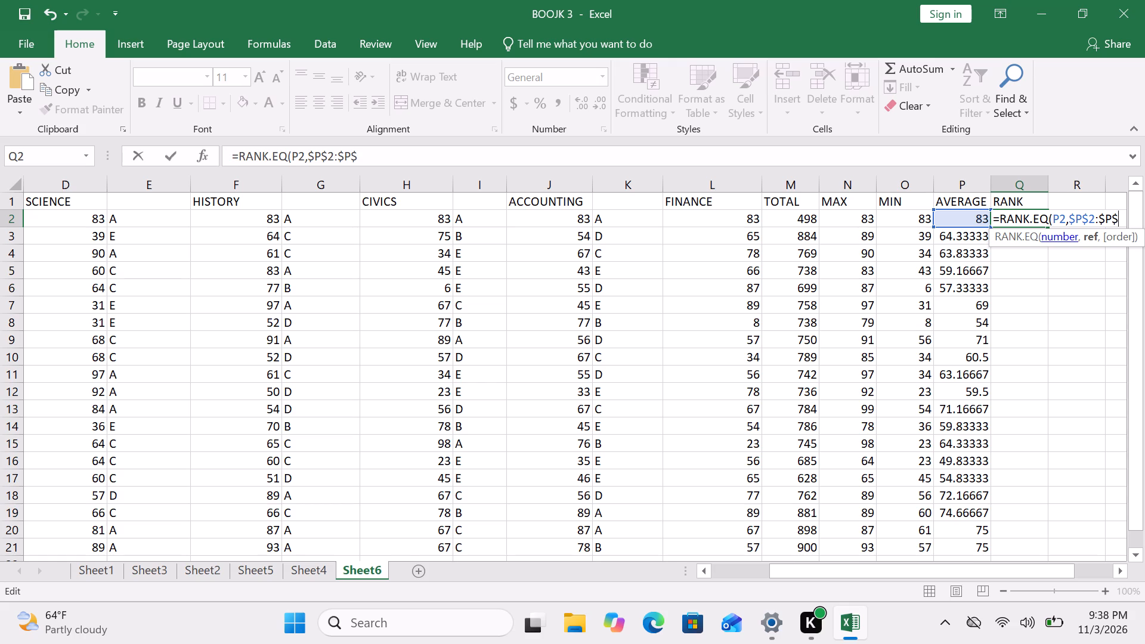
{"action": "type", "text": "21"}
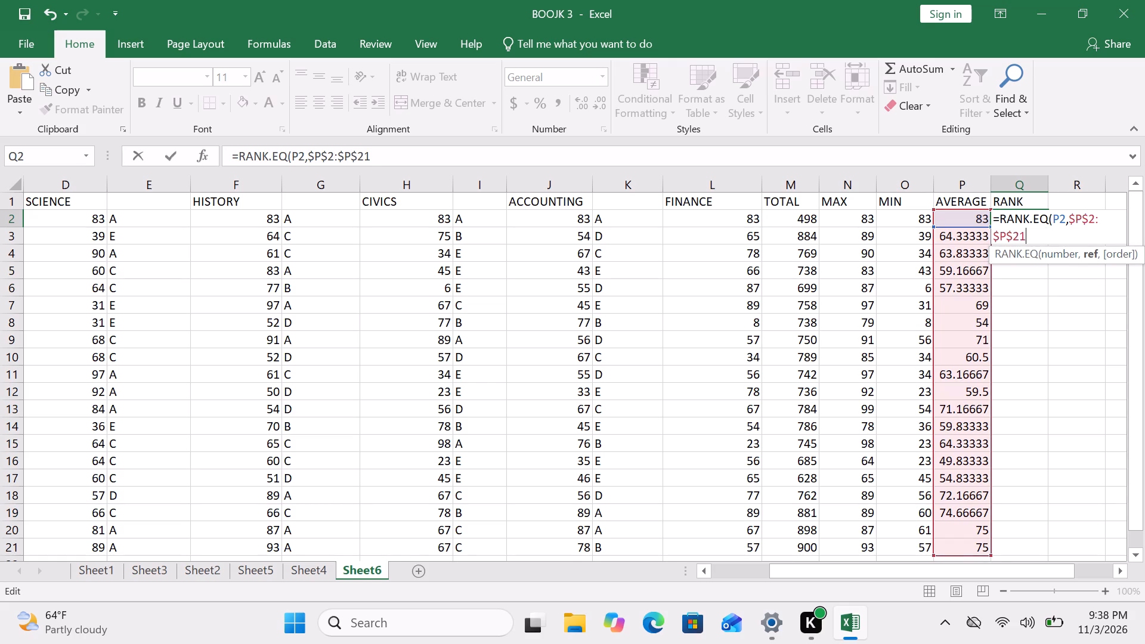
{"action": "key", "text": "comma"}
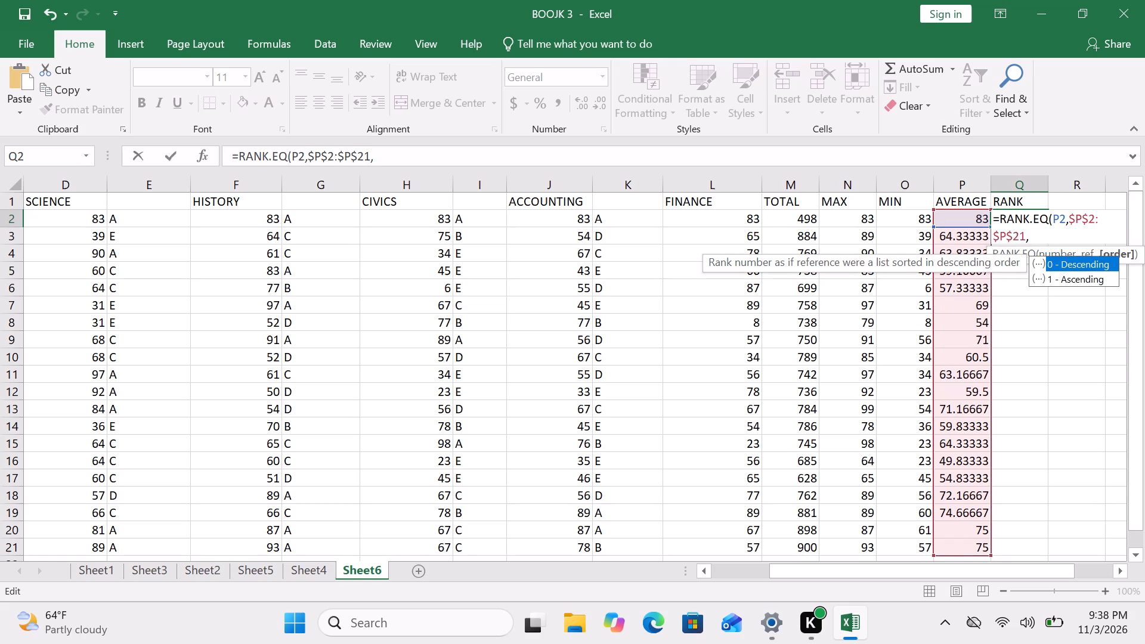
{"action": "key", "text": "0"}
{"action": "key", "text": "shift+parenright"}
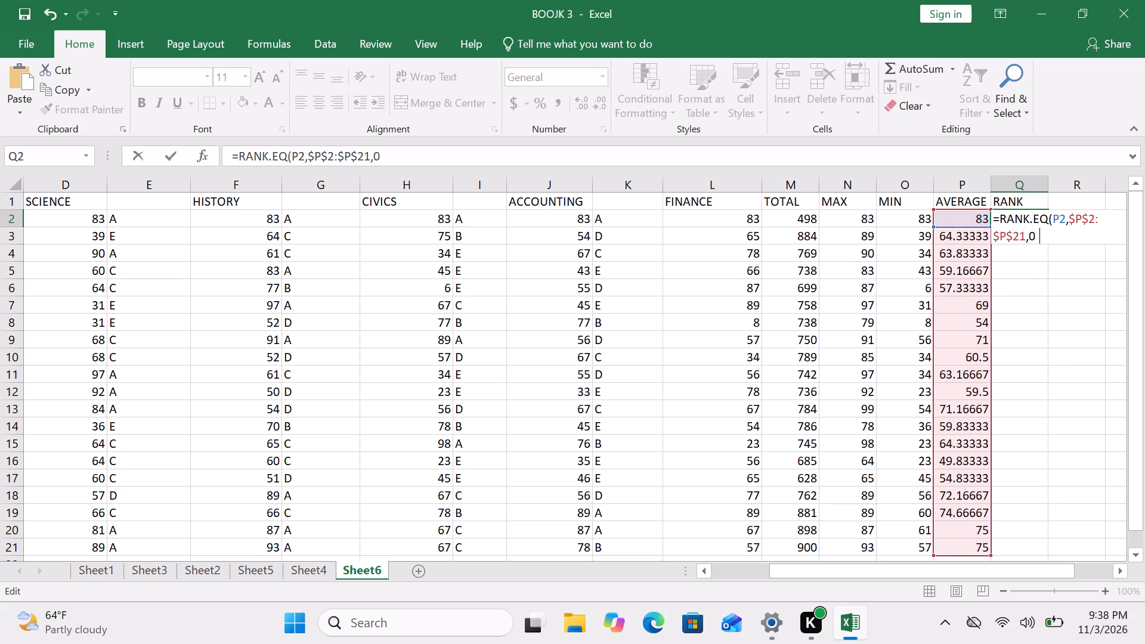
{"action": "key", "text": "Return"}
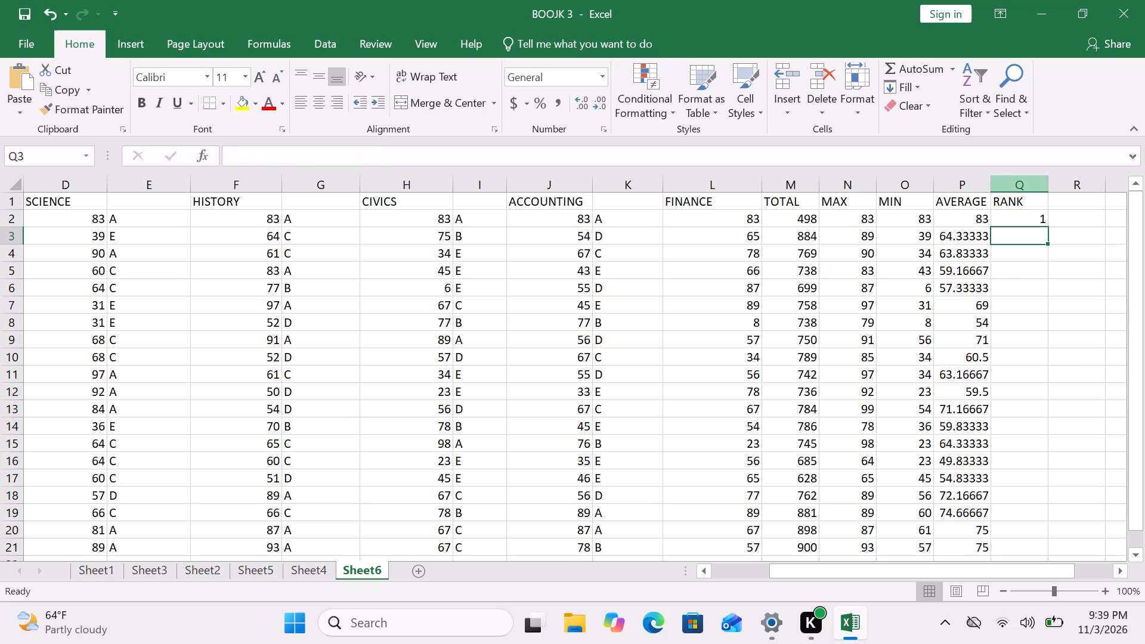
Open the RANK.EQ formula in Q2 to check its arguments and closing parenthesis, leaving it as entered.
{"action": "triple_click", "coordinate": [1023, 218]}
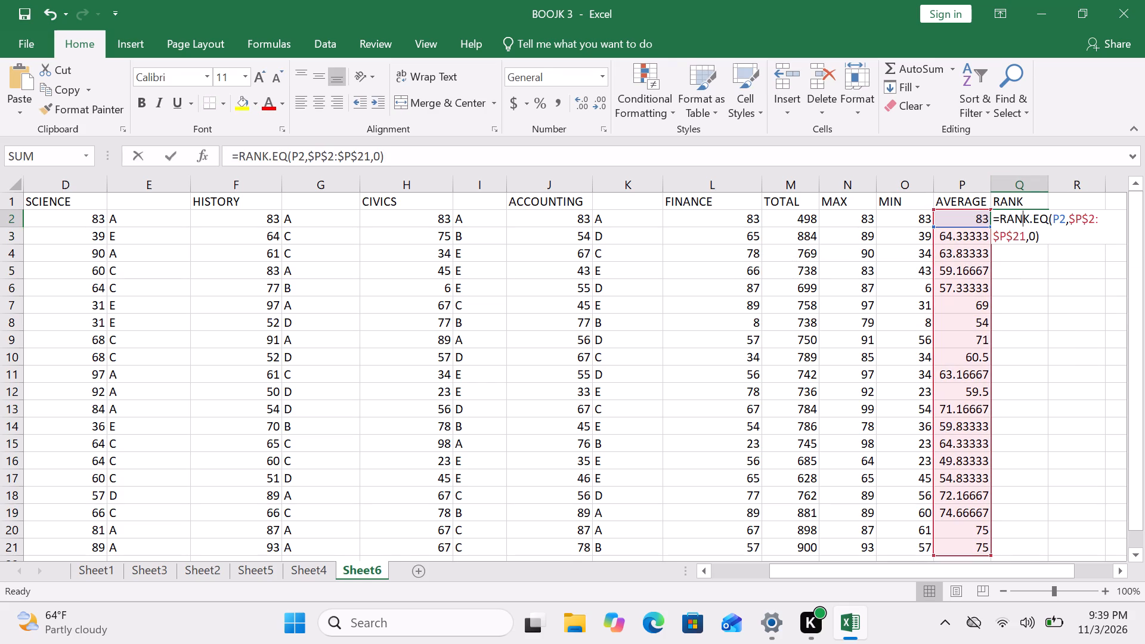
{"action": "left_click", "coordinate": [1042, 228]}
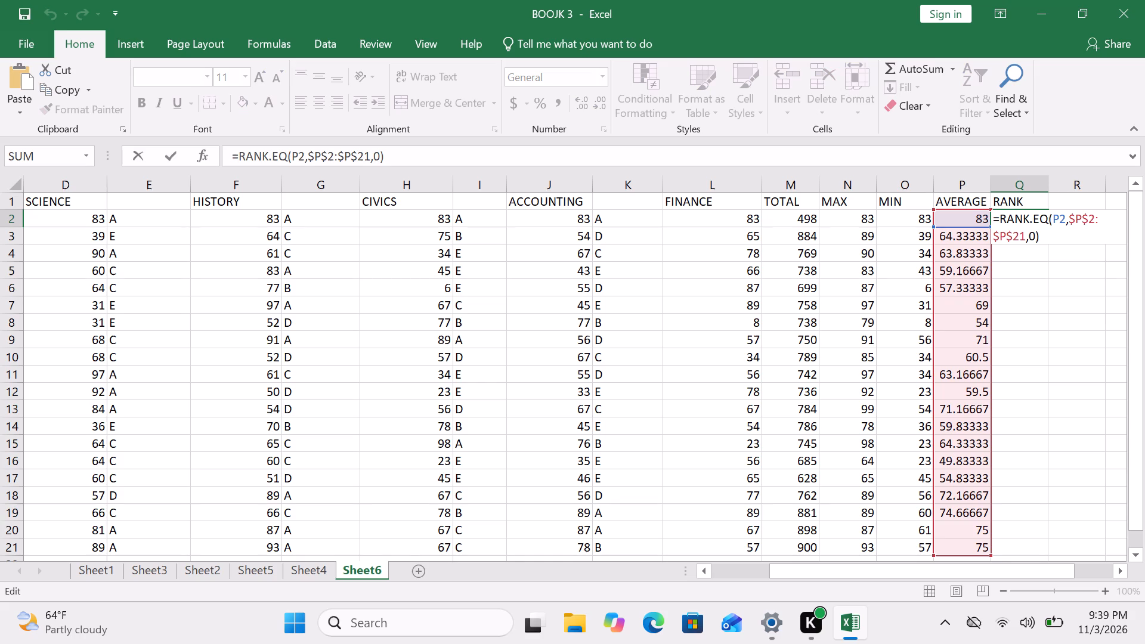
{"action": "key", "text": "Return"}
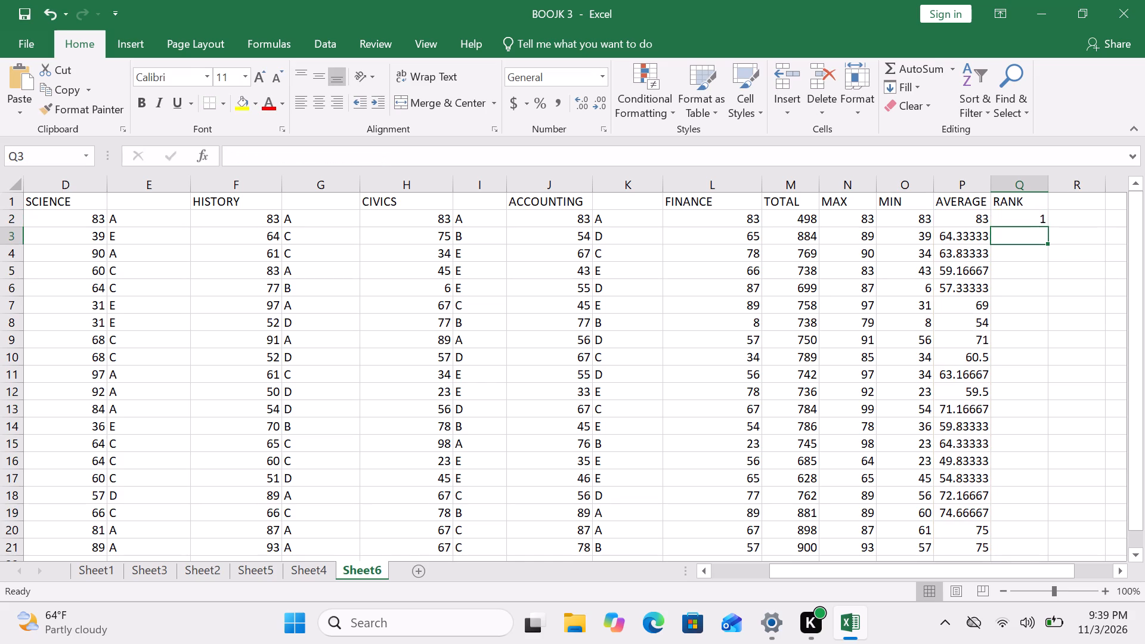
{"action": "double_click", "coordinate": [1012, 218]}
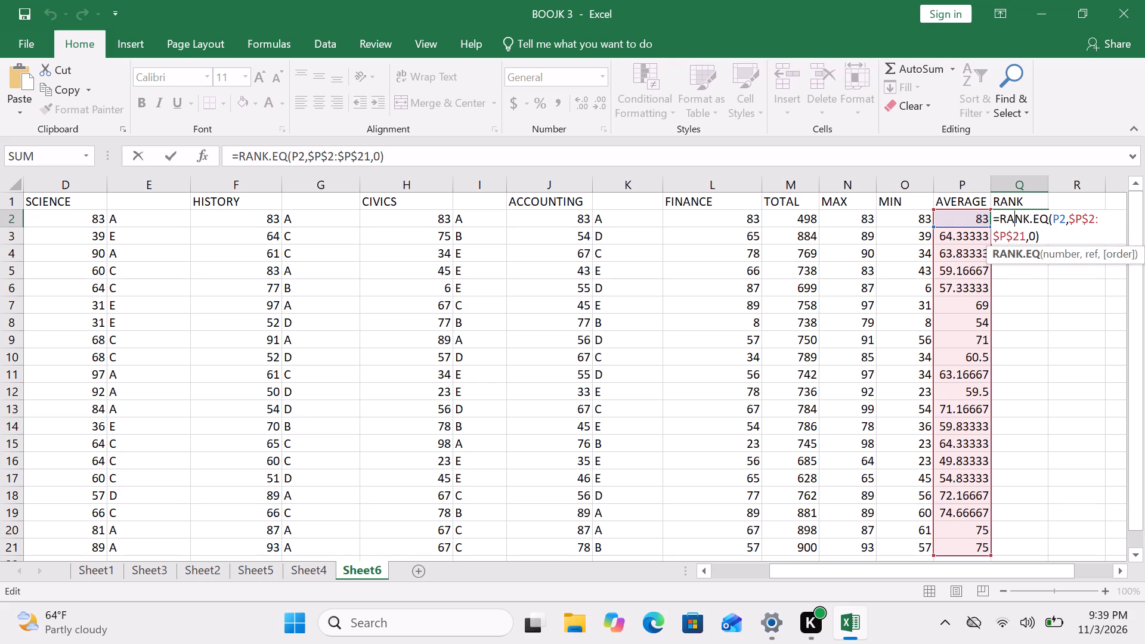
{"action": "left_click", "coordinate": [1040, 235]}
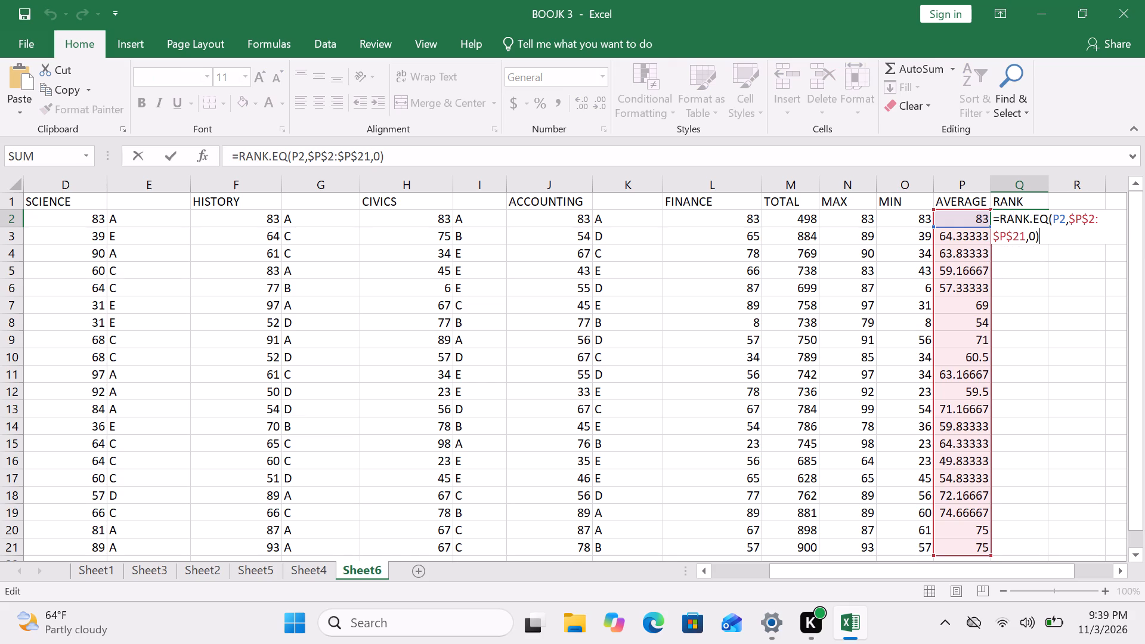
{"action": "key", "text": "Return"}
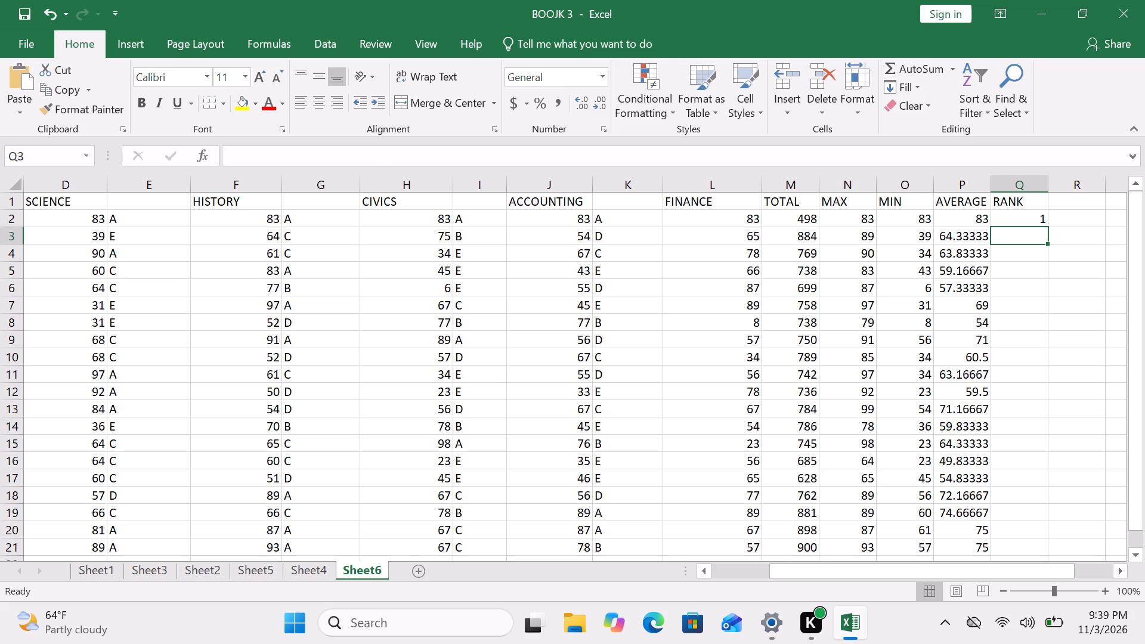
Fill the RANK.EQ formula from Q2 down to Q21 so every student is ranked.
{"action": "left_click", "coordinate": [1041, 222]}
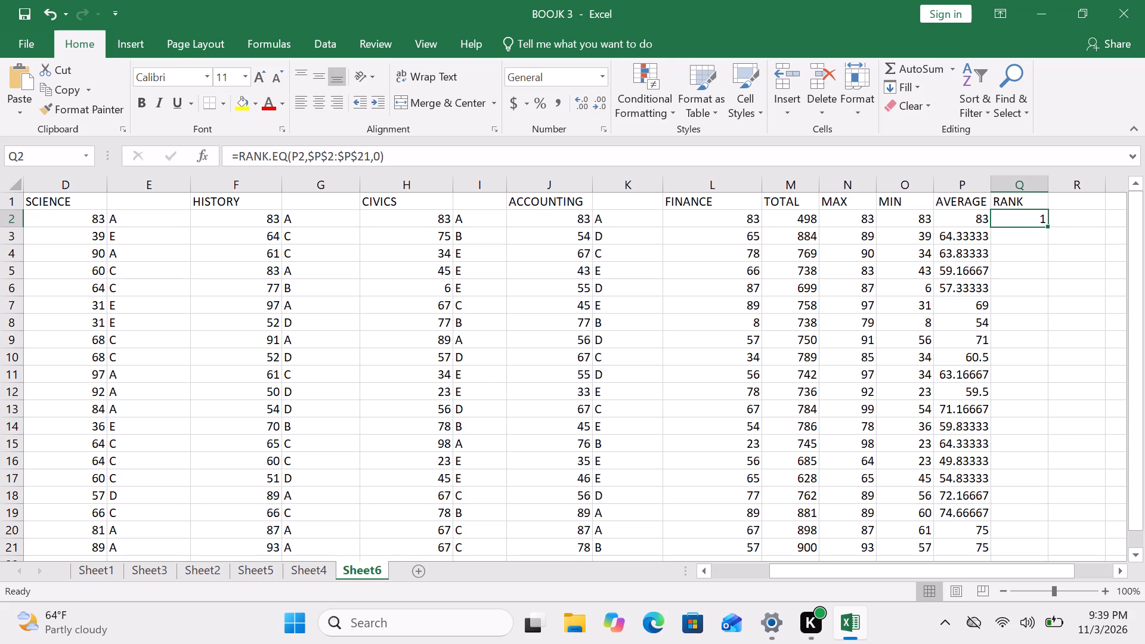
{"action": "left_click_drag", "start_coordinate": [1045, 227], "coordinate": [1055, 489]}
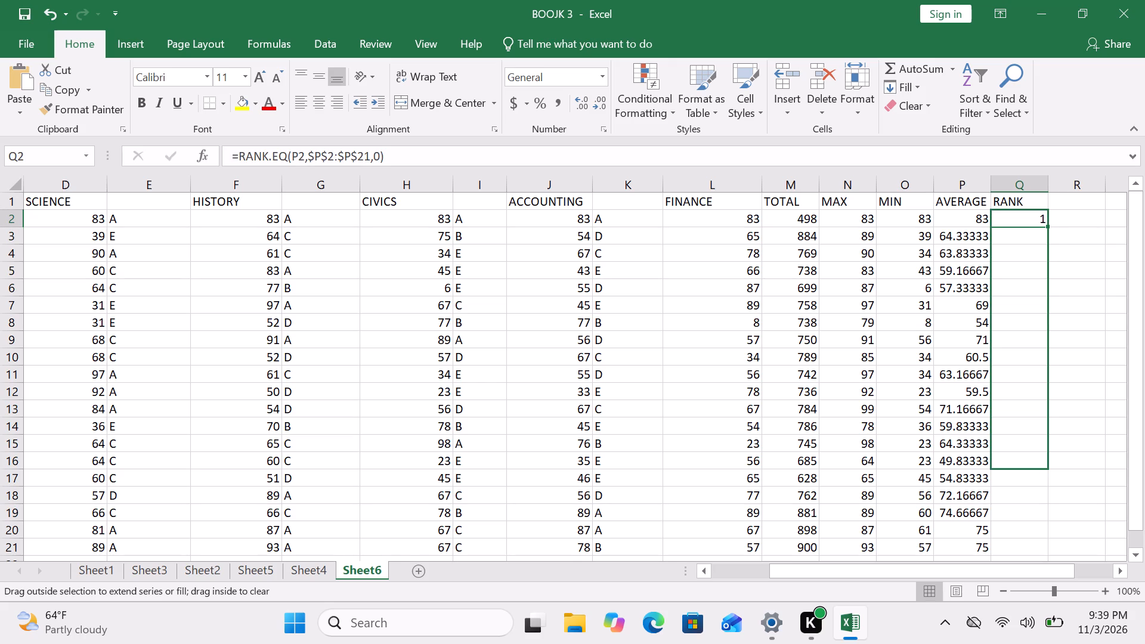
{"action": "left_click_drag", "start_coordinate": [1055, 489], "coordinate": [1047, 533]}
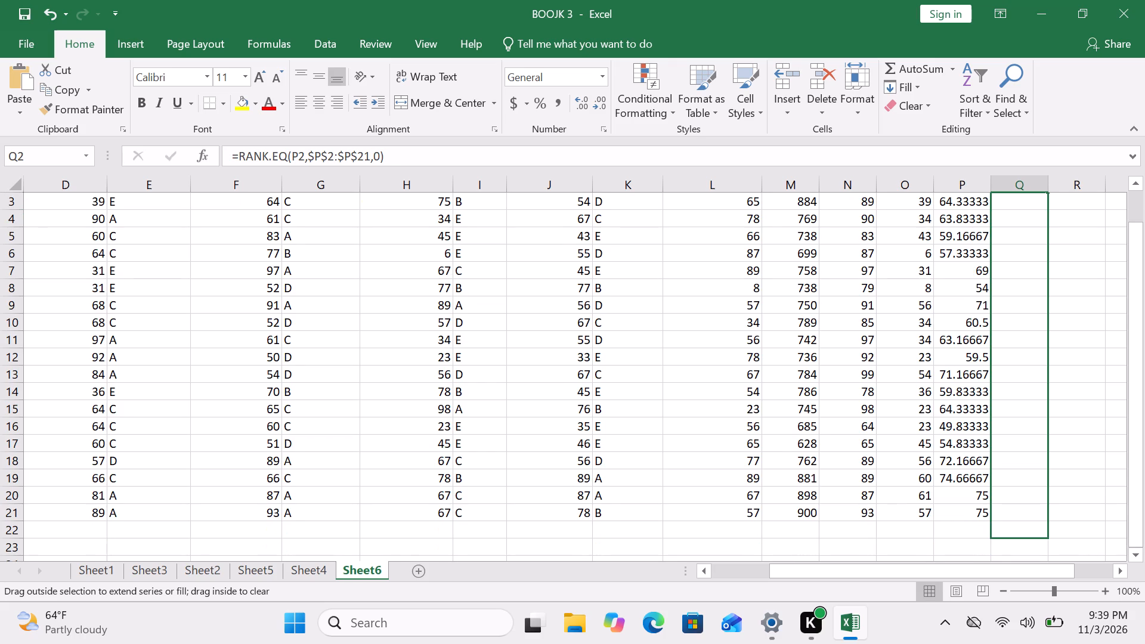
{"action": "left_click_drag", "start_coordinate": [1047, 533], "coordinate": [1041, 522]}
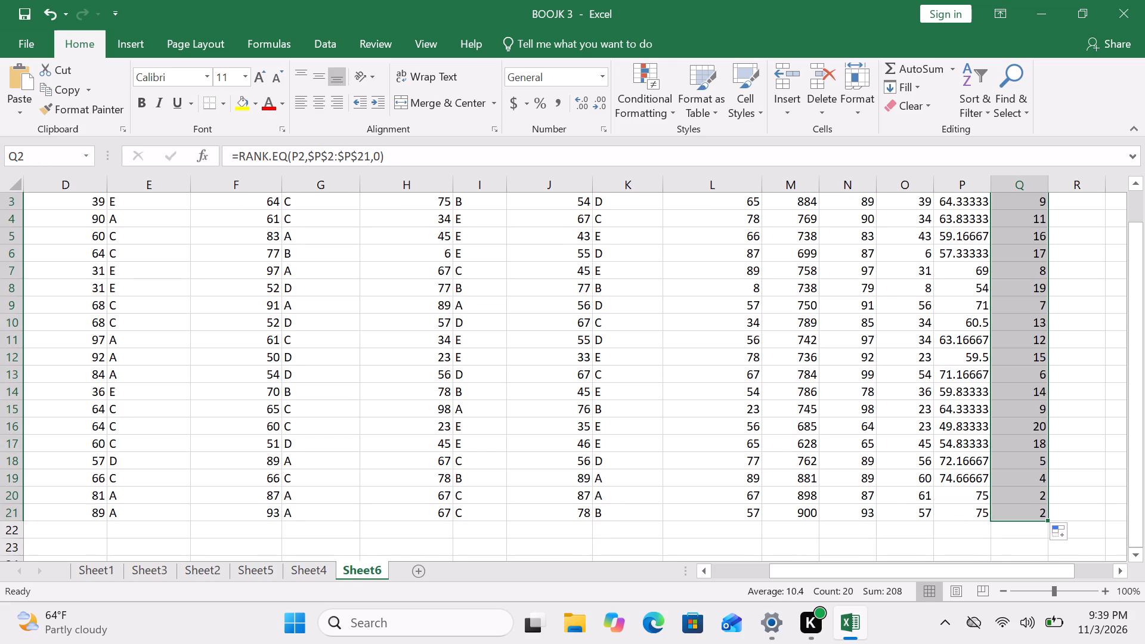
{"action": "left_click", "coordinate": [1076, 432]}
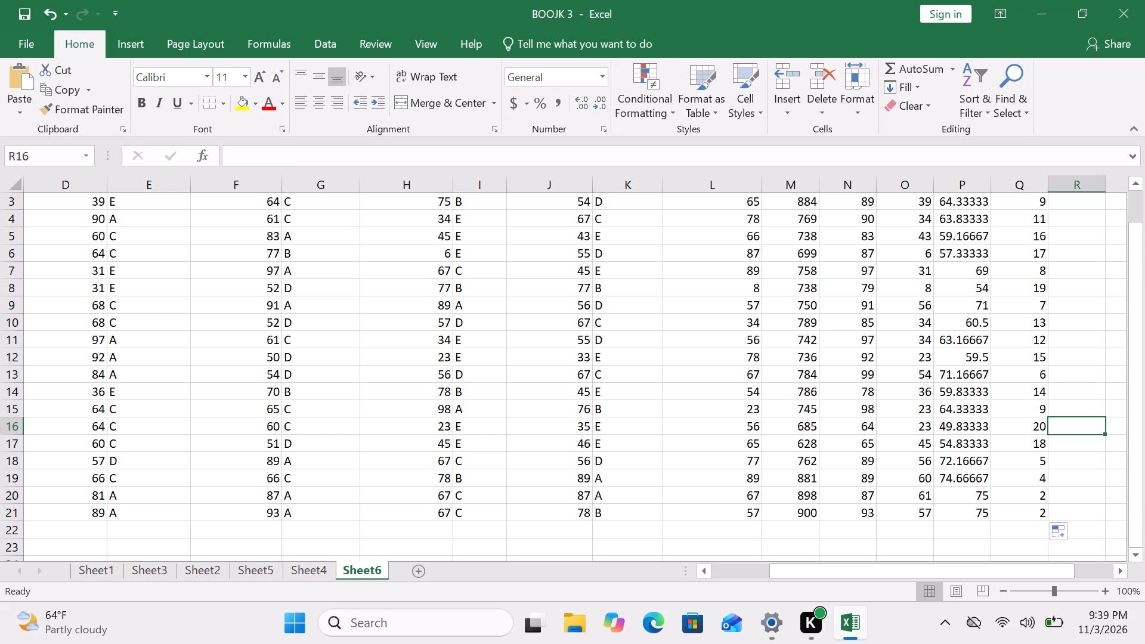
{"action": "scroll", "coordinate": [926, 268], "scroll_direction": "up", "scroll_amount": 2}
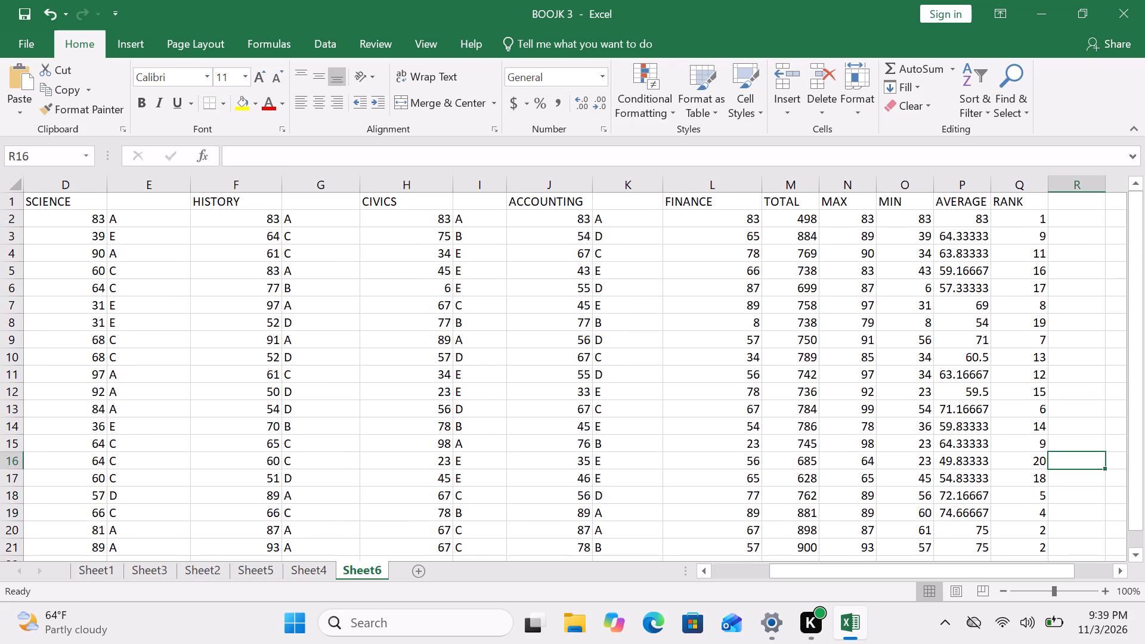
Enter the reference =W4 in cell V4, outside the marks table.
{"action": "triple_click", "coordinate": [1118, 254]}
{"action": "left_click", "coordinate": [1118, 254]}
{"action": "left_click_drag", "start_coordinate": [1118, 254], "coordinate": [1096, 255]}
{"action": "left_click", "coordinate": [1096, 255]}
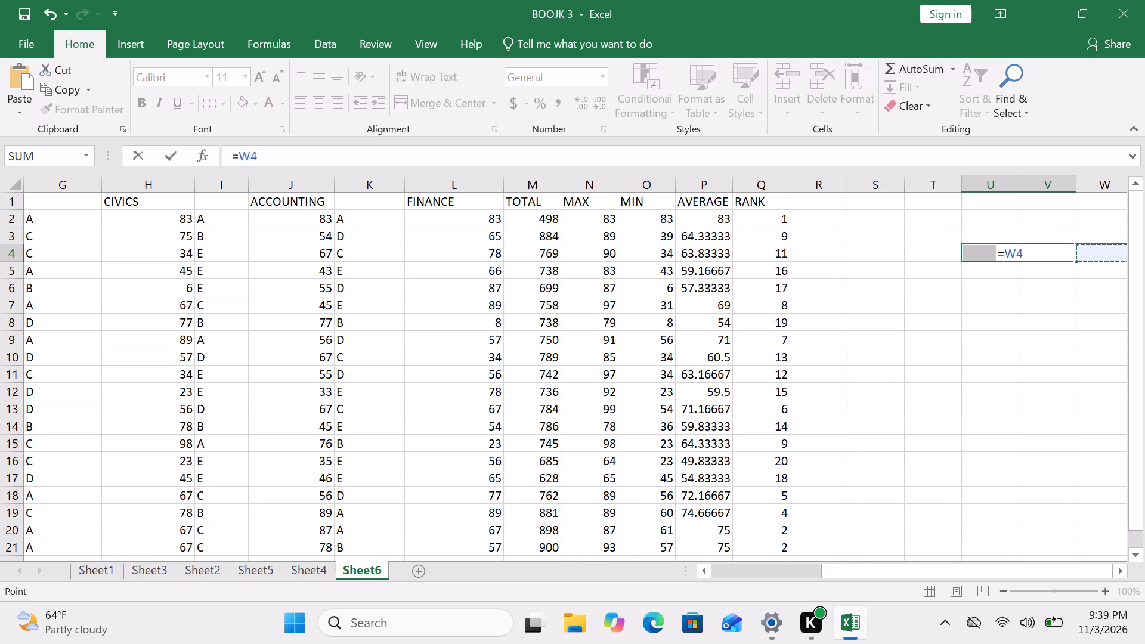
Save the workbook with the completed RANK column.
{"action": "key", "text": "ctrl+s"}
{"action": "key", "text": "ctrl+s"}
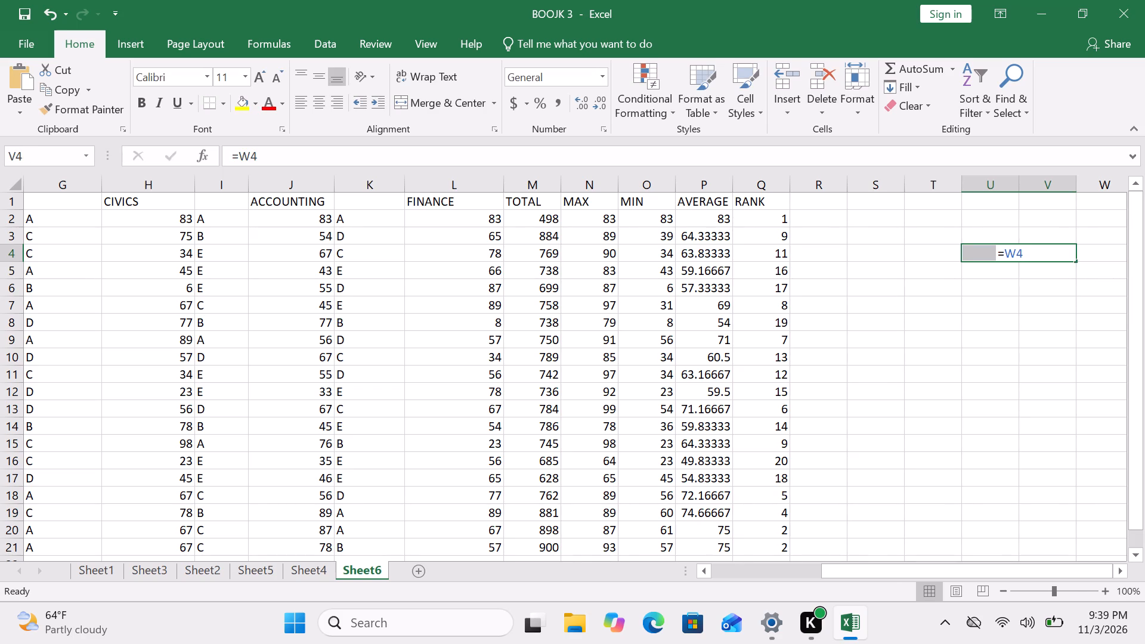
{"action": "key", "text": "ctrl+s"}
Select Q3 in the RANK column to check its copied RANK.EQ formula.
{"action": "scroll", "coordinate": [822, 308], "scroll_direction": "left", "scroll_amount": 1}
{"action": "scroll", "coordinate": [822, 308], "scroll_direction": "up", "scroll_amount": 1}
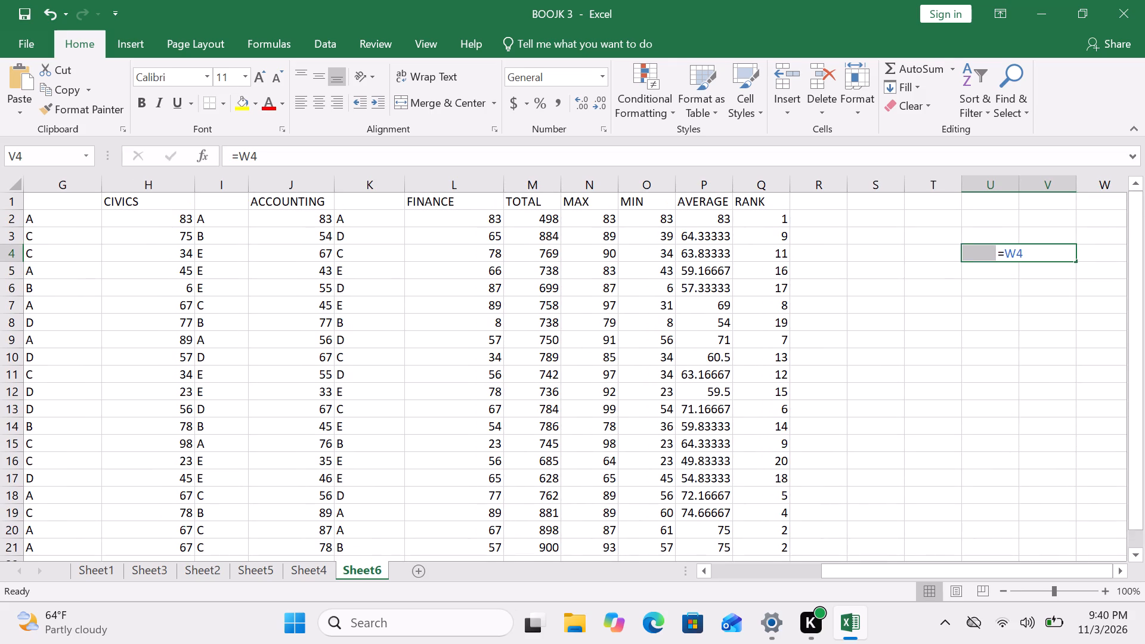
{"action": "left_click", "coordinate": [787, 236]}
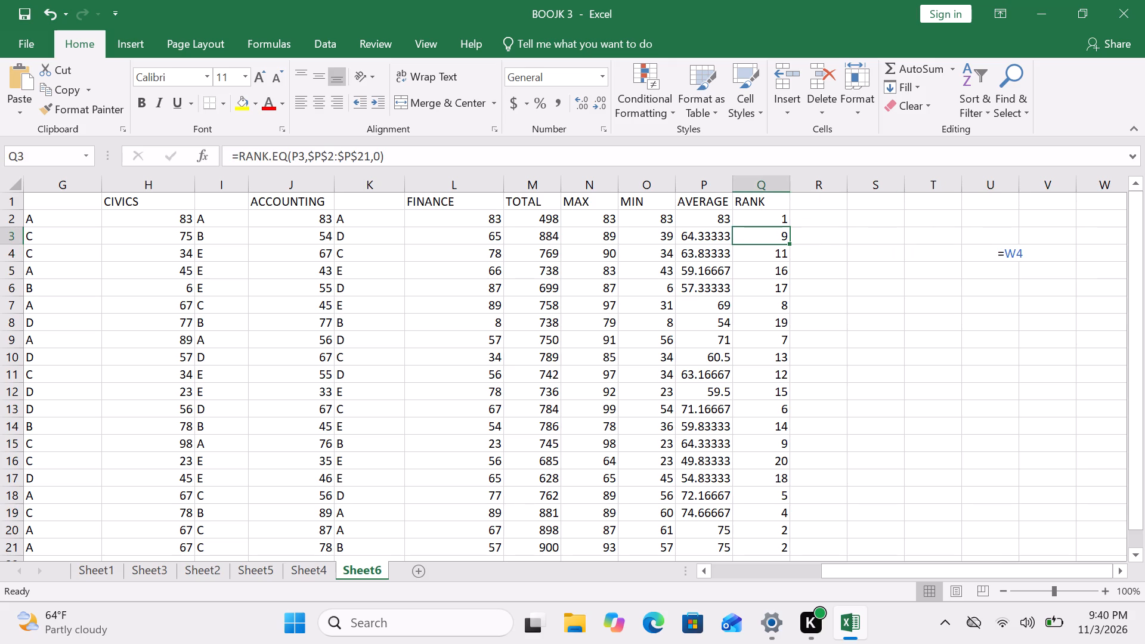